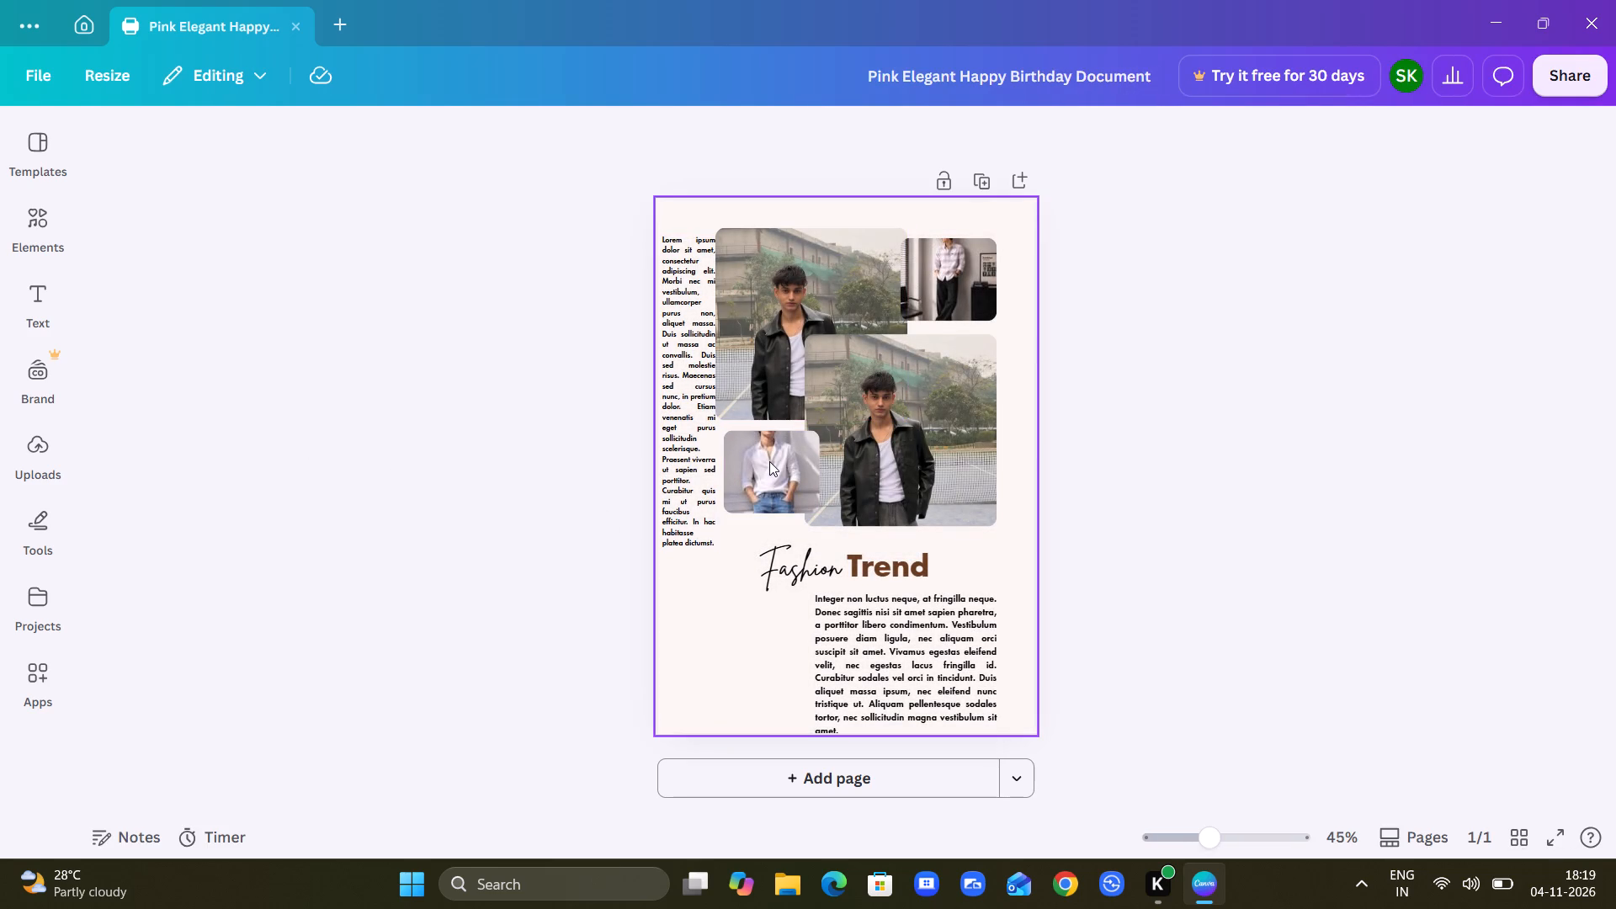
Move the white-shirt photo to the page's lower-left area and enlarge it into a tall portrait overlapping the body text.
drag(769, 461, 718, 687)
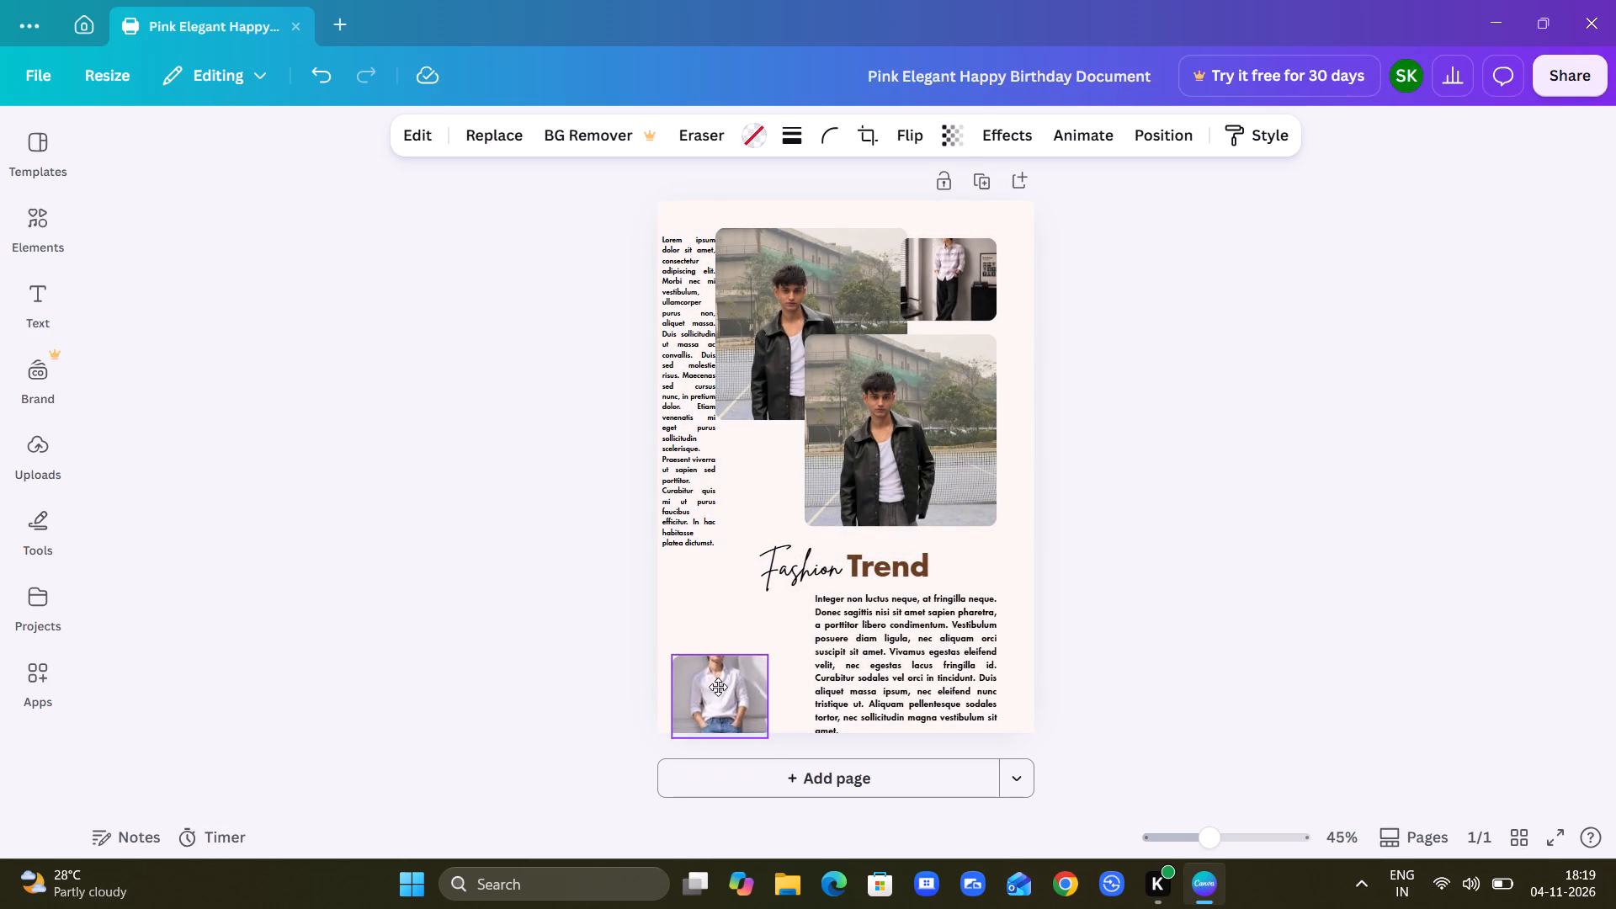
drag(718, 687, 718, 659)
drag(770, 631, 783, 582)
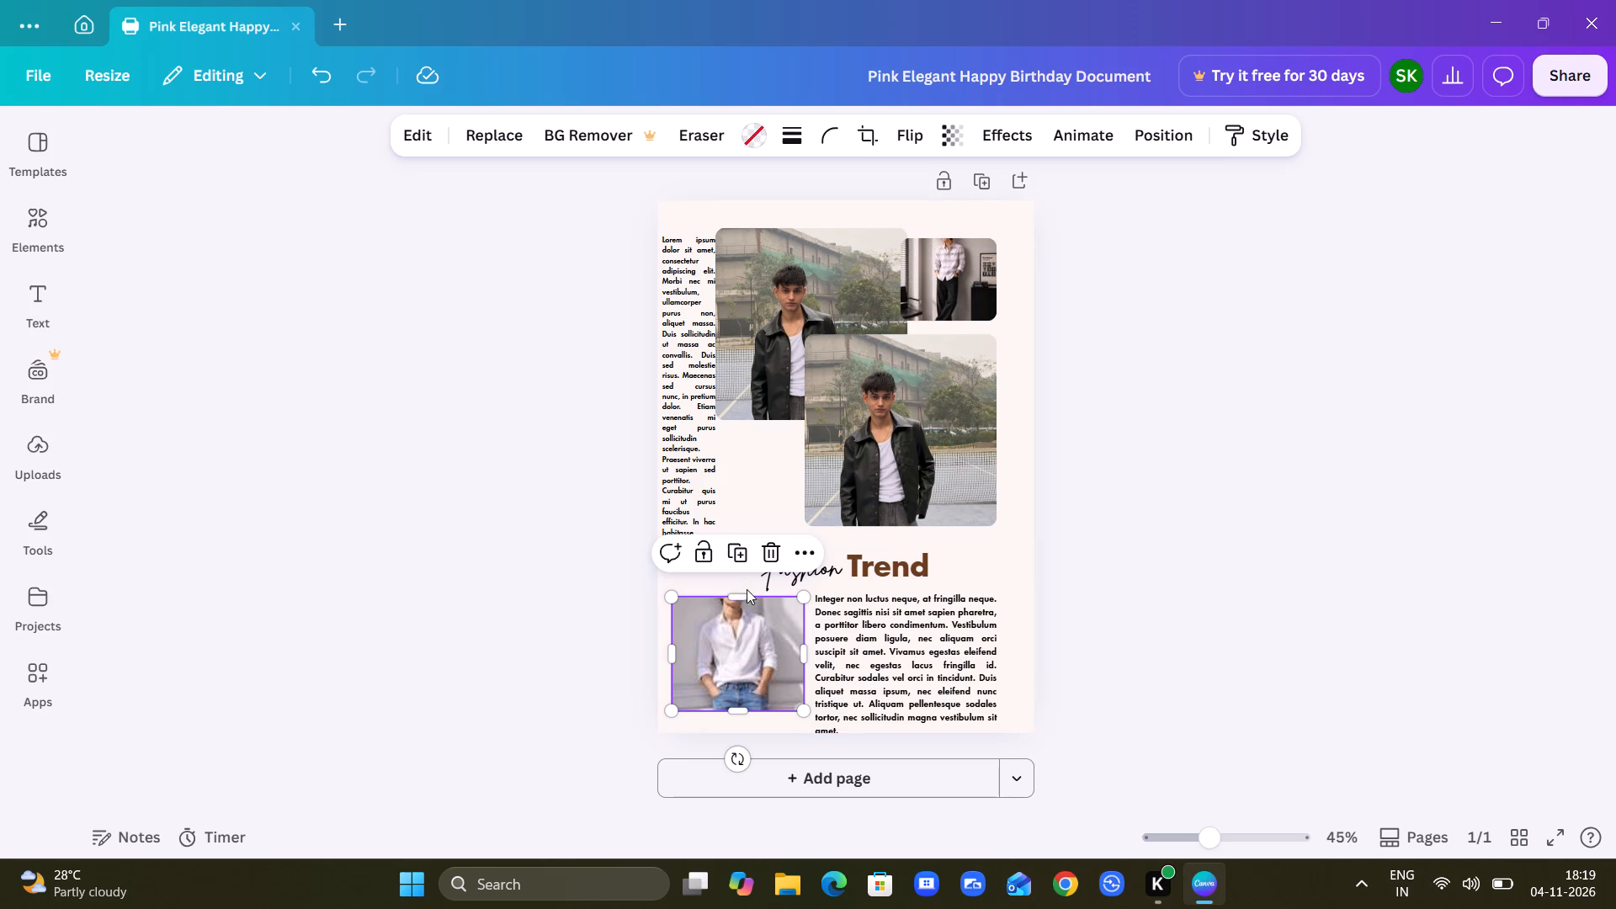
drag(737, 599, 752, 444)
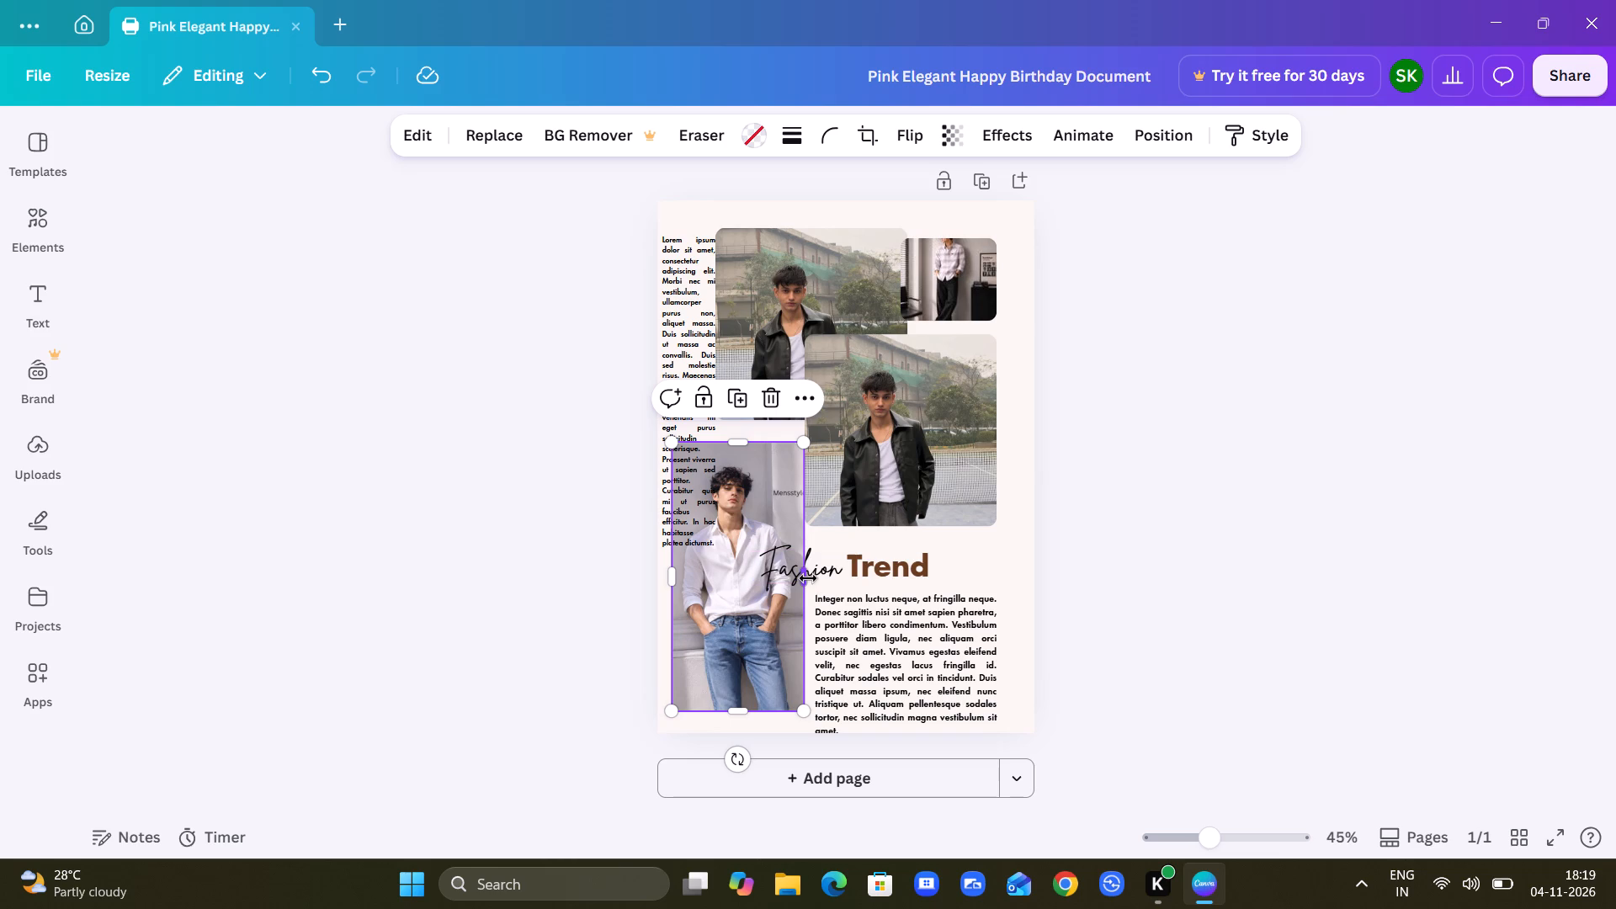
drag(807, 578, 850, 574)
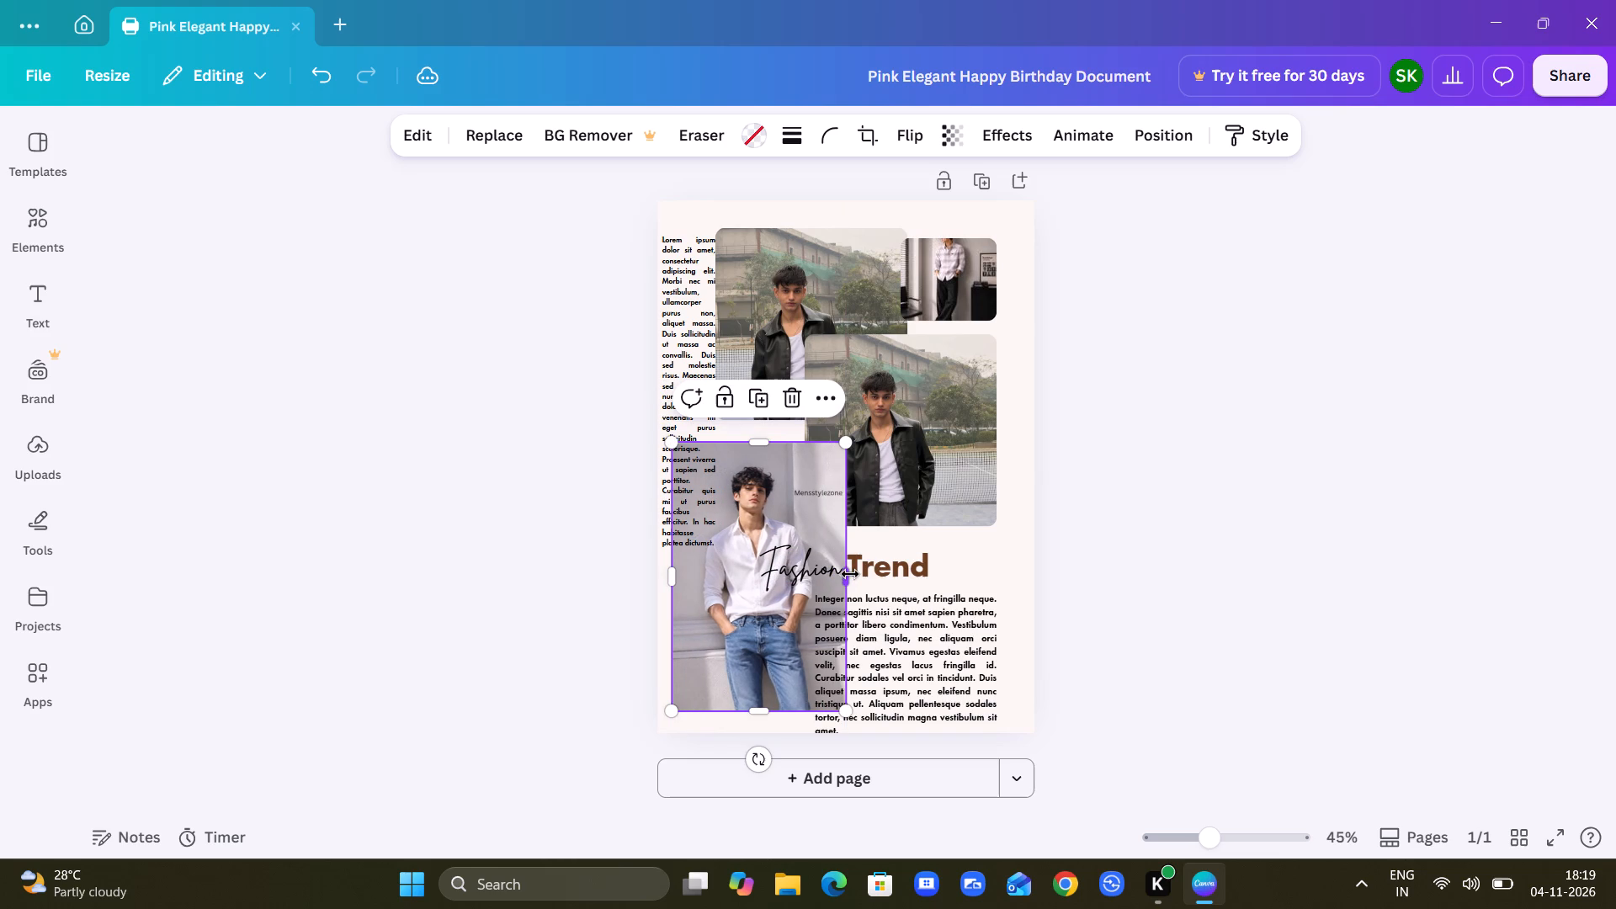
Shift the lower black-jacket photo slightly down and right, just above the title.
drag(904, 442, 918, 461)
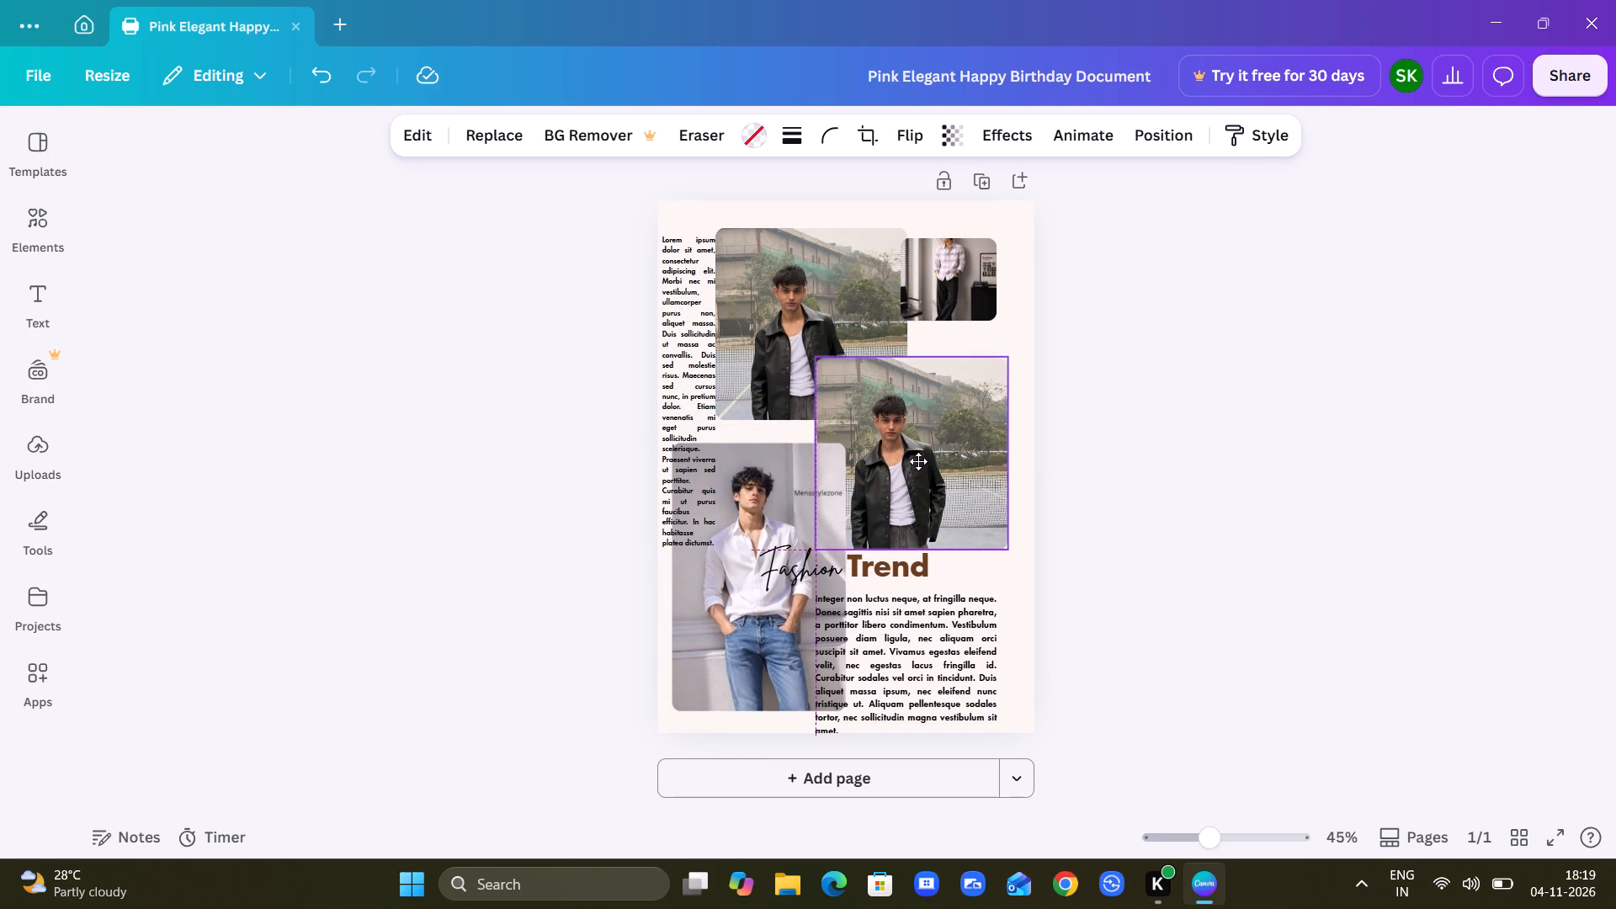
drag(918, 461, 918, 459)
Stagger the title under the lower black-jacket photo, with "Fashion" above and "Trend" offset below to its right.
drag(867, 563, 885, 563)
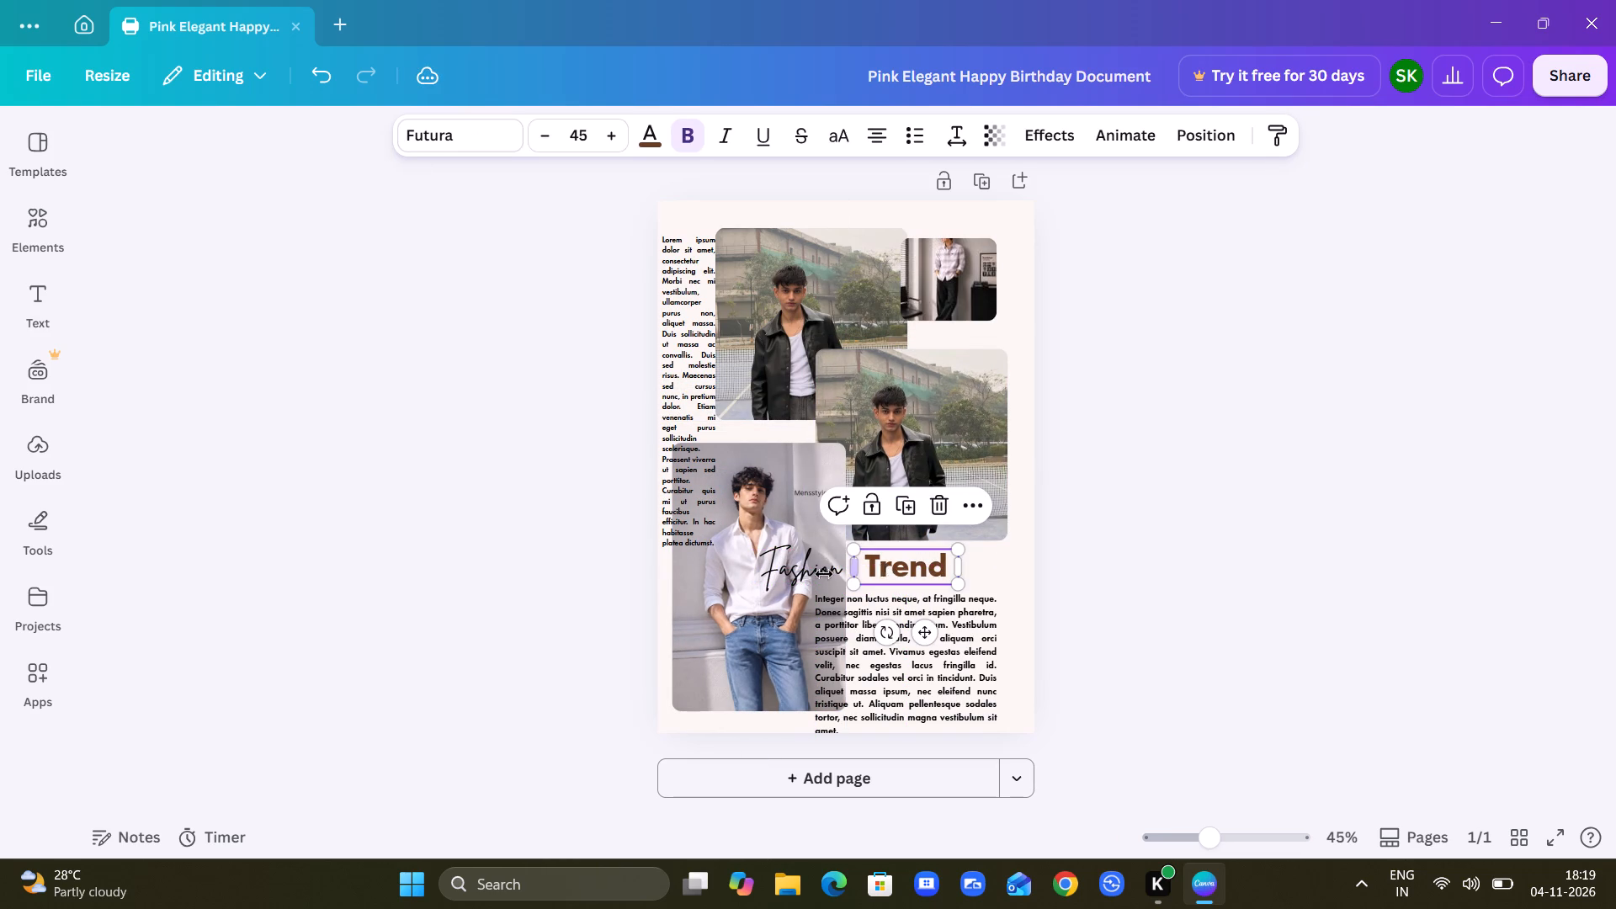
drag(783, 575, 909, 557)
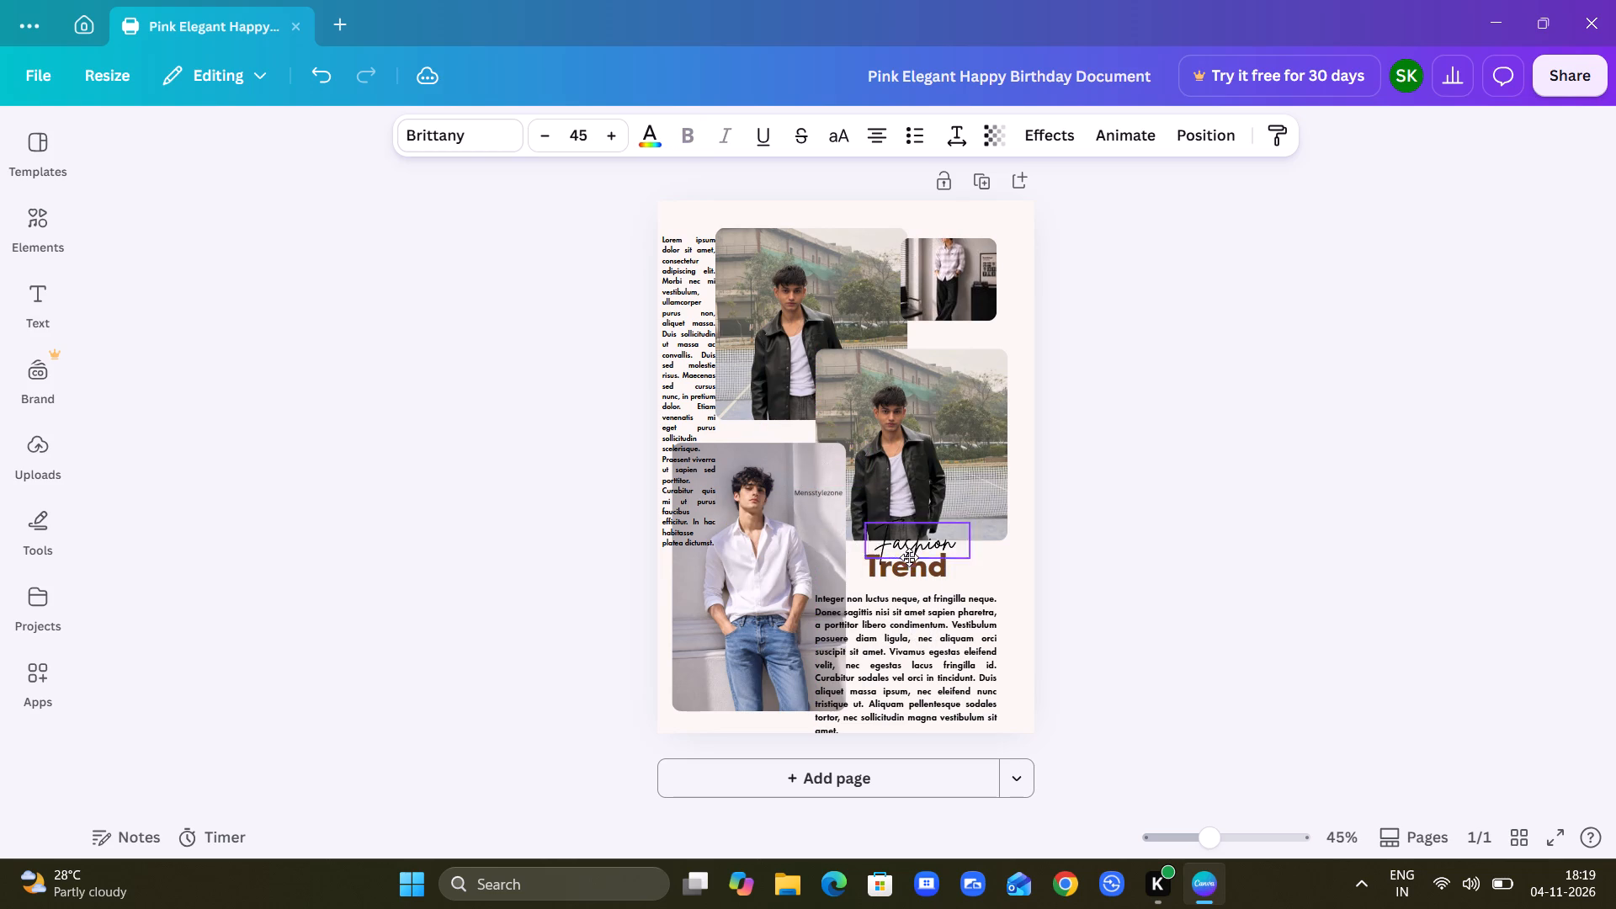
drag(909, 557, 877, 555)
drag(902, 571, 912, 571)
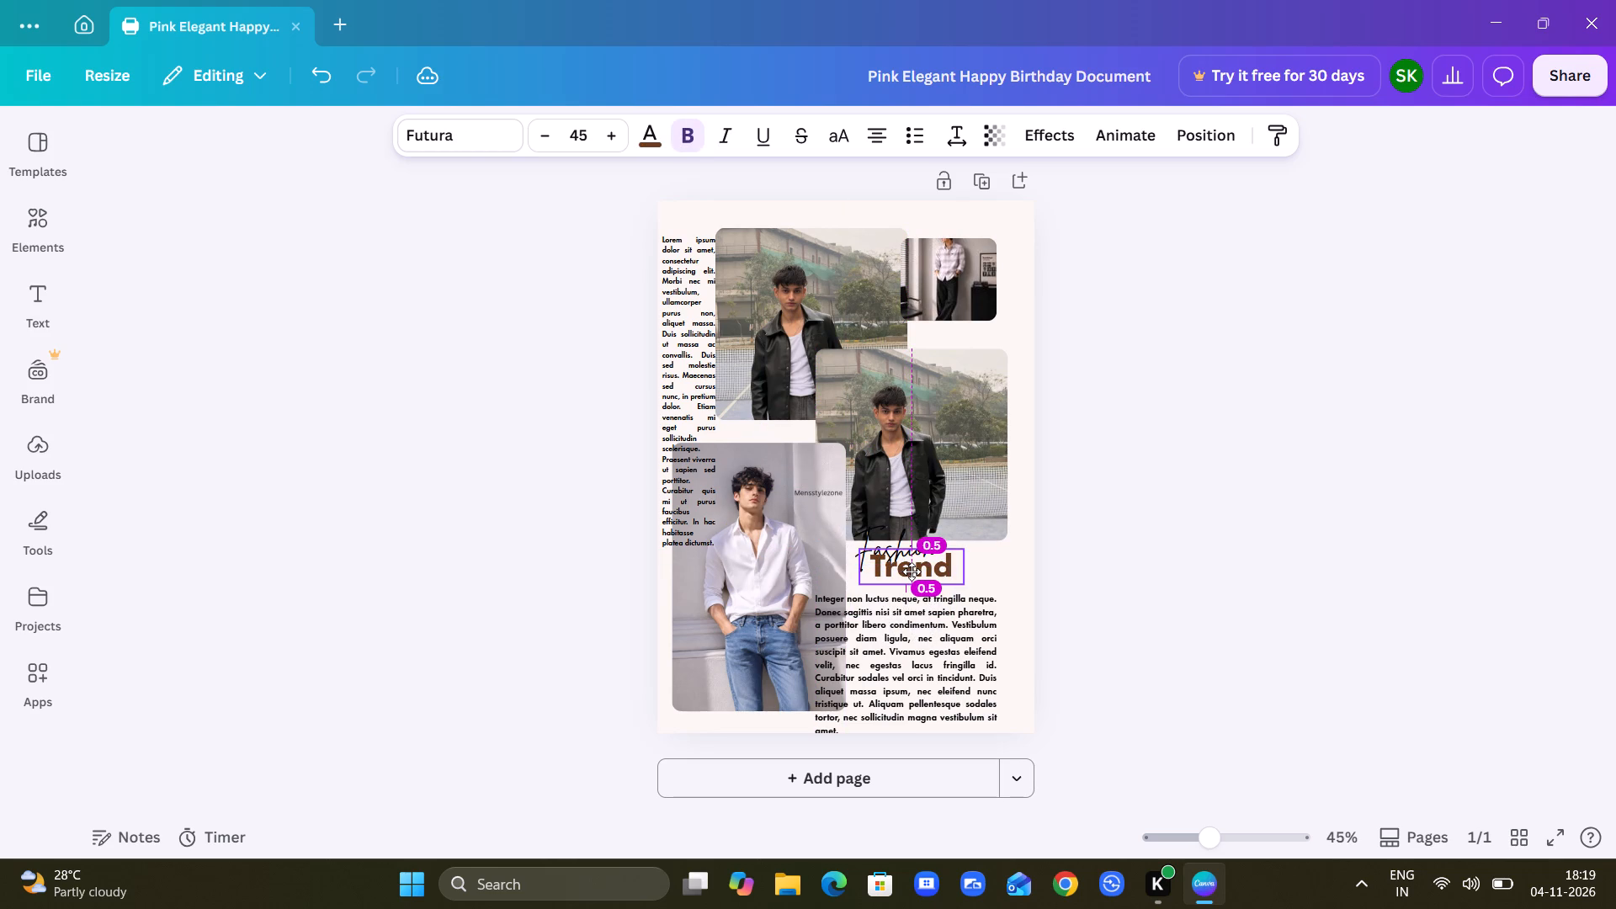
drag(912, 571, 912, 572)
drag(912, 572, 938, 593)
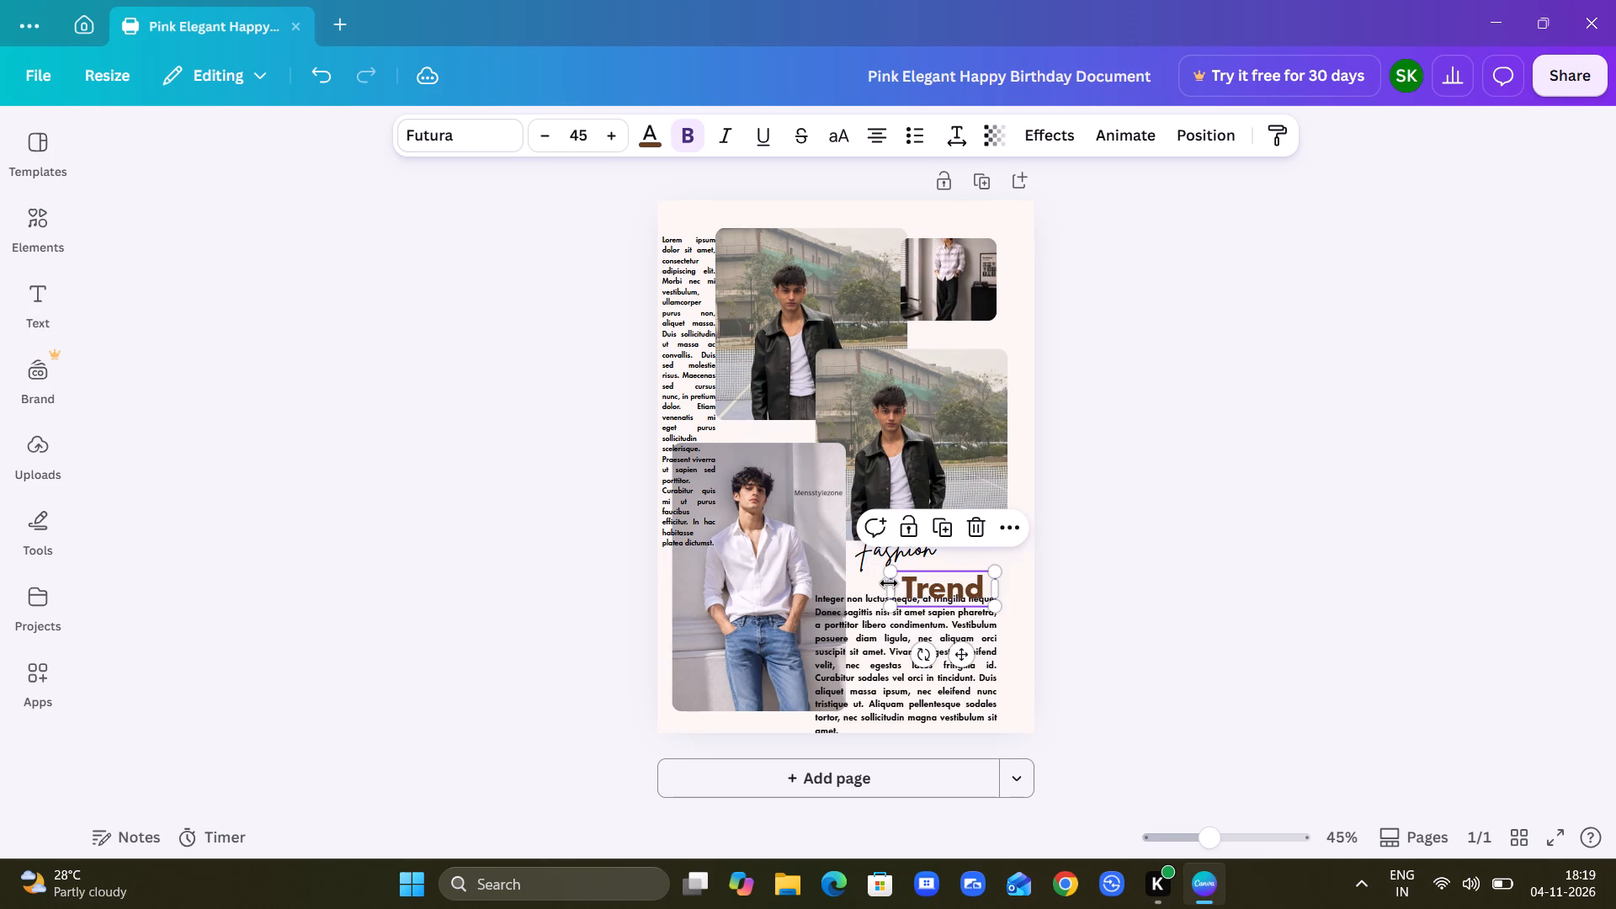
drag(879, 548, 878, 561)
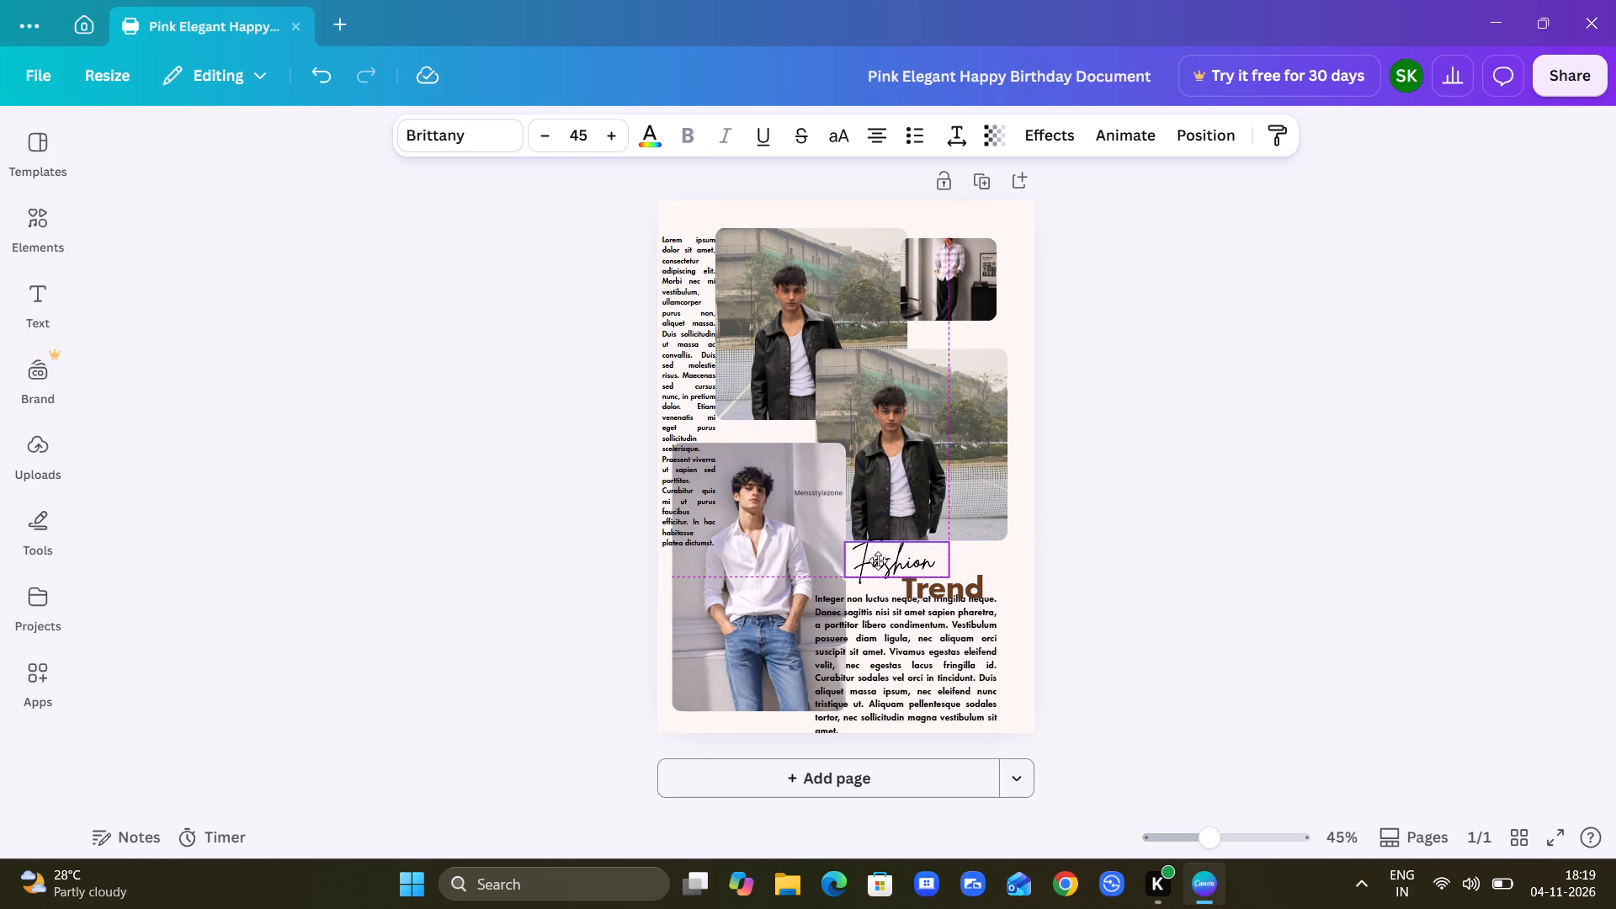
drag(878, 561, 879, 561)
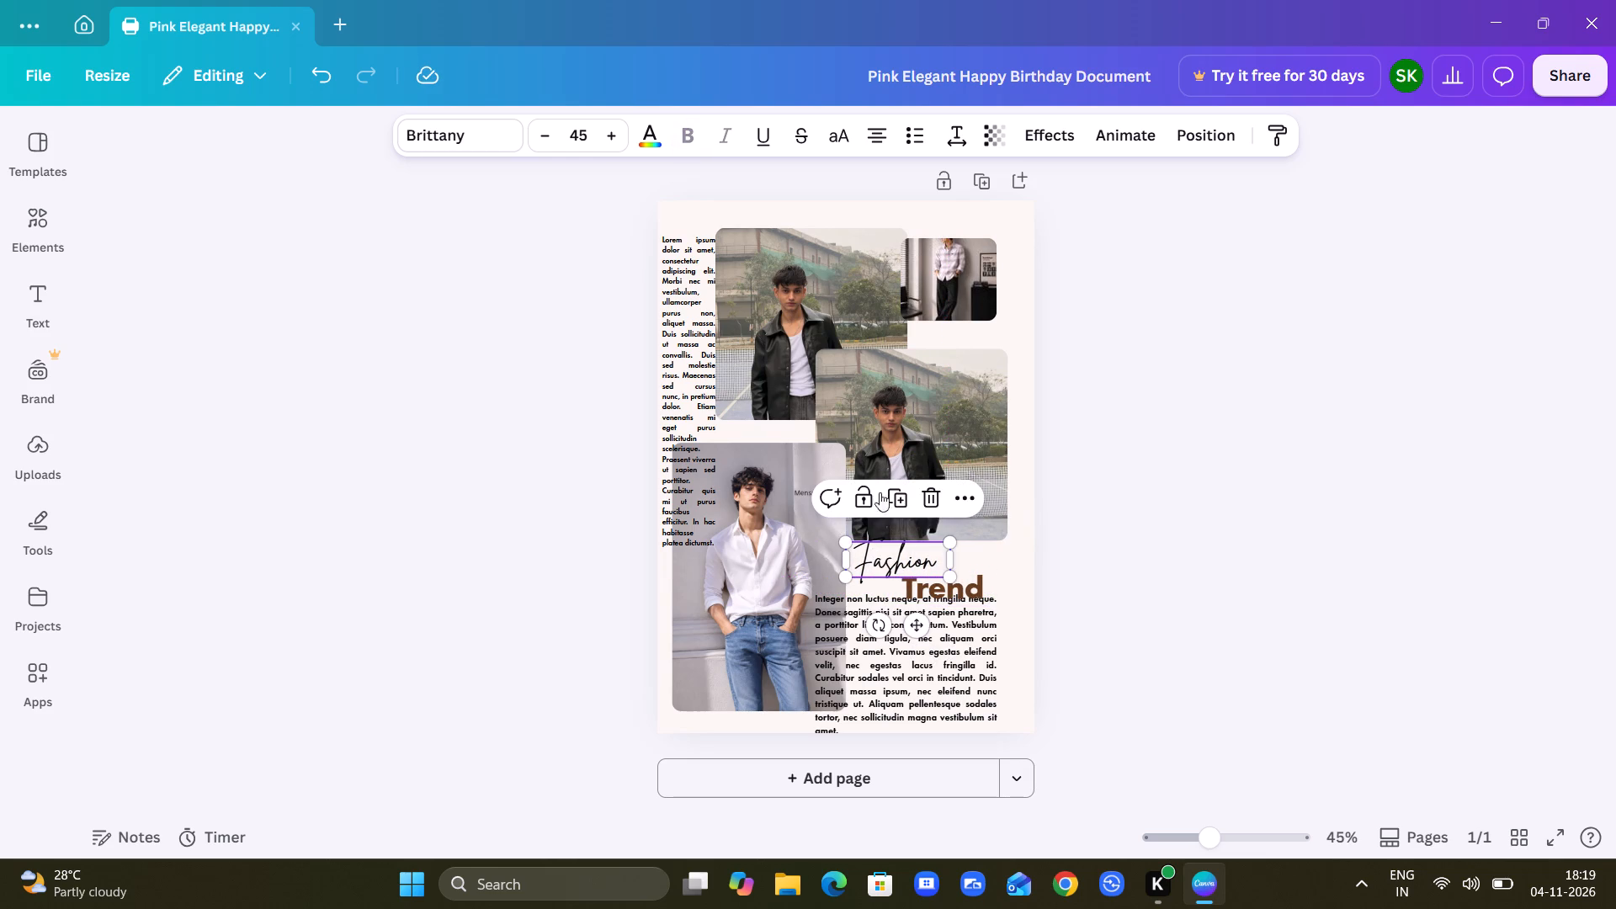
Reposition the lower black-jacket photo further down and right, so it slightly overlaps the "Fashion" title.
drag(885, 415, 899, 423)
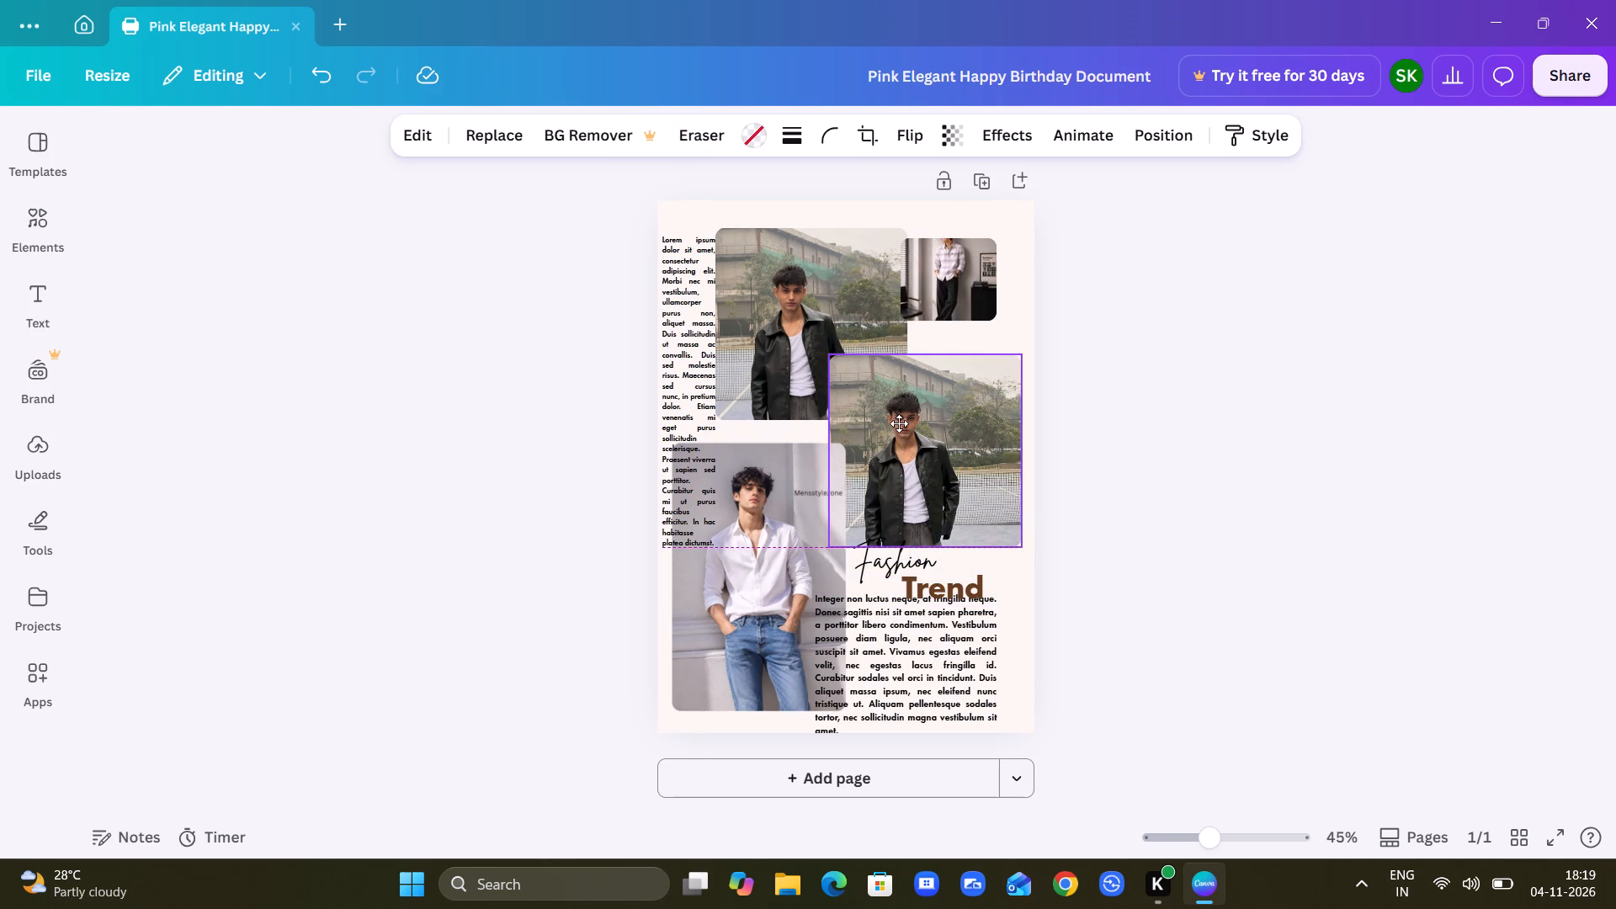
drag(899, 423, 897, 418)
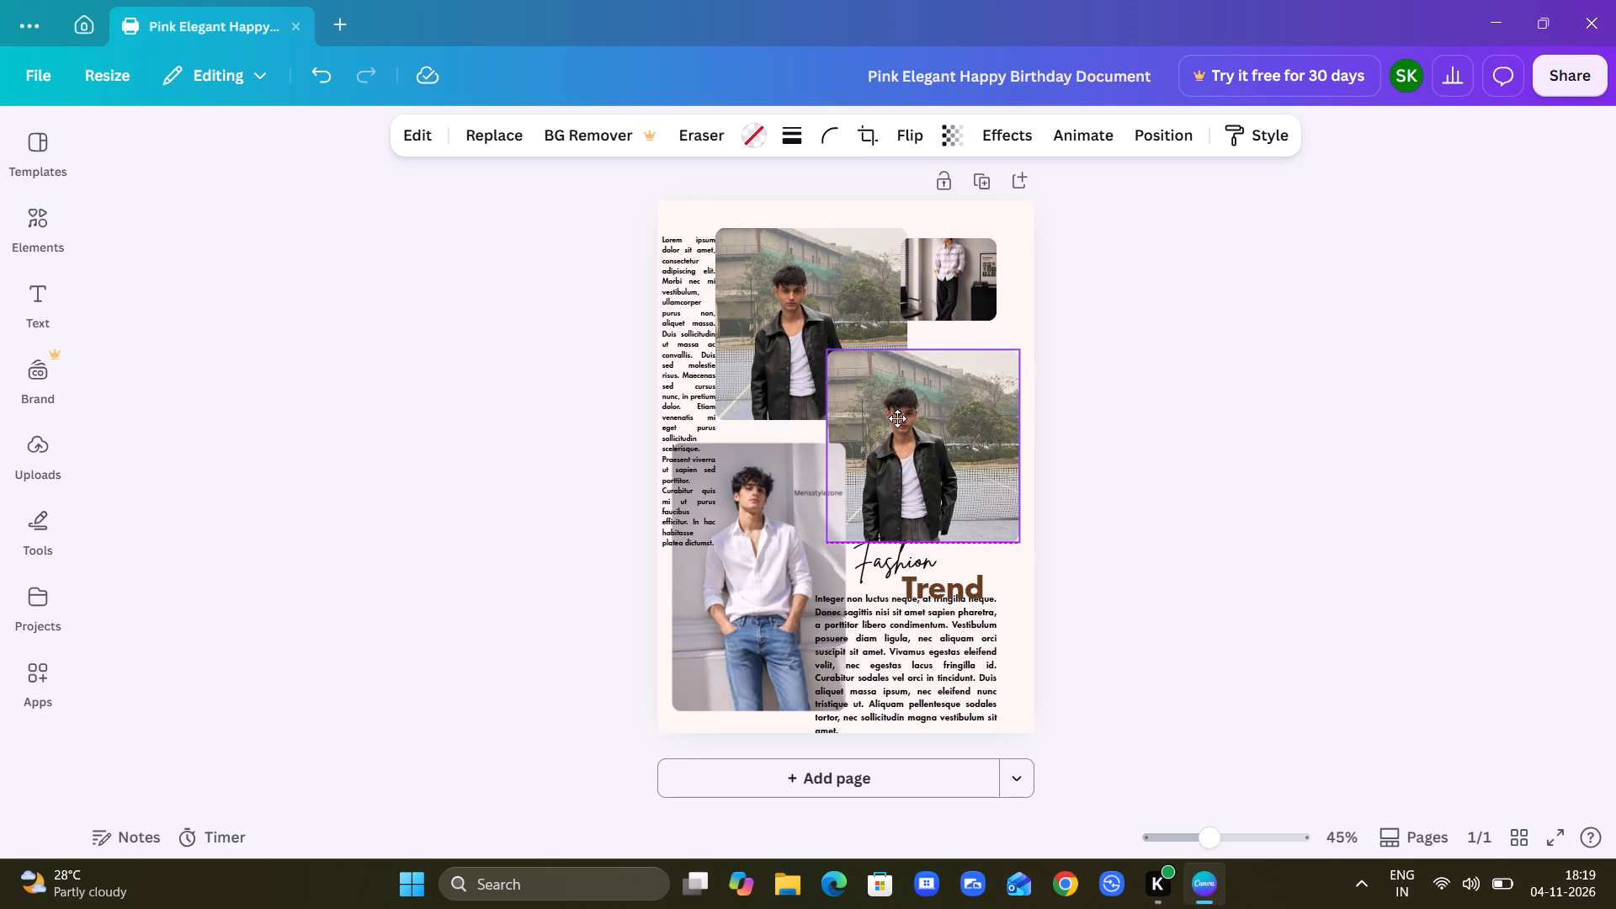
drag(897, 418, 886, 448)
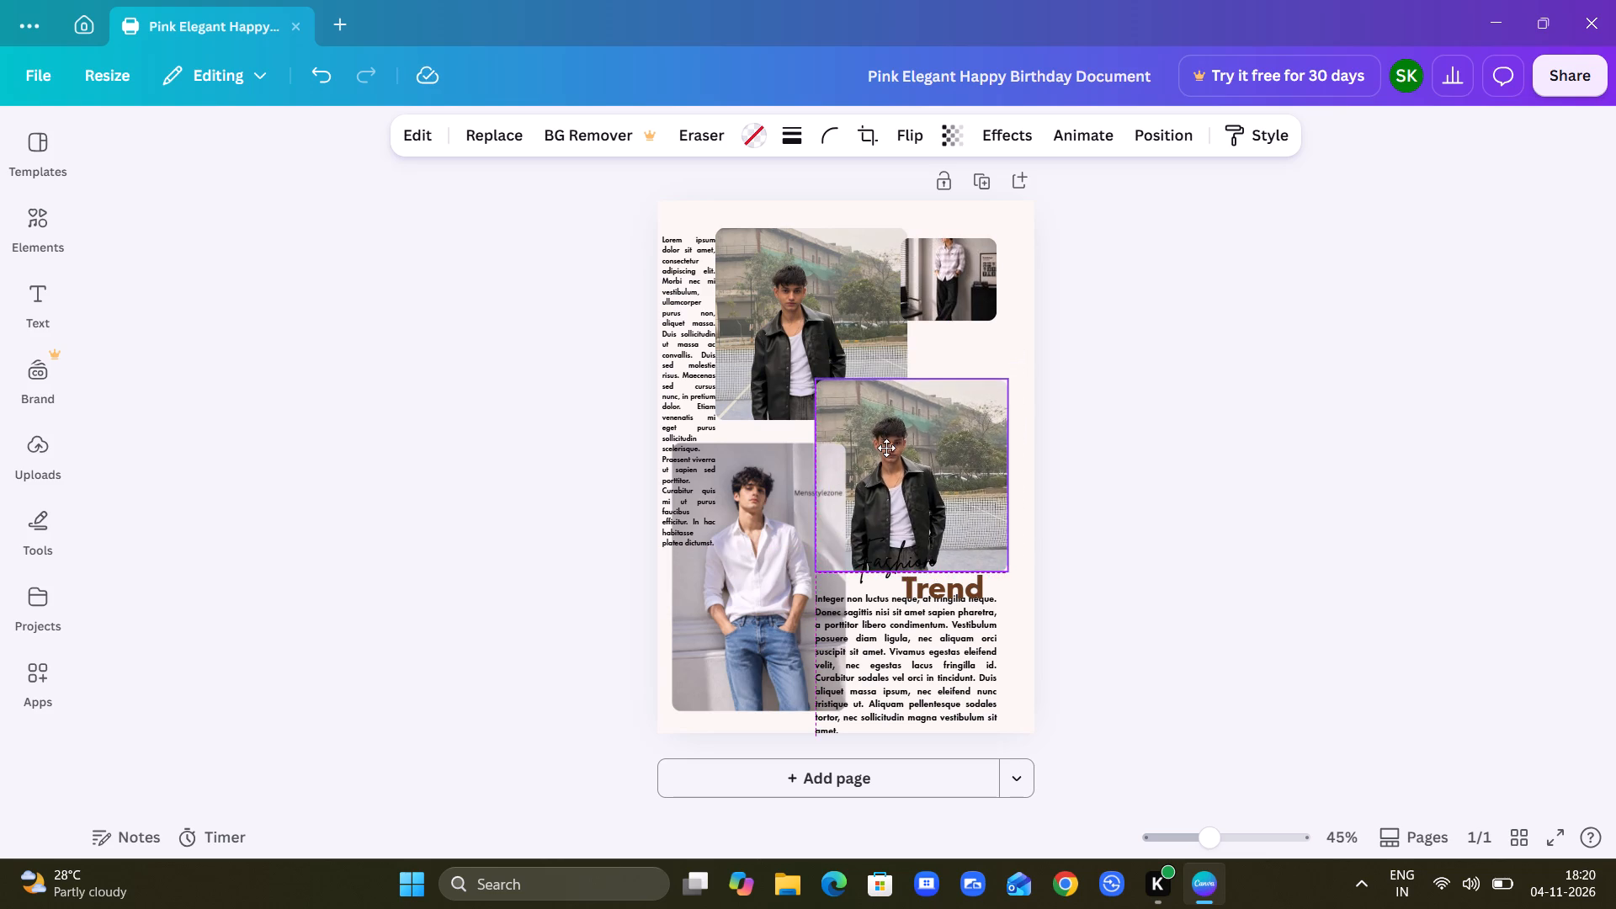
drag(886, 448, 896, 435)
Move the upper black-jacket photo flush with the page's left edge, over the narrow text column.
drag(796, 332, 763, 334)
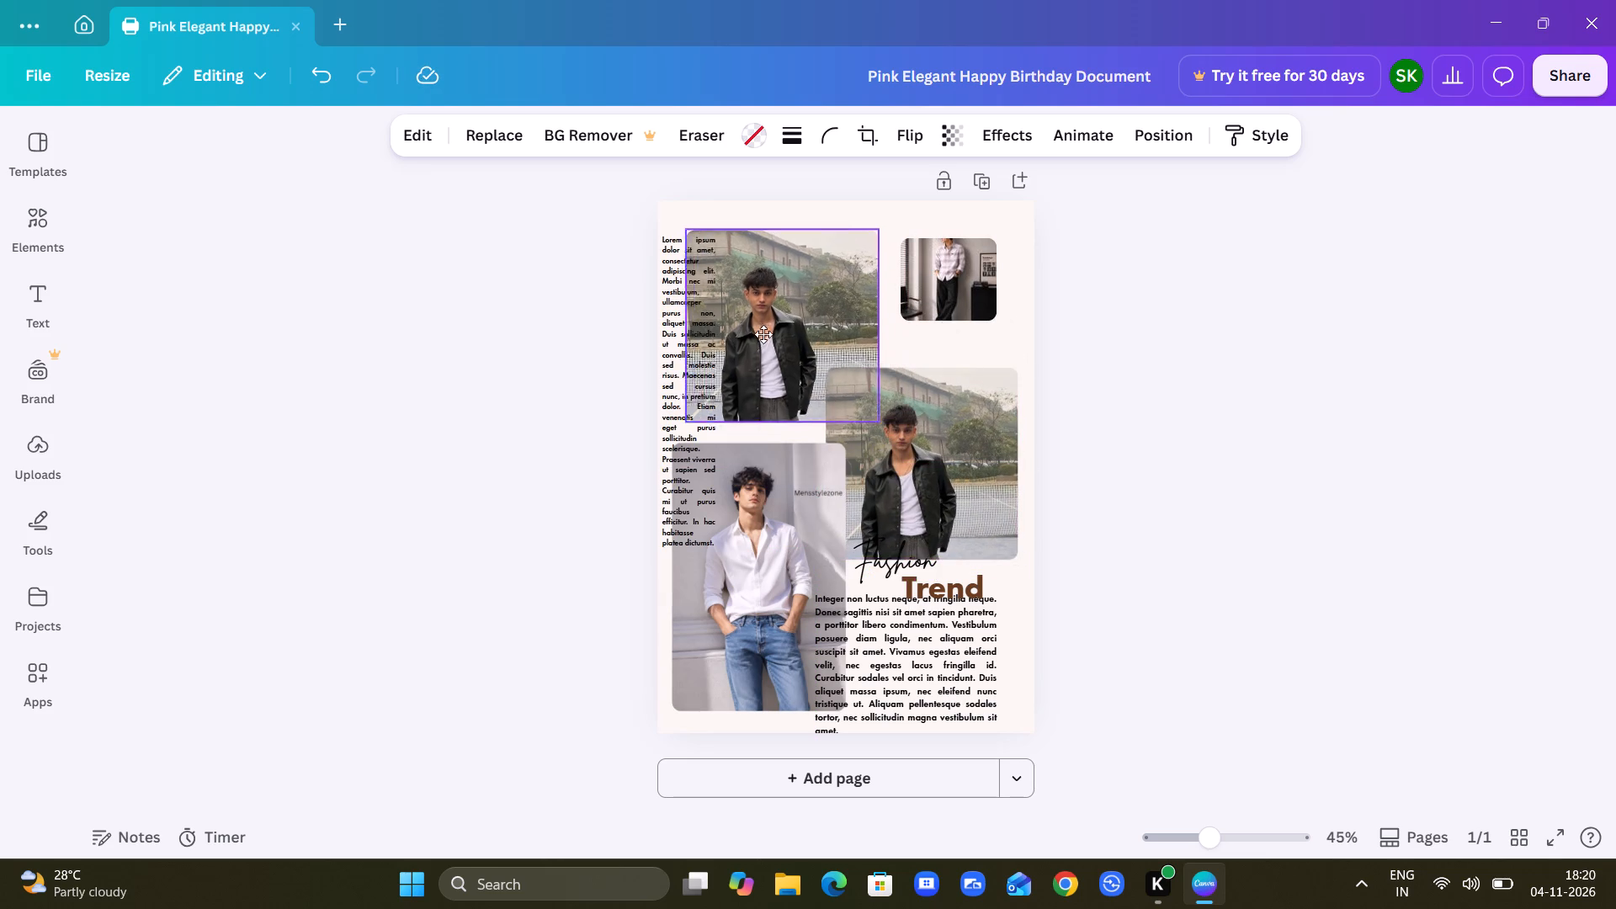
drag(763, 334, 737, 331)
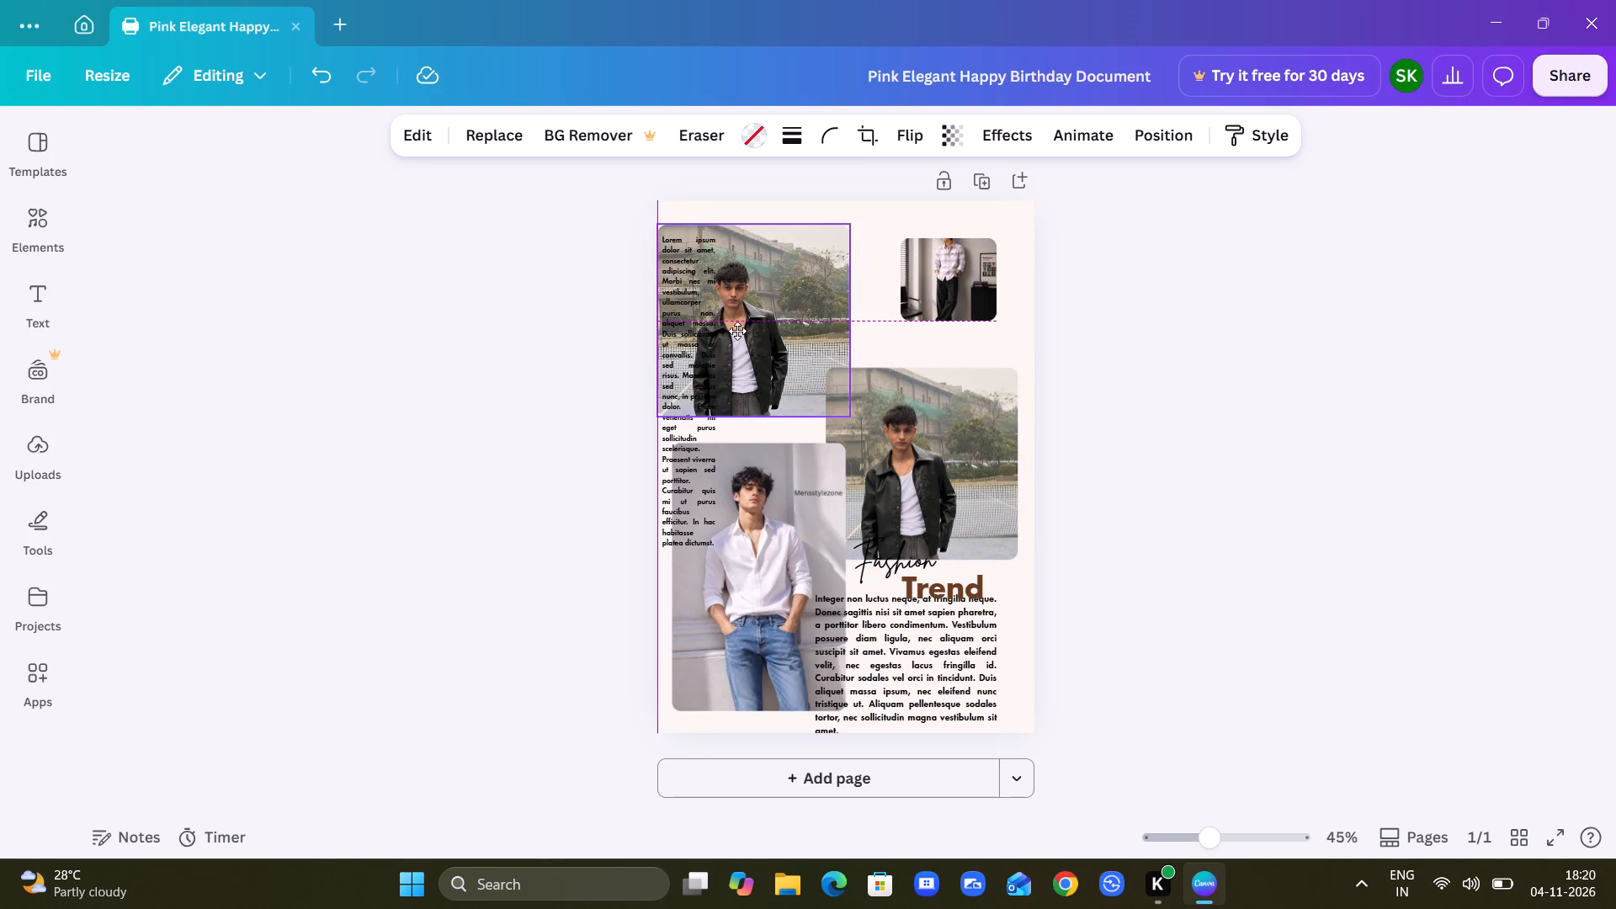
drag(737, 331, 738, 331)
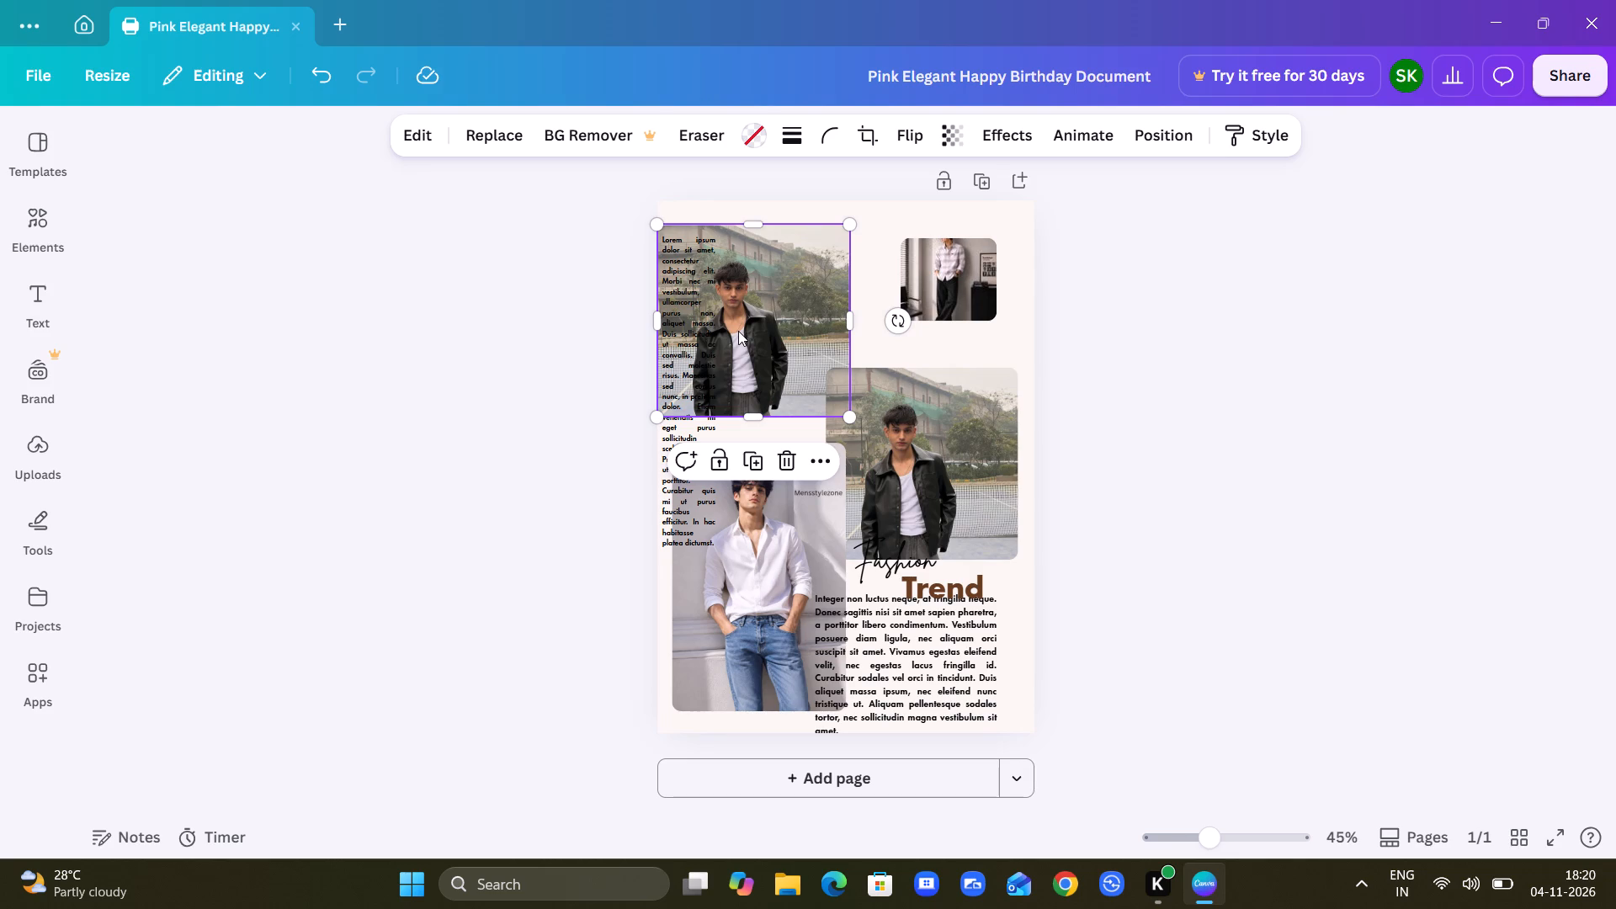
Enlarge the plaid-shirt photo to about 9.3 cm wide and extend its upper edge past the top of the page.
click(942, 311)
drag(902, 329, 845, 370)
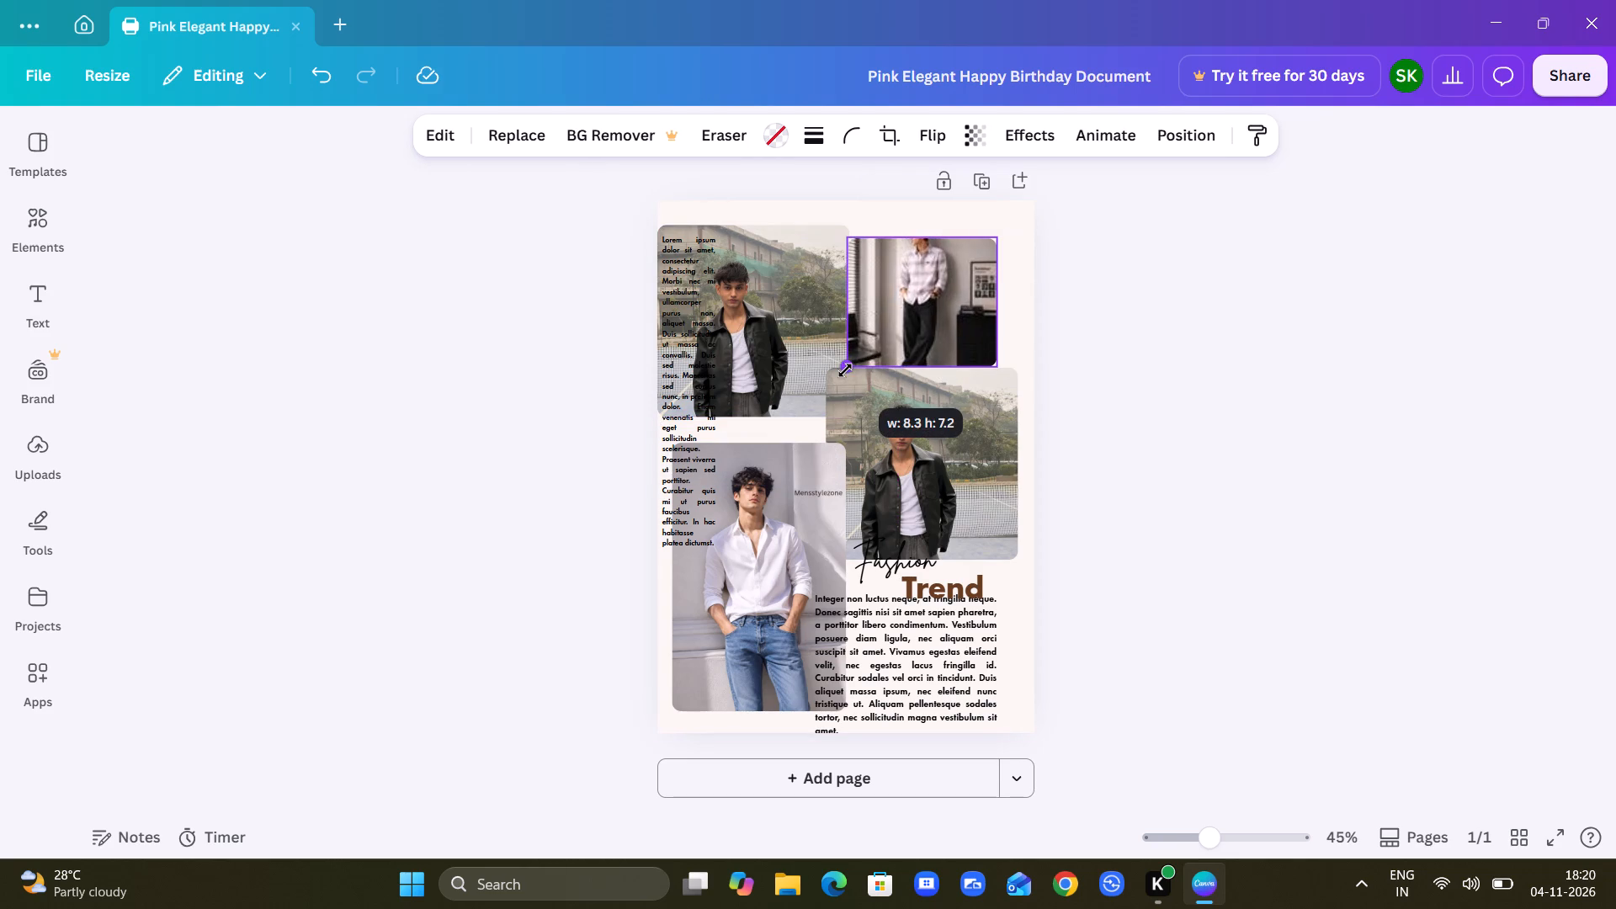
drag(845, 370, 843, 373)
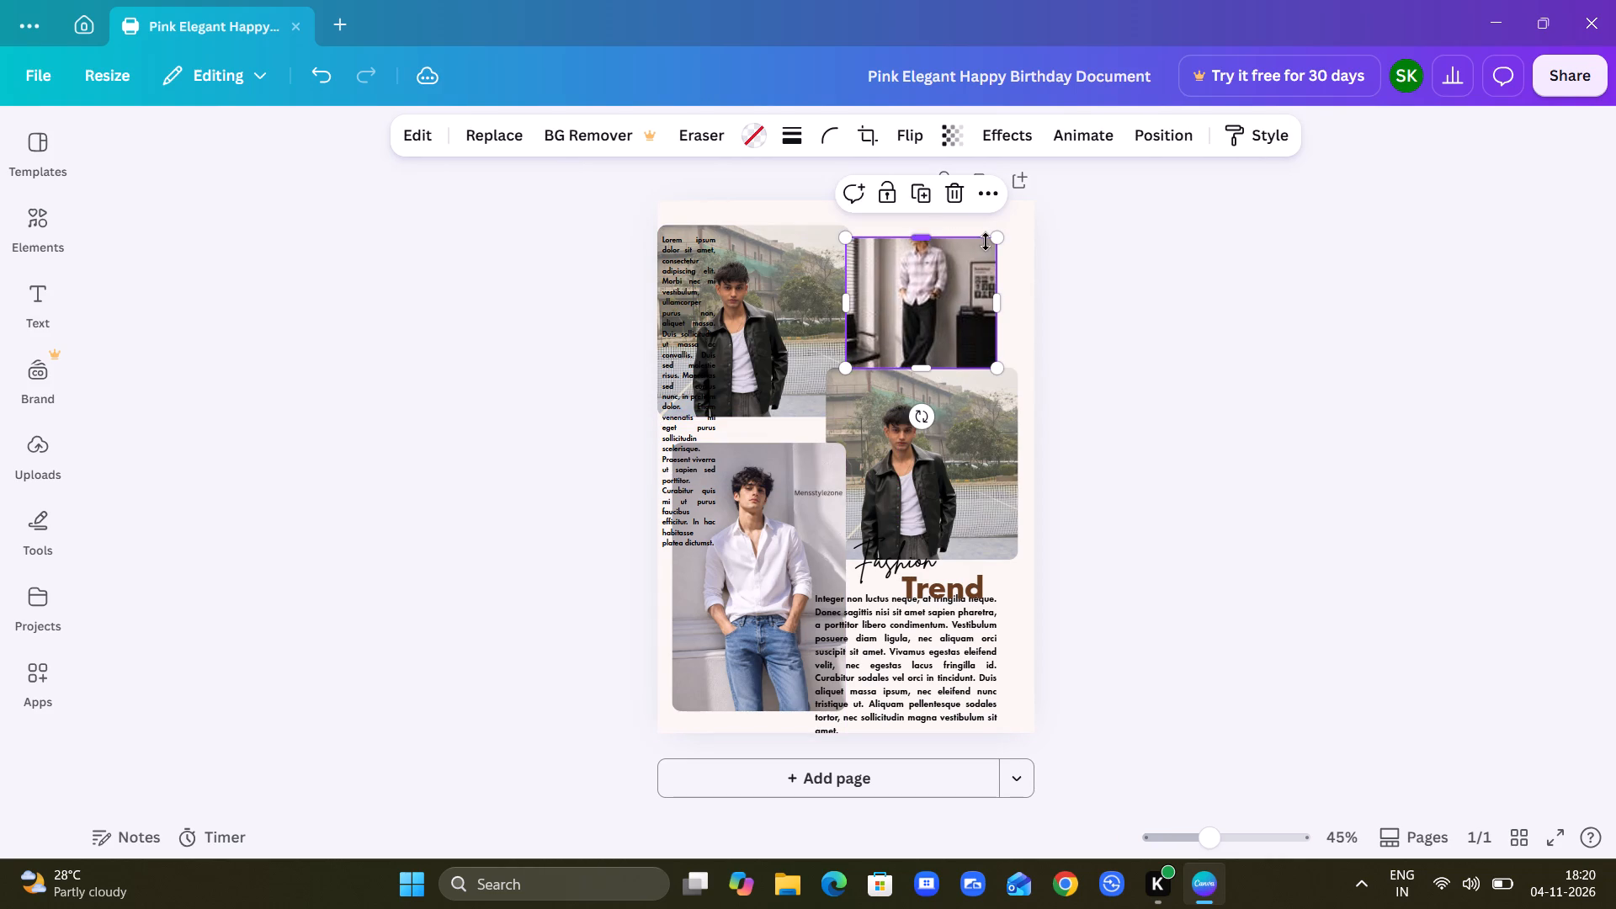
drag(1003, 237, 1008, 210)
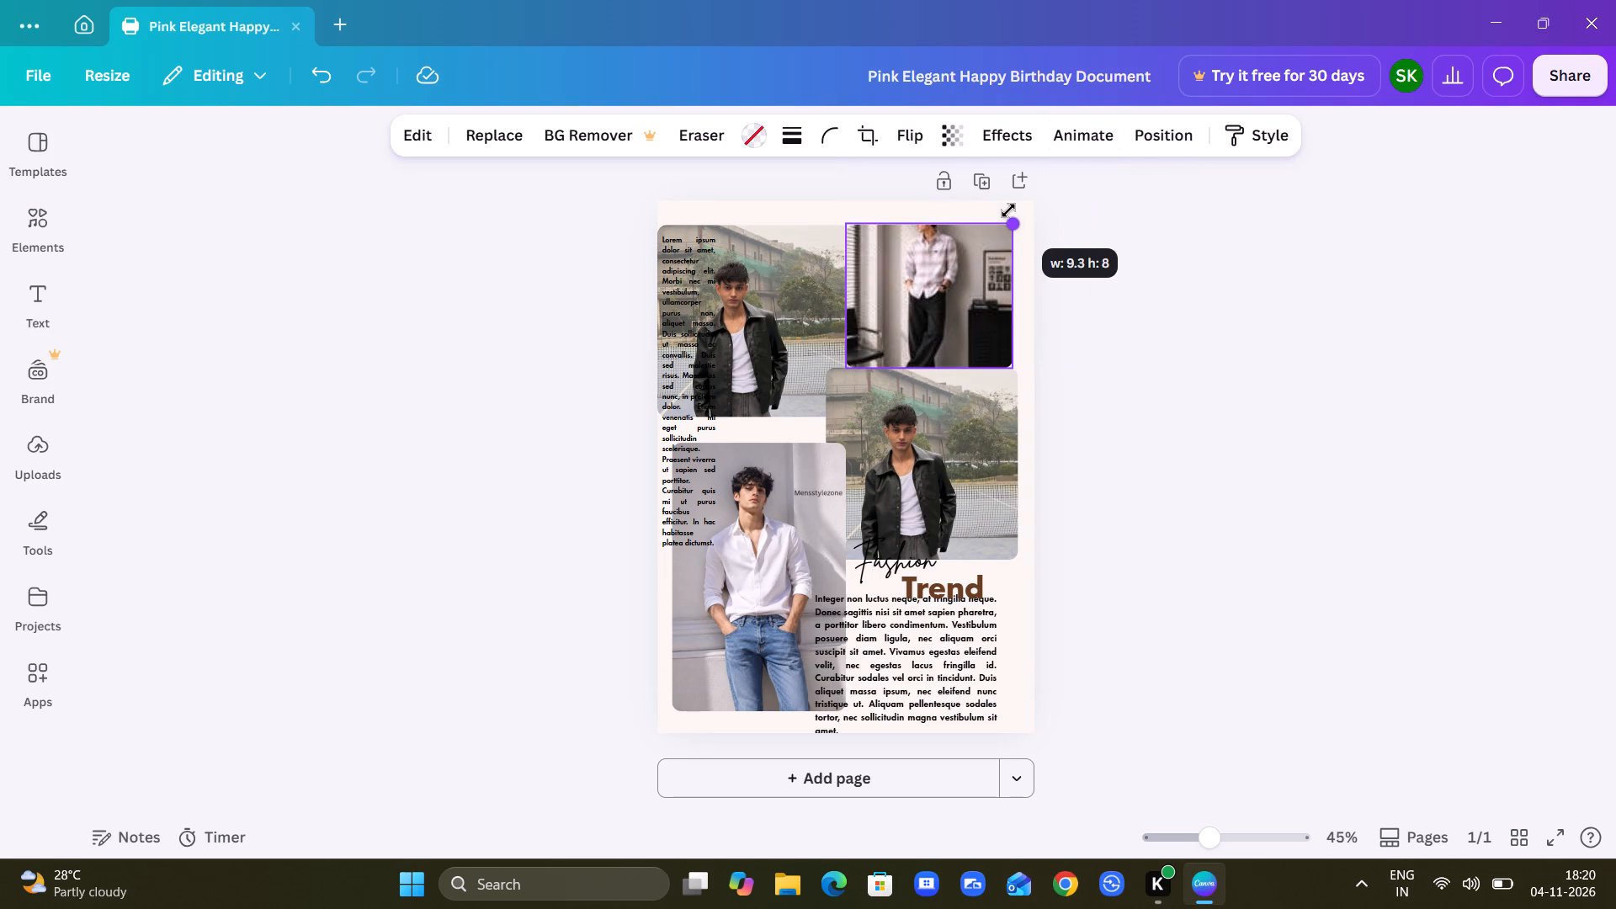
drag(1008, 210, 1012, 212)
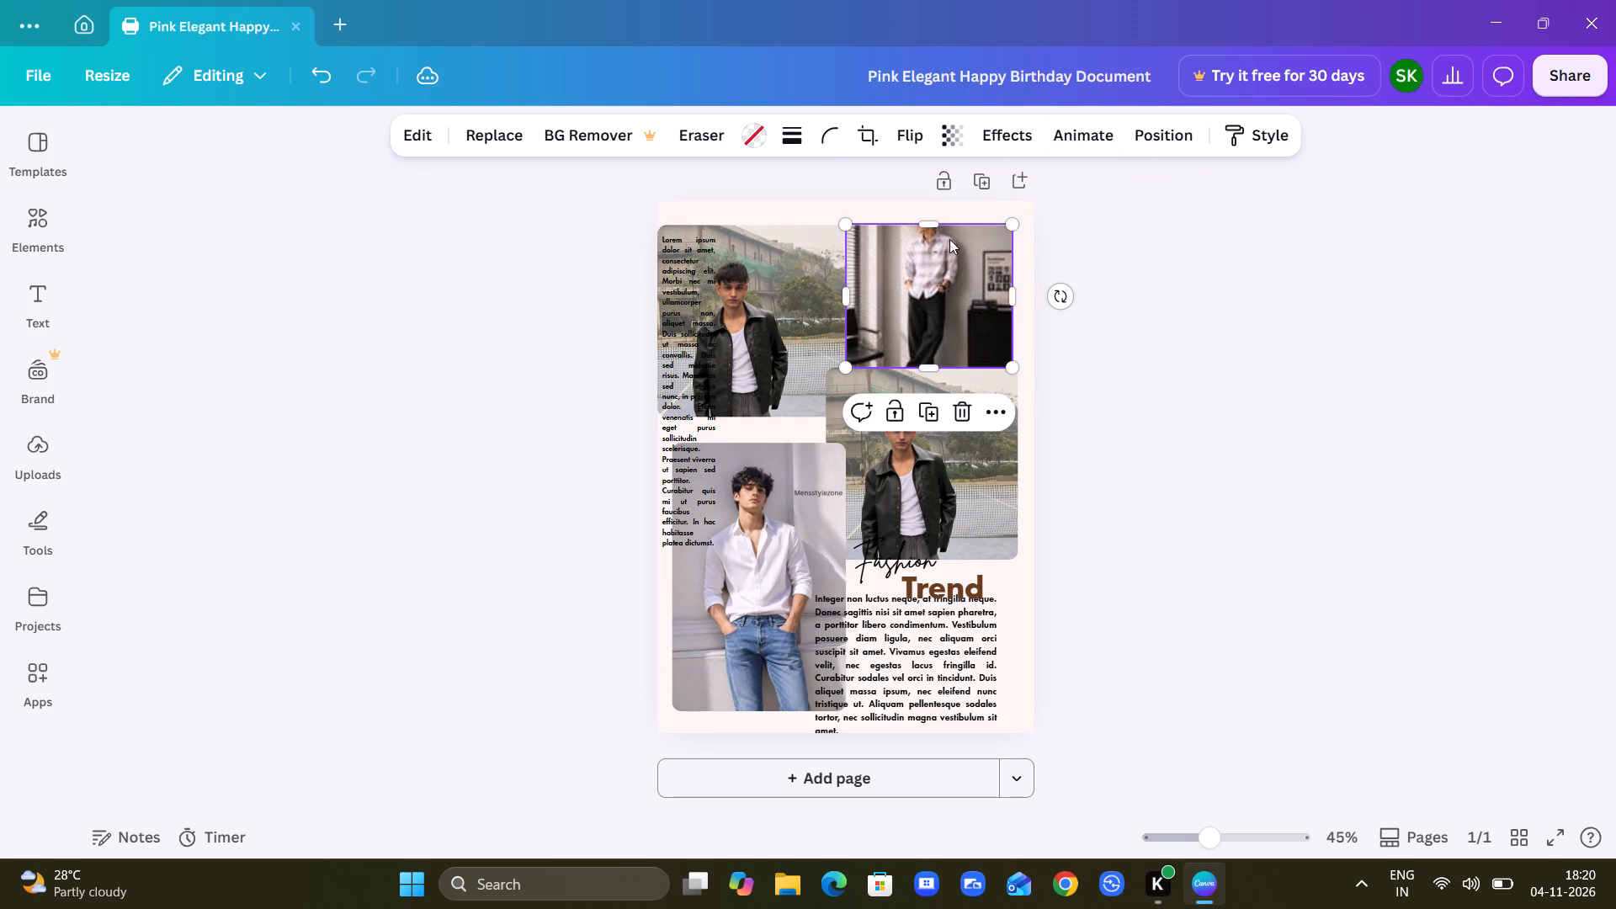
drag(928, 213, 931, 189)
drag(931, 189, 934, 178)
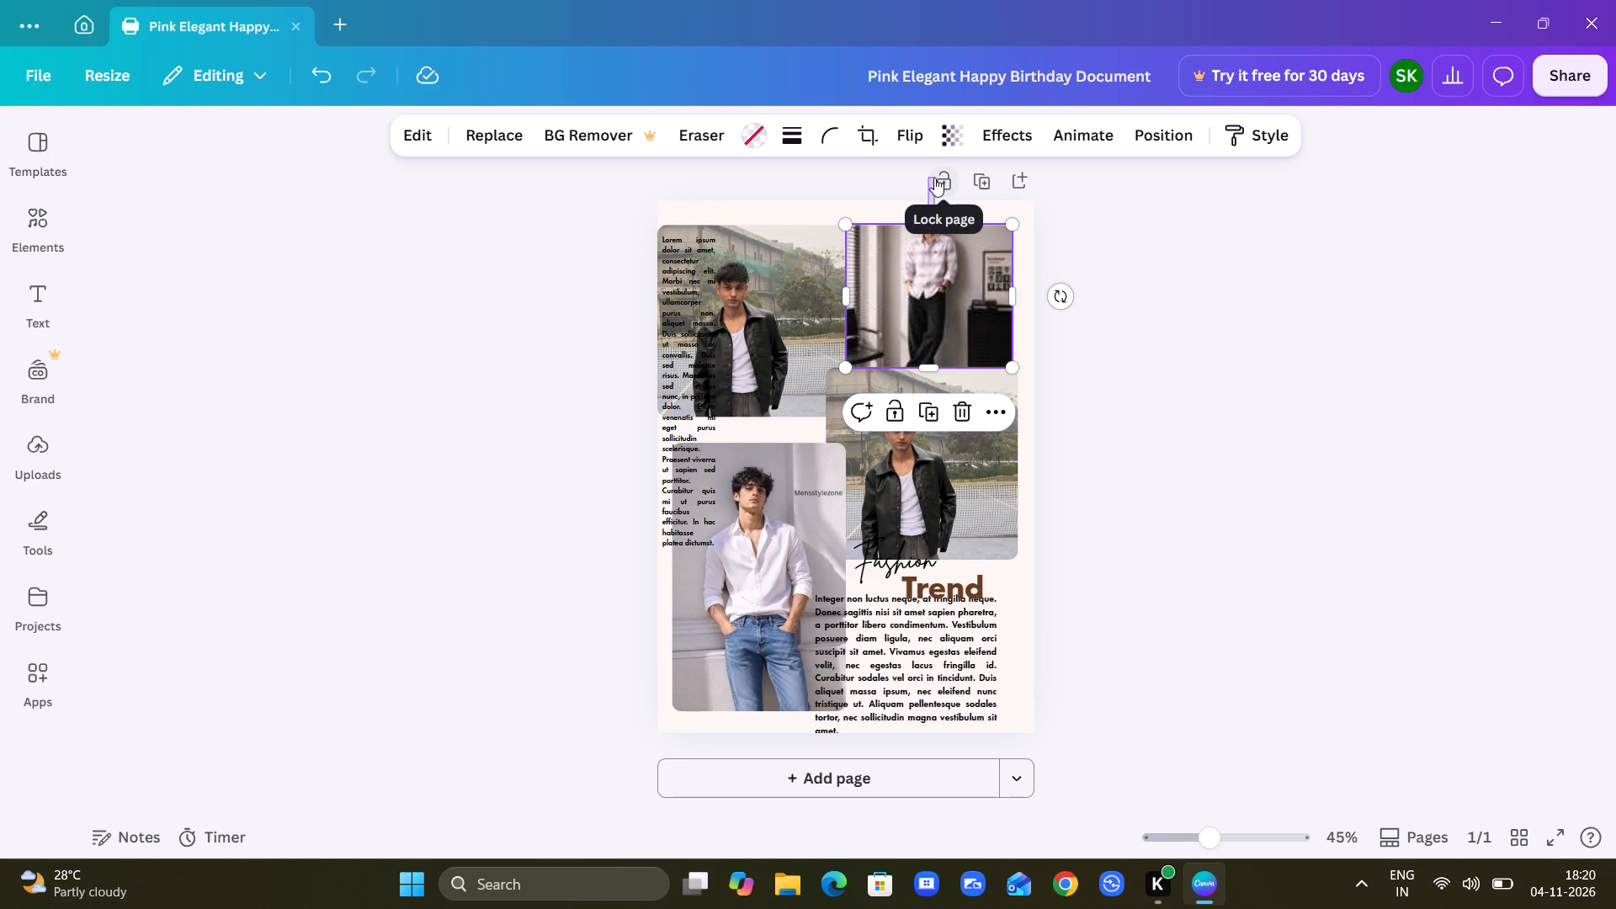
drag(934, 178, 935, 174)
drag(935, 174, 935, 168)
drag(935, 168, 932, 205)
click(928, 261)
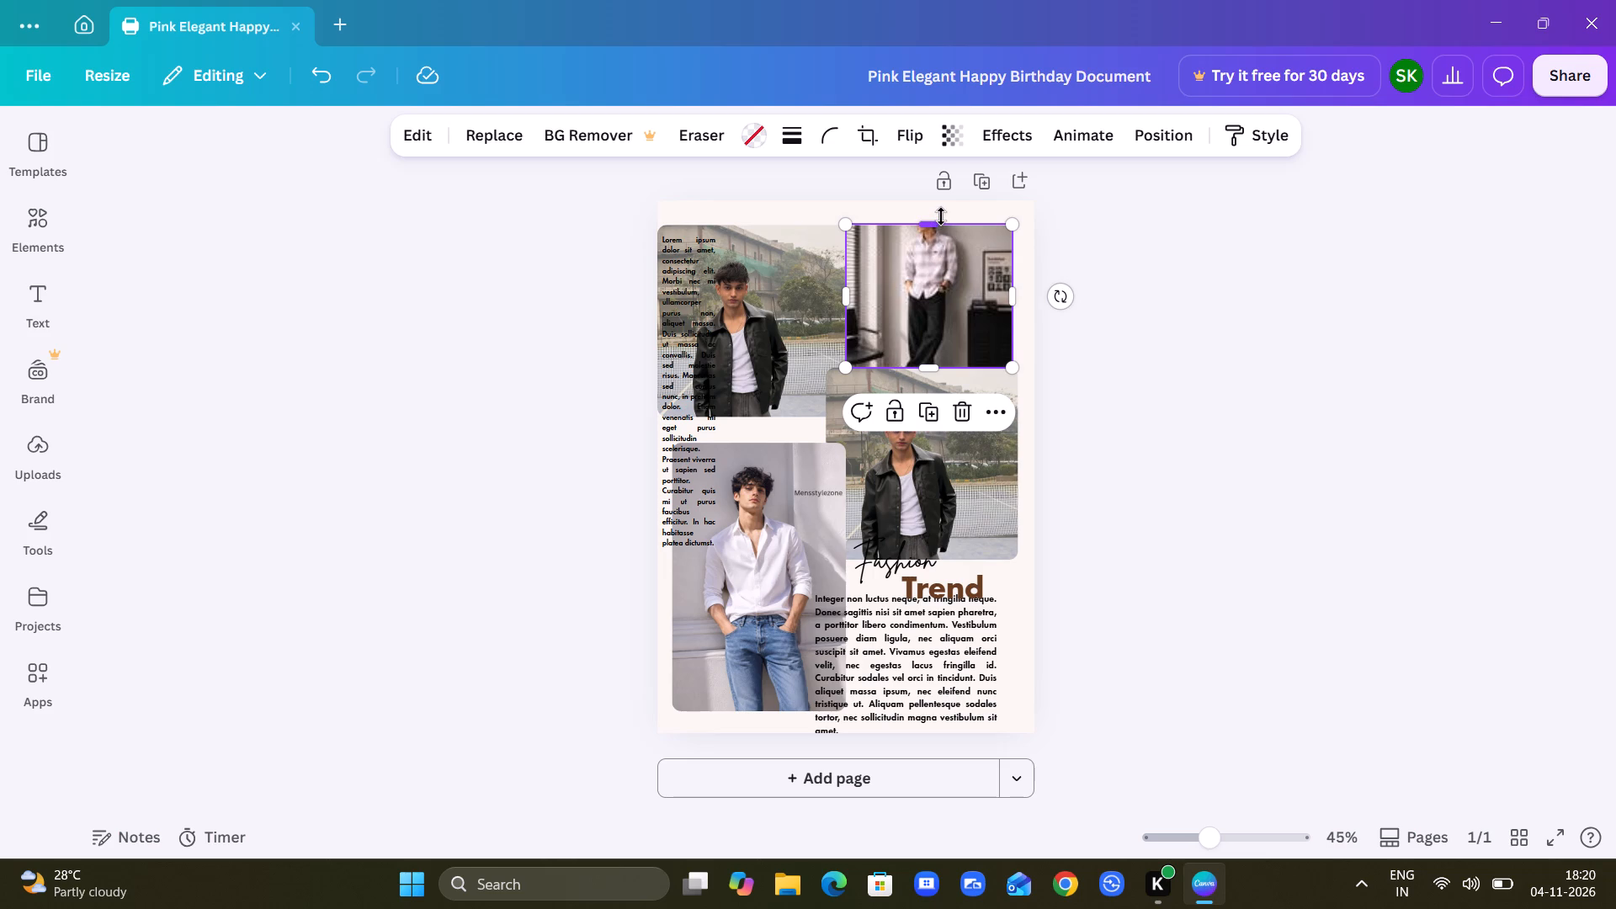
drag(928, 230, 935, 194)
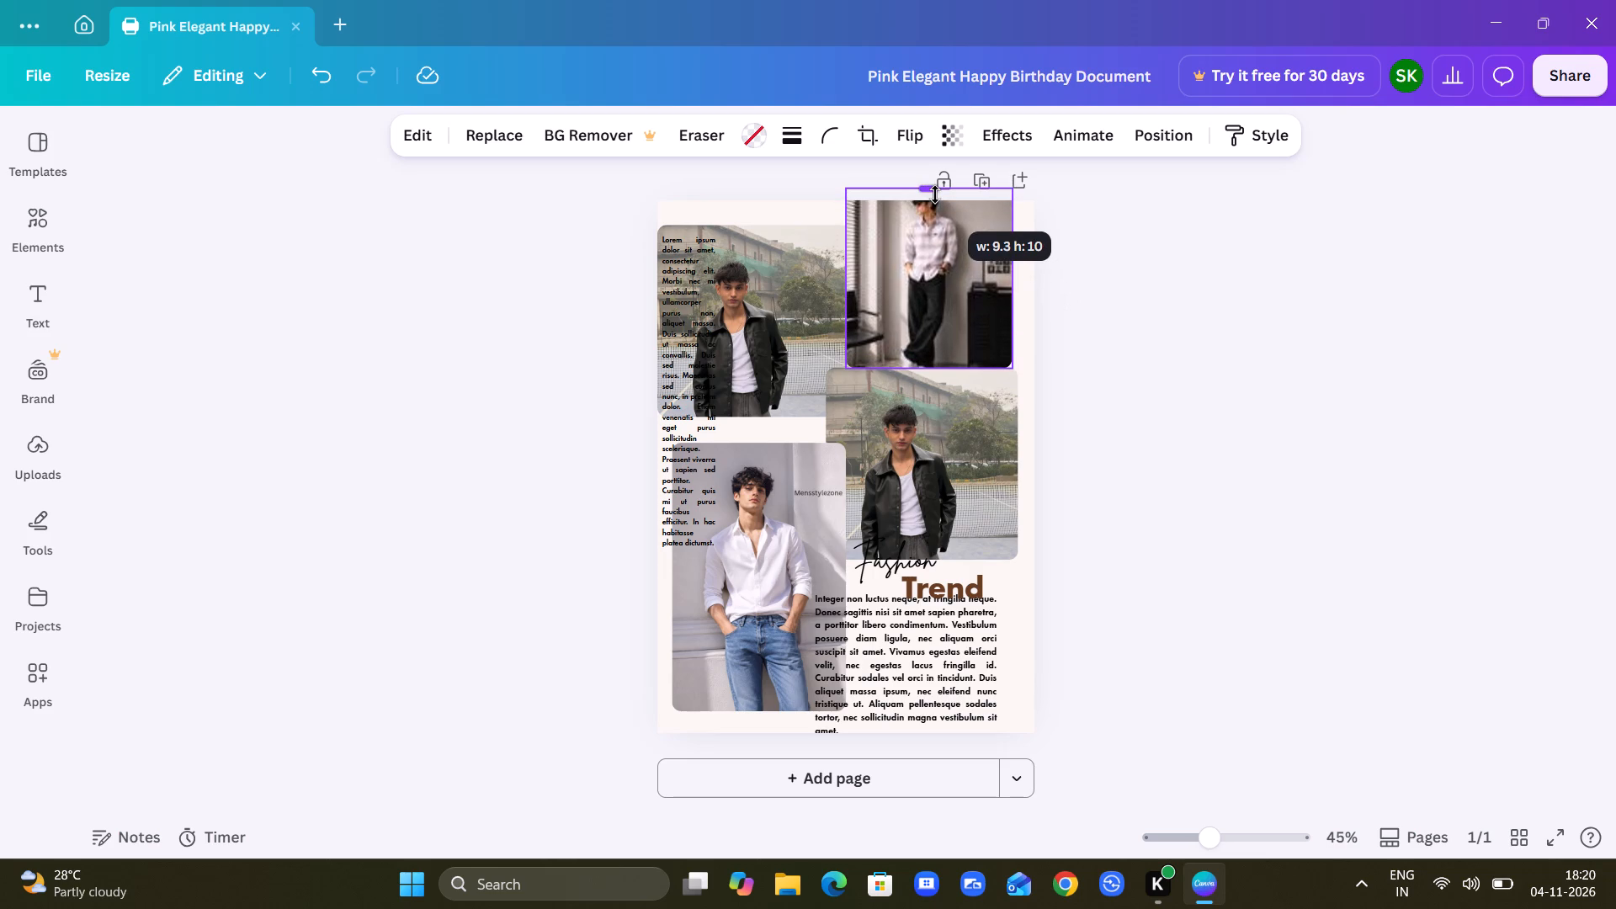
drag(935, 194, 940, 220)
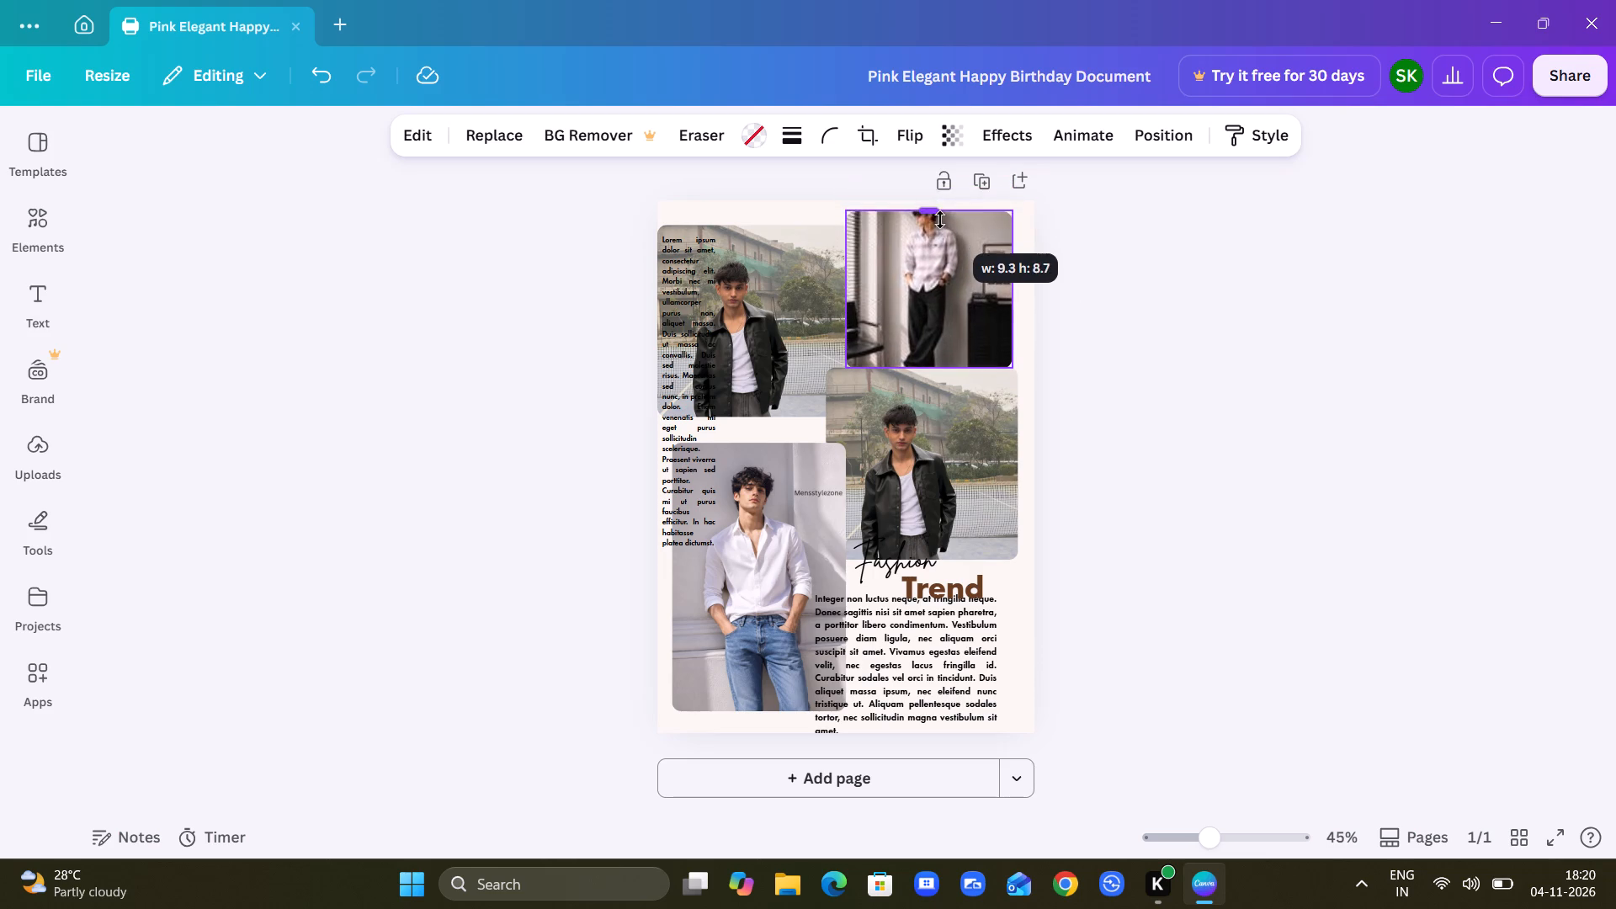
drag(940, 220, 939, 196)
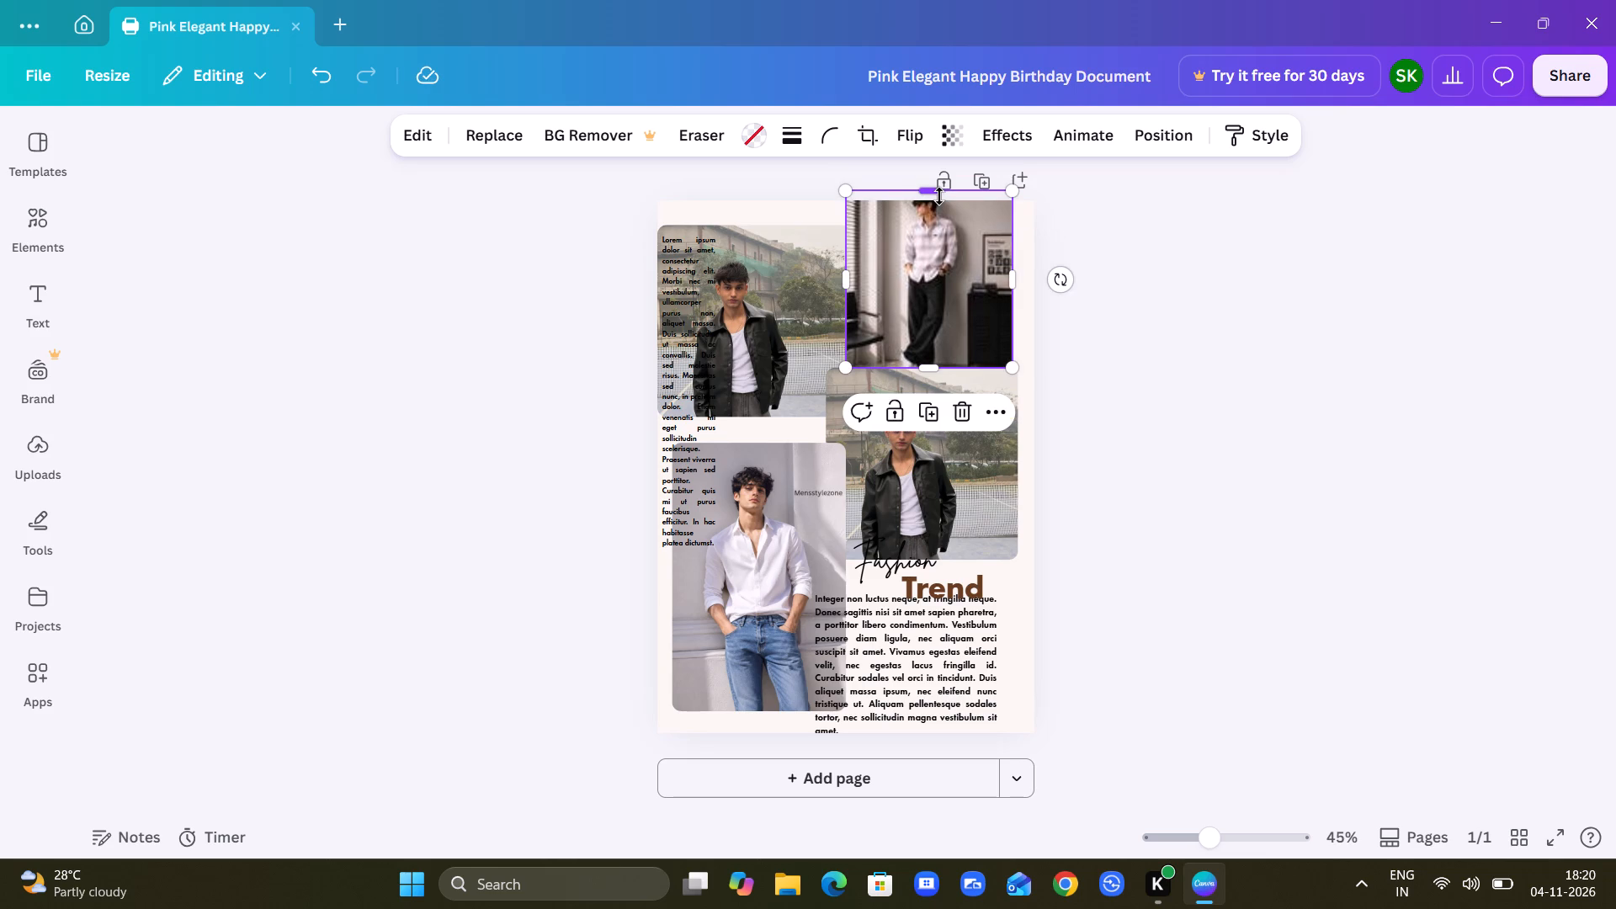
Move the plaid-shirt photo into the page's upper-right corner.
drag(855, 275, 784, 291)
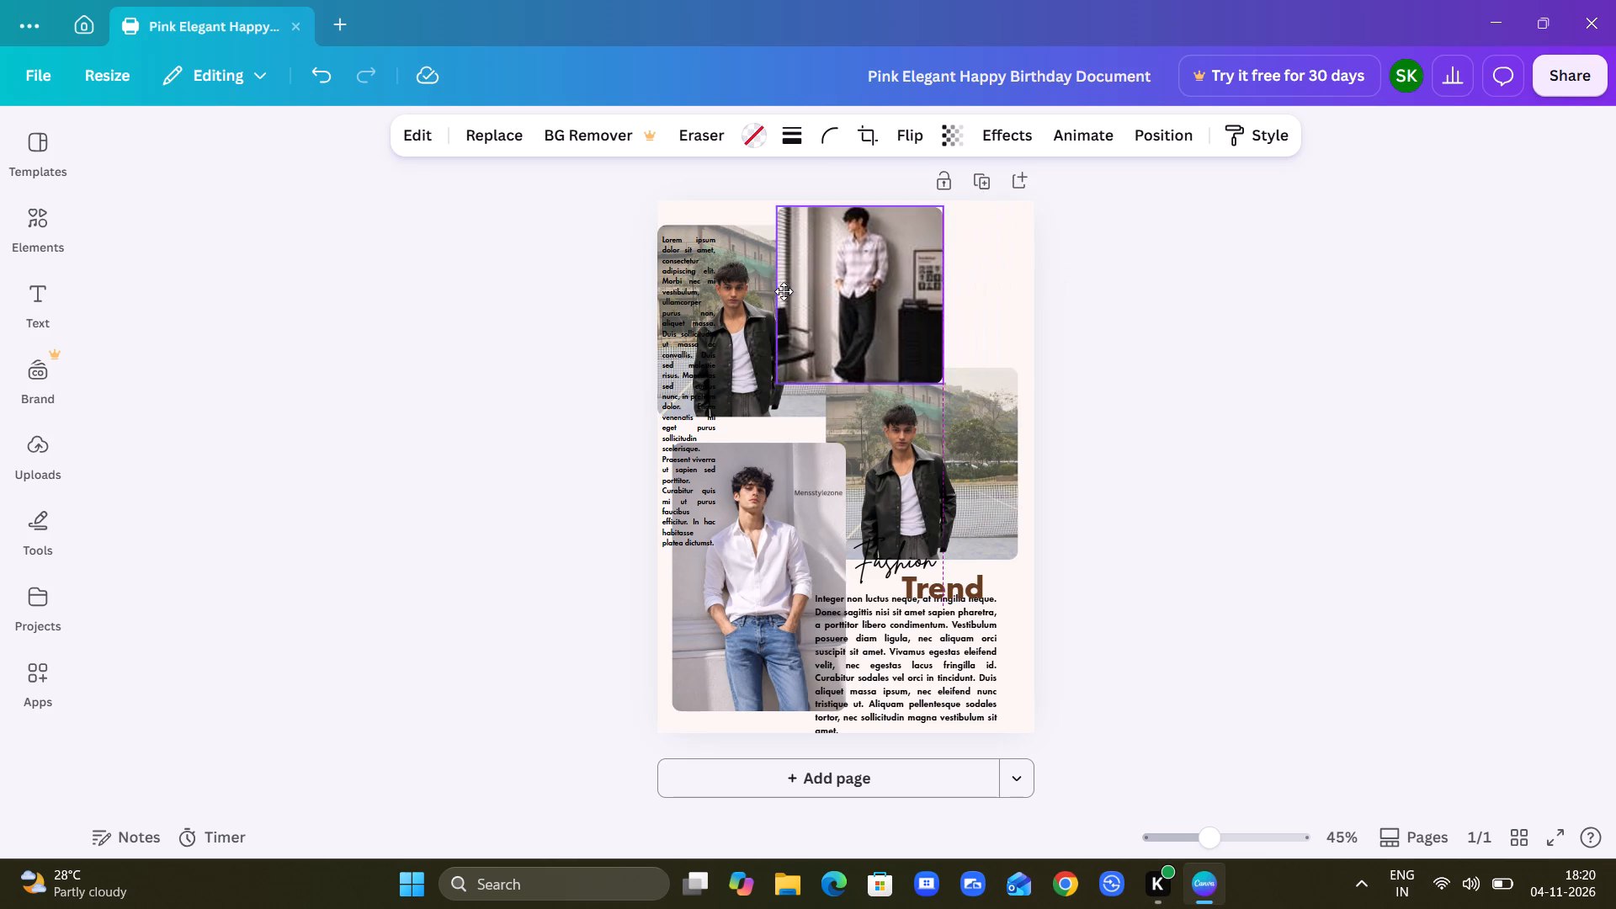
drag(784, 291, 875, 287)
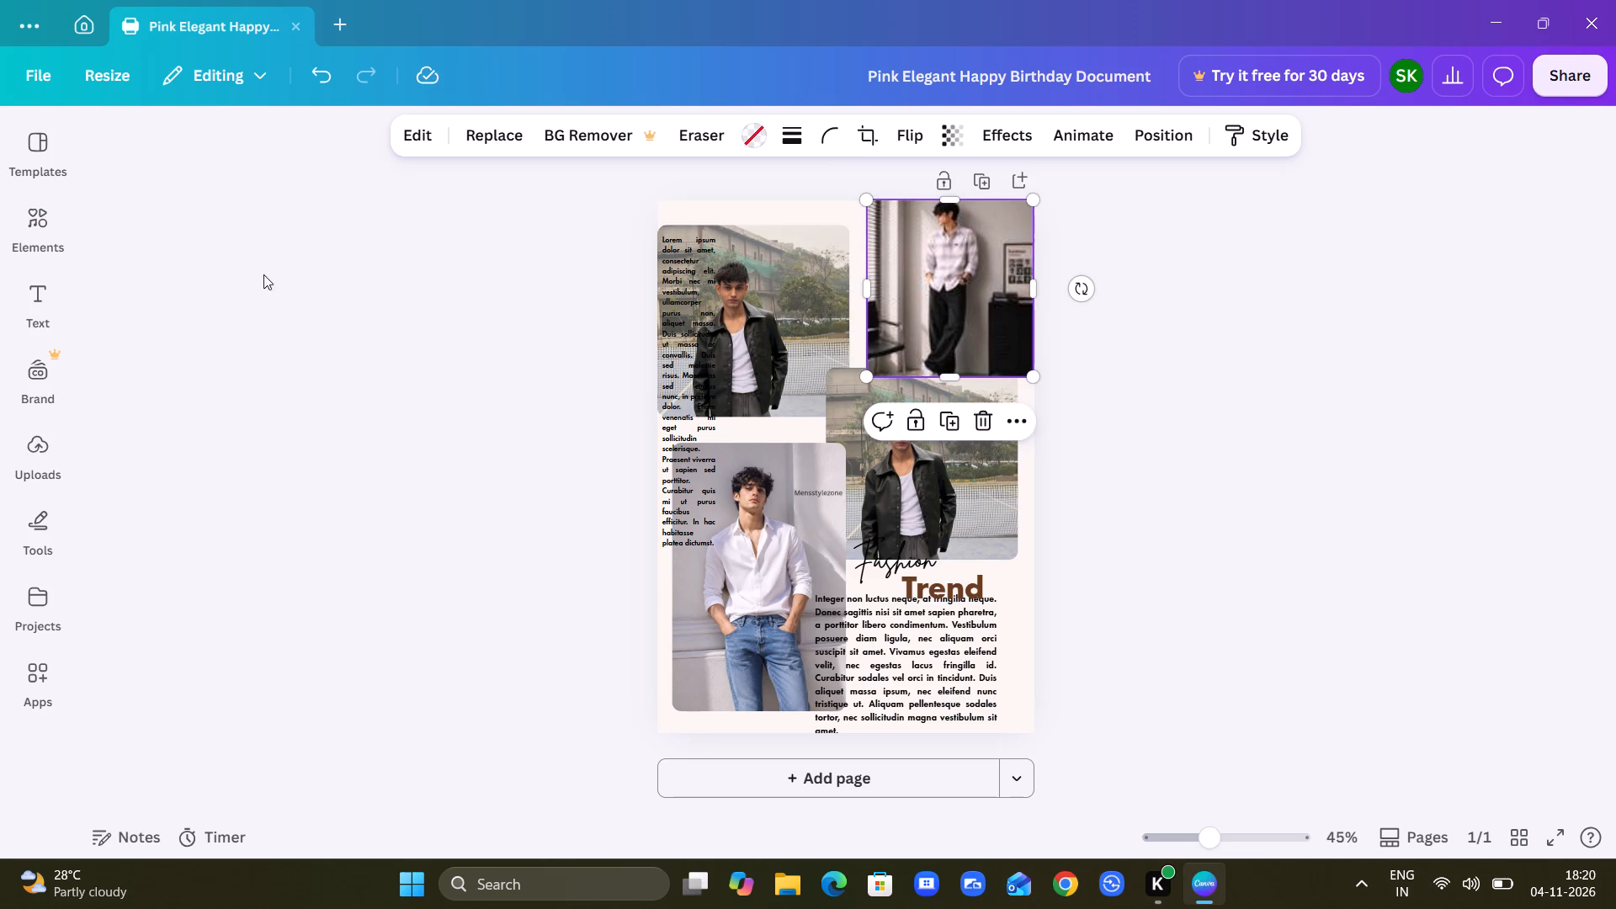
Apply the "Brown and Beige Modern Fashion Trend A4 Document" template to the page.
click(49, 162)
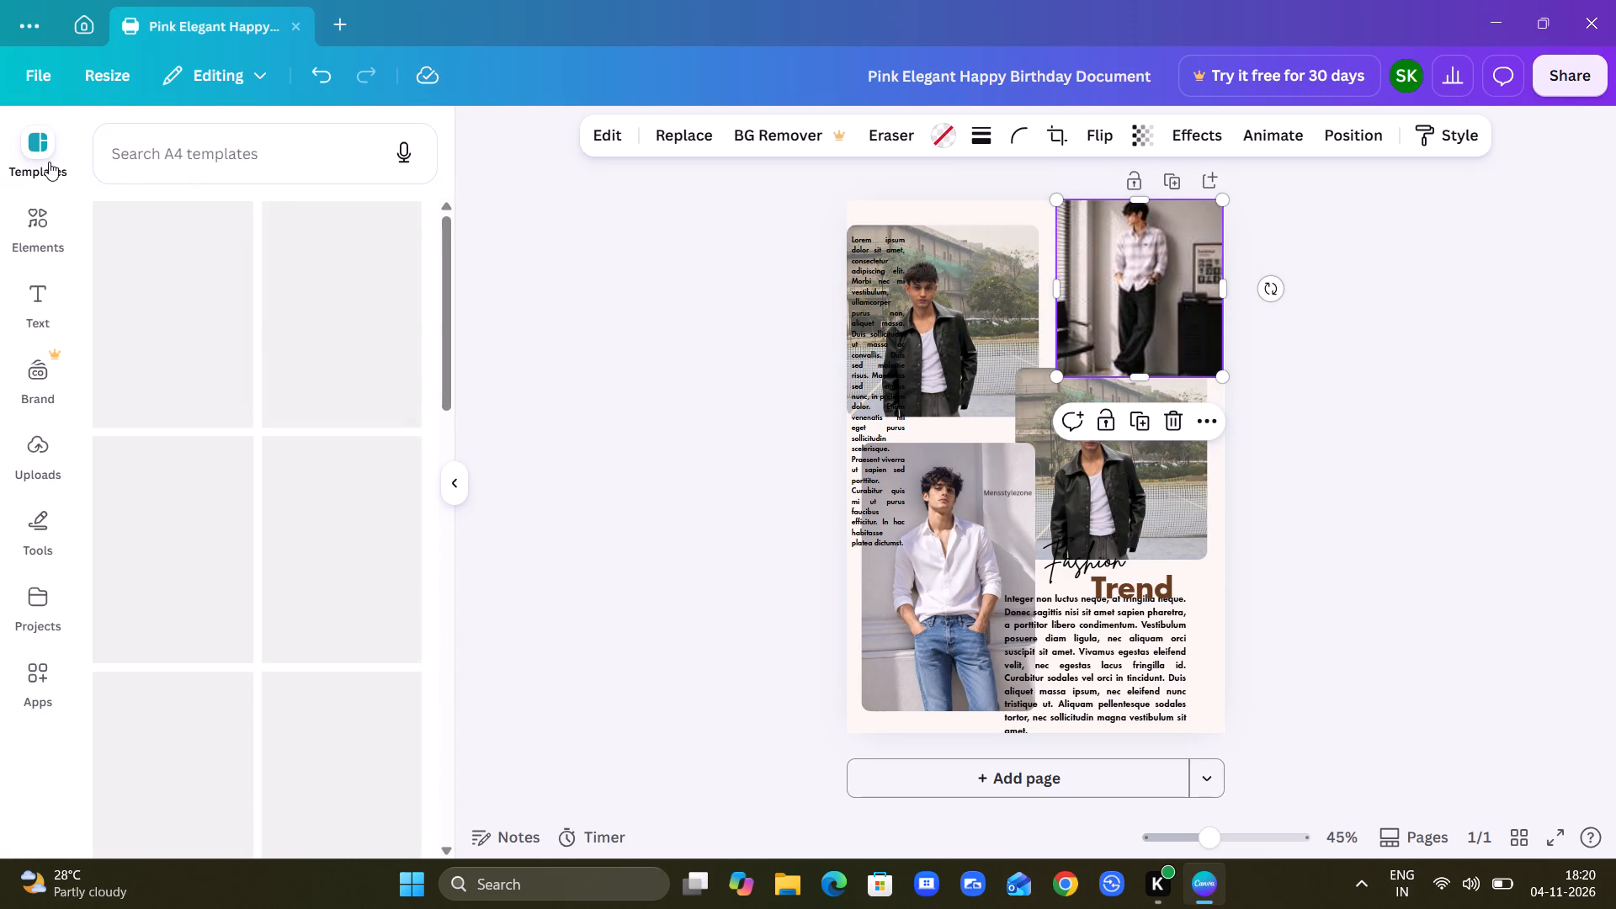
click(215, 332)
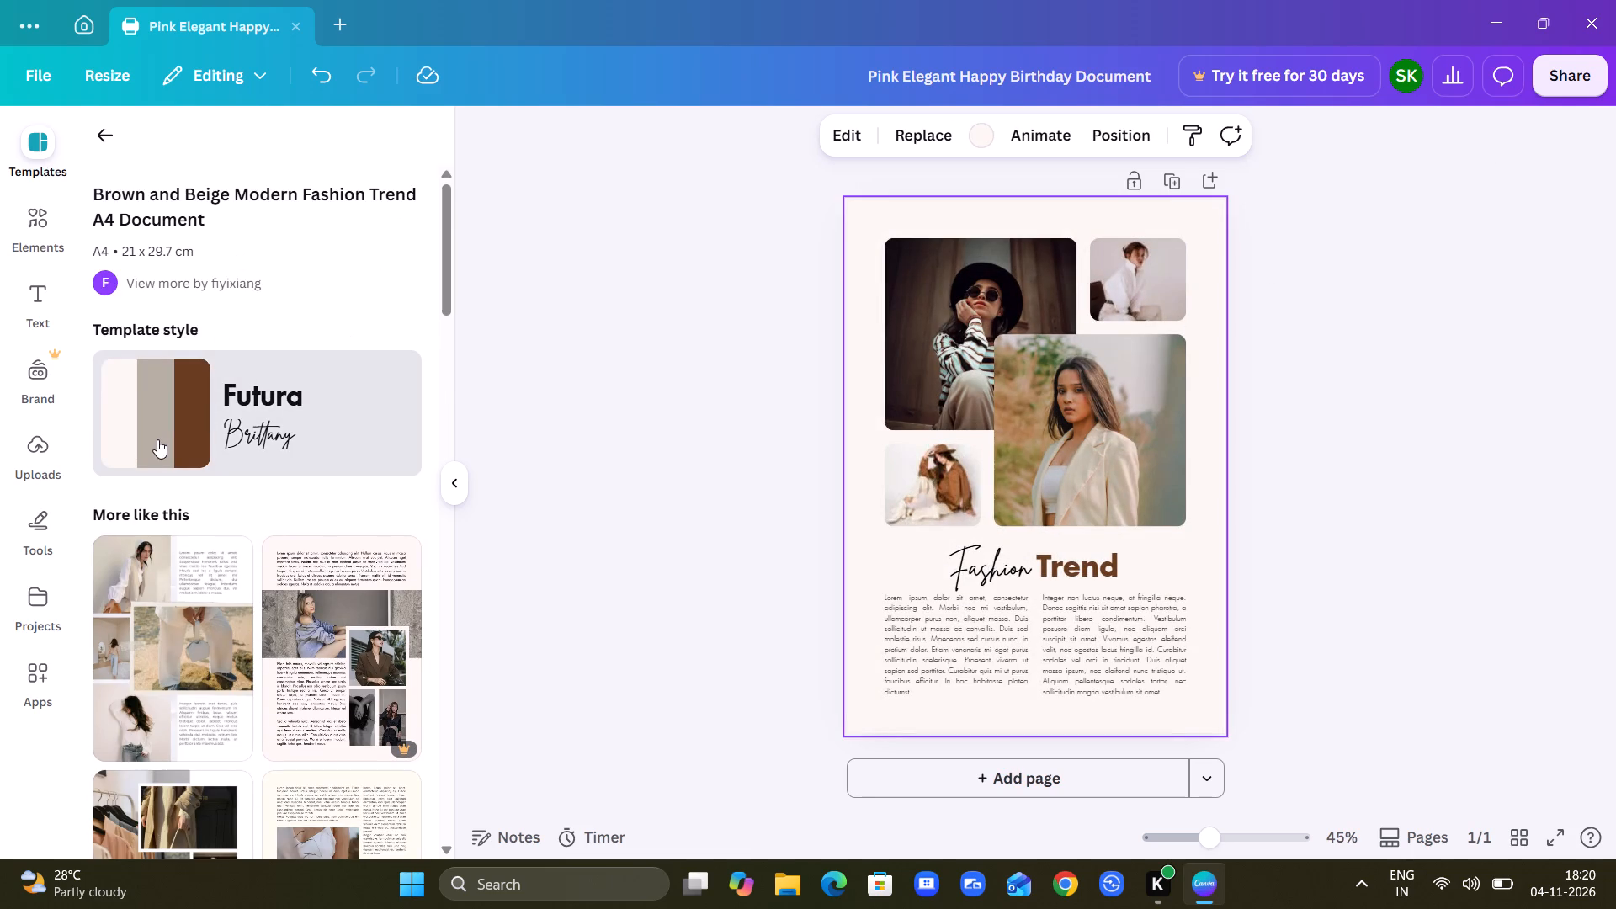
Show the uploaded images and shift the beige-blazer photo down and outward, close to the page's right edge.
click(35, 426)
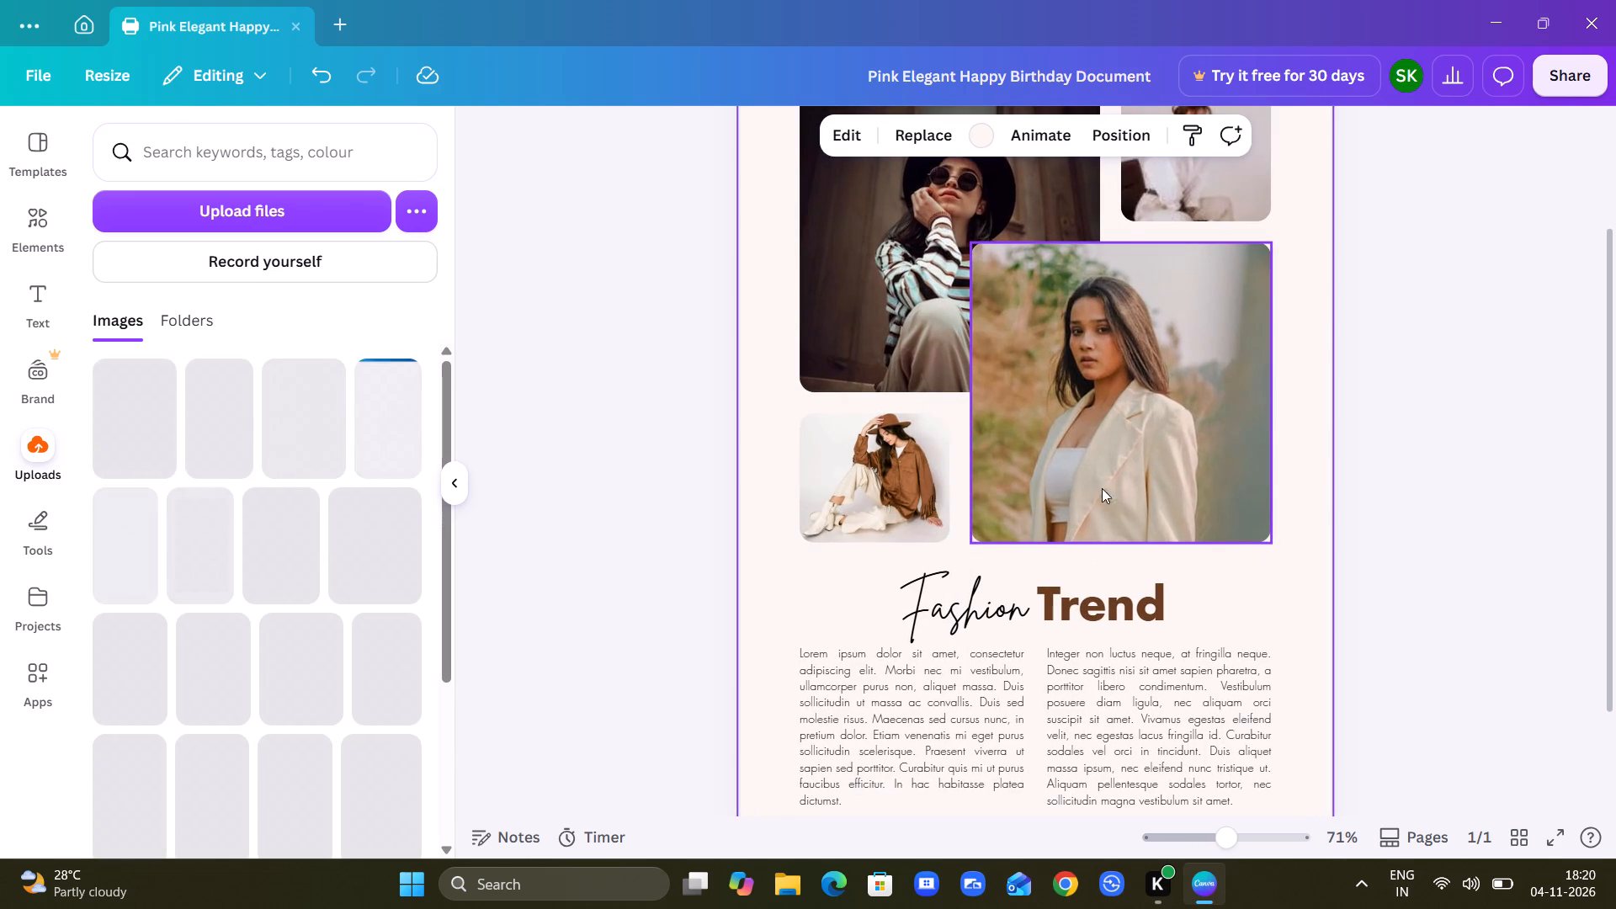
drag(1119, 460, 1164, 485)
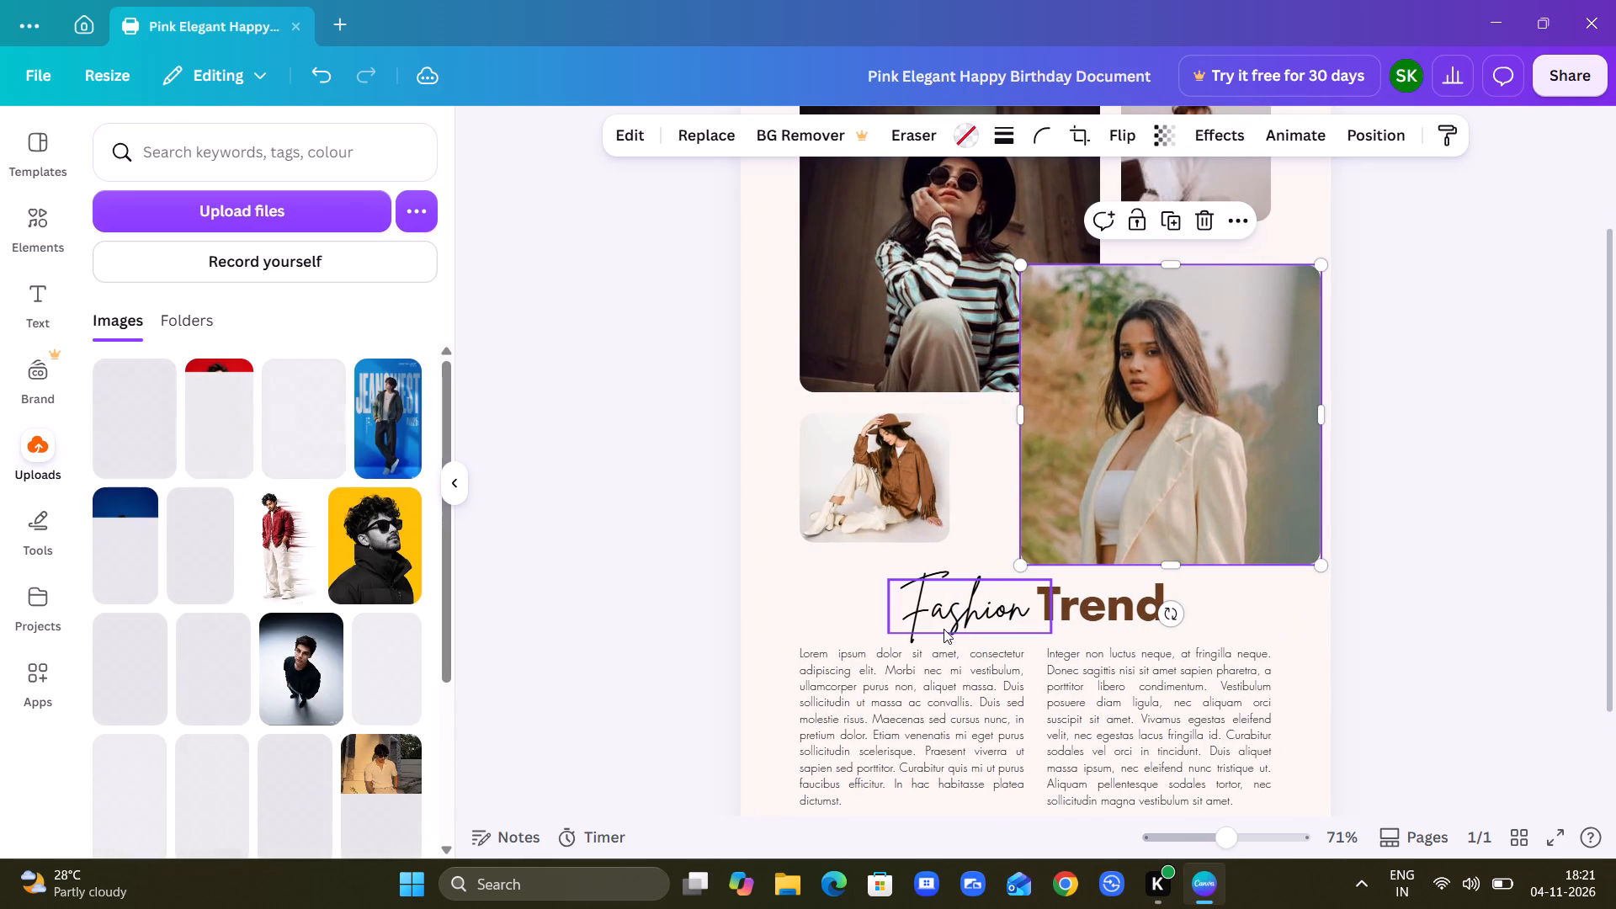
Spread the title words apart, aligning "Fashion" with the left text column's edge and moving "Trend" toward the right column's outer edge.
drag(945, 625, 856, 630)
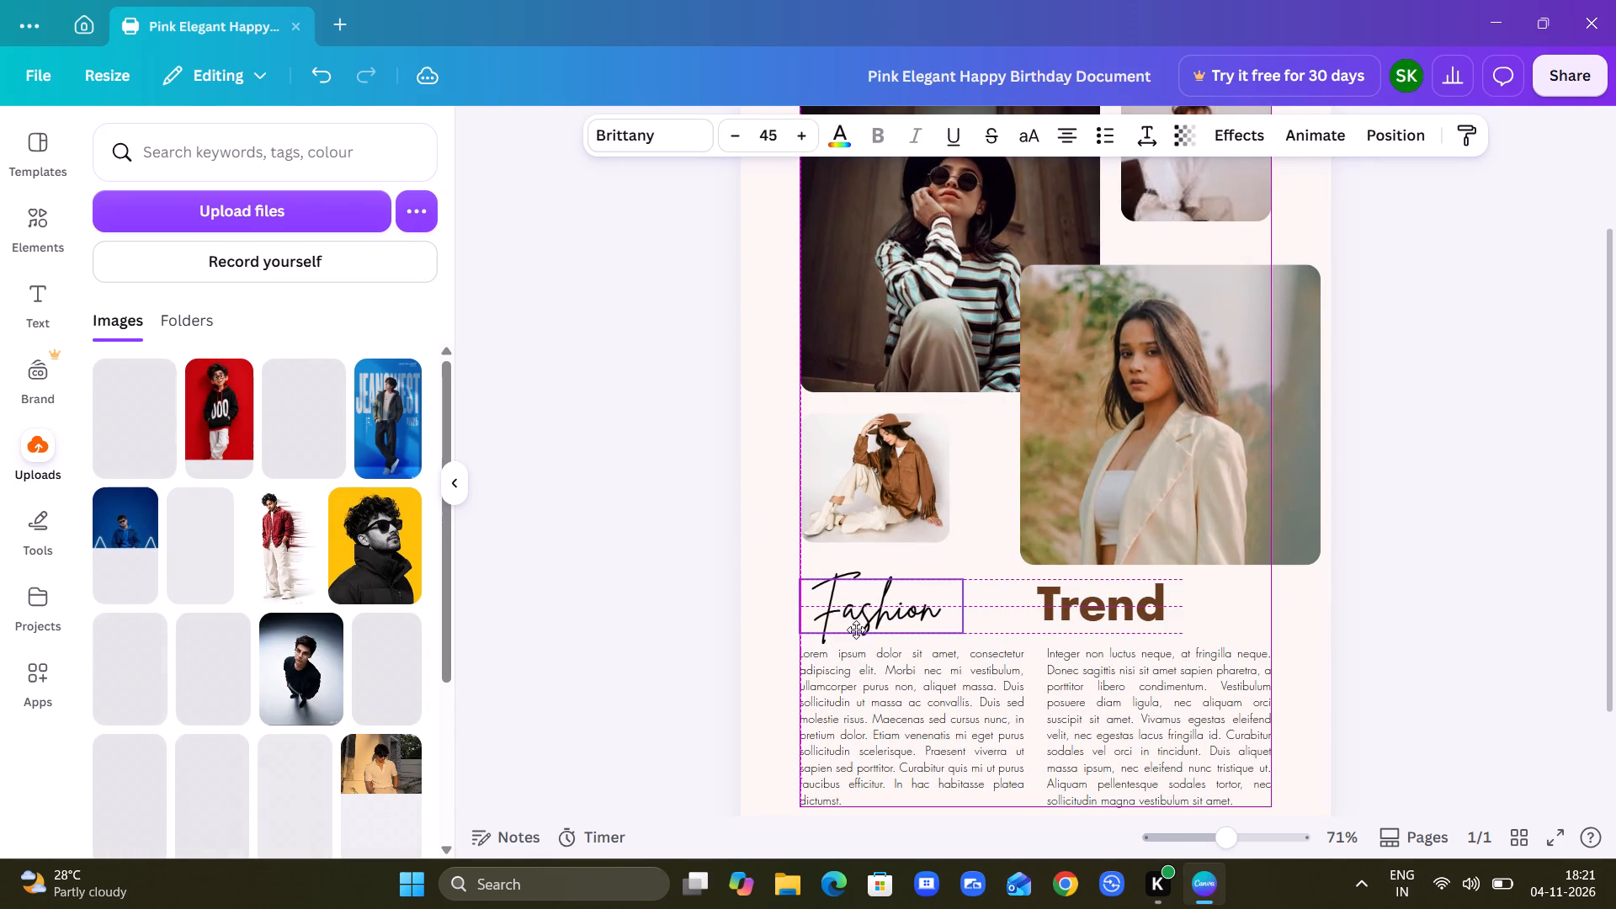
drag(856, 630, 855, 623)
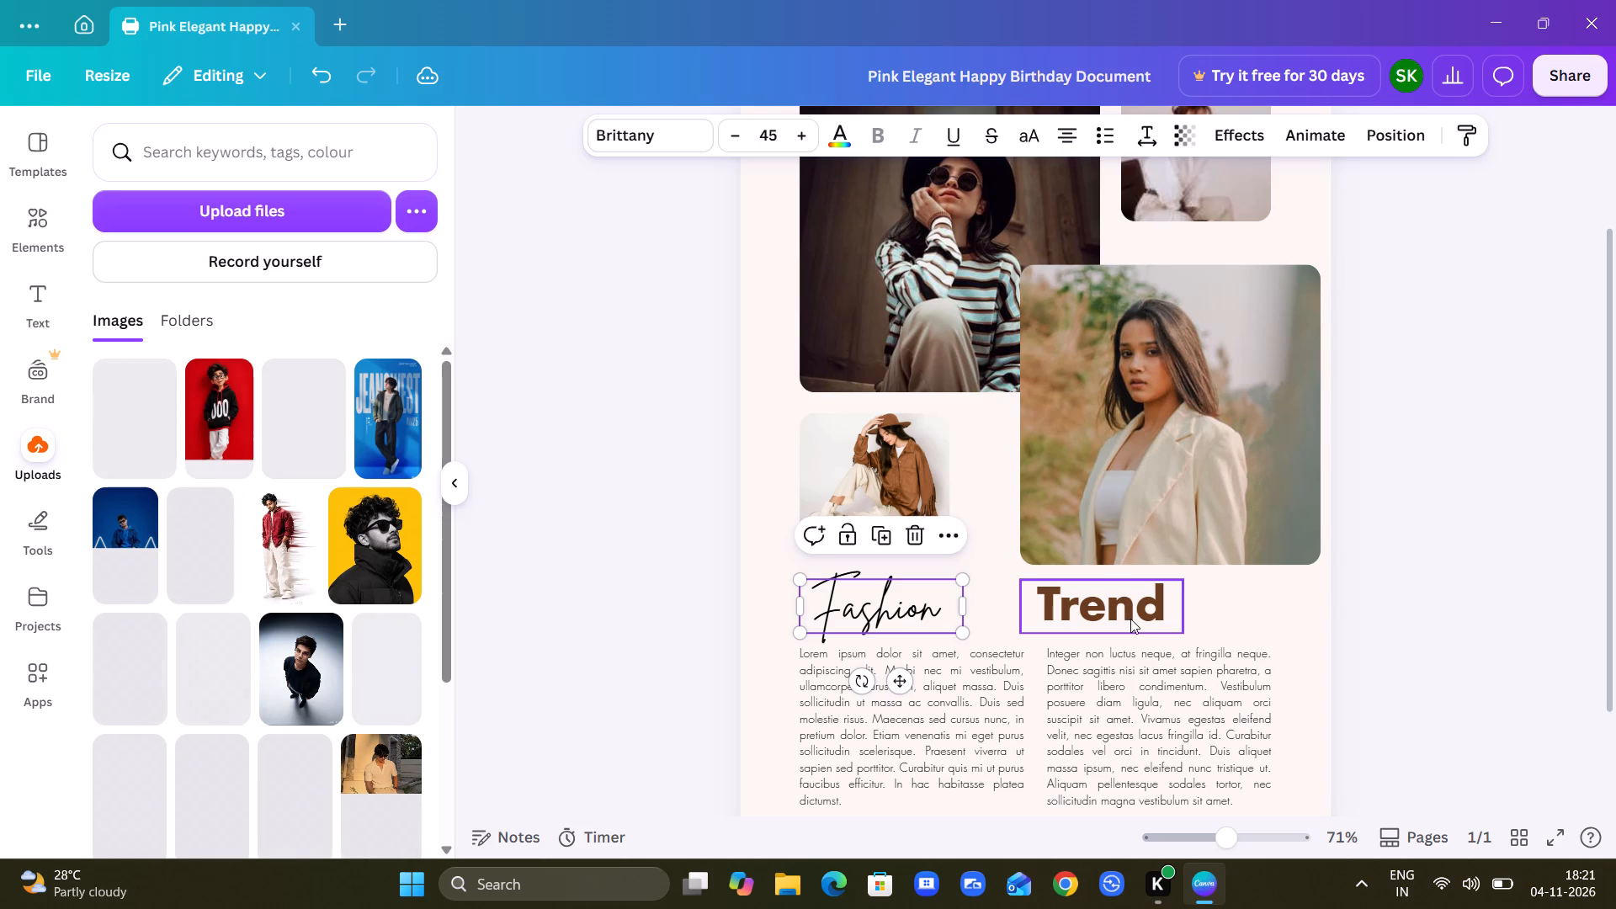
drag(1130, 619, 1209, 614)
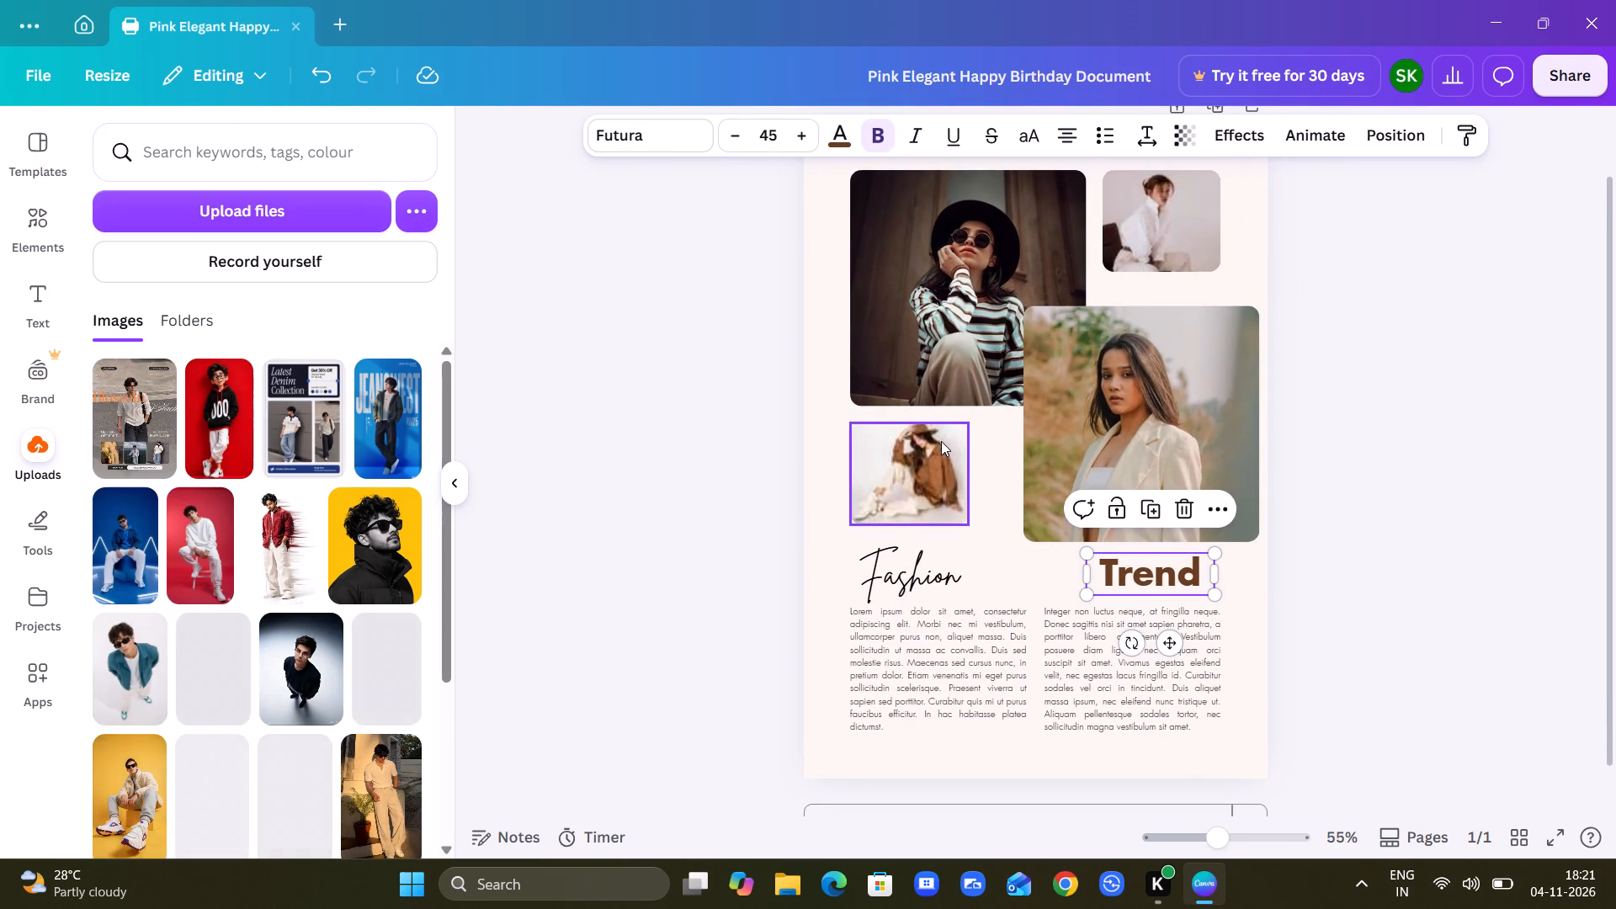
Move the large photo of the woman in the black hat up and outward, nearer the page's upper-left corner.
scroll(941, 441, up, 1)
drag(876, 325, 853, 298)
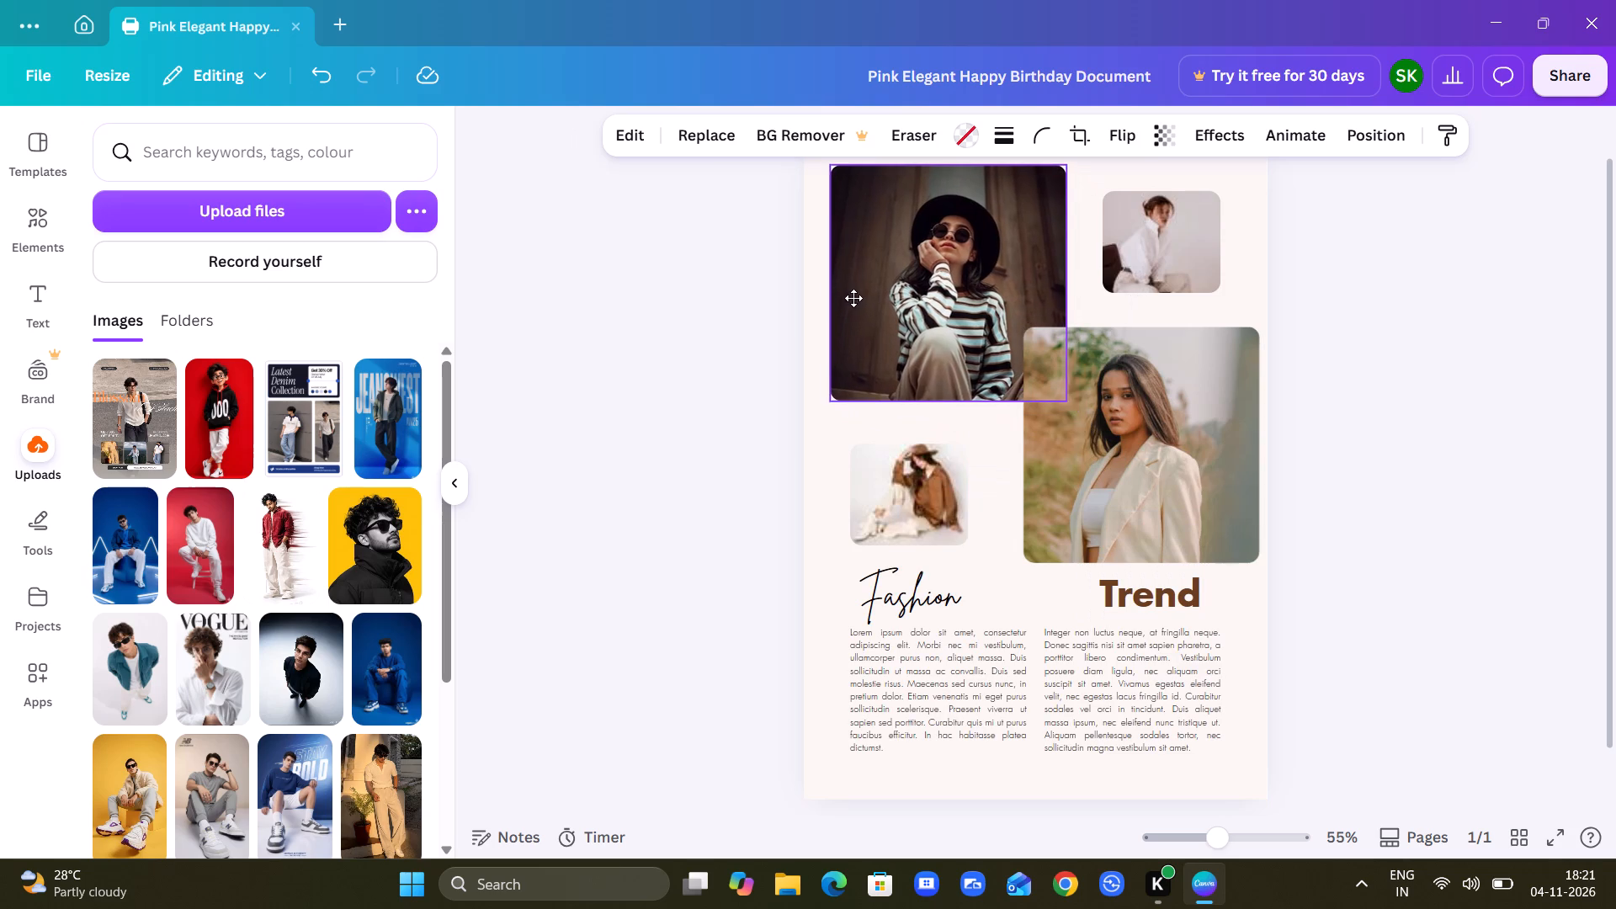
drag(853, 298, 853, 298)
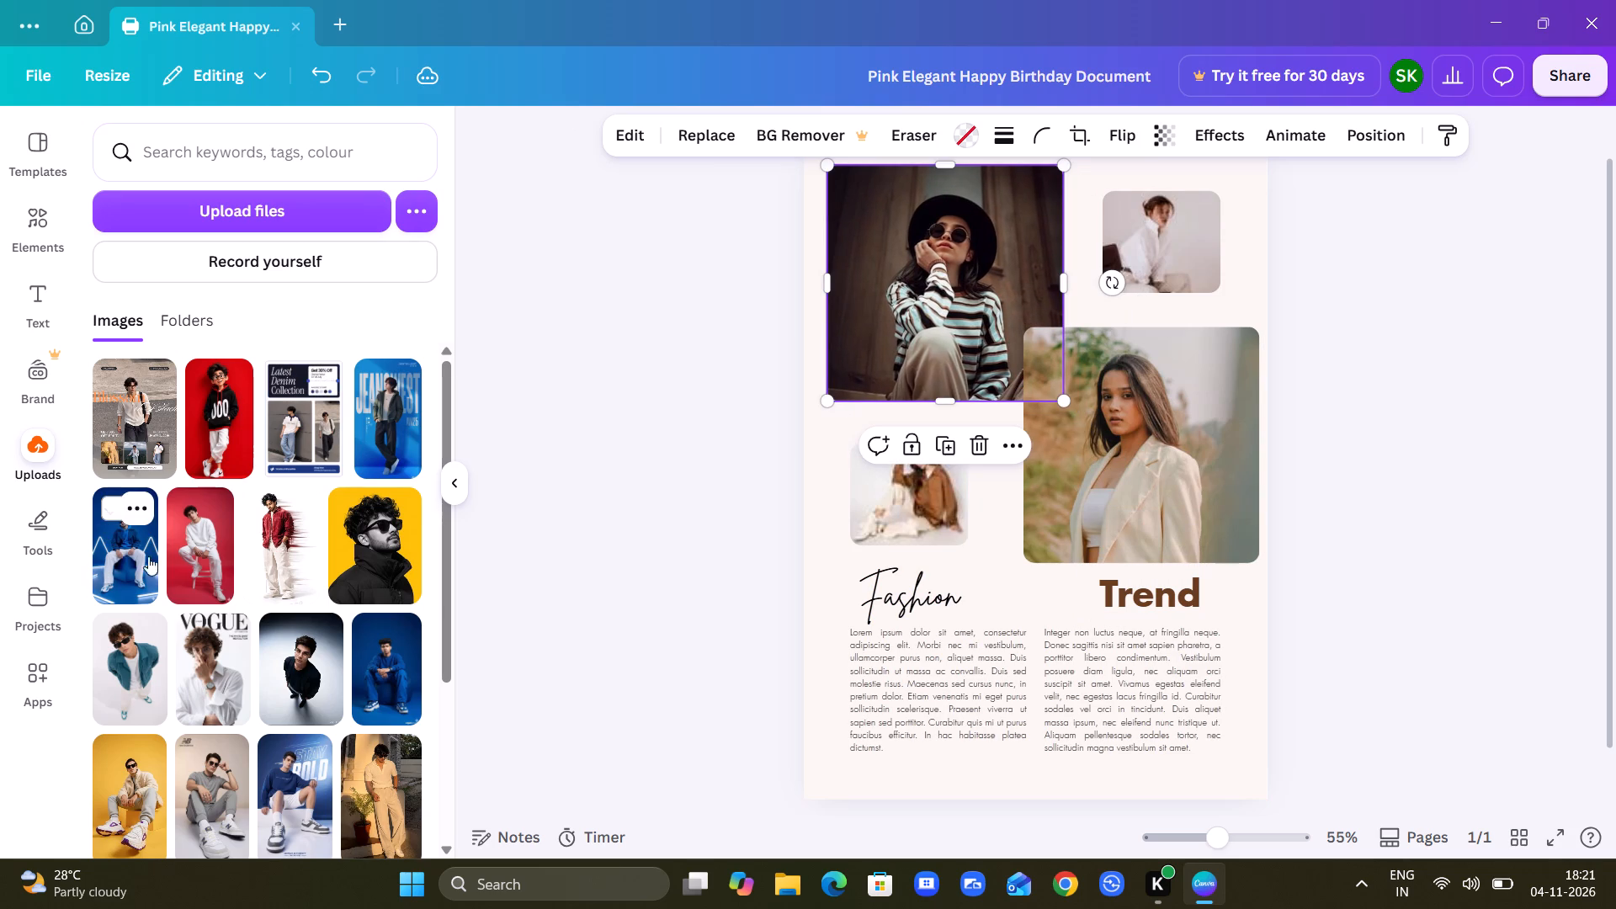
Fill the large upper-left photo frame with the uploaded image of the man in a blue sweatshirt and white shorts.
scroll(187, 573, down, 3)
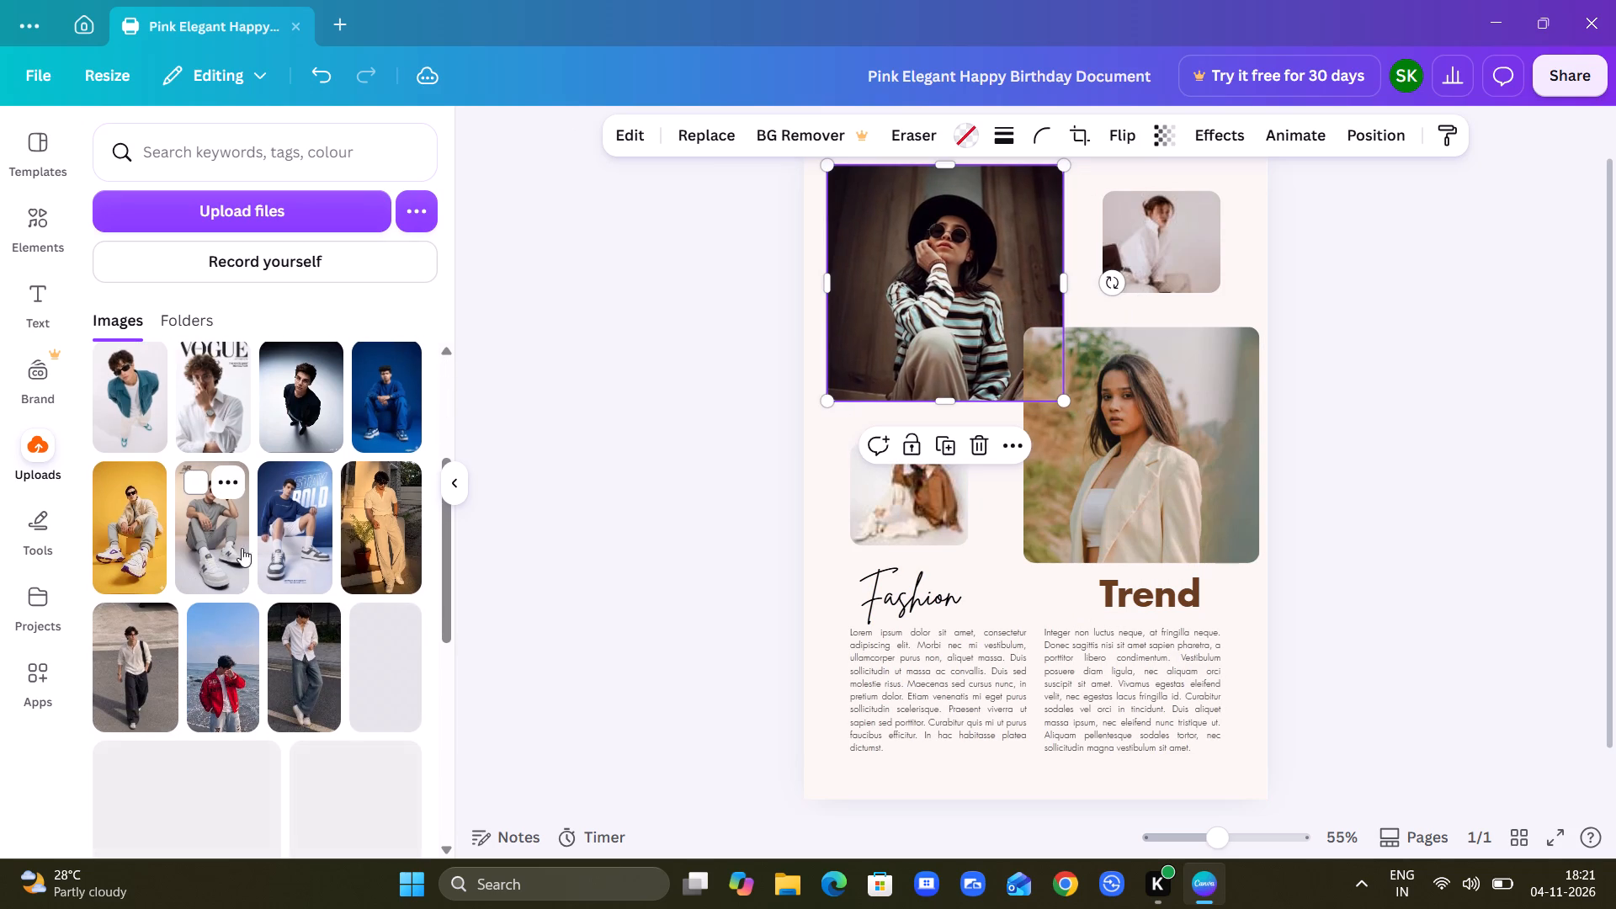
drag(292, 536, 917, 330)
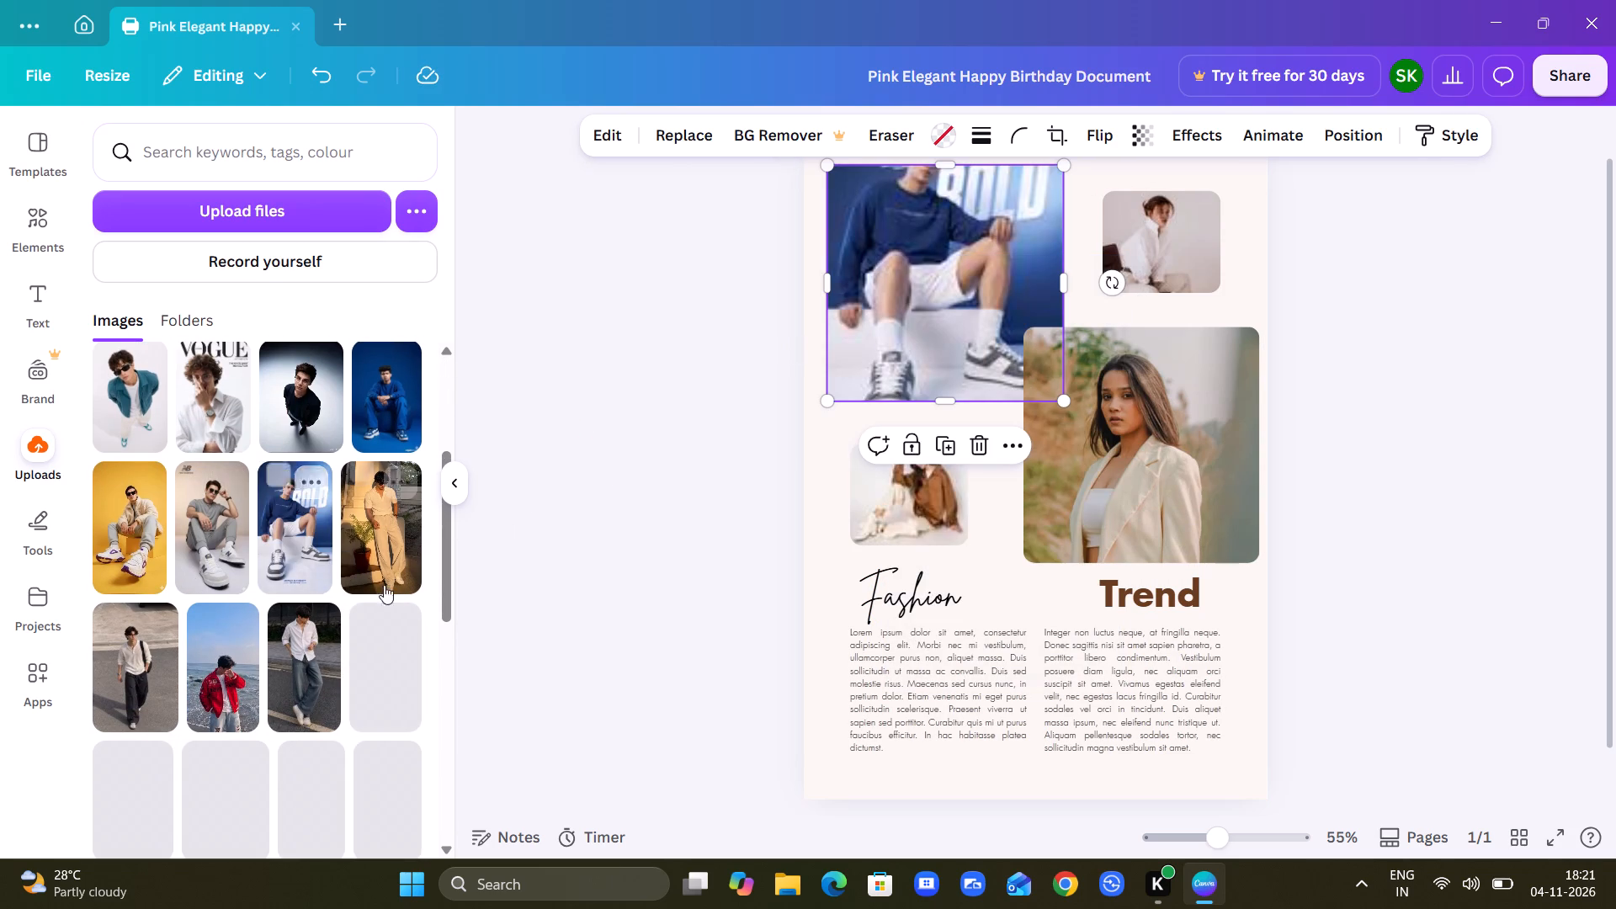
Replace the beige-blazer photo with the uploaded image of the man in a cream shirt and trousers.
drag(376, 563, 975, 467)
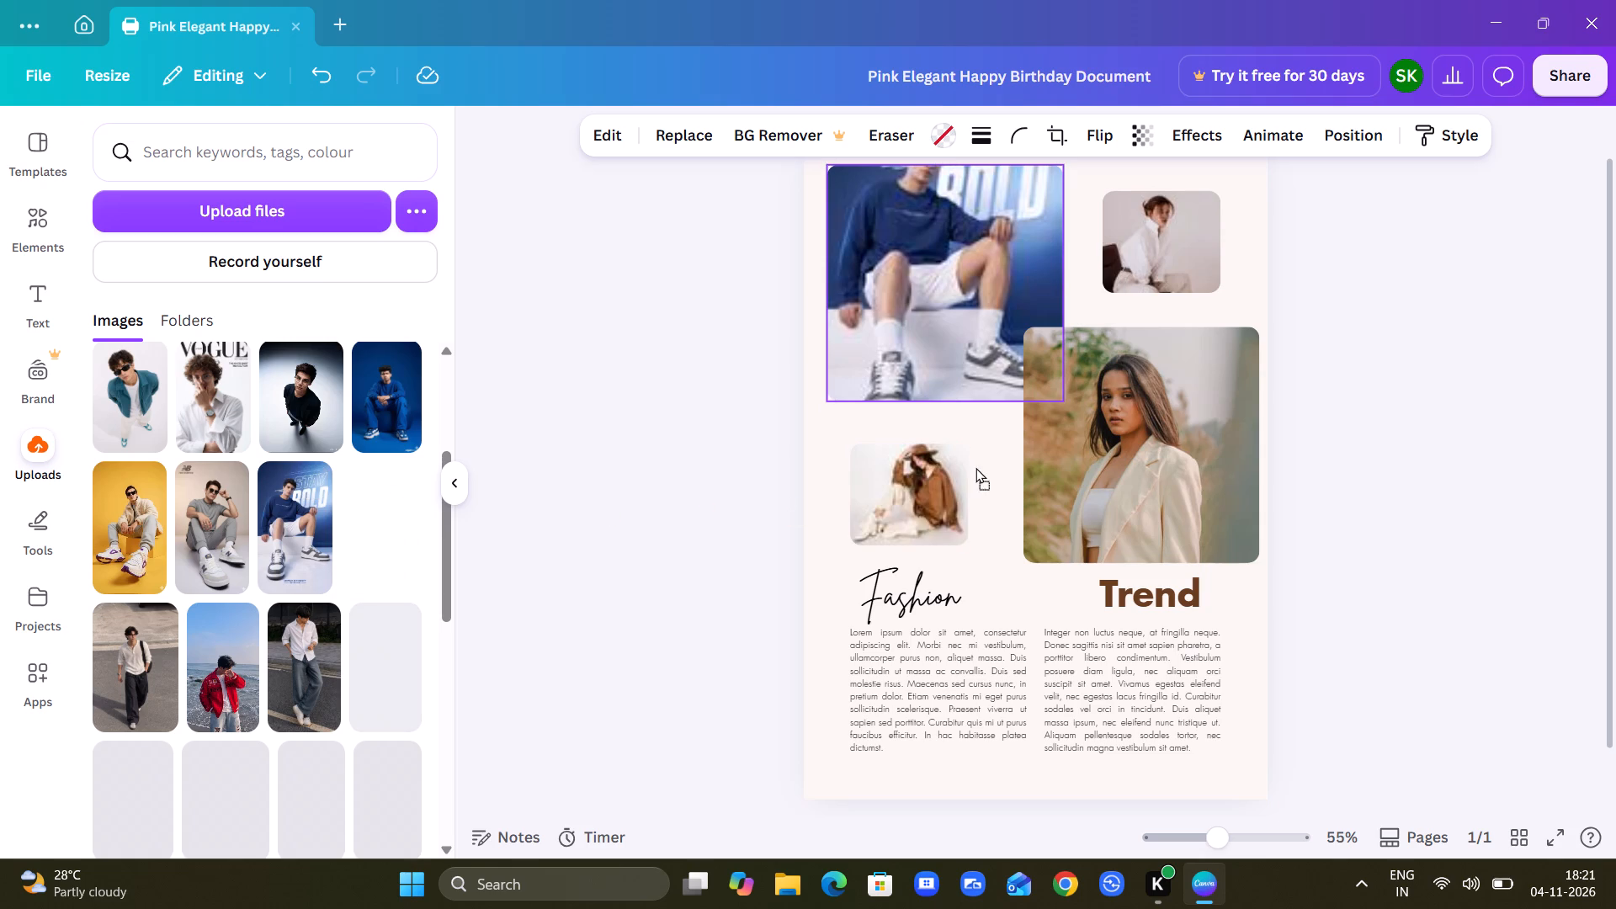
drag(975, 467, 1054, 429)
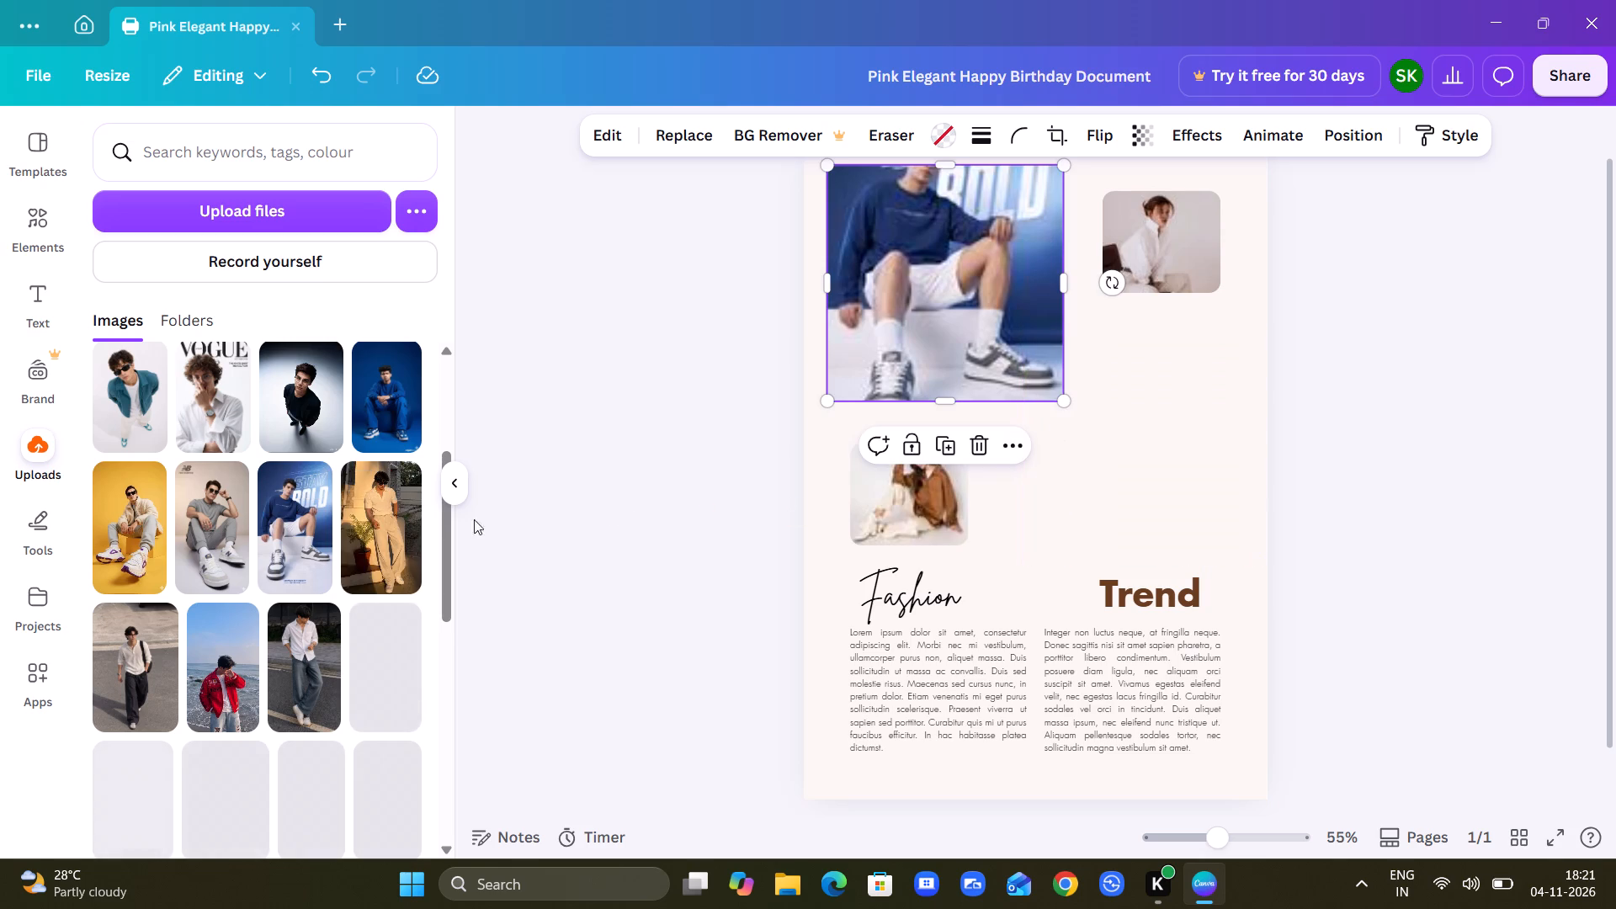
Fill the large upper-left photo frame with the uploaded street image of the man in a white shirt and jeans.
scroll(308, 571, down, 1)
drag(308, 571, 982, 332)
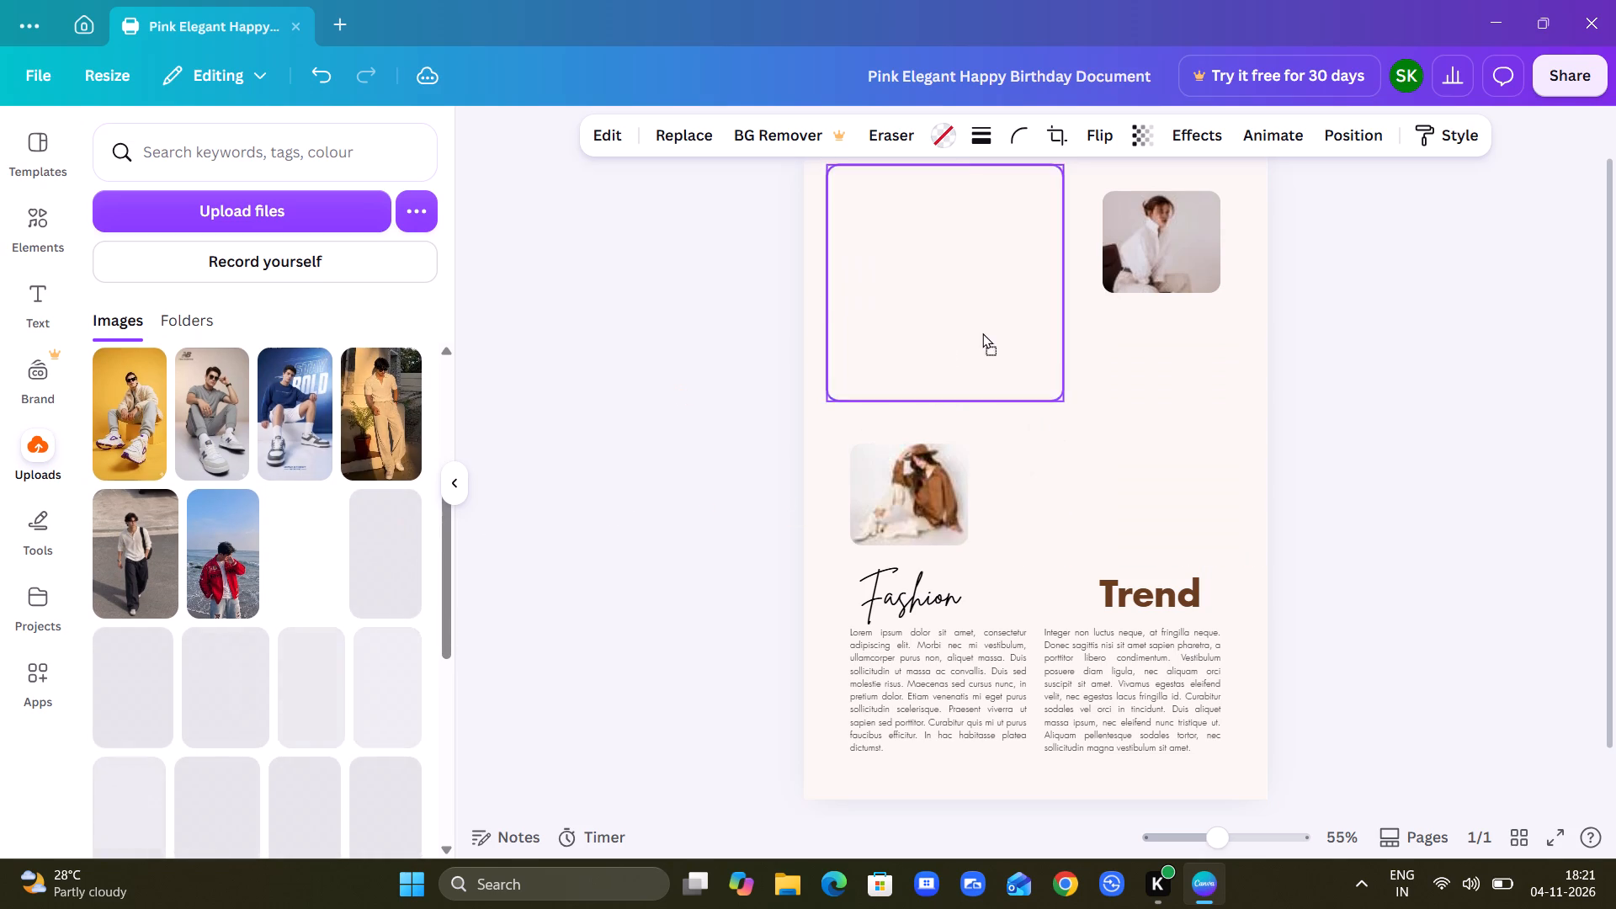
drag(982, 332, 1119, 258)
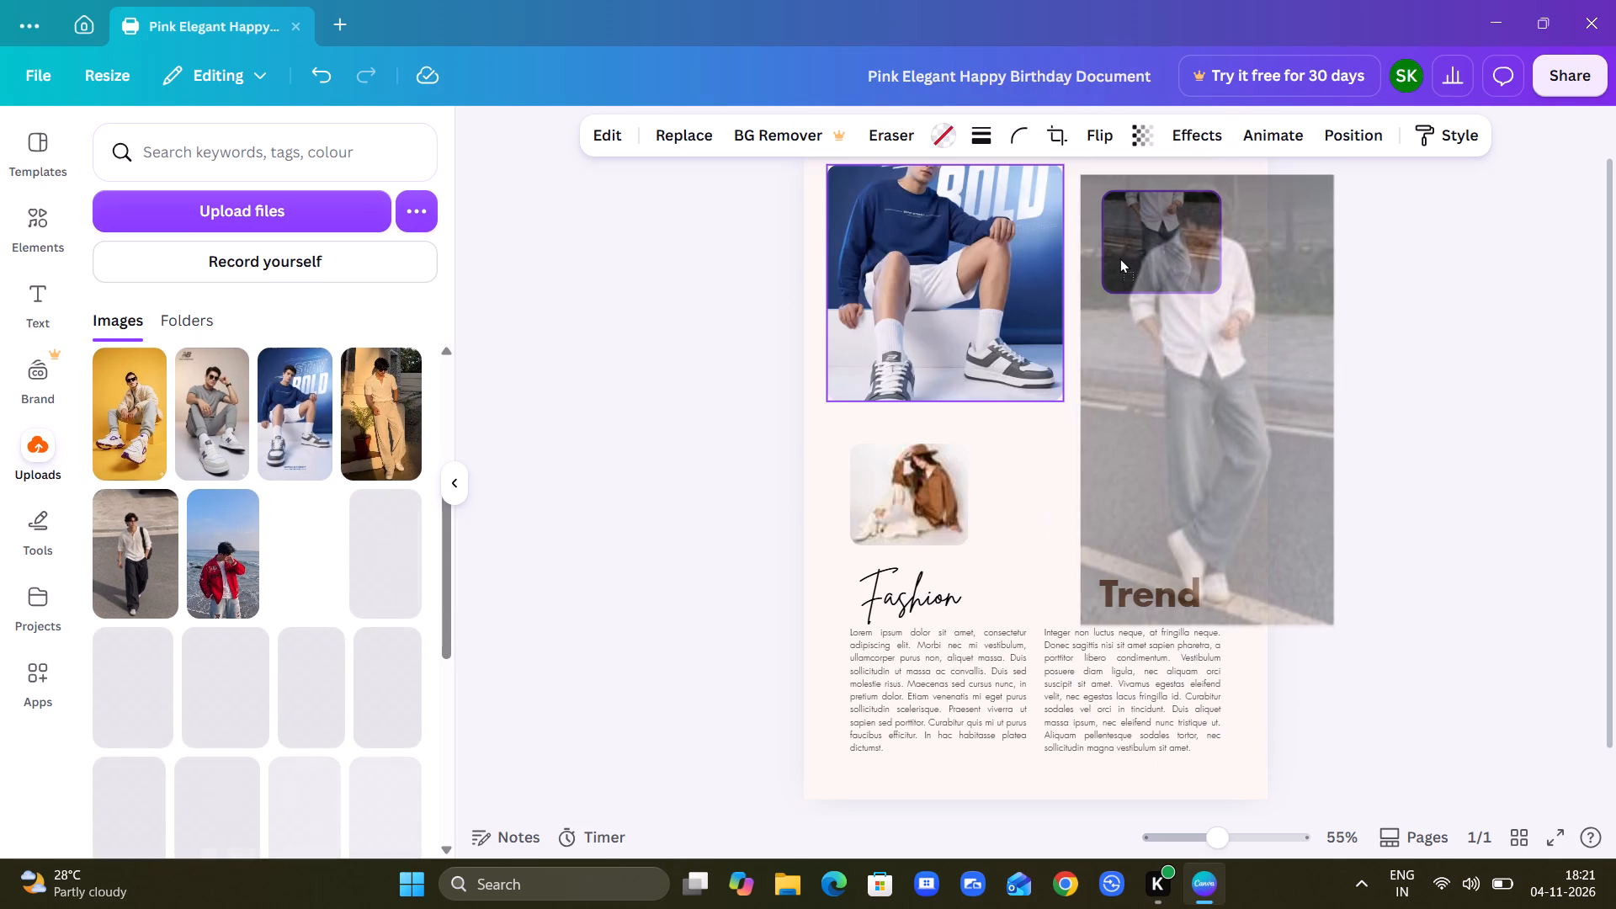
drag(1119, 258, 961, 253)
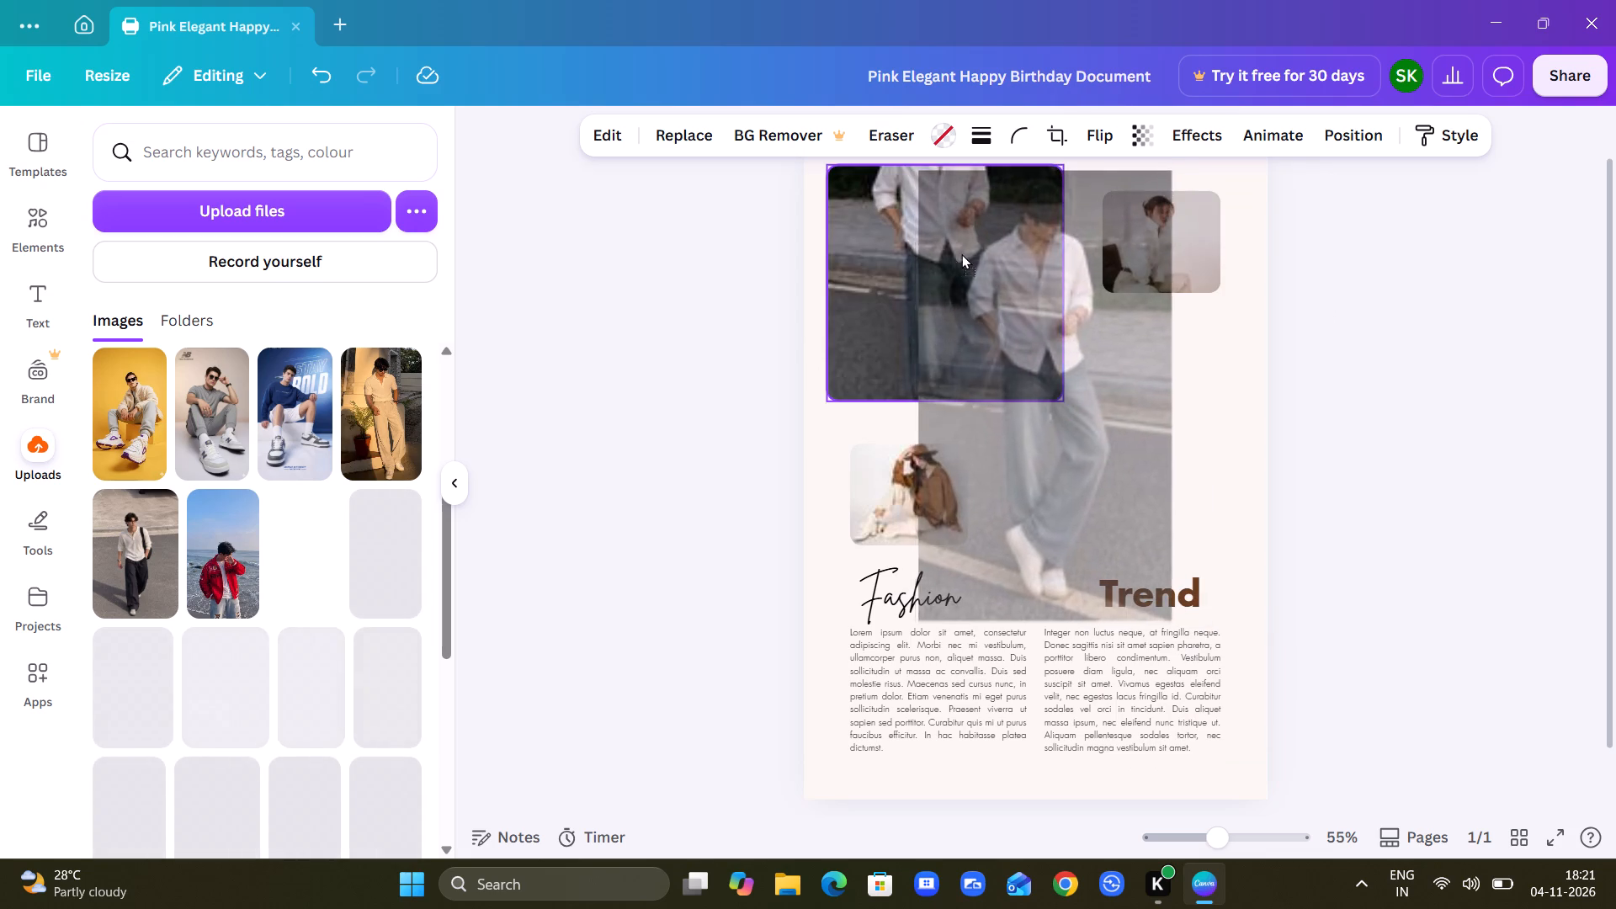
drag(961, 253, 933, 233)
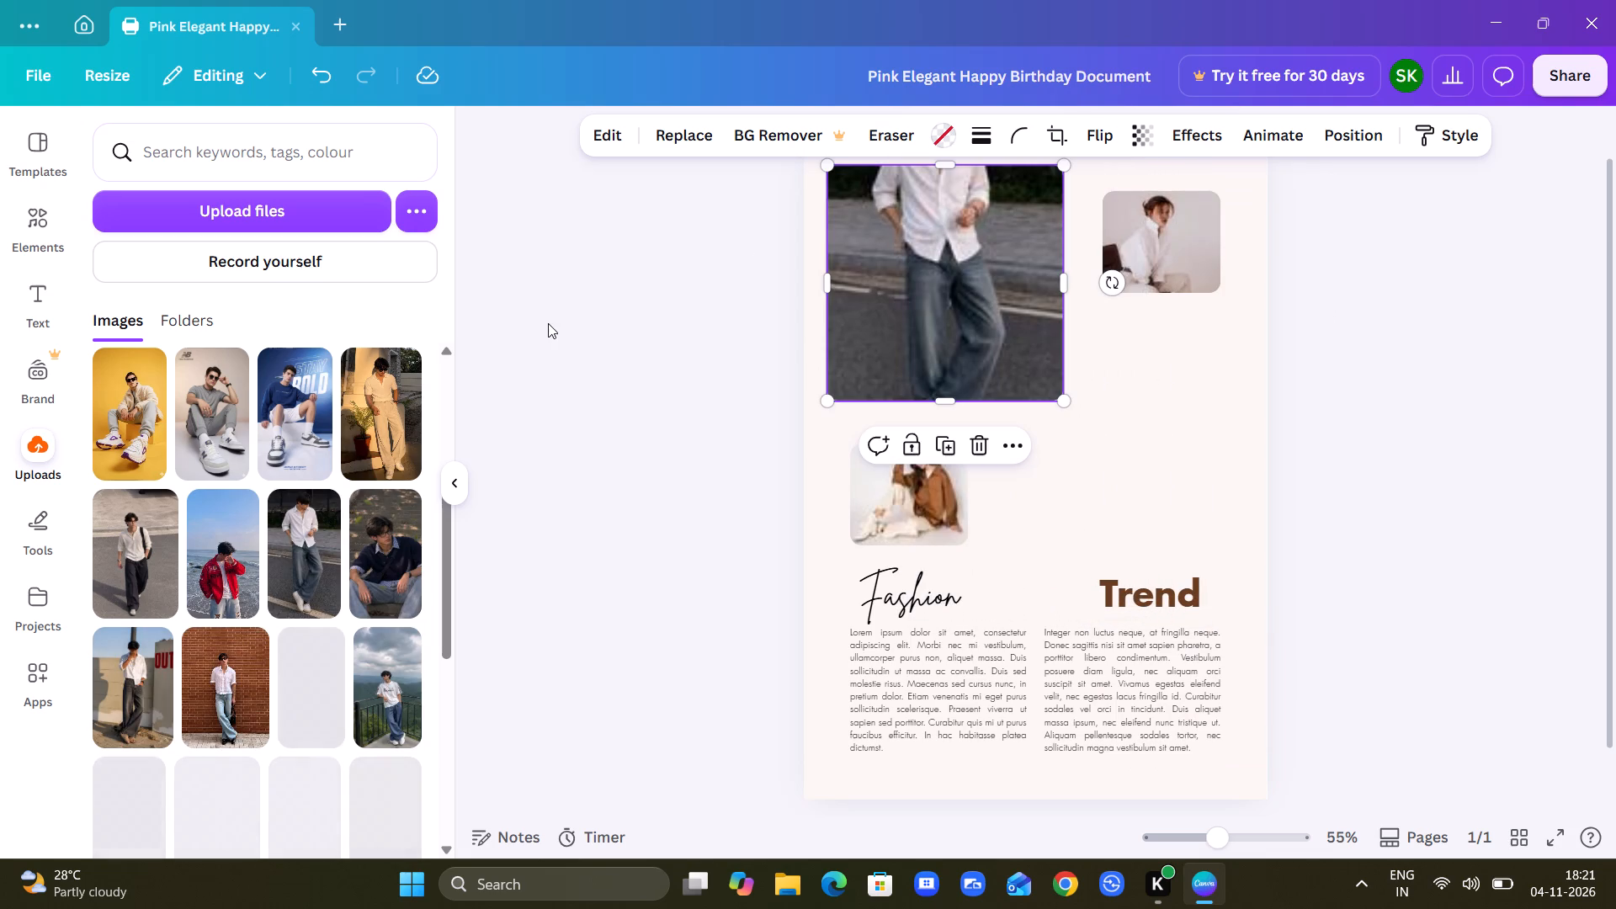
Fill the small frame above "Fashion" with the uploaded image of the man in a light shirt before green hills.
scroll(342, 465, down, 3)
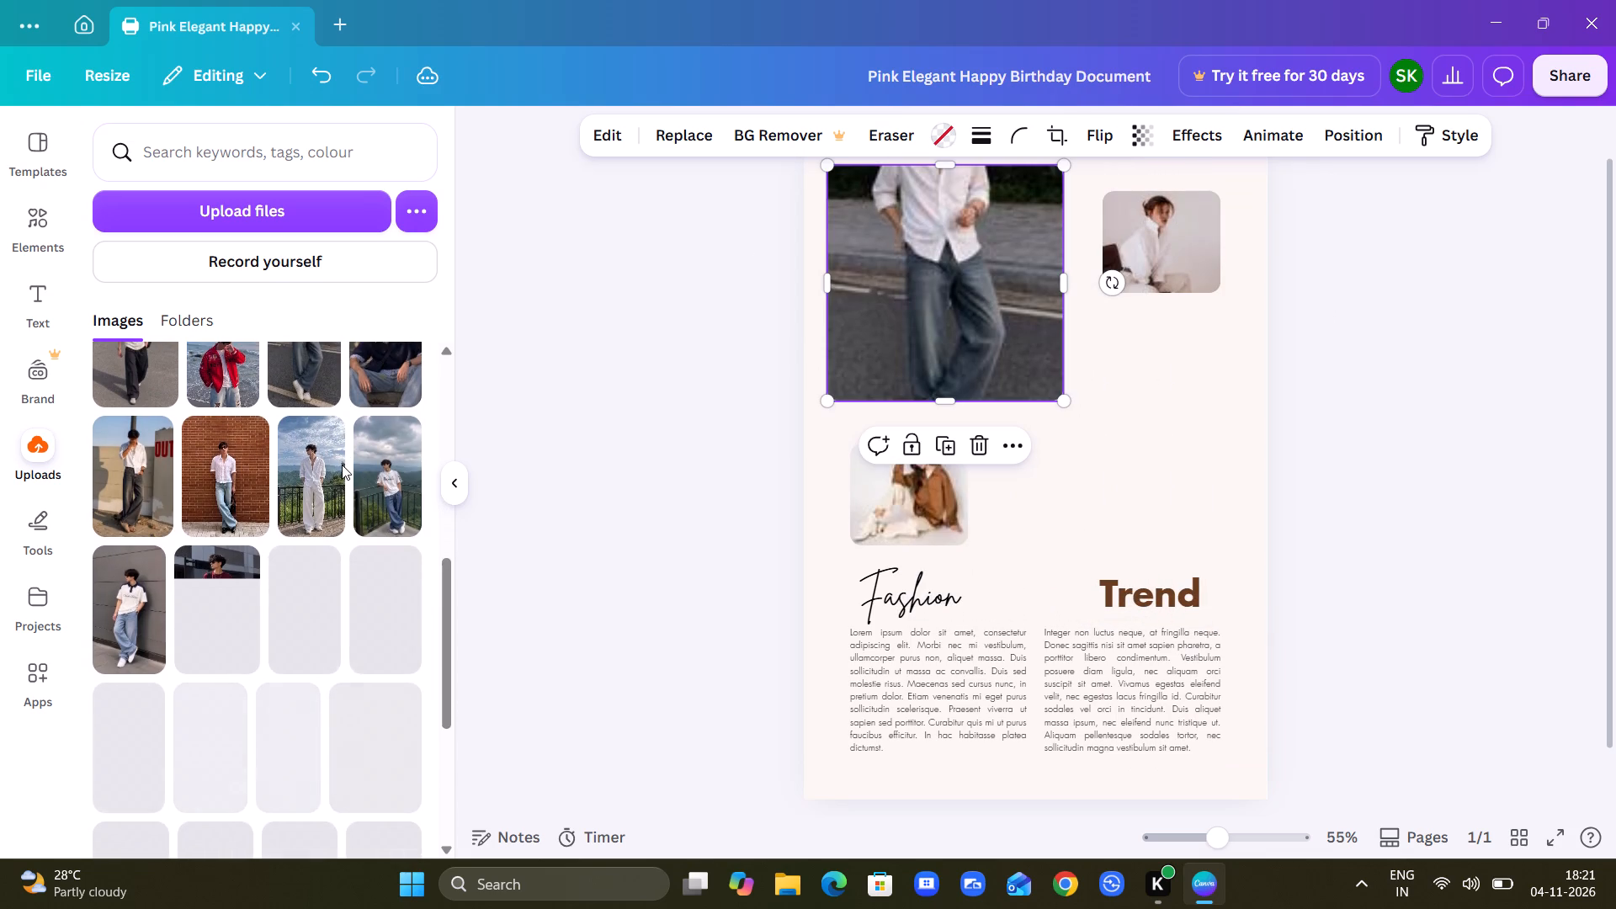
scroll(342, 465, down, 1)
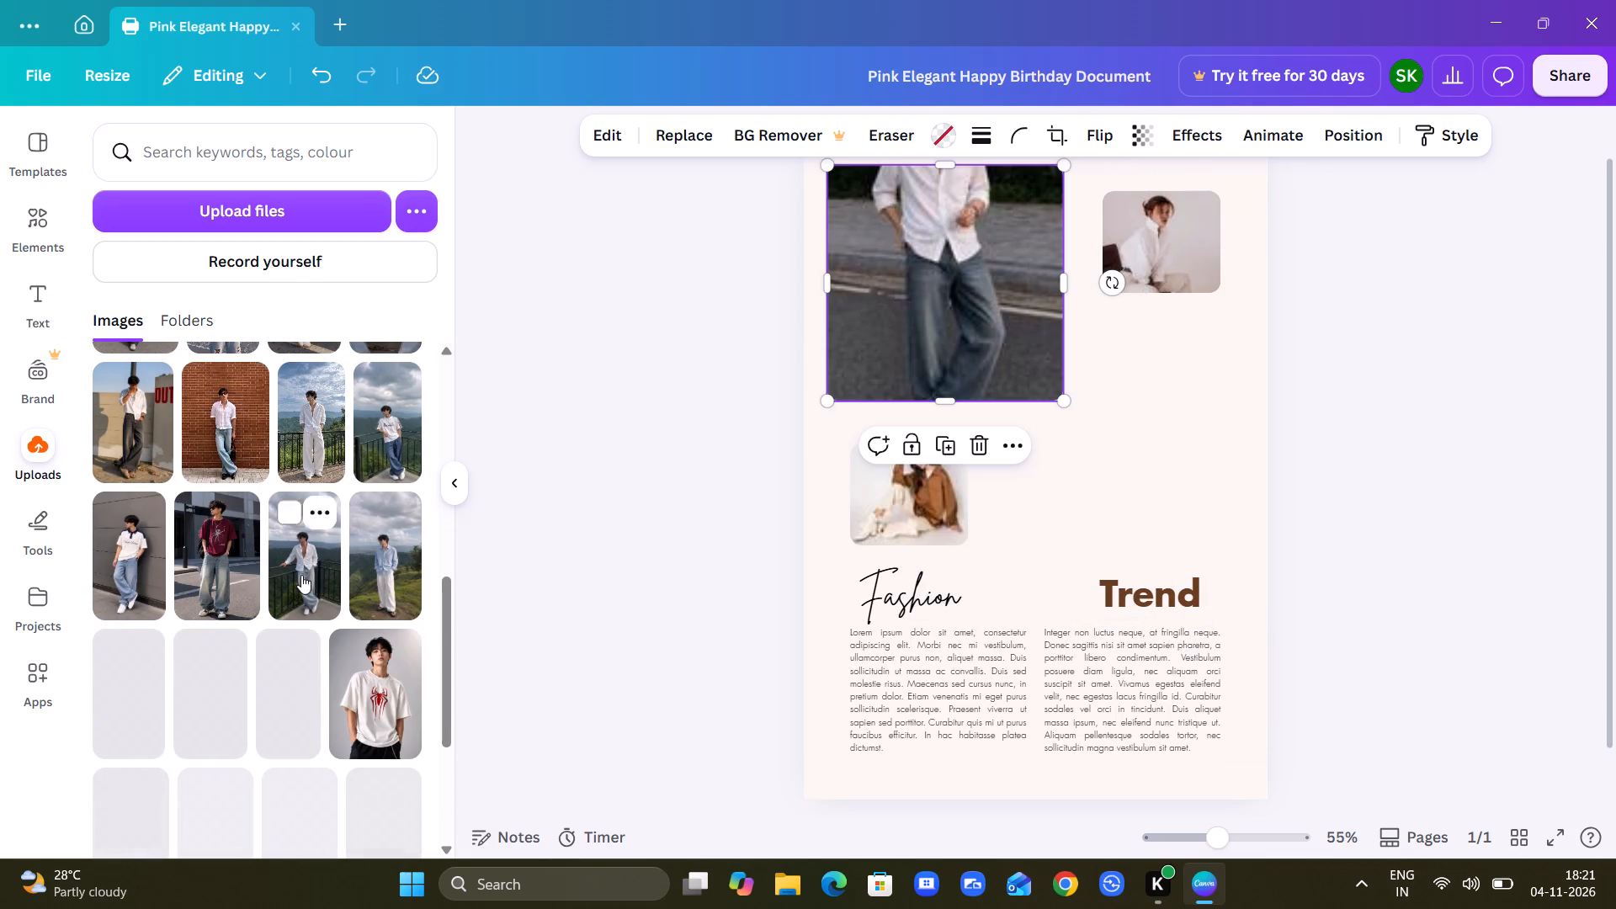
drag(322, 559, 359, 543)
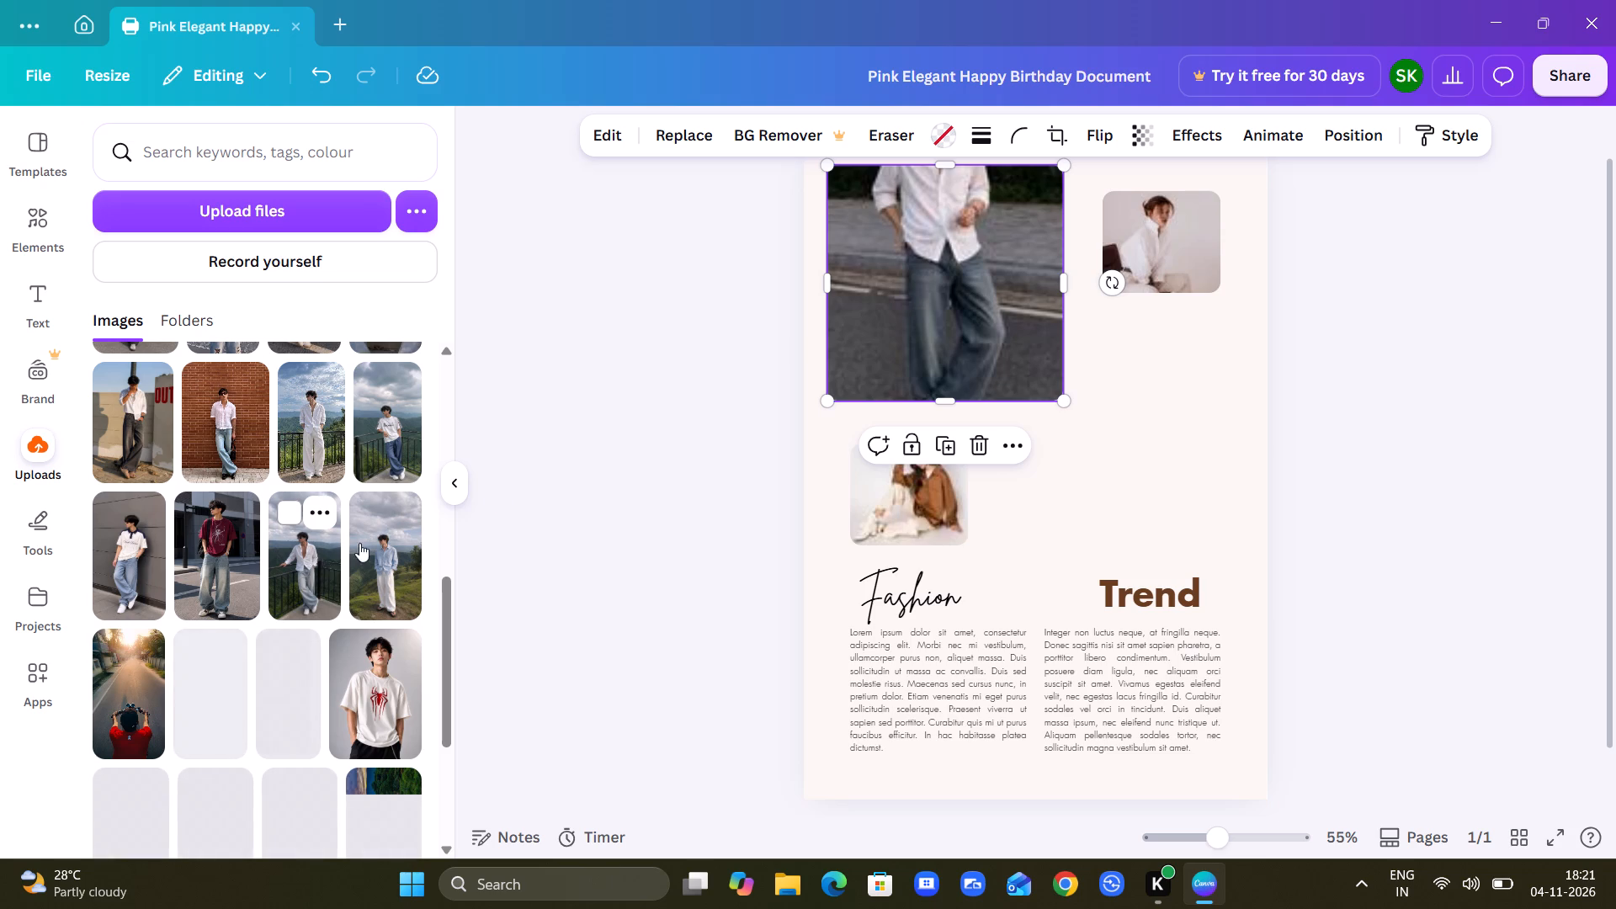
drag(359, 543, 875, 484)
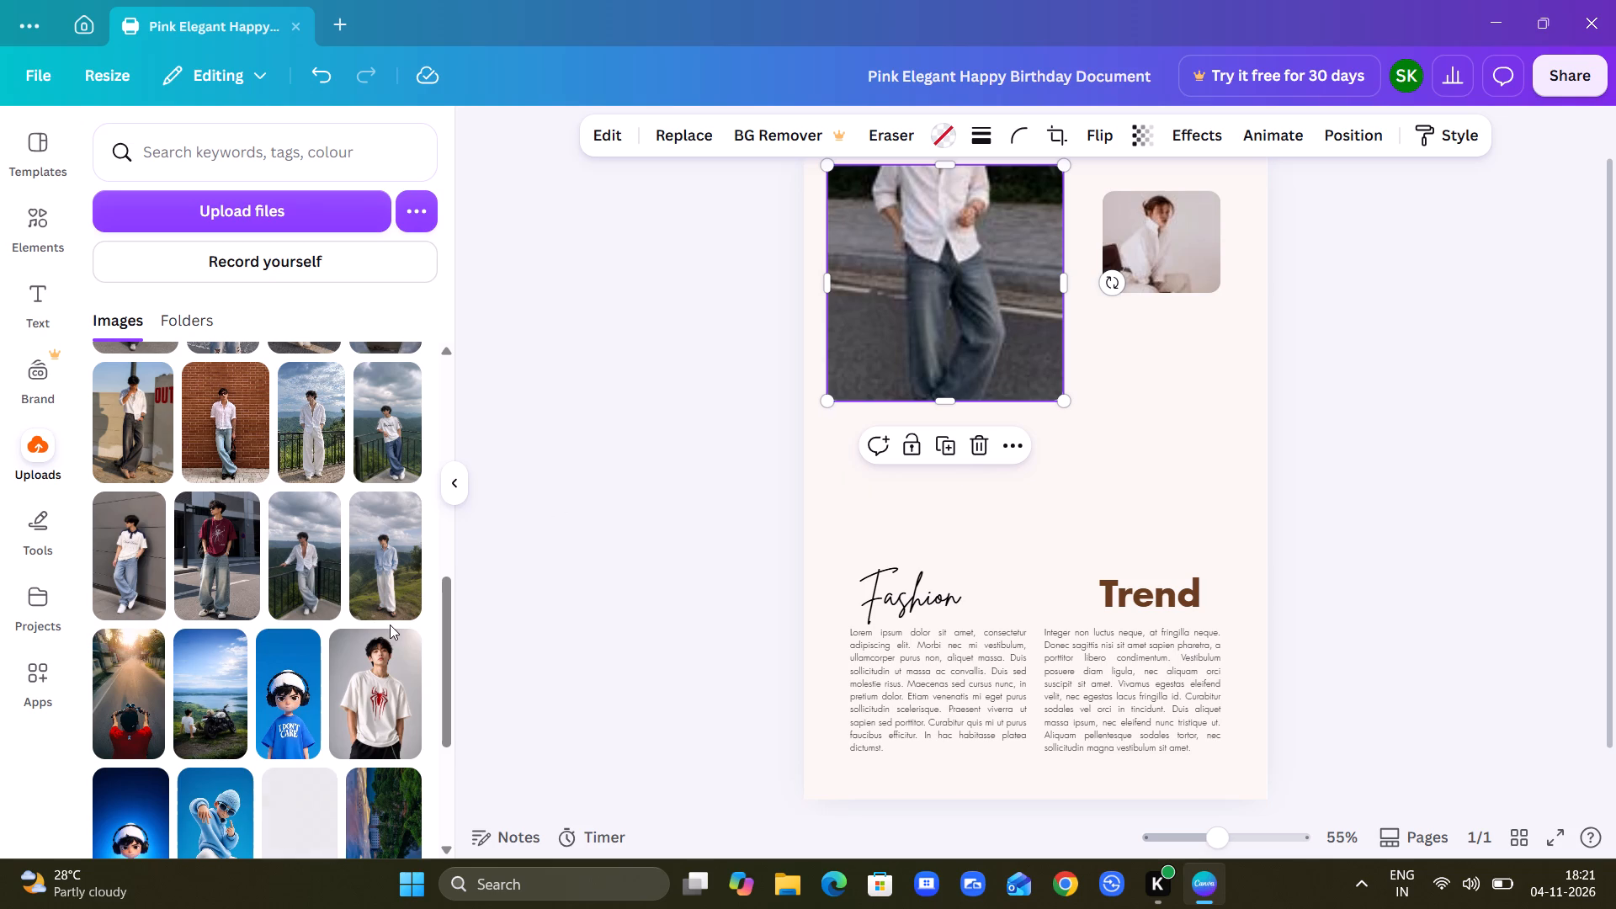
Fill the large upper-left photo frame with the uploaded yellow-background portrait of the man in sunglasses and a black jacket.
scroll(390, 625, up, 6)
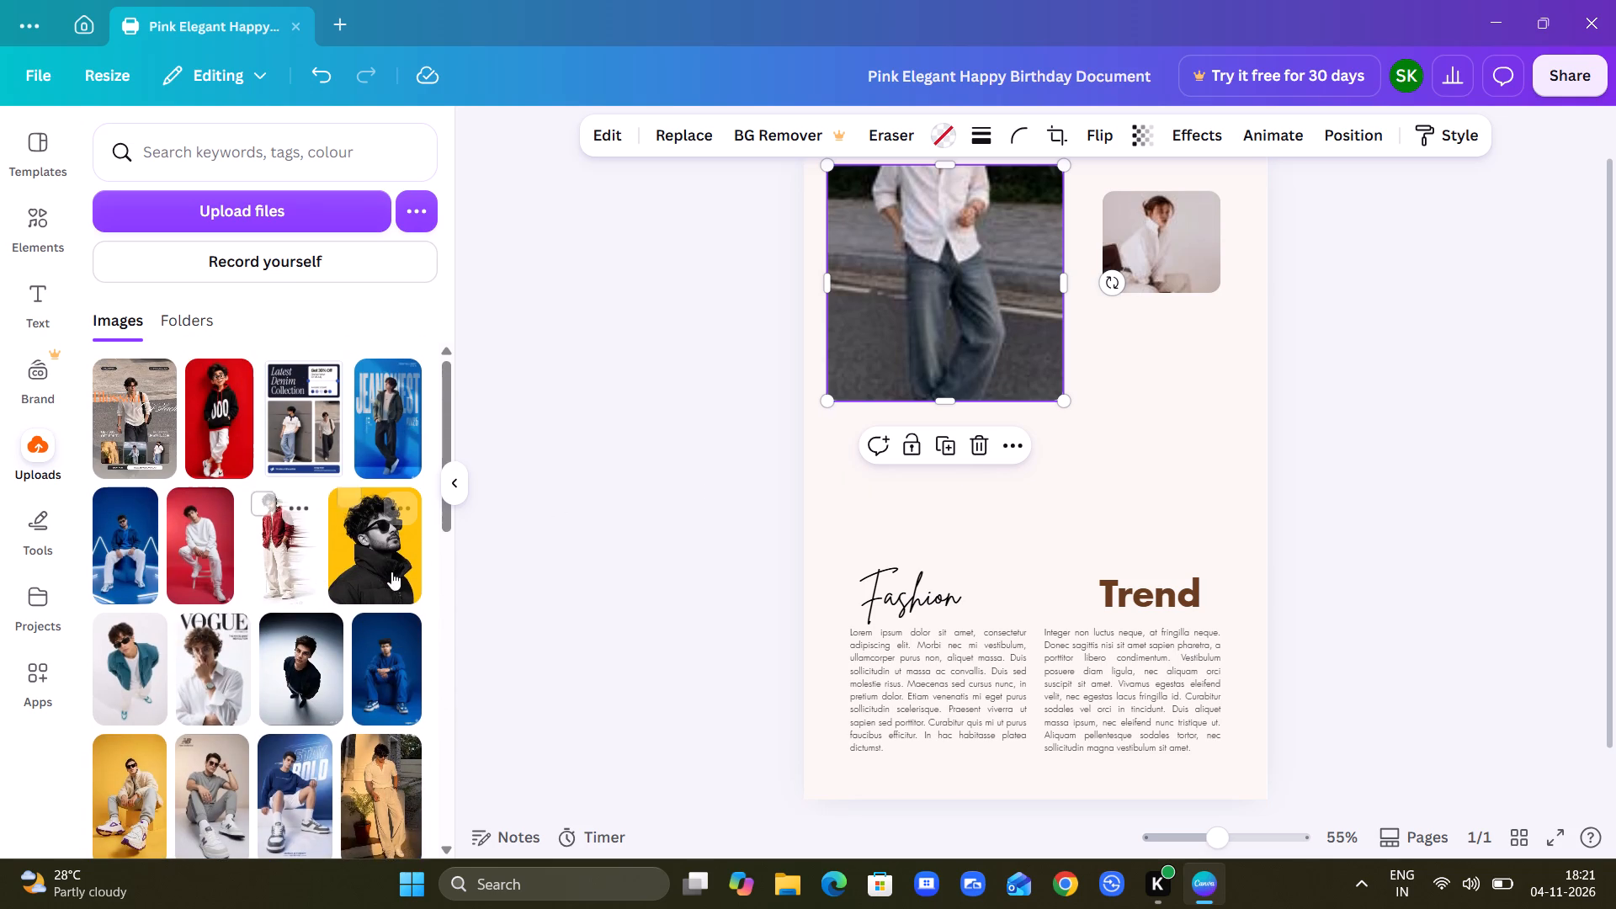
drag(397, 566, 961, 319)
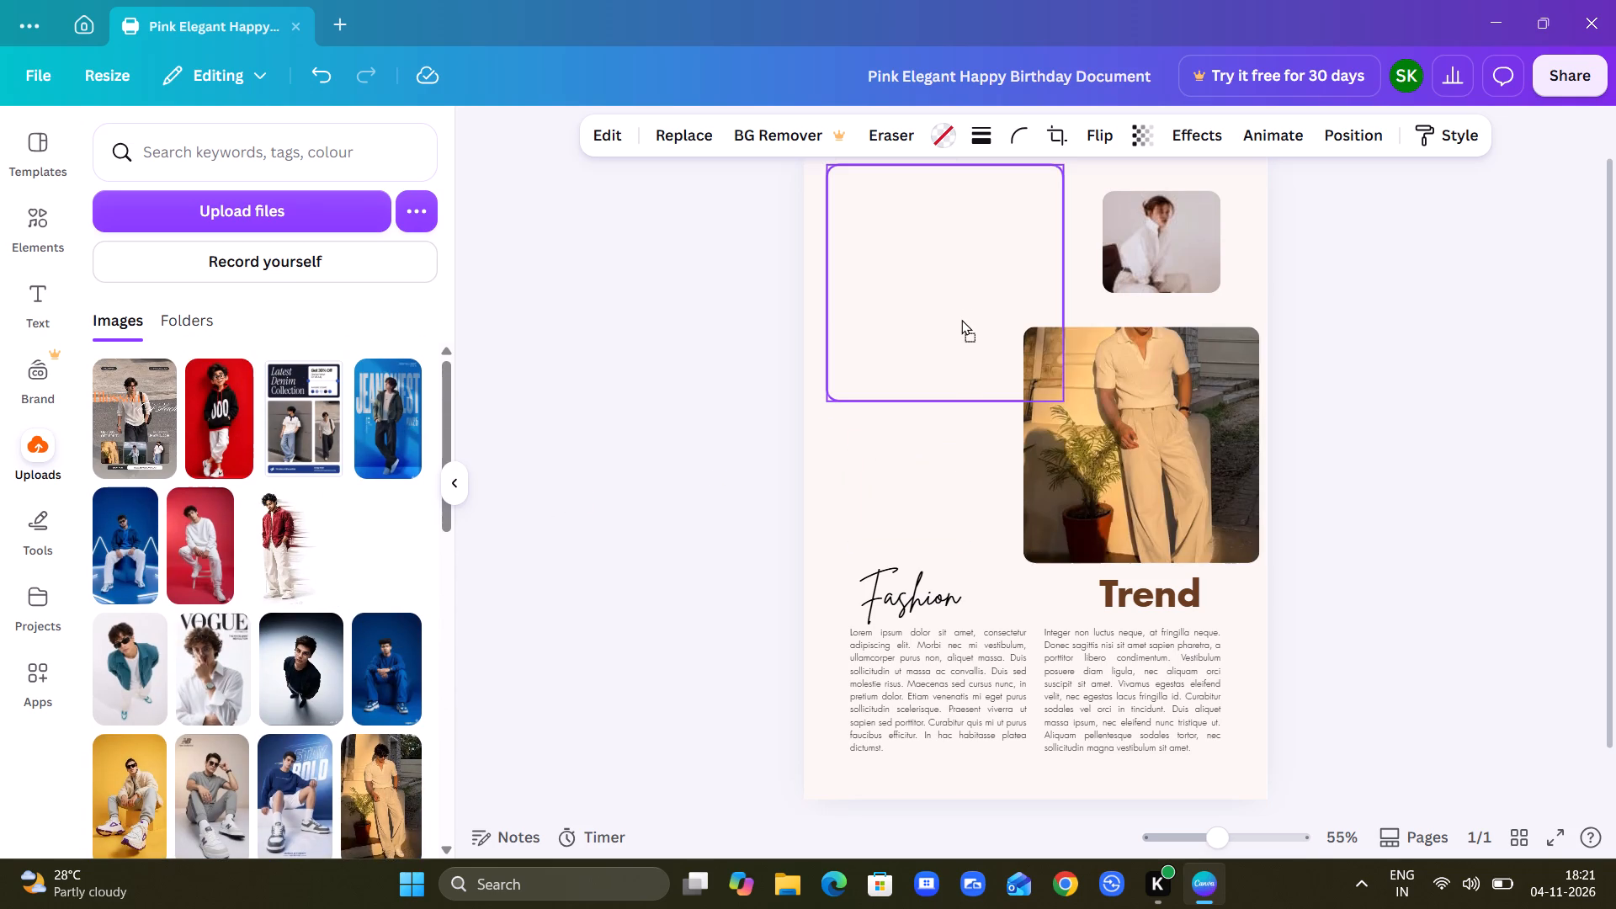
drag(961, 319, 909, 274)
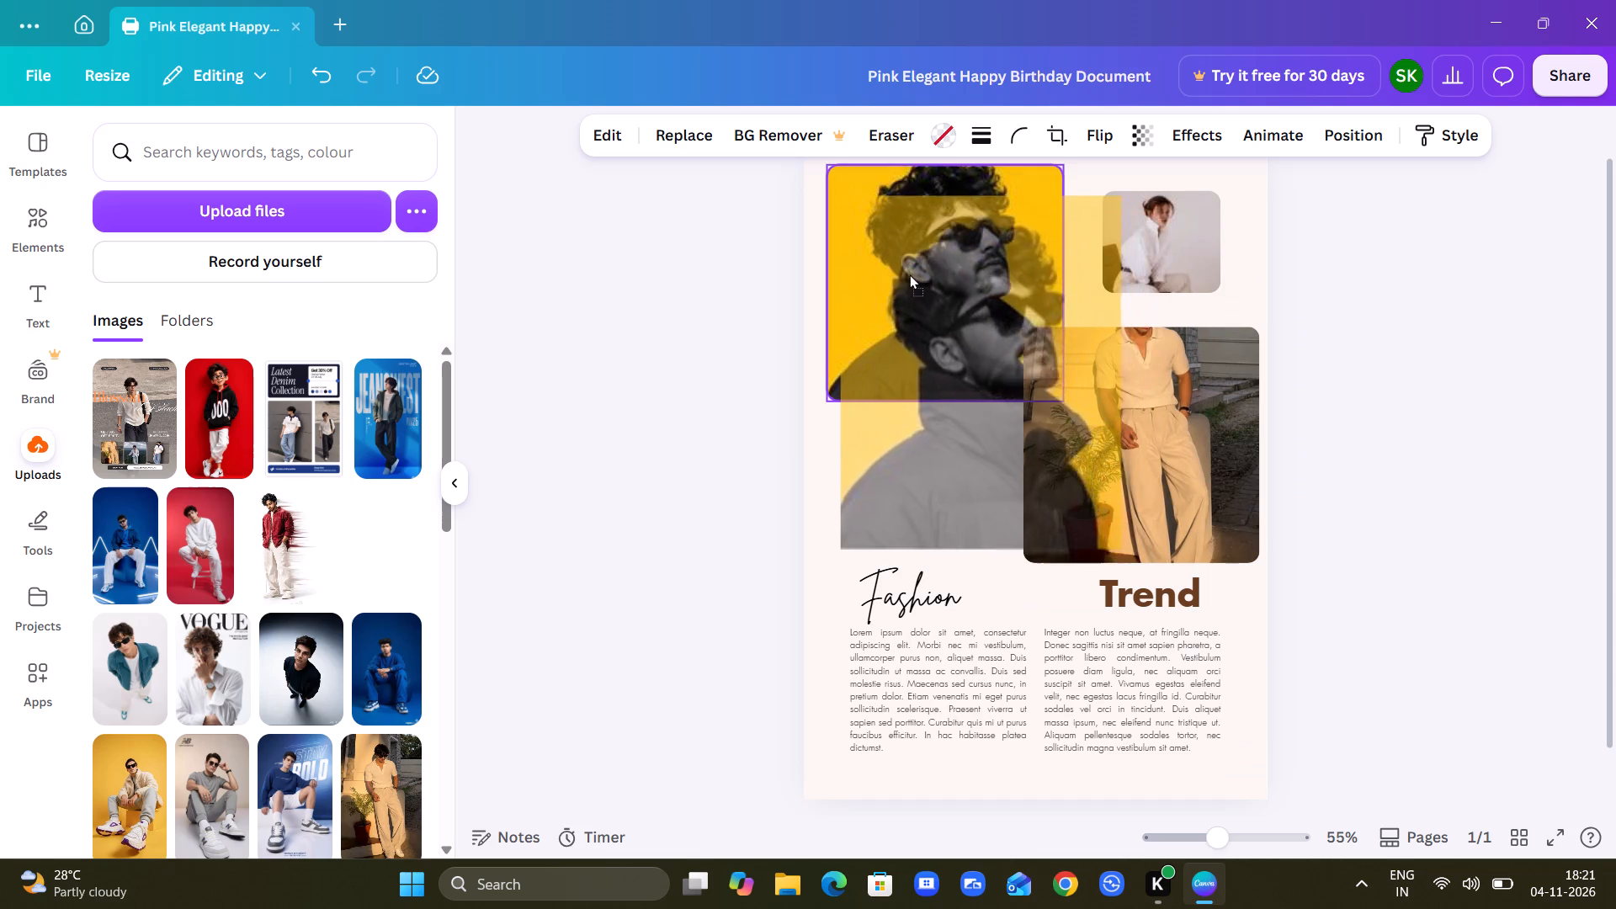
drag(909, 274, 914, 283)
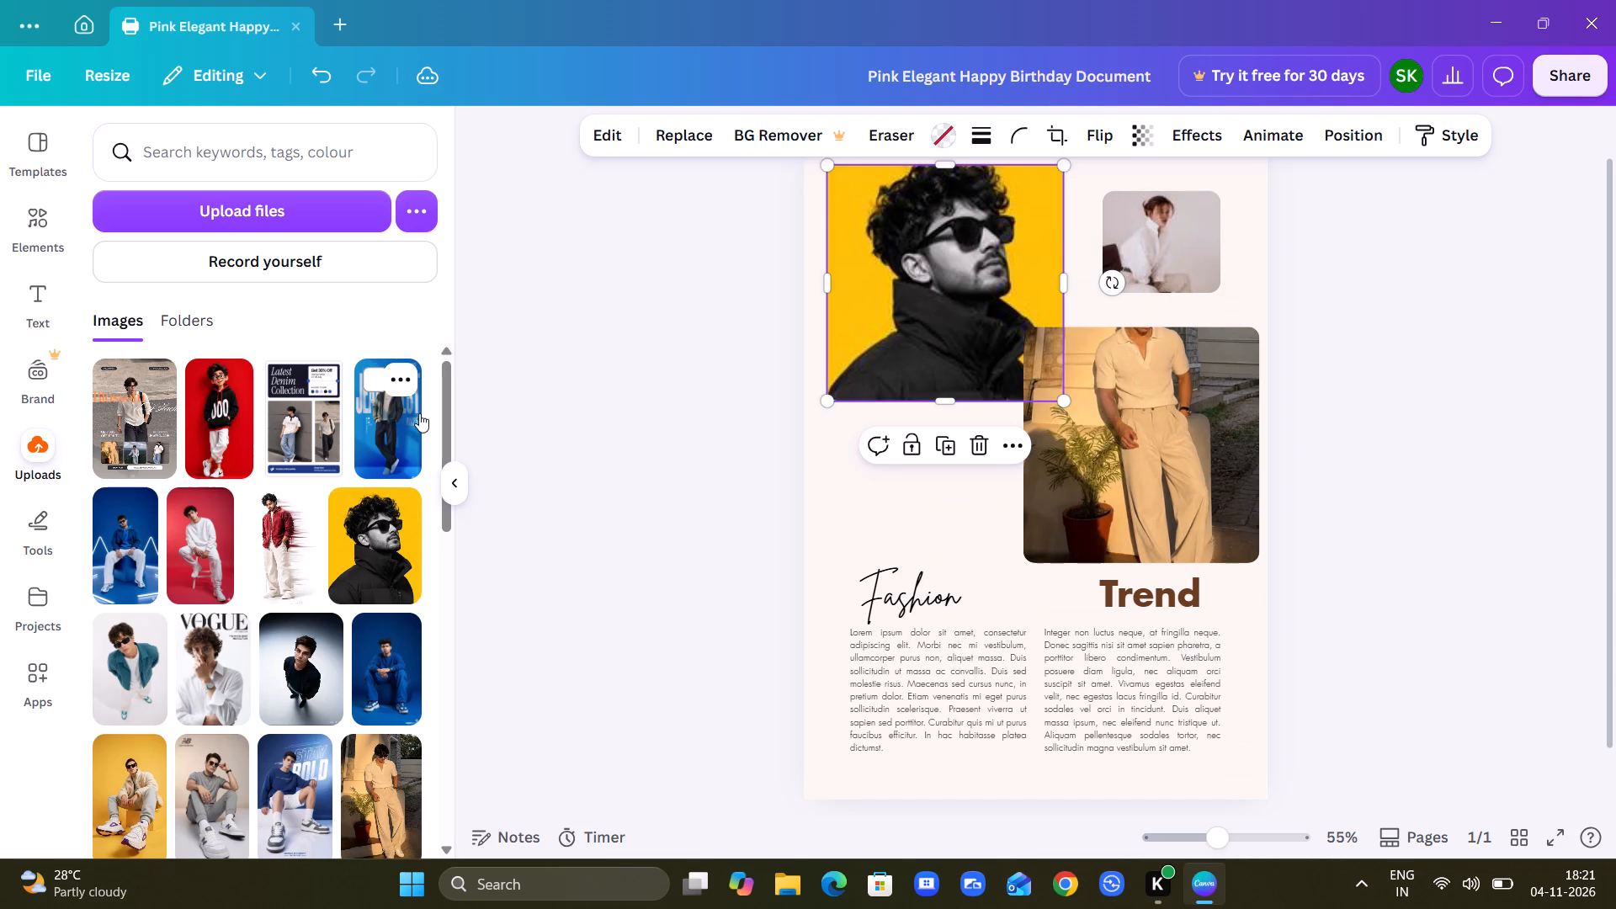
Place the uploaded blue Jeanswest poster in the page's lower-left area, covering the small photo and reaching the page's bottom edge.
drag(420, 413, 952, 452)
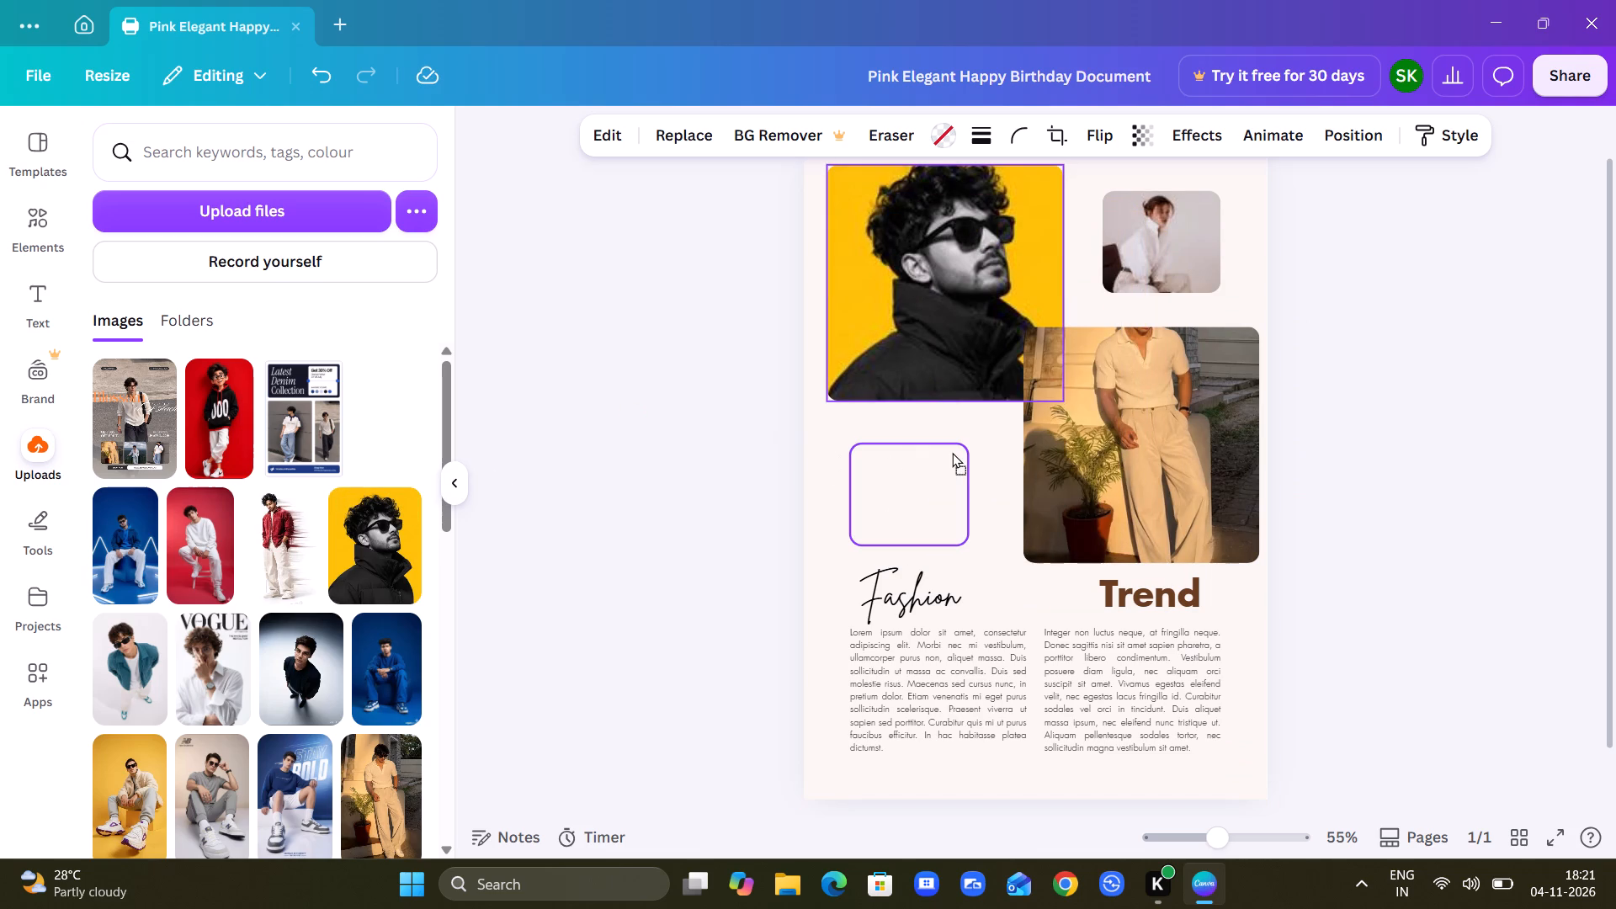
drag(952, 452, 944, 458)
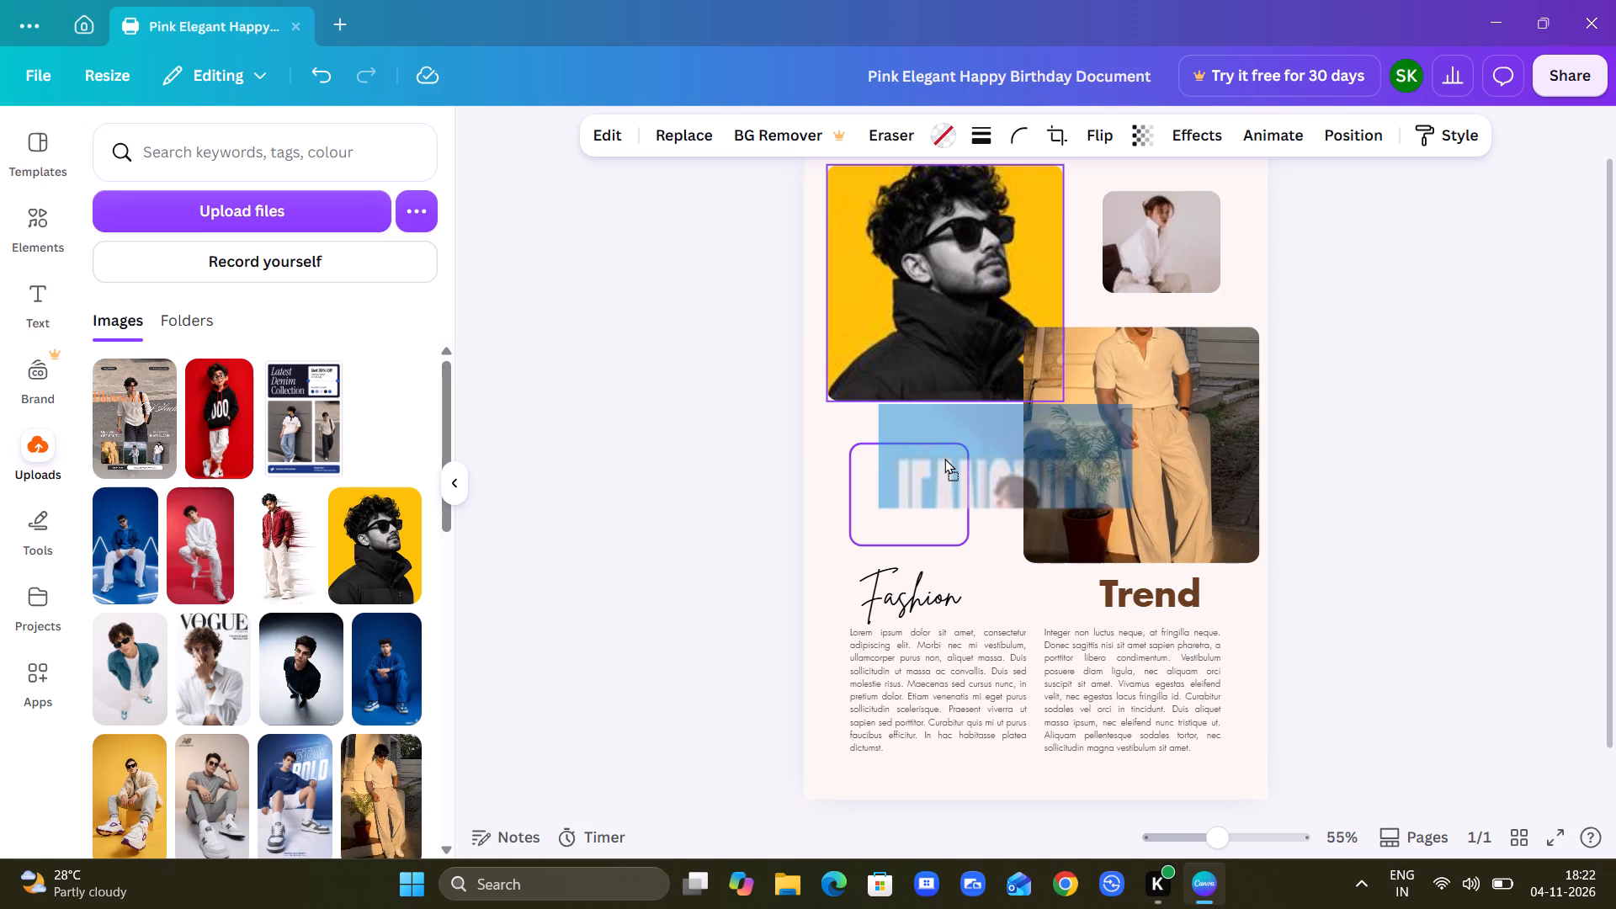
drag(944, 458, 904, 433)
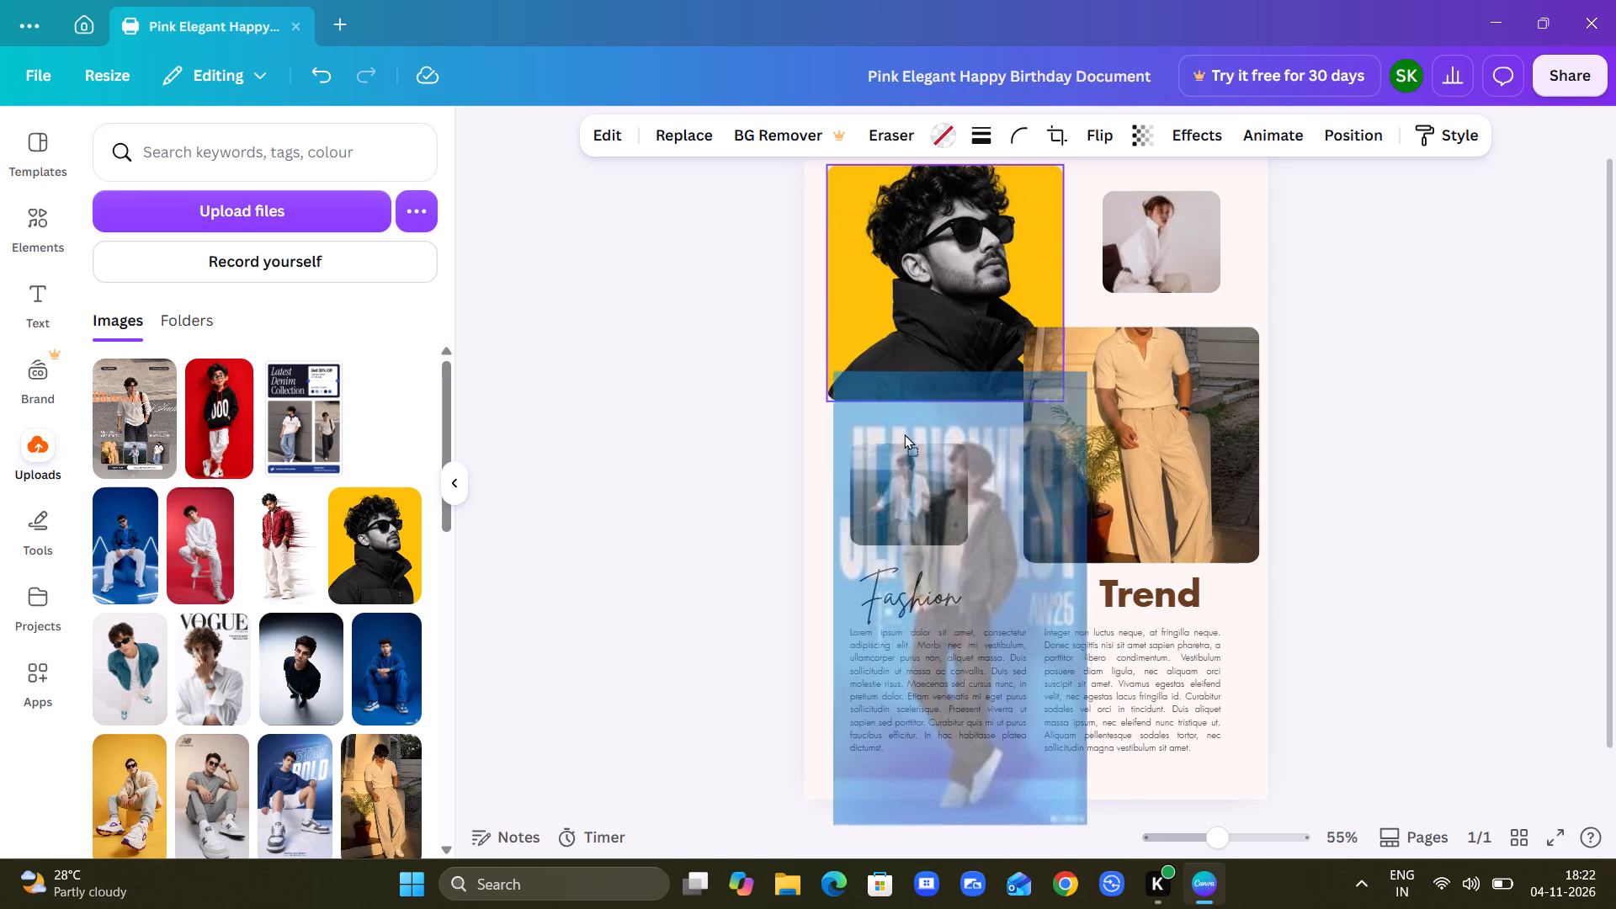
drag(904, 433, 864, 439)
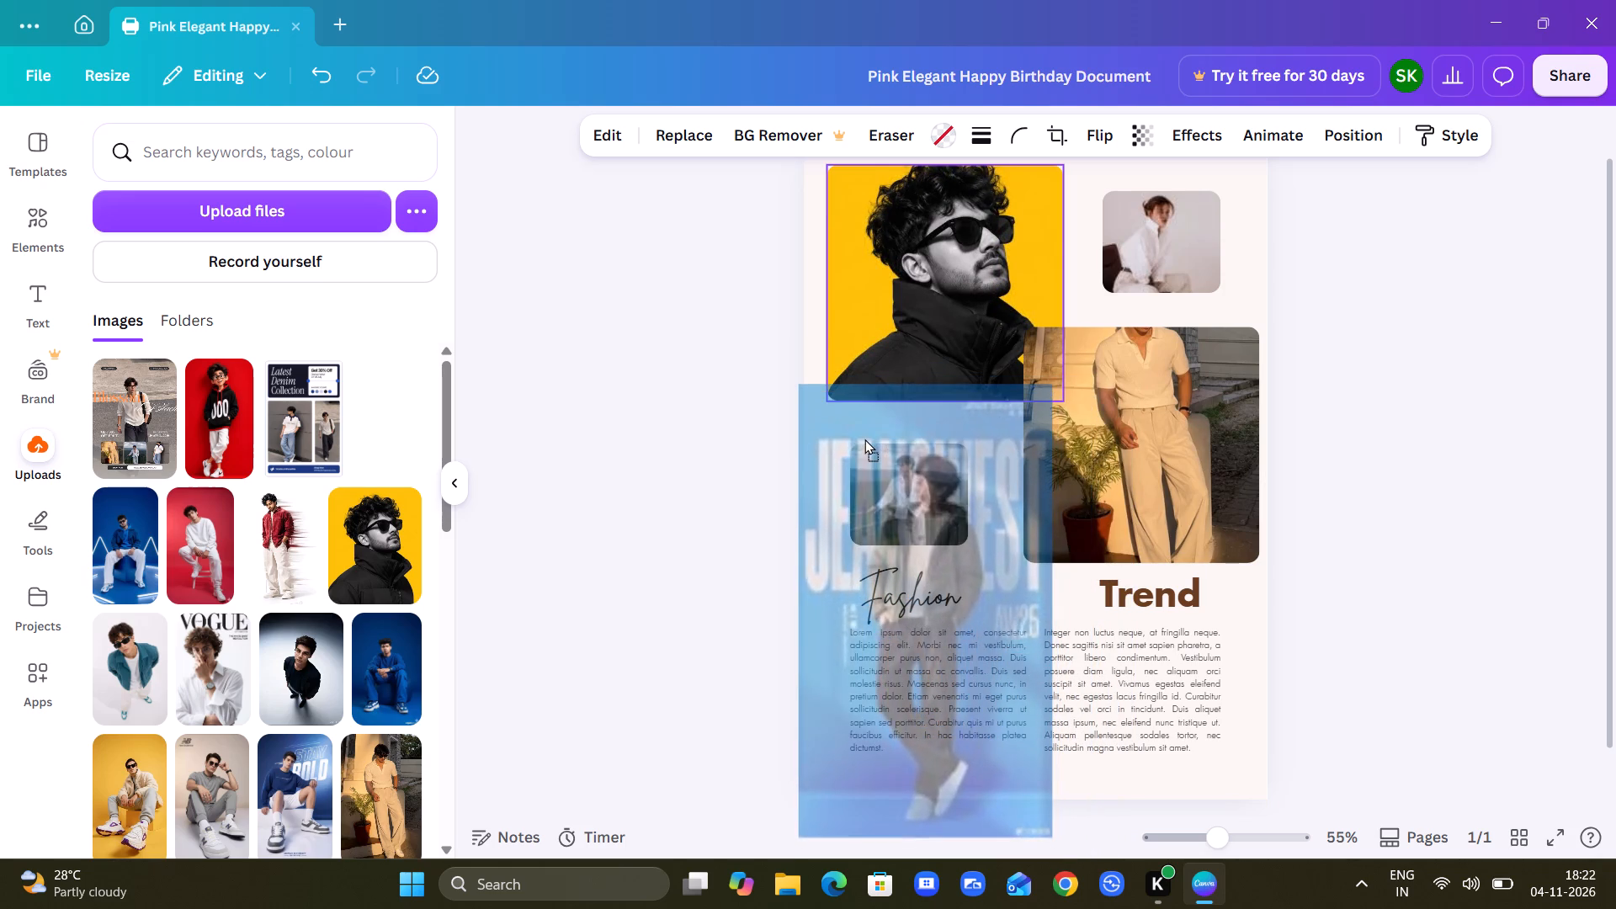
drag(864, 439, 864, 438)
Move the "Fashion" title word up onto the top of the blue Jeanswest poster.
drag(901, 577, 895, 398)
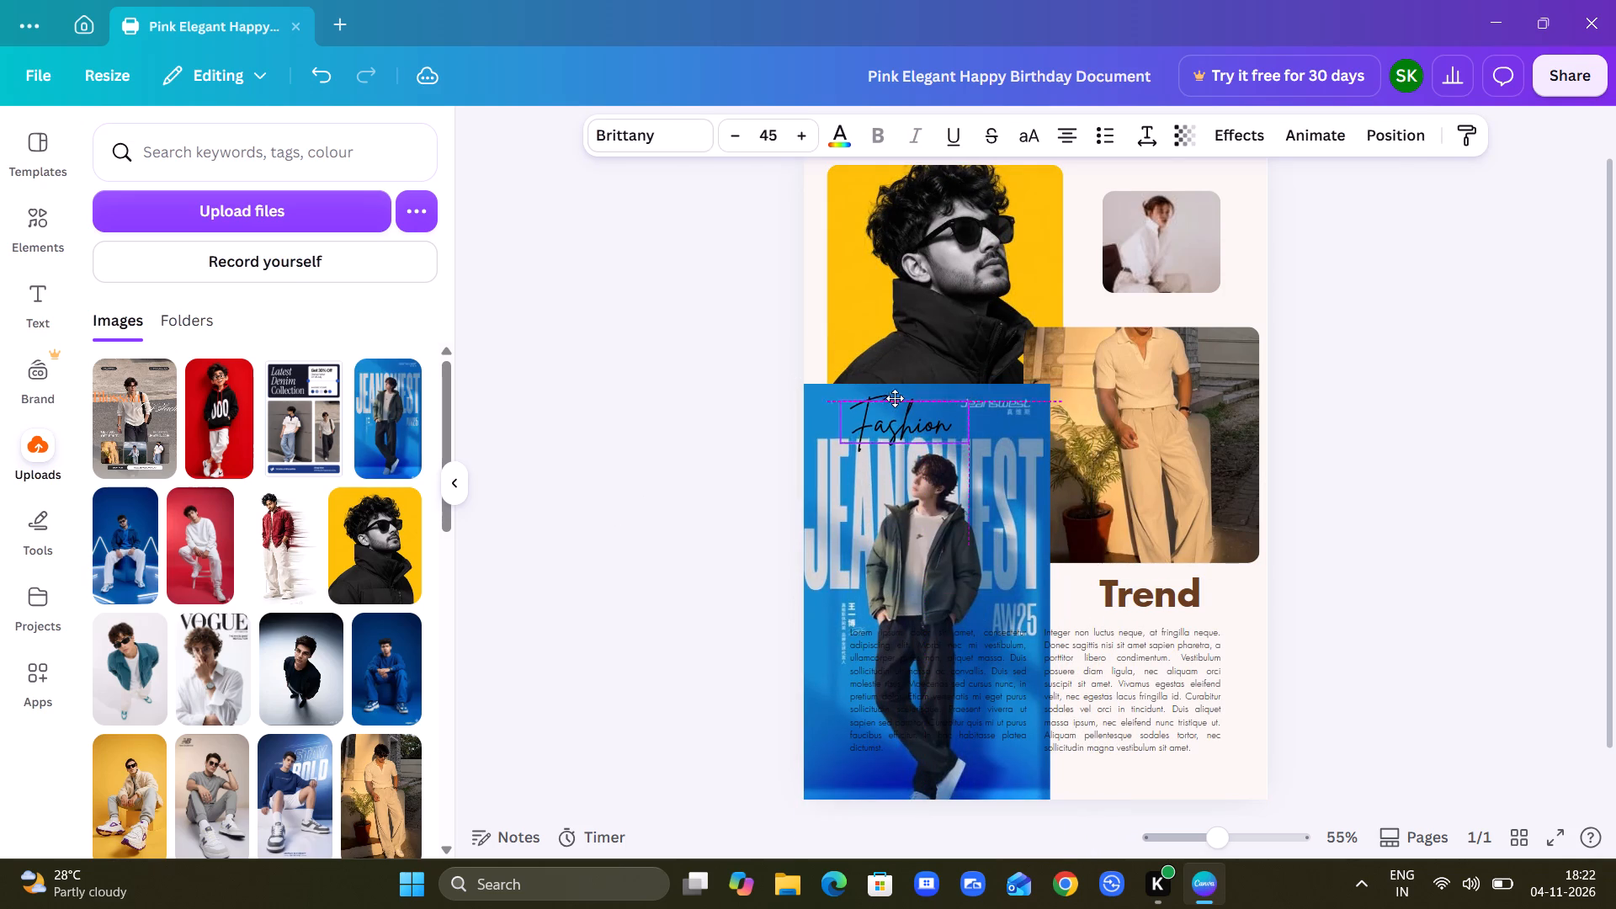
drag(895, 398, 895, 394)
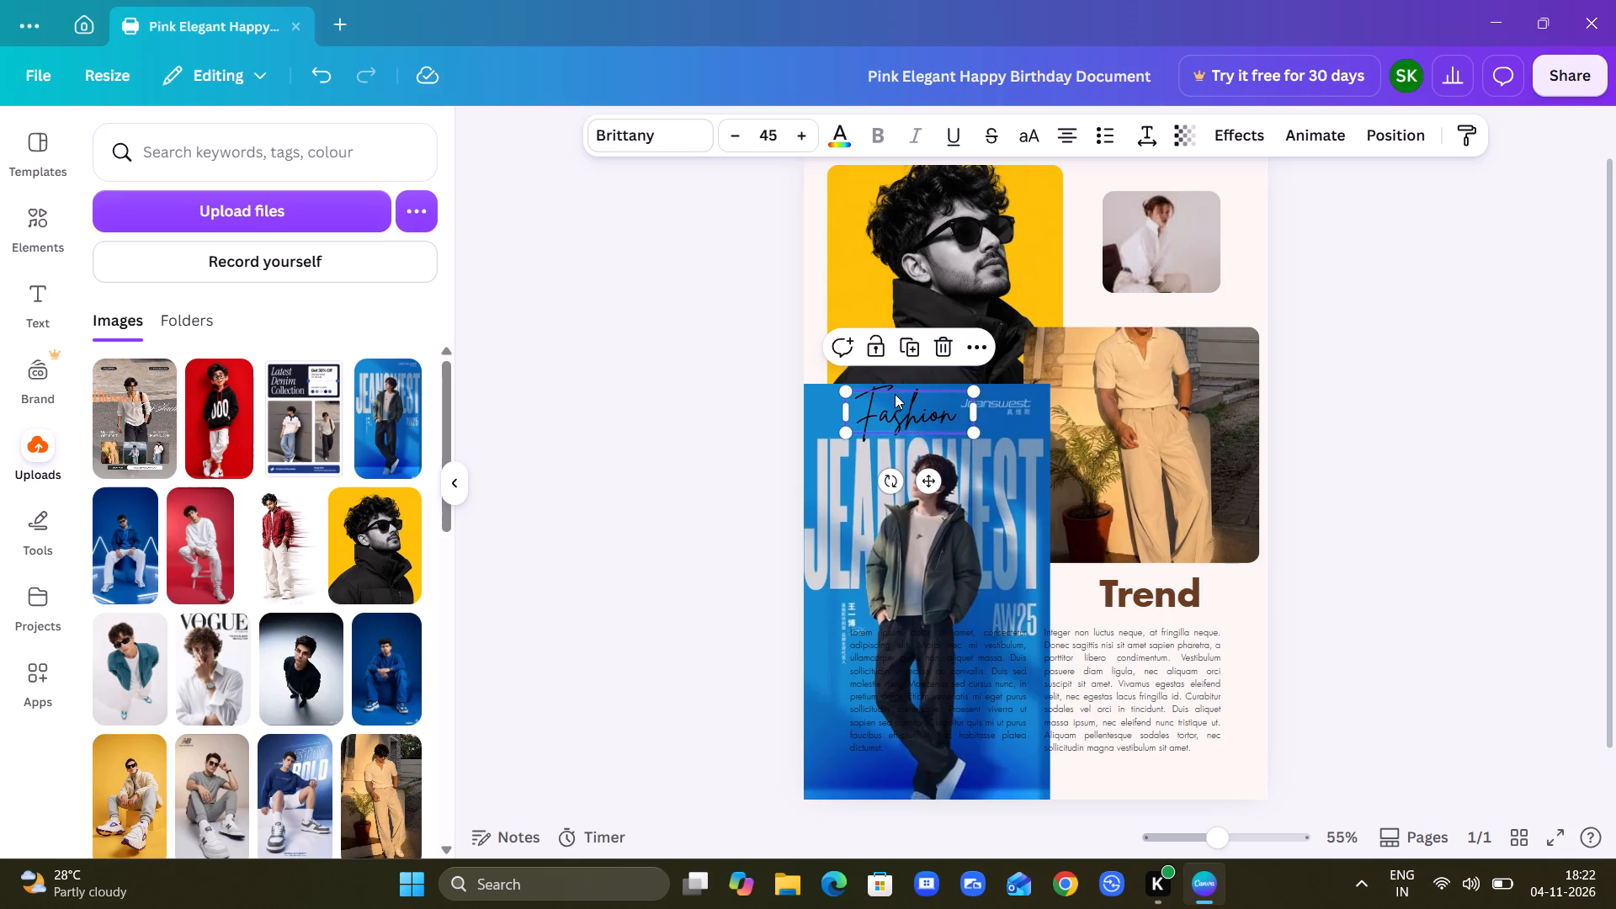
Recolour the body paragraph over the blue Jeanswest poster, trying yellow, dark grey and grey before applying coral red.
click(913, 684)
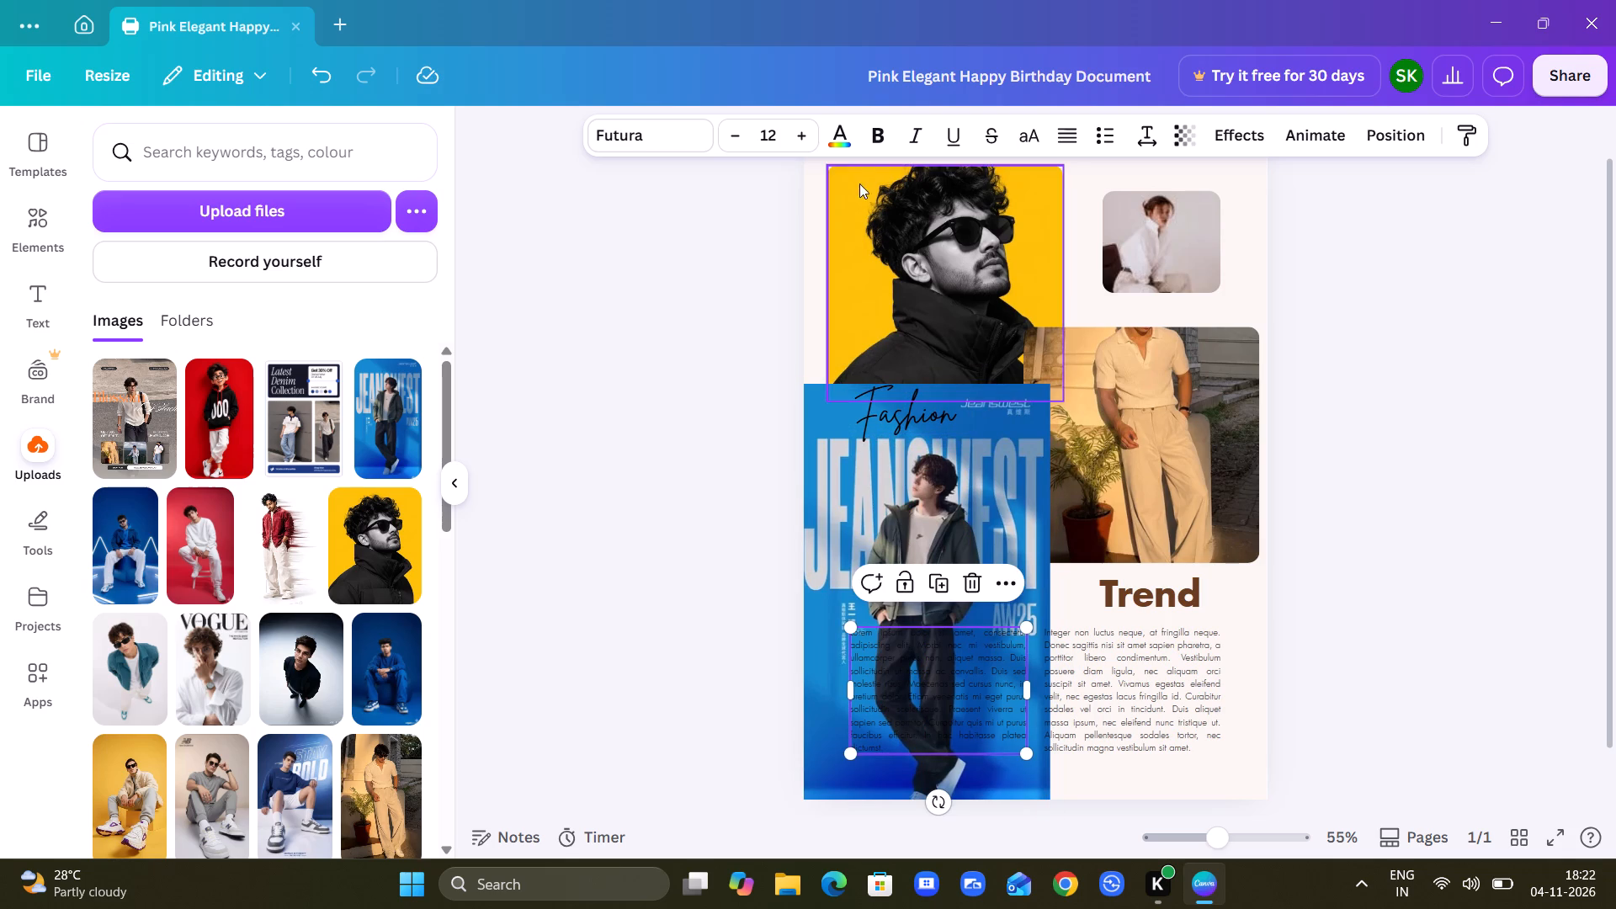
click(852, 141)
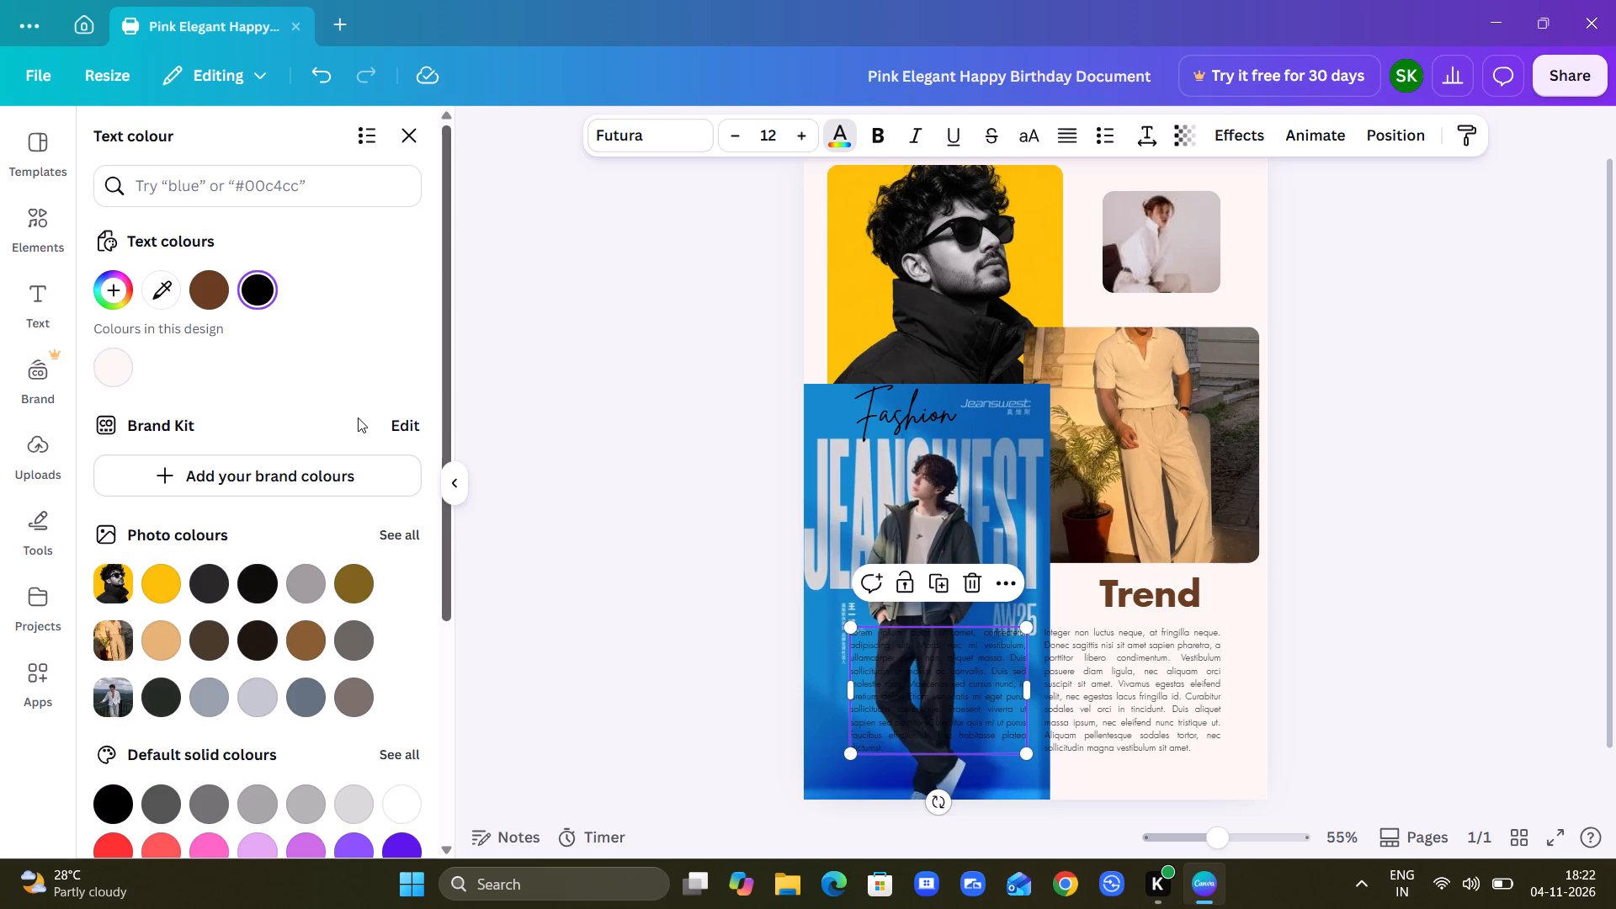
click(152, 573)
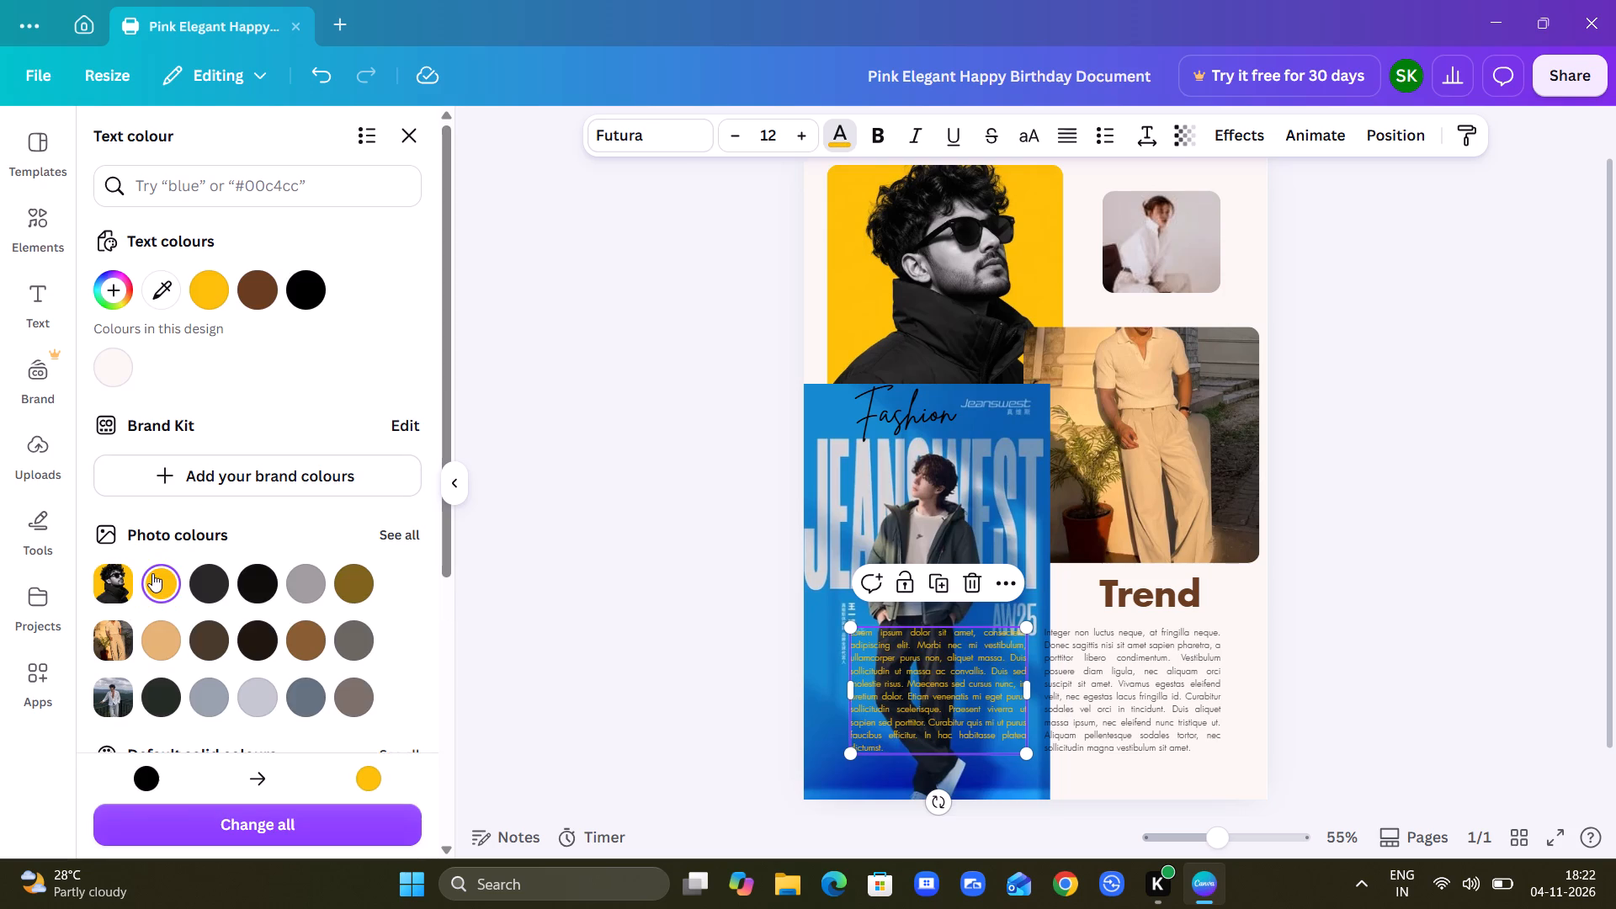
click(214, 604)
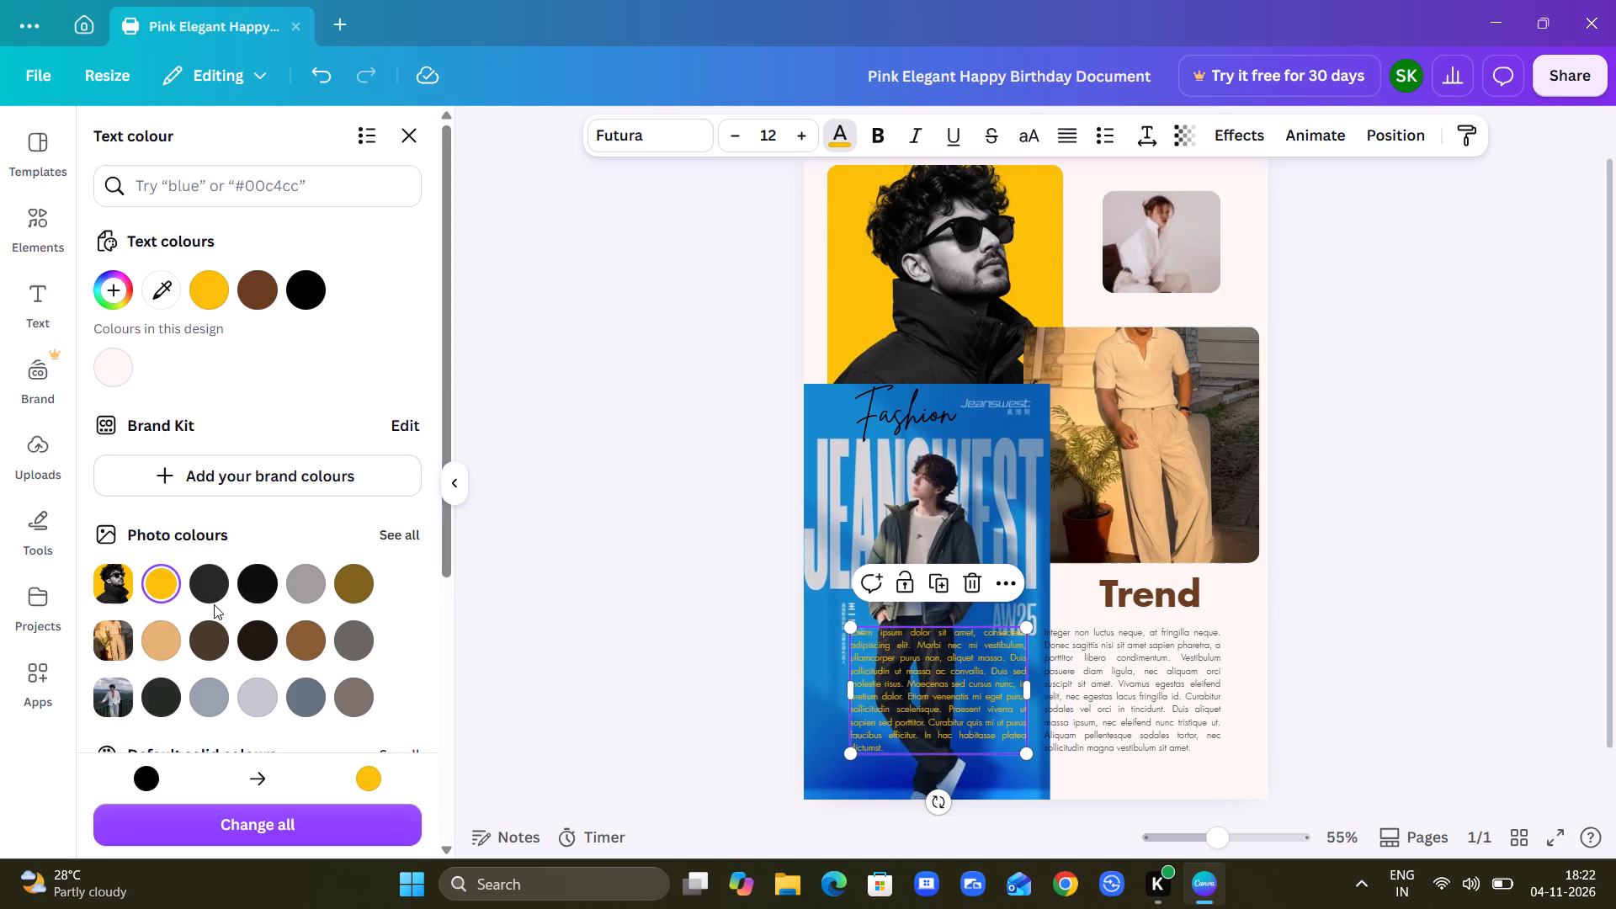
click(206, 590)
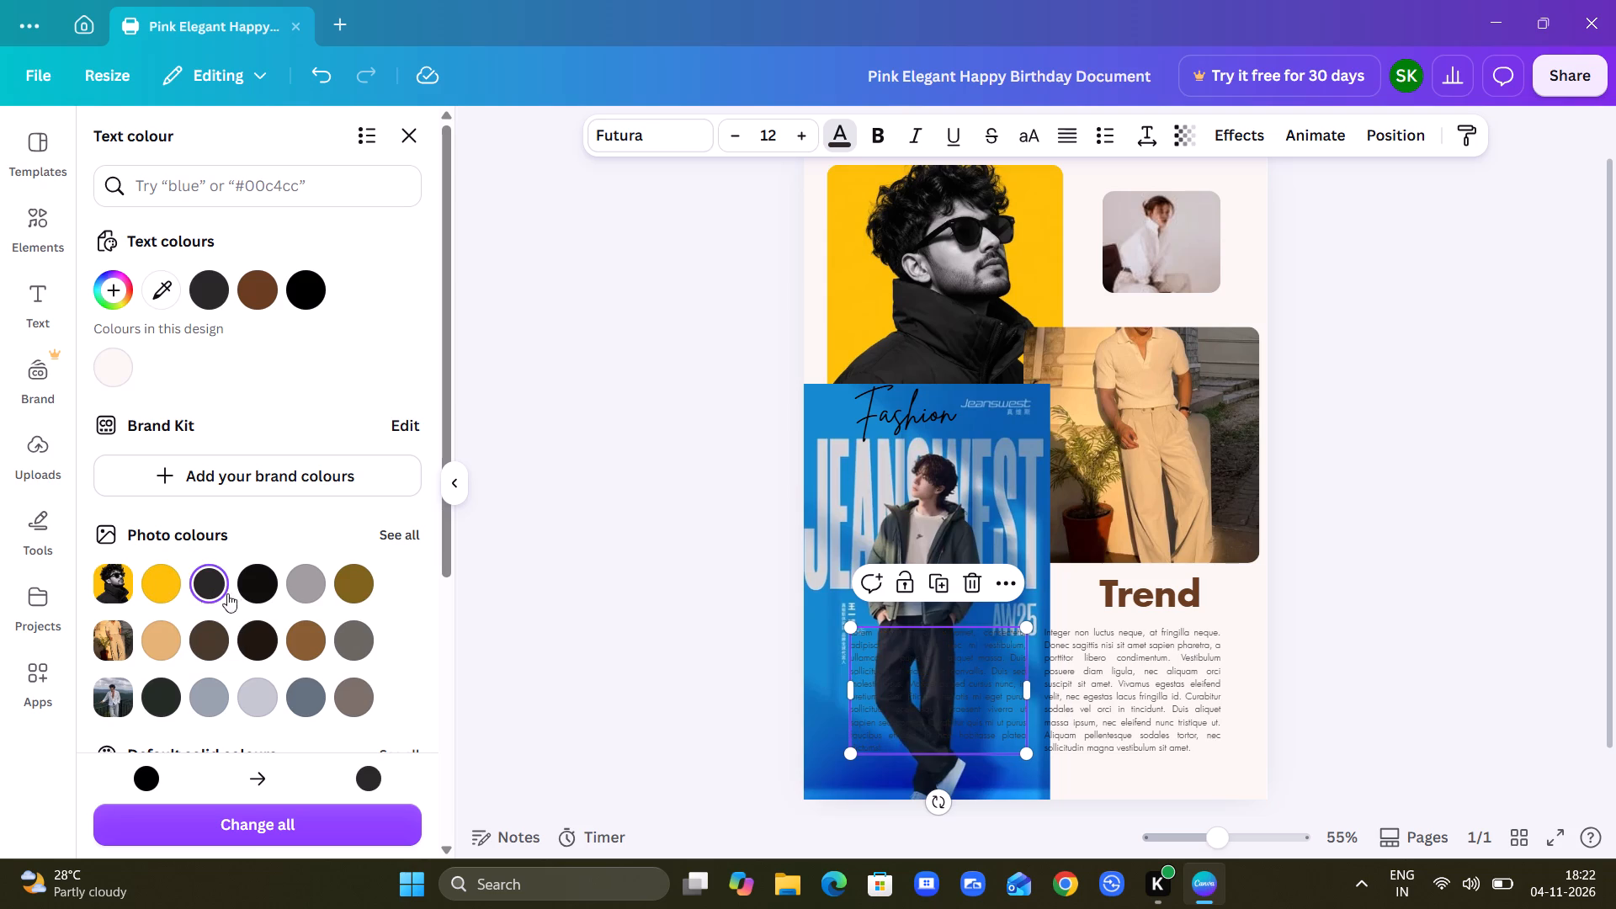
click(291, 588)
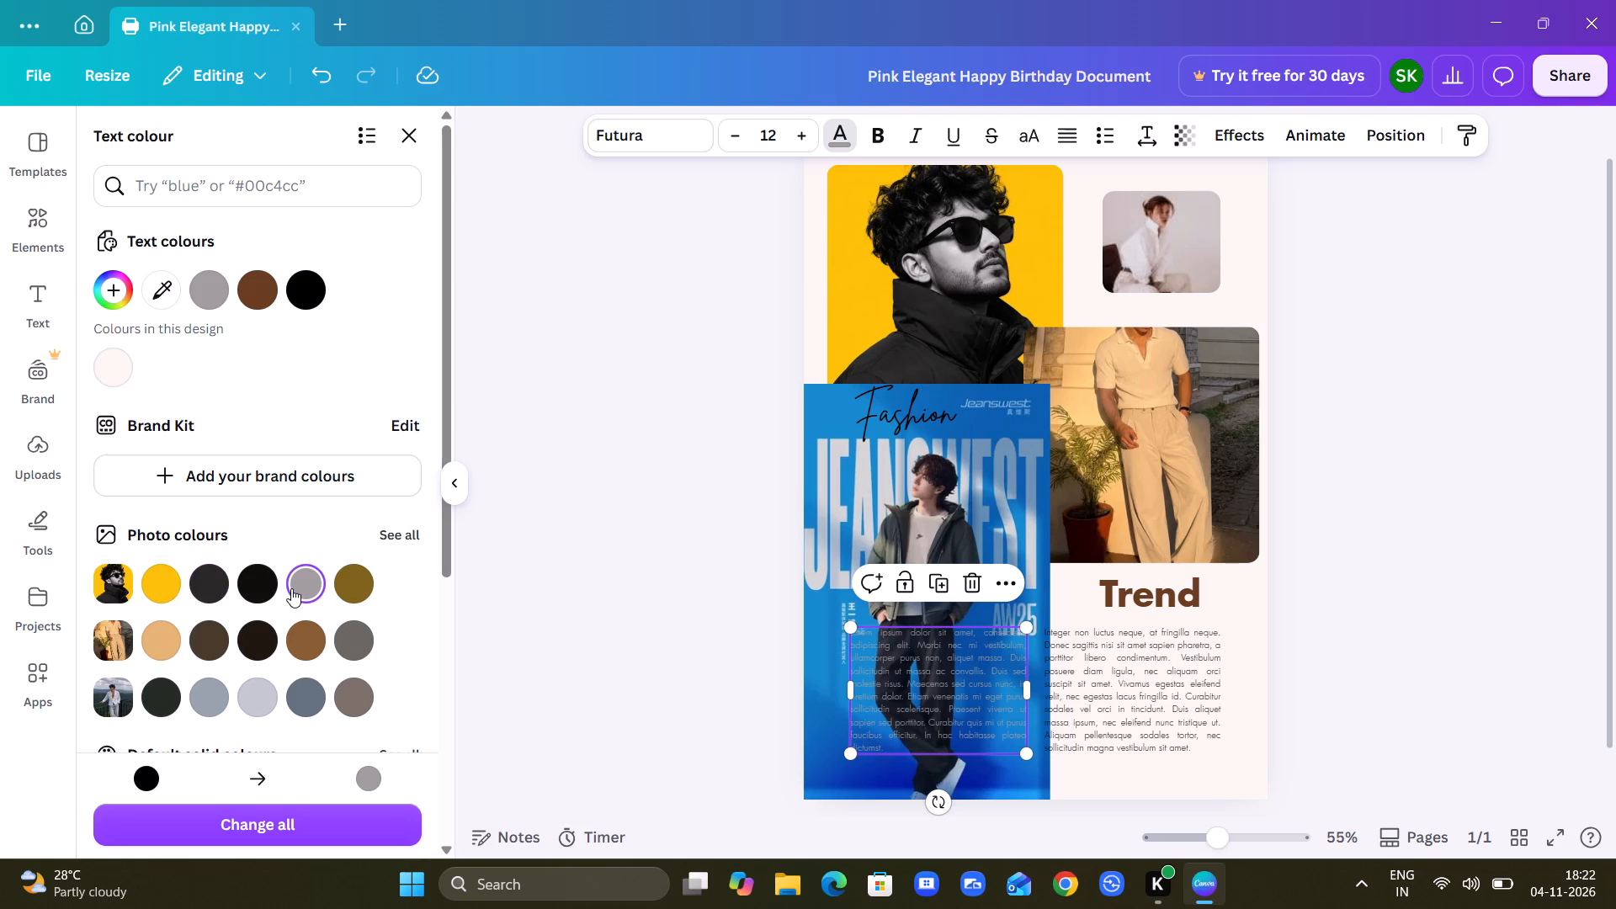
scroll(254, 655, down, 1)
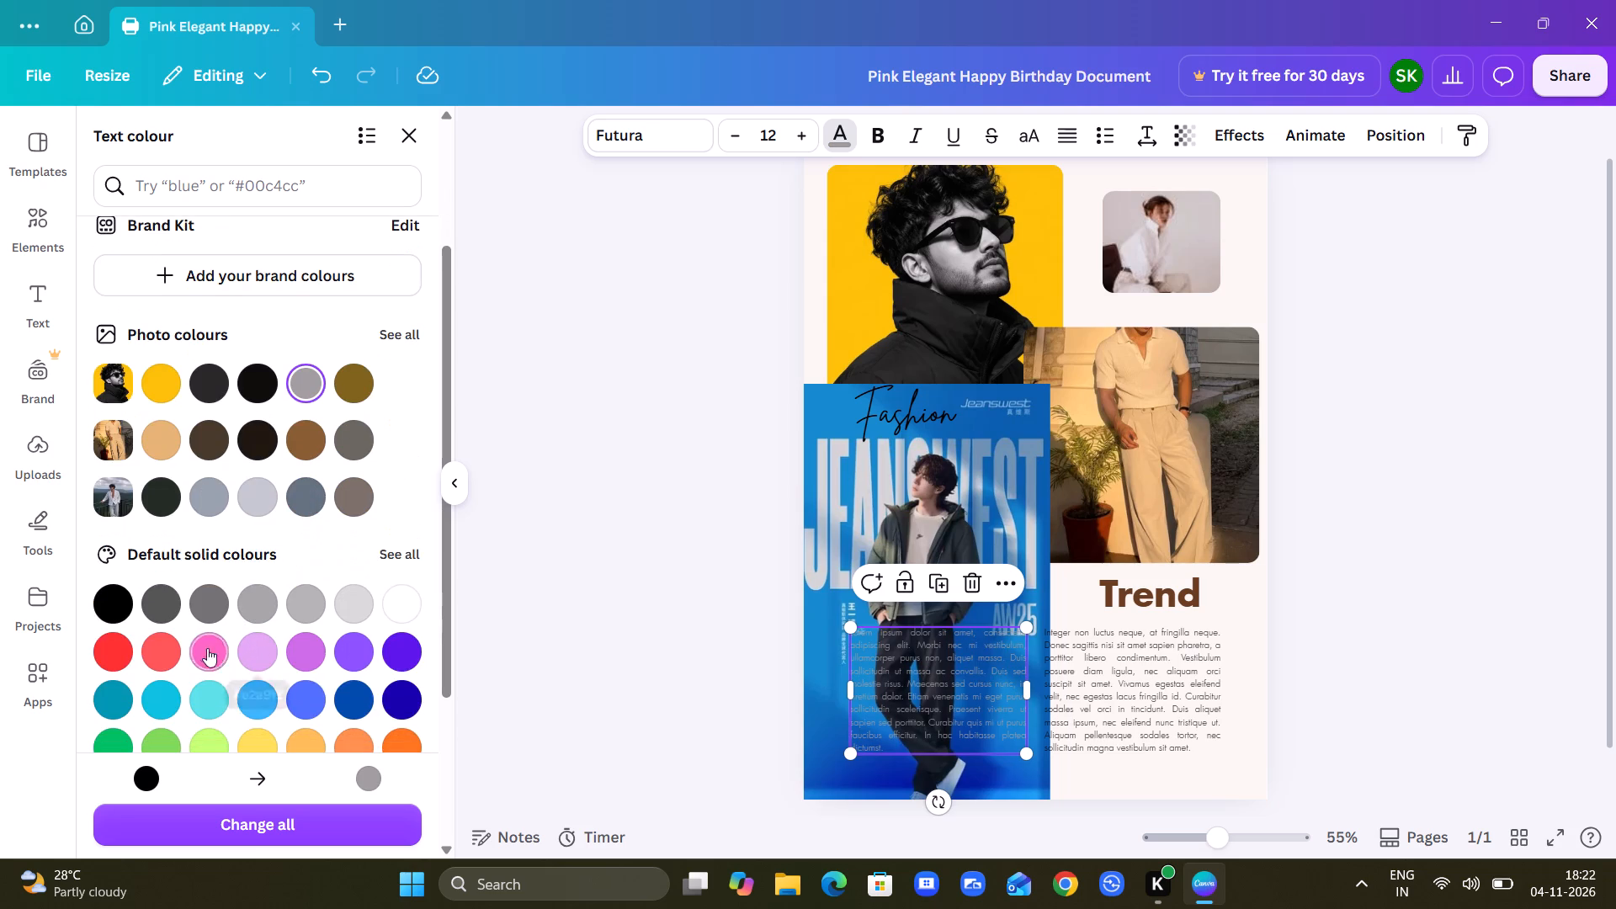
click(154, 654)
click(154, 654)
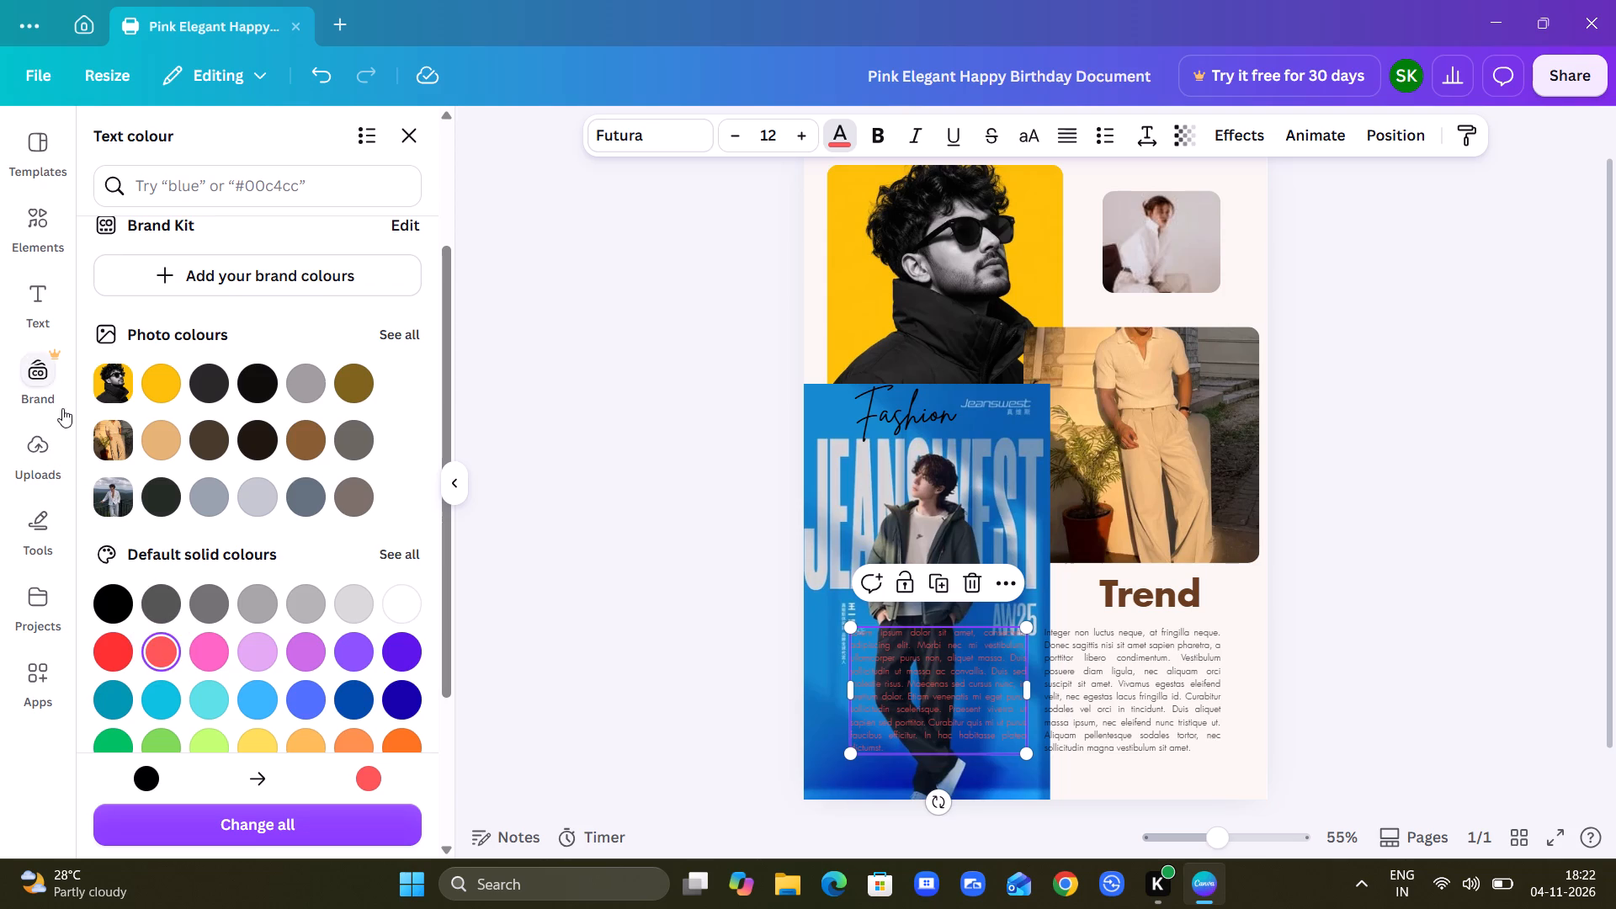
Replace the page design with the Neutral Modern Friends Photo Collage template from the similar templates.
click(24, 165)
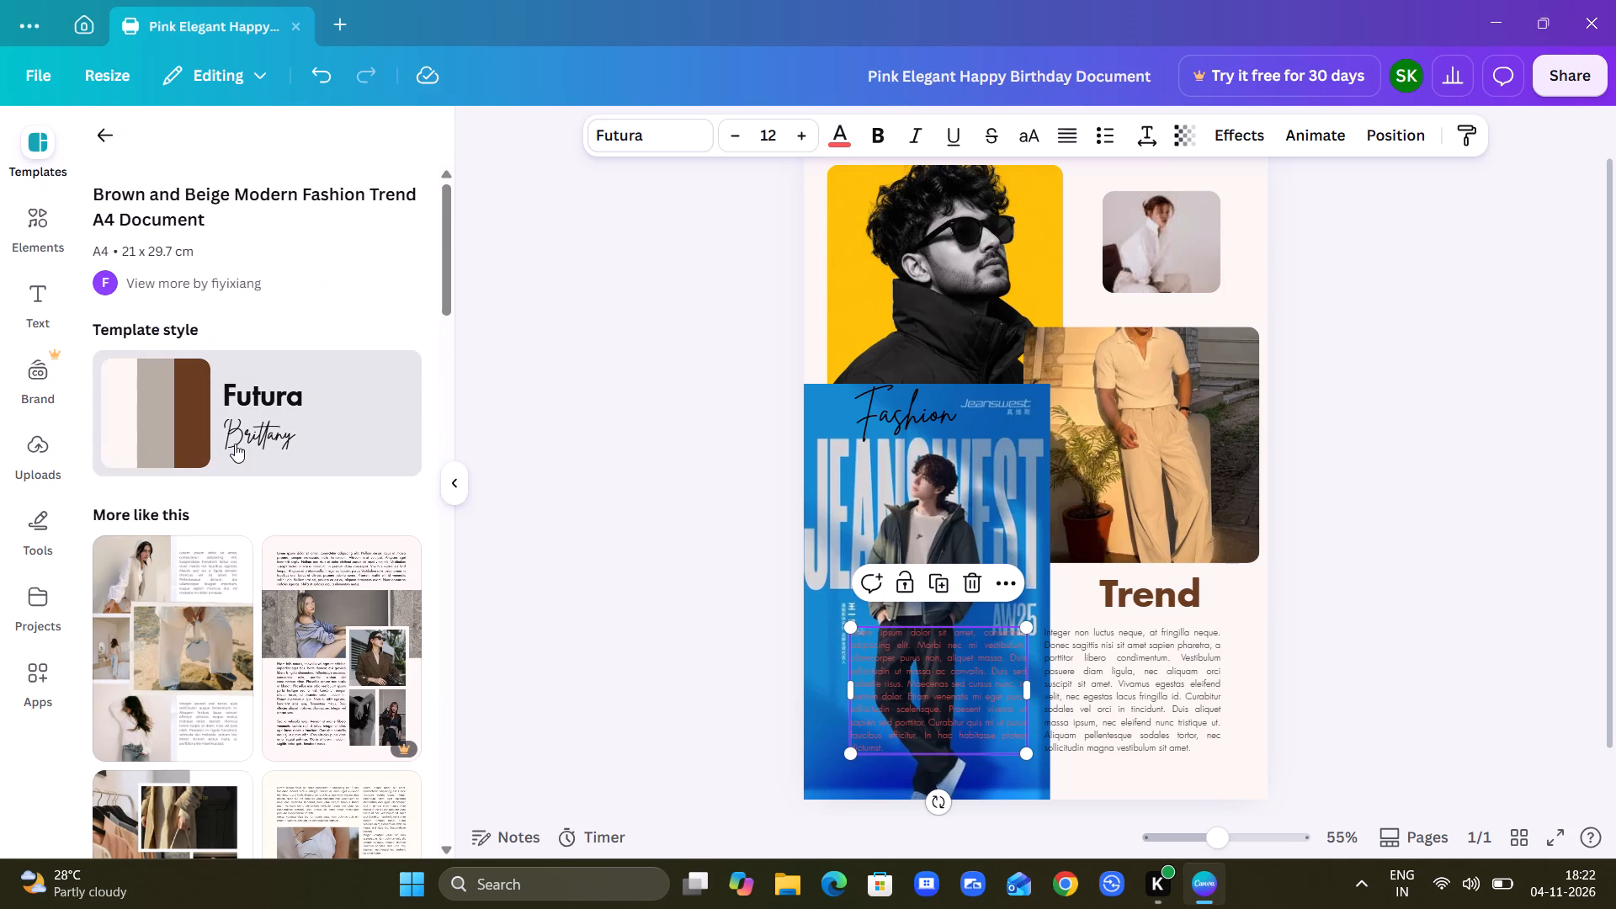
scroll(235, 444, down, 4)
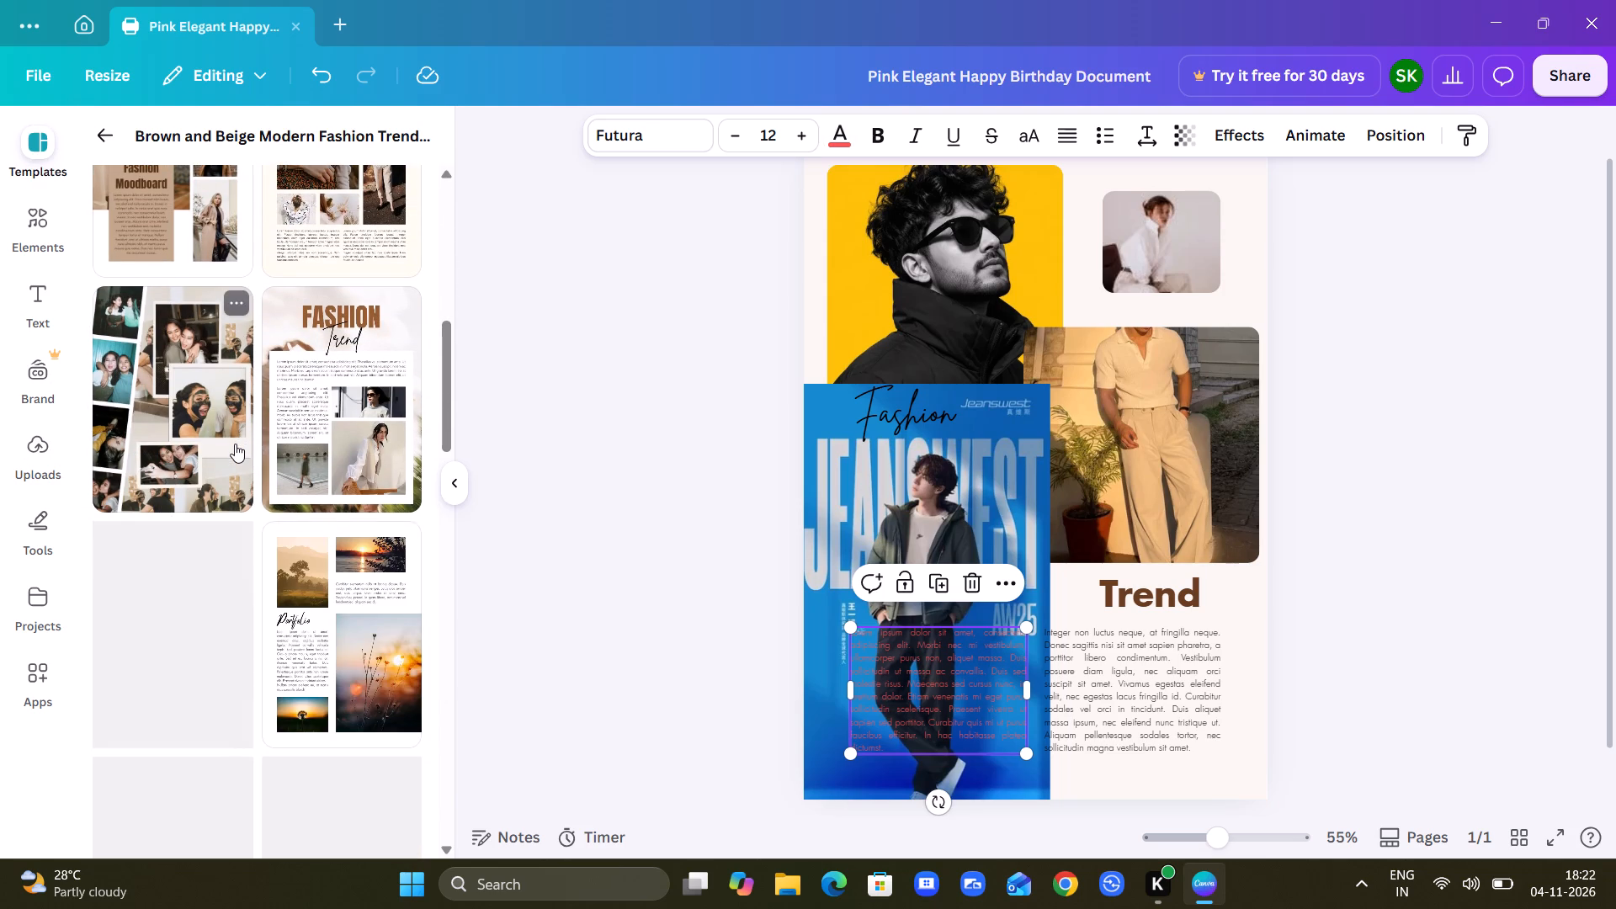
scroll(235, 444, down, 2)
scroll(312, 513, down, 1)
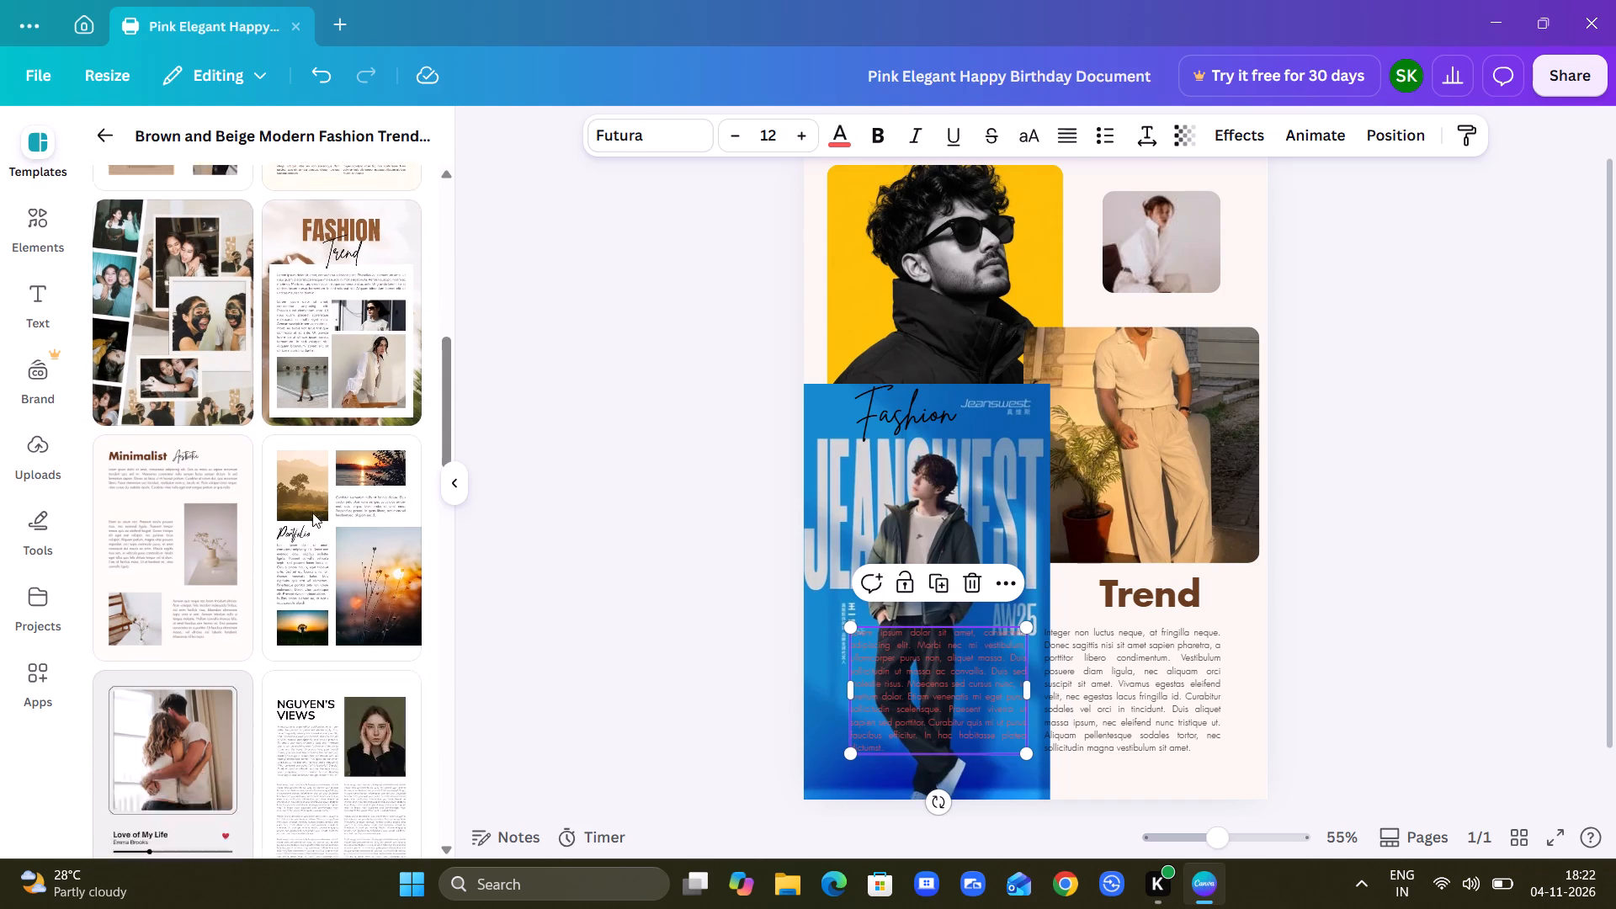
scroll(312, 513, down, 4)
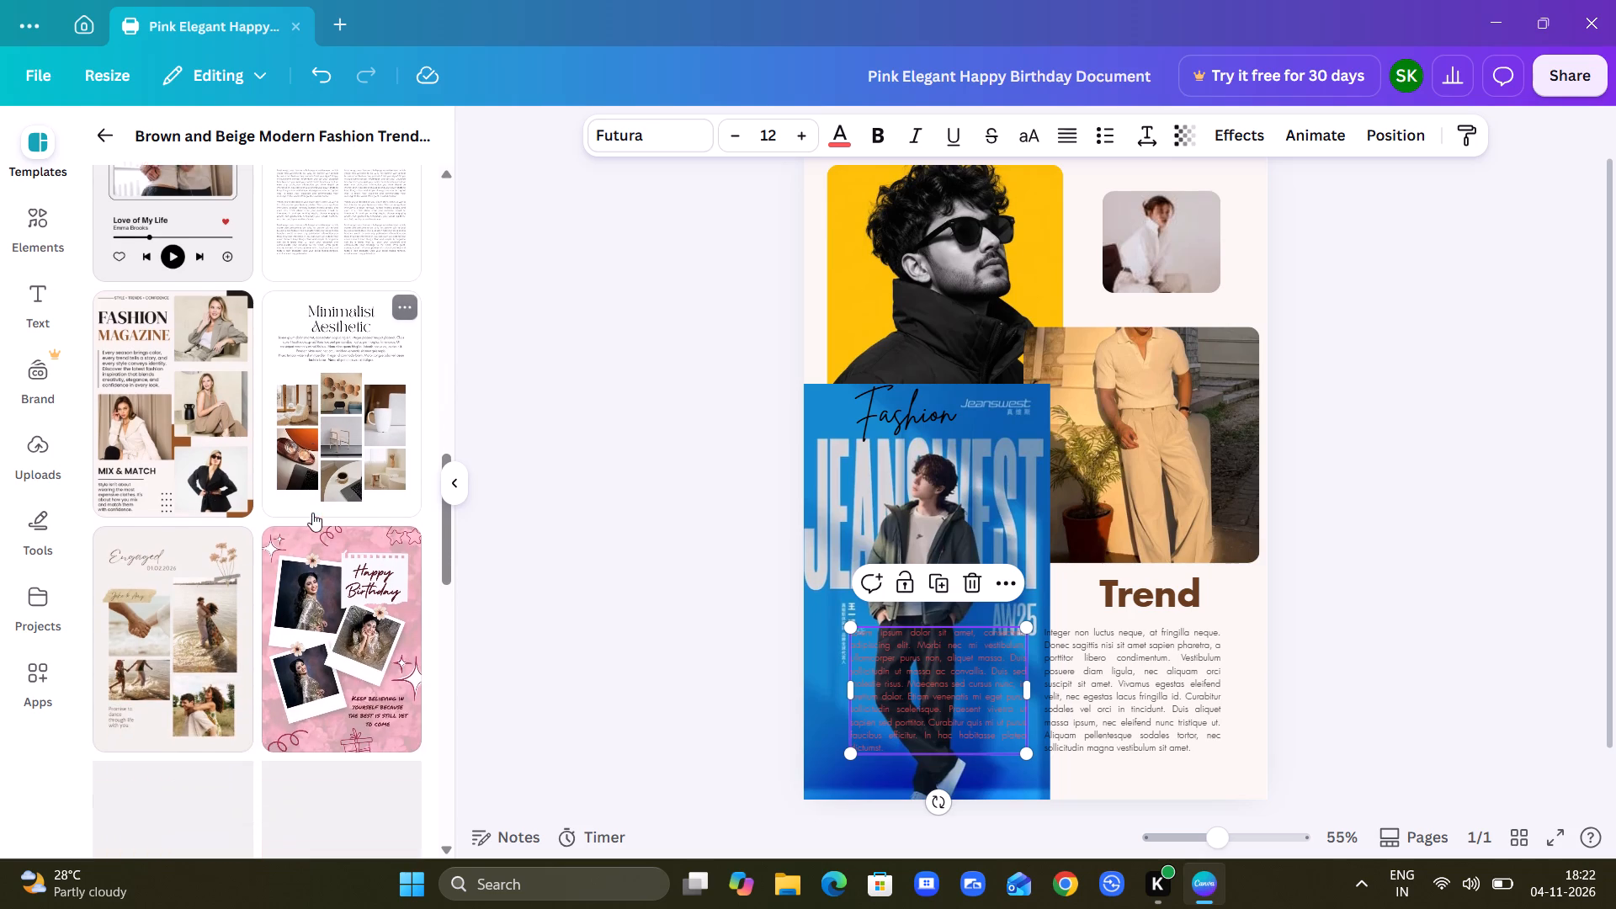
scroll(312, 513, down, 3)
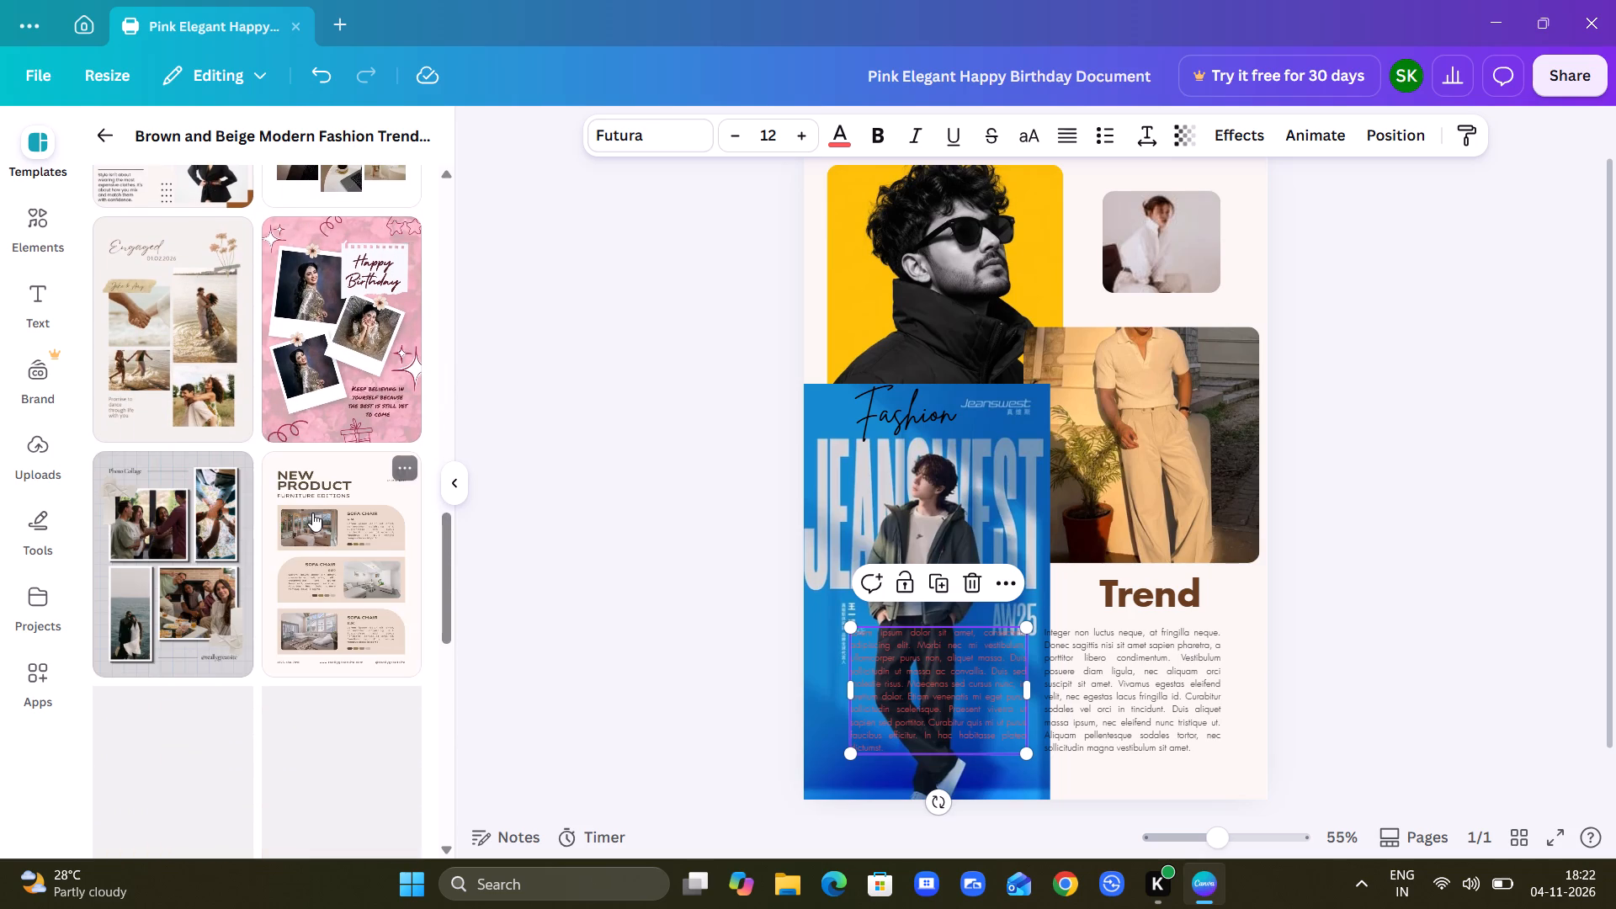
scroll(312, 513, down, 2)
click(242, 469)
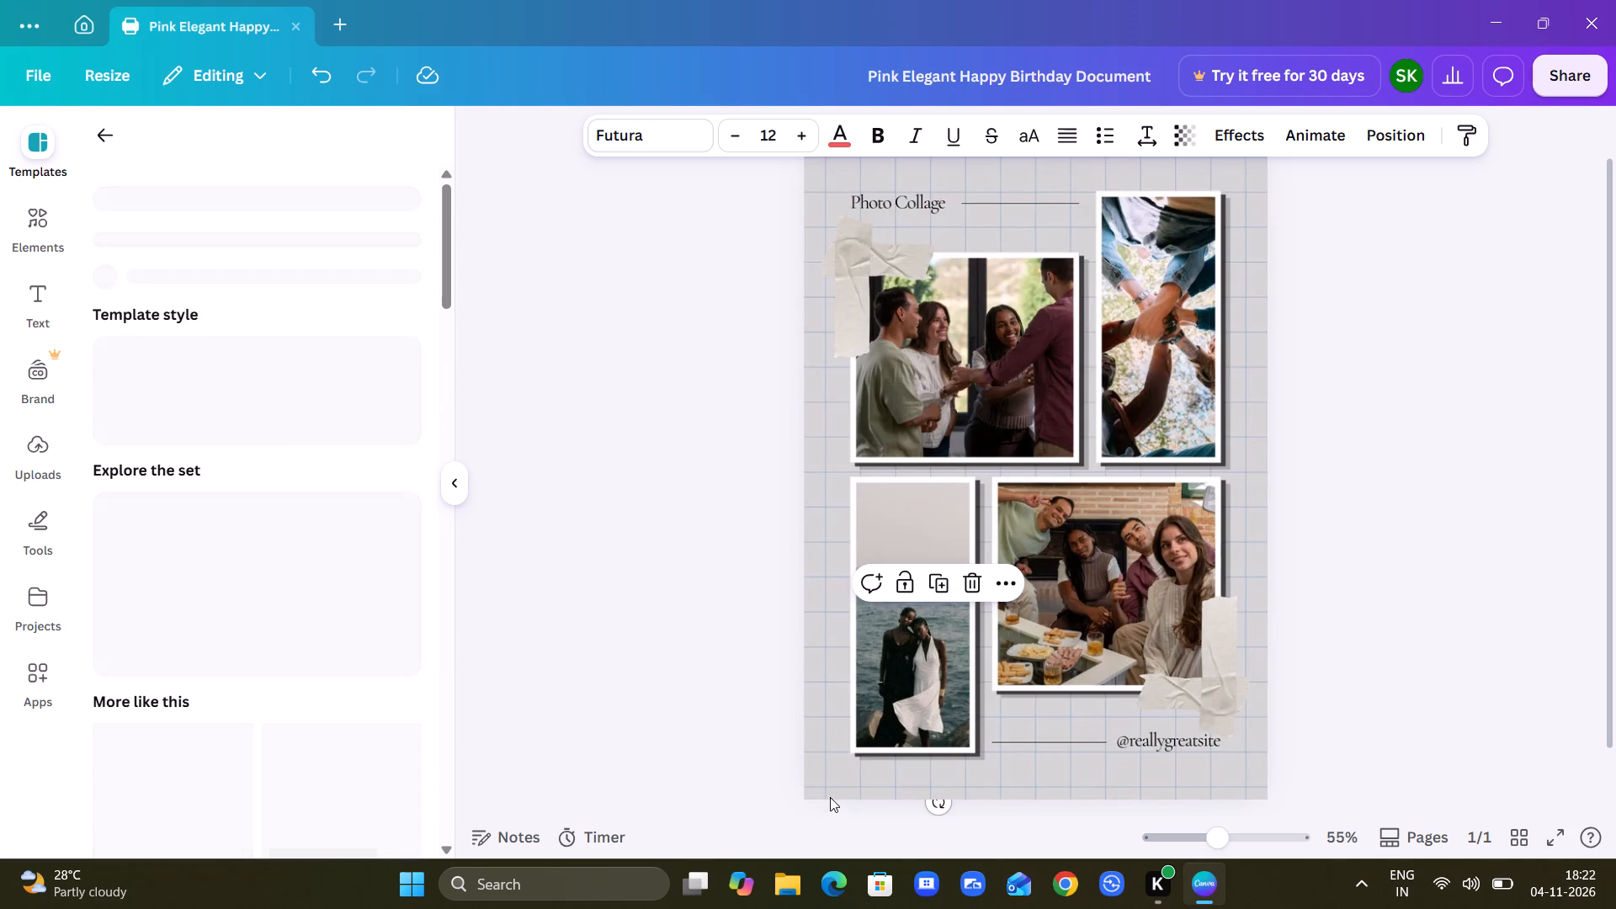
Enlarge the photo of the couple by the sea to about 15.5 cm tall, reaching the page's left and bottom edges.
click(889, 661)
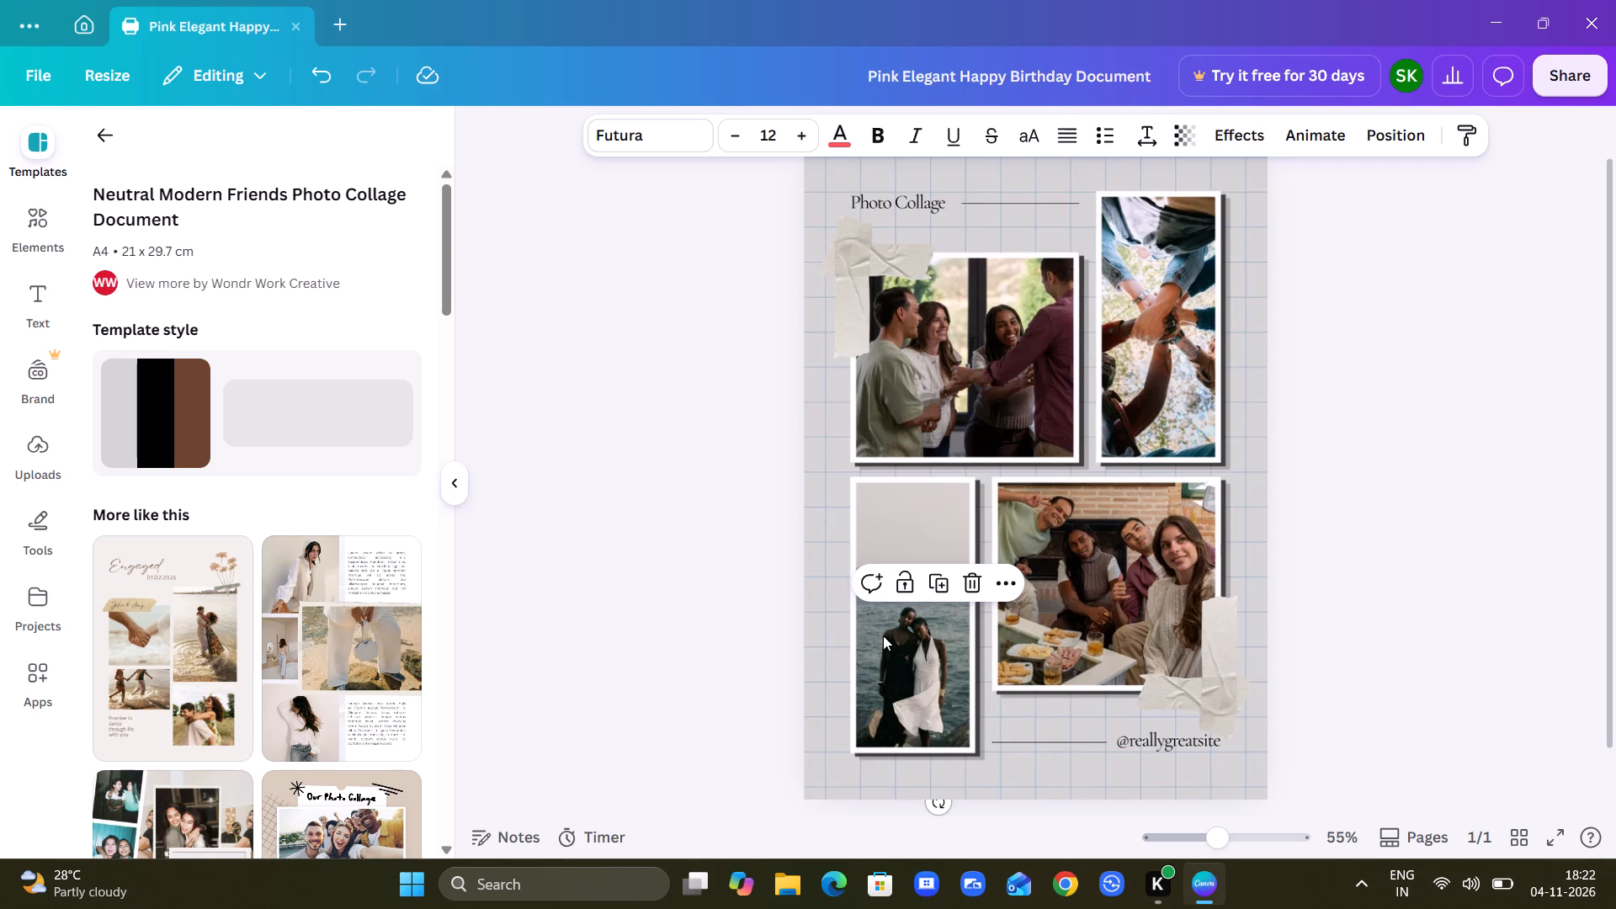
click(882, 635)
drag(882, 635, 832, 619)
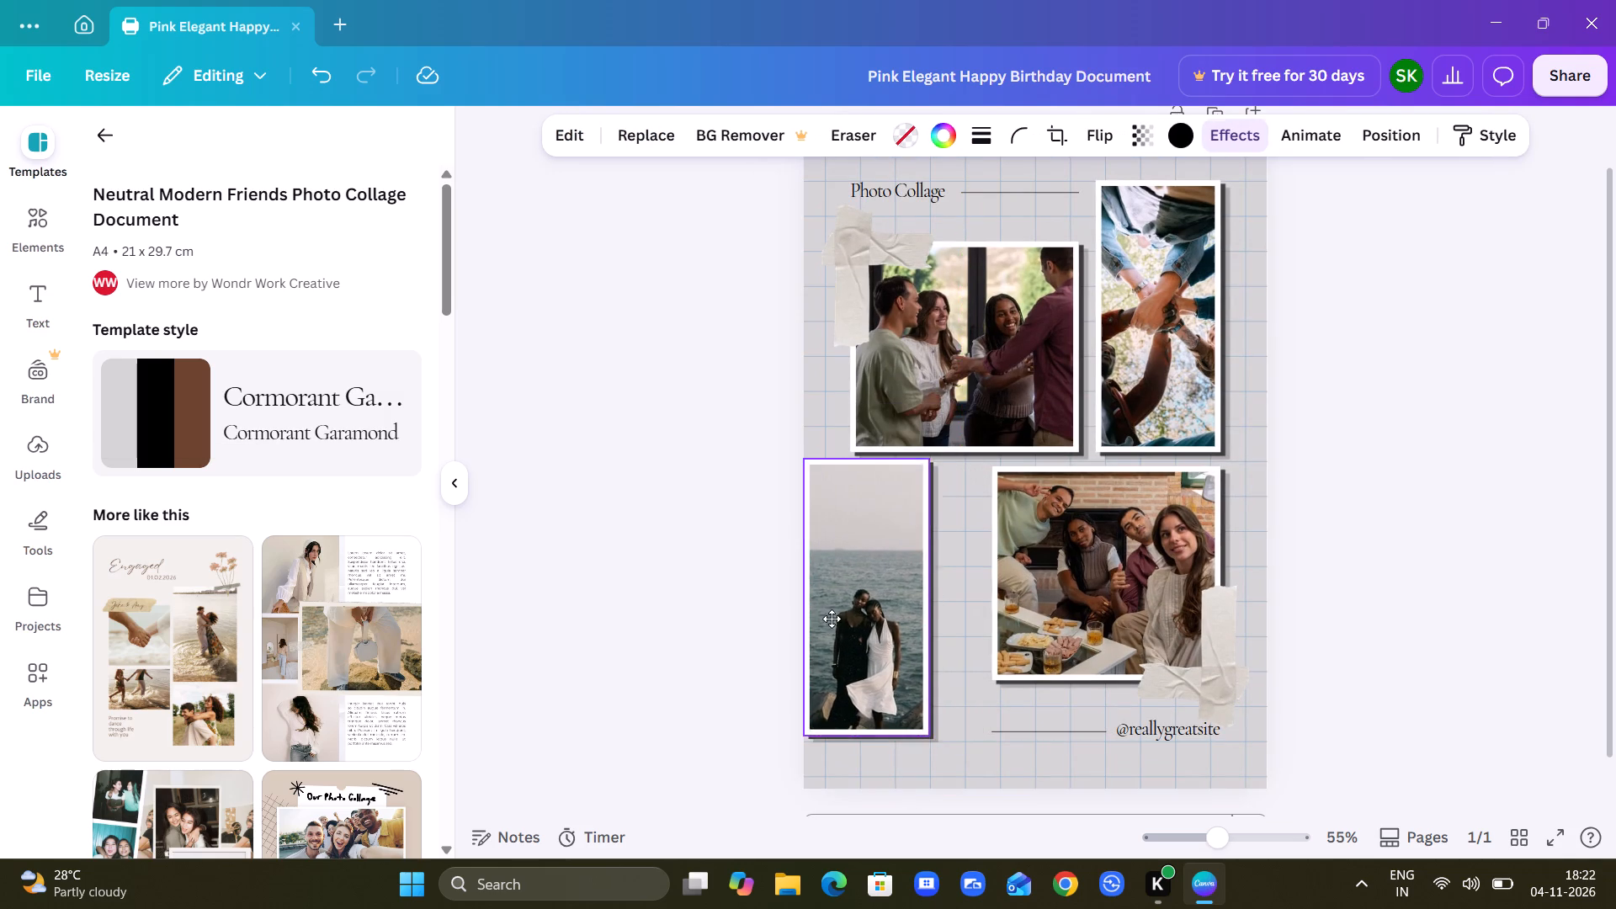
drag(832, 619, 870, 632)
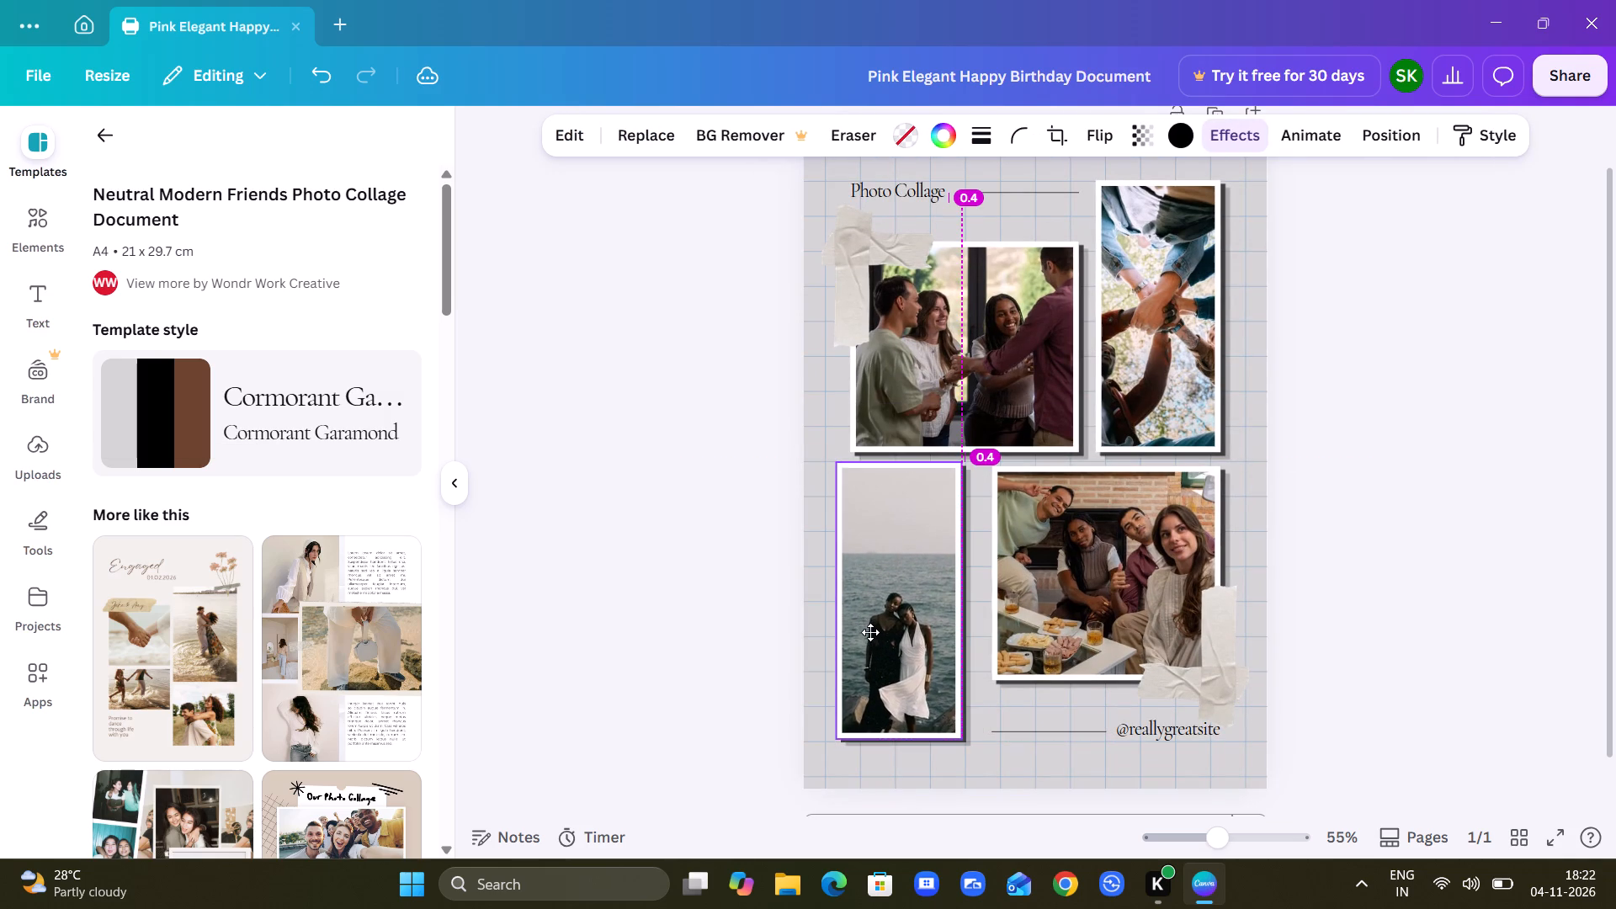
drag(870, 632, 872, 632)
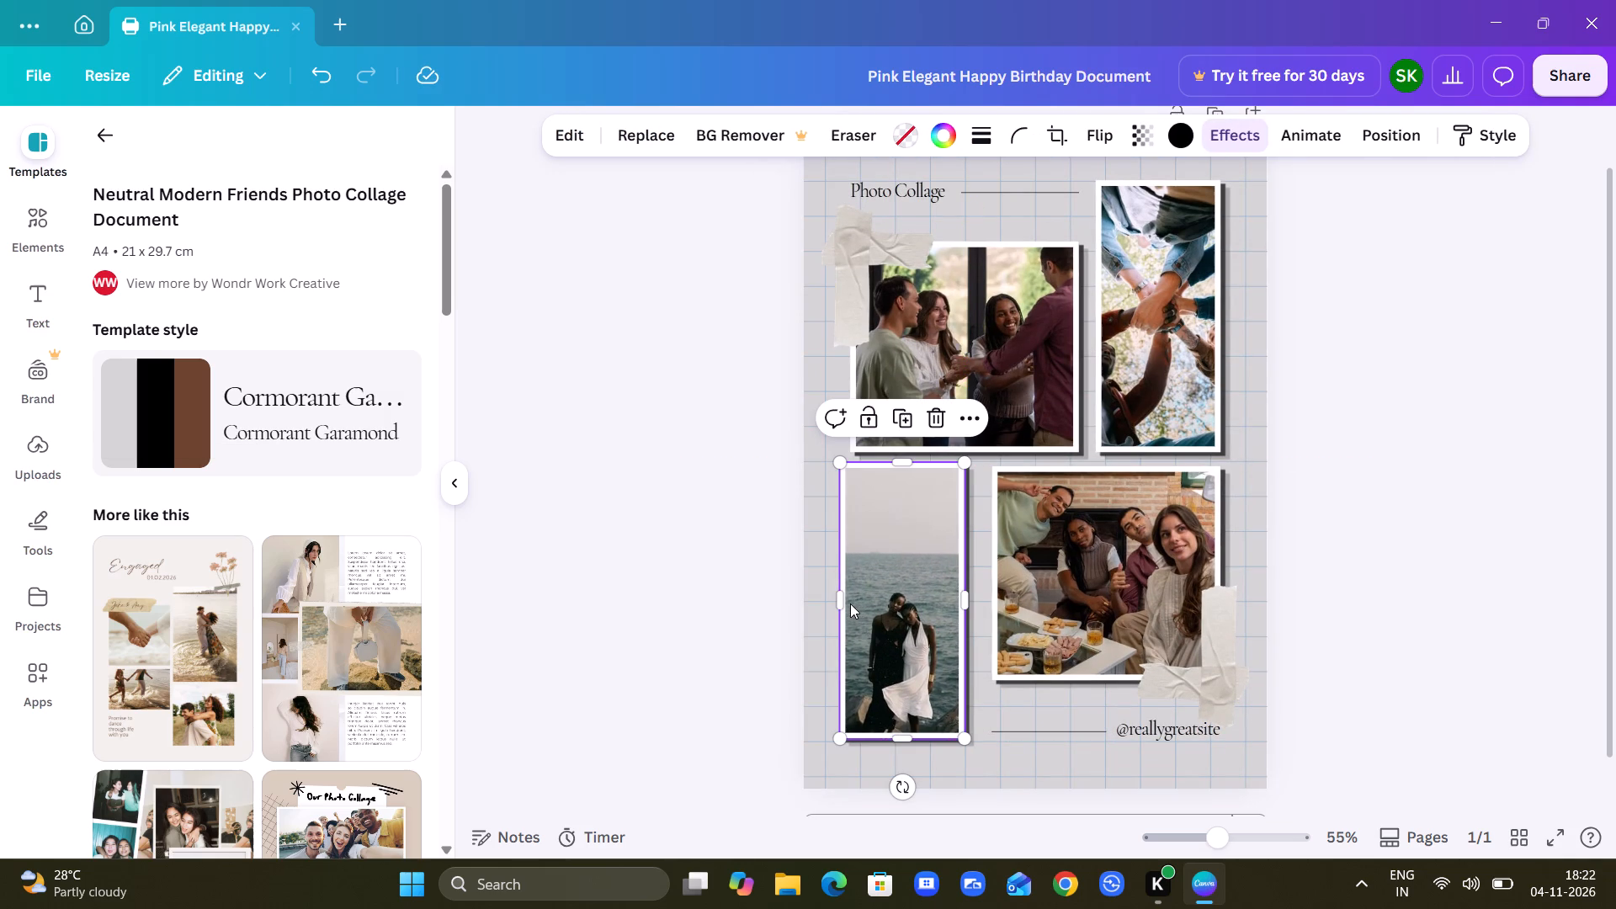
drag(848, 603, 798, 609)
drag(883, 744, 885, 758)
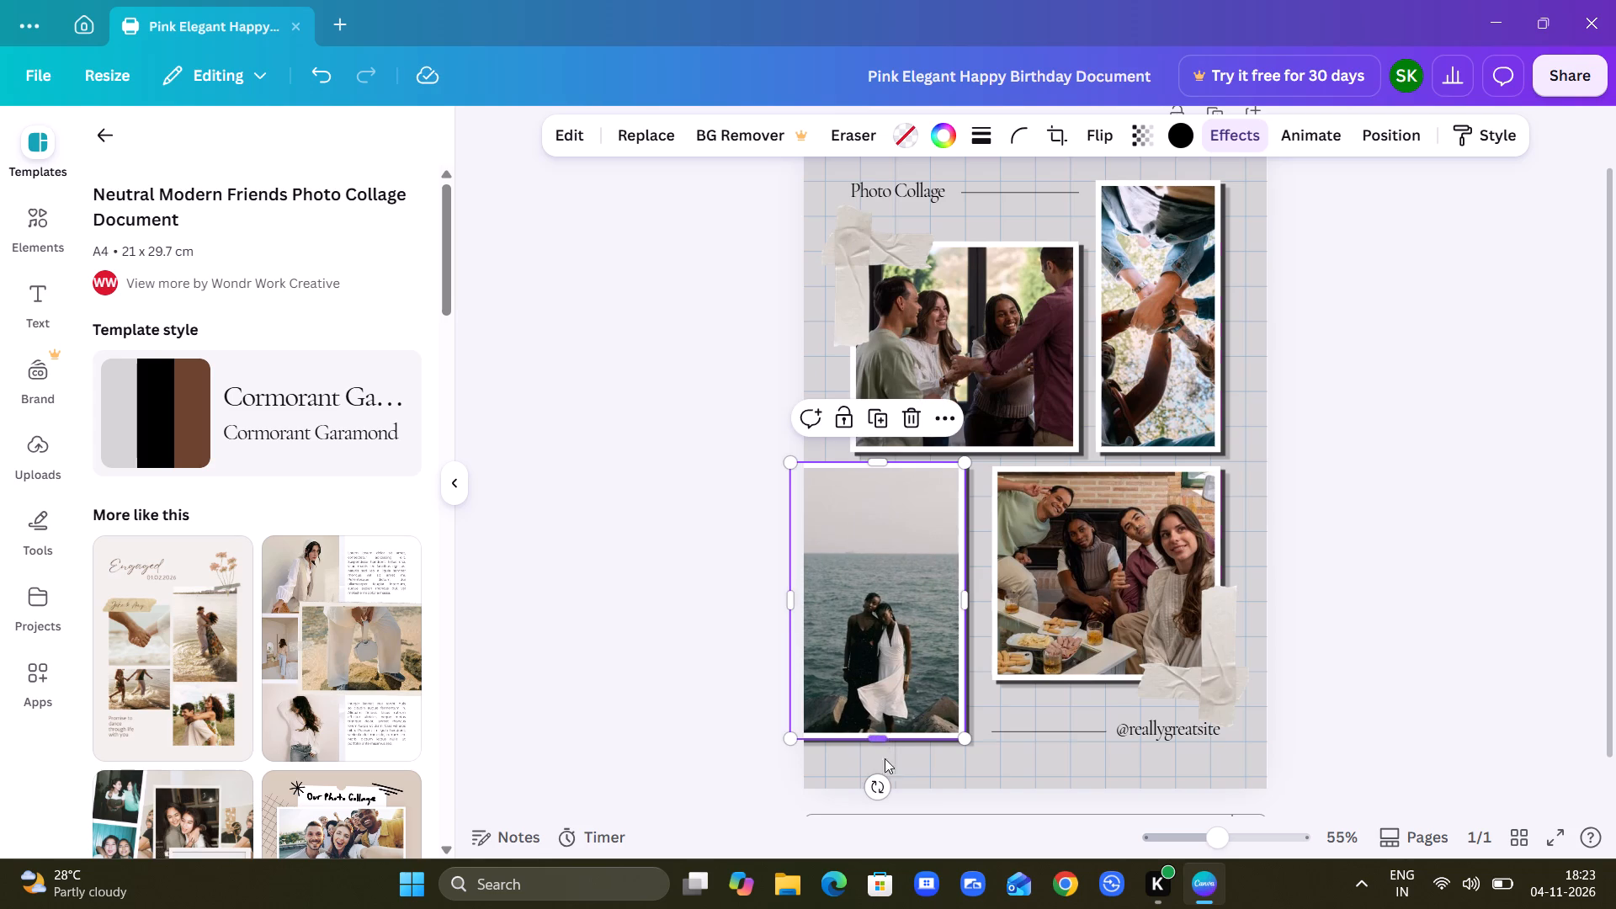
drag(885, 758, 888, 811)
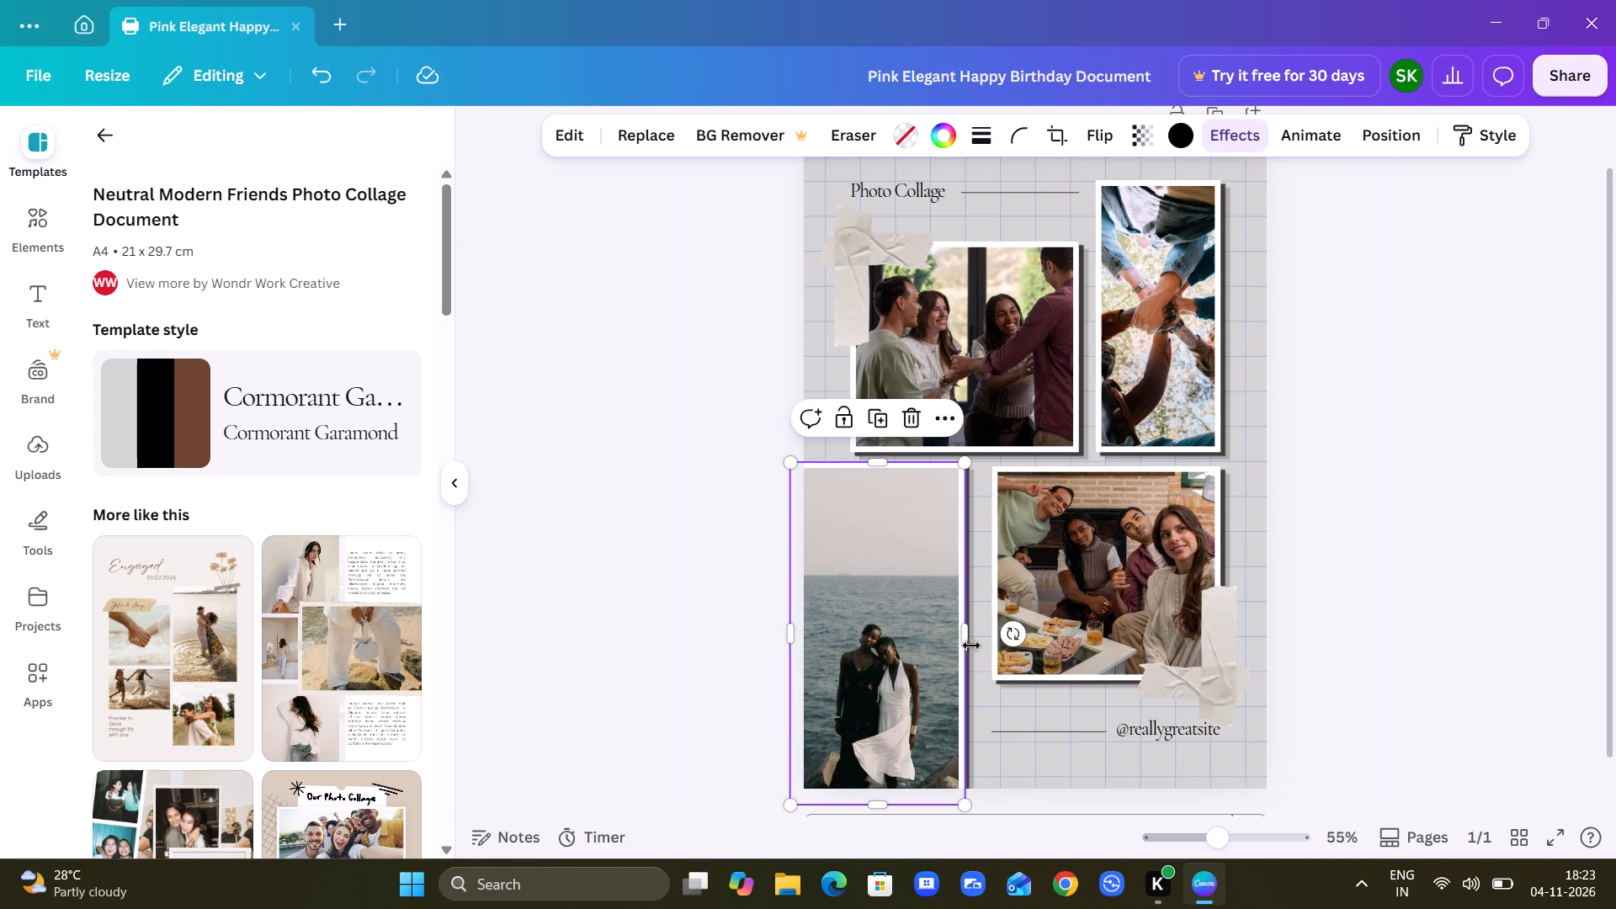
drag(970, 644, 993, 643)
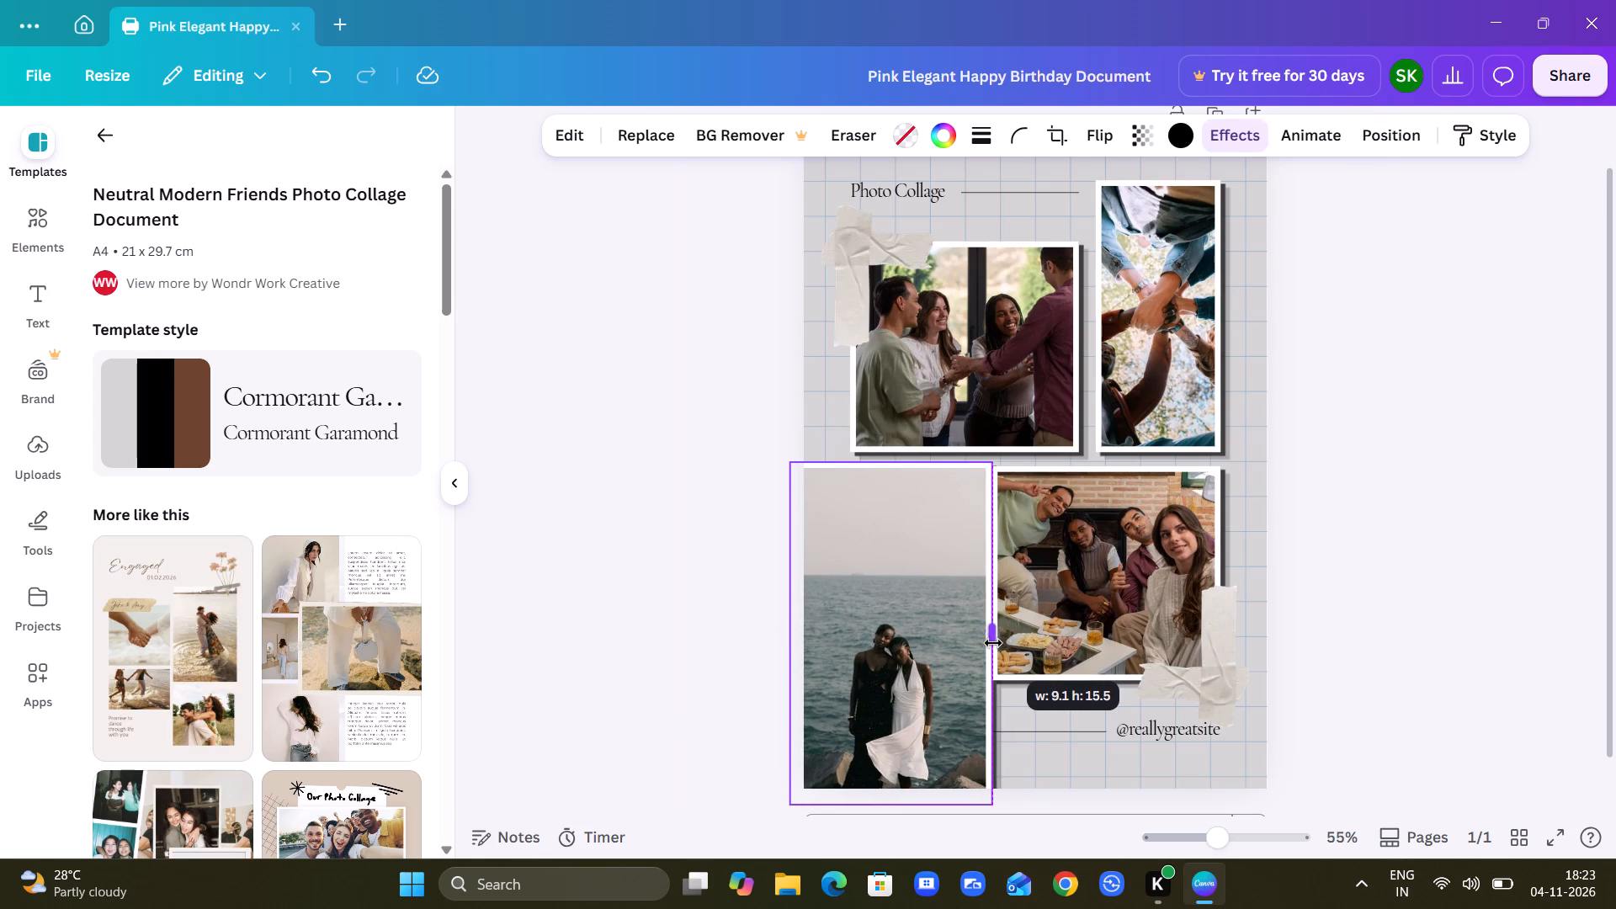
drag(993, 643, 982, 646)
Enlarge the group photo by the brick fireplace to about 14.6 cm tall, reaching the page's bottom and right edges.
click(1051, 614)
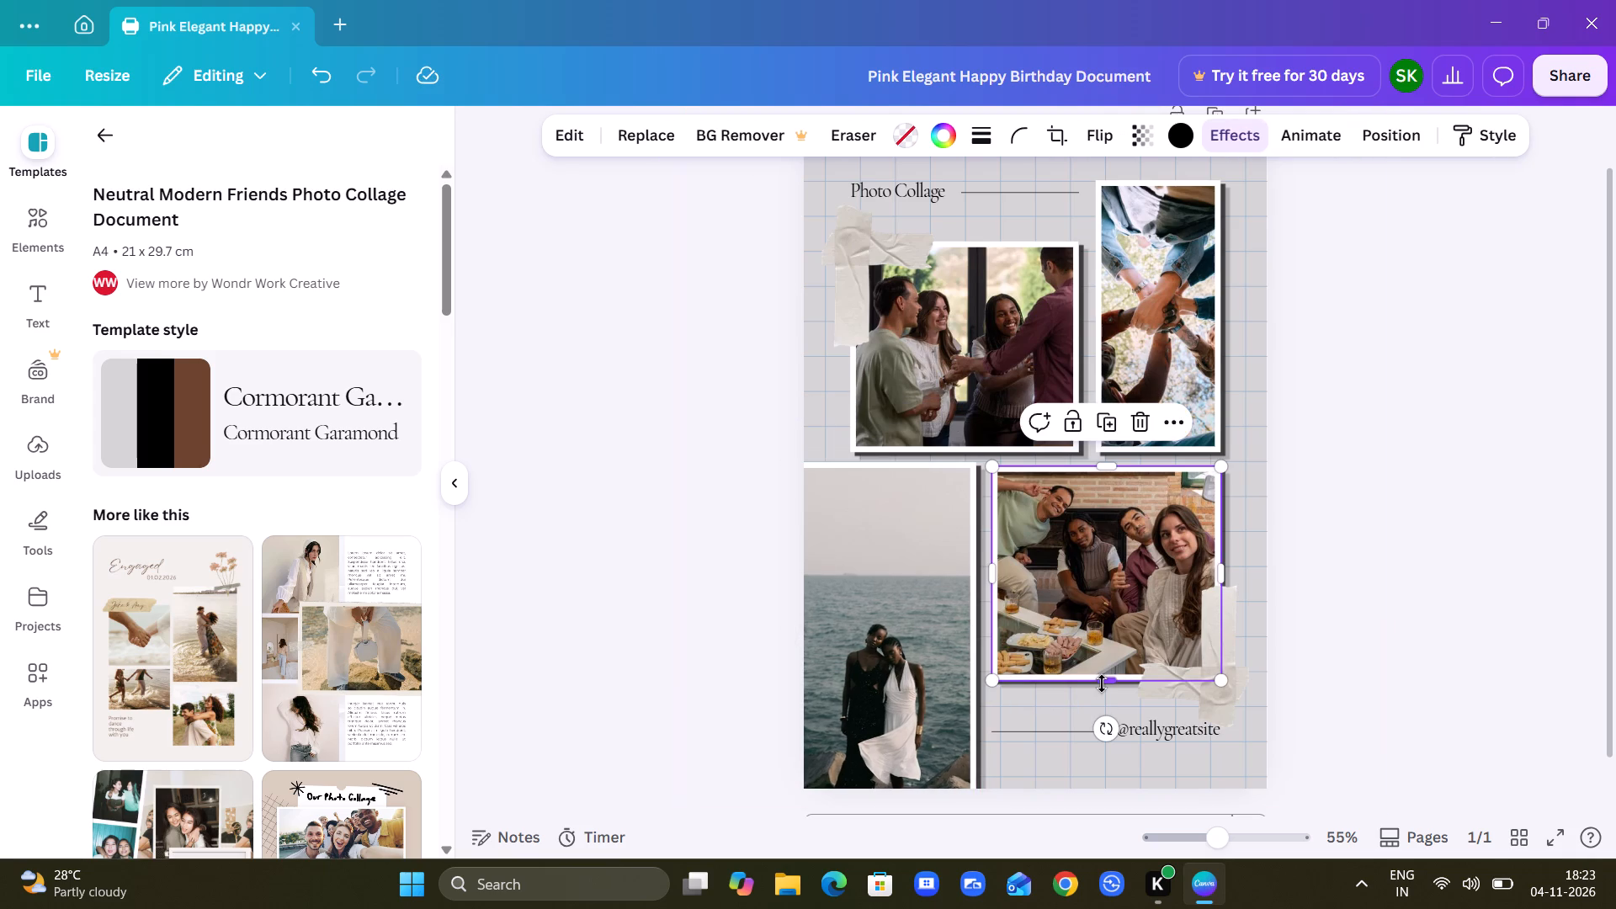
drag(1102, 683, 1102, 832)
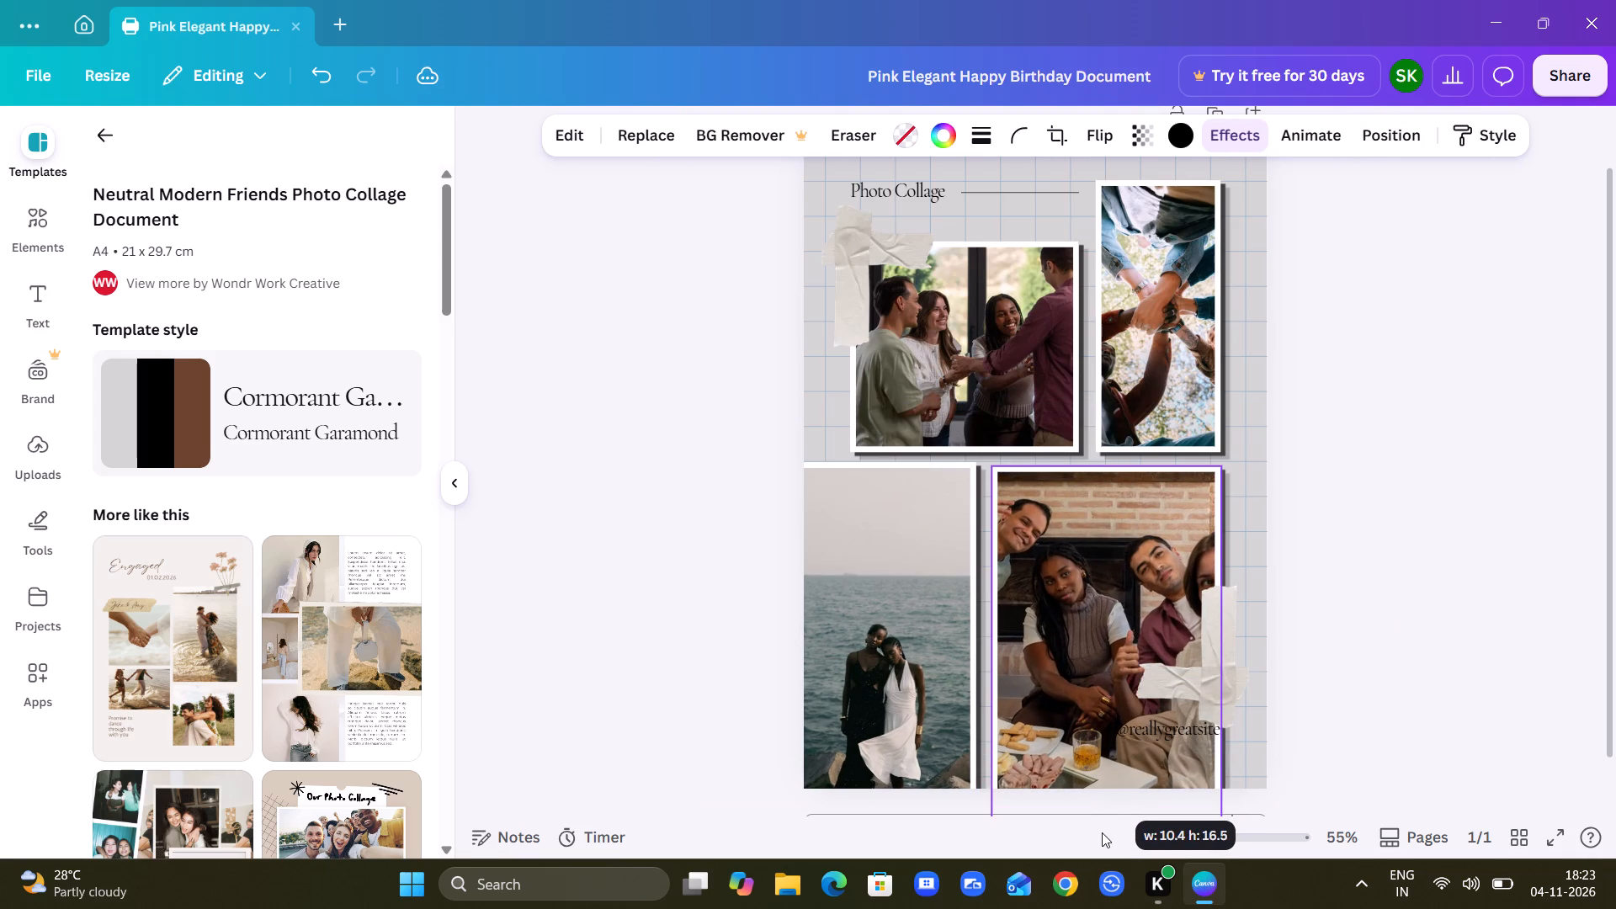
drag(1102, 832, 1073, 787)
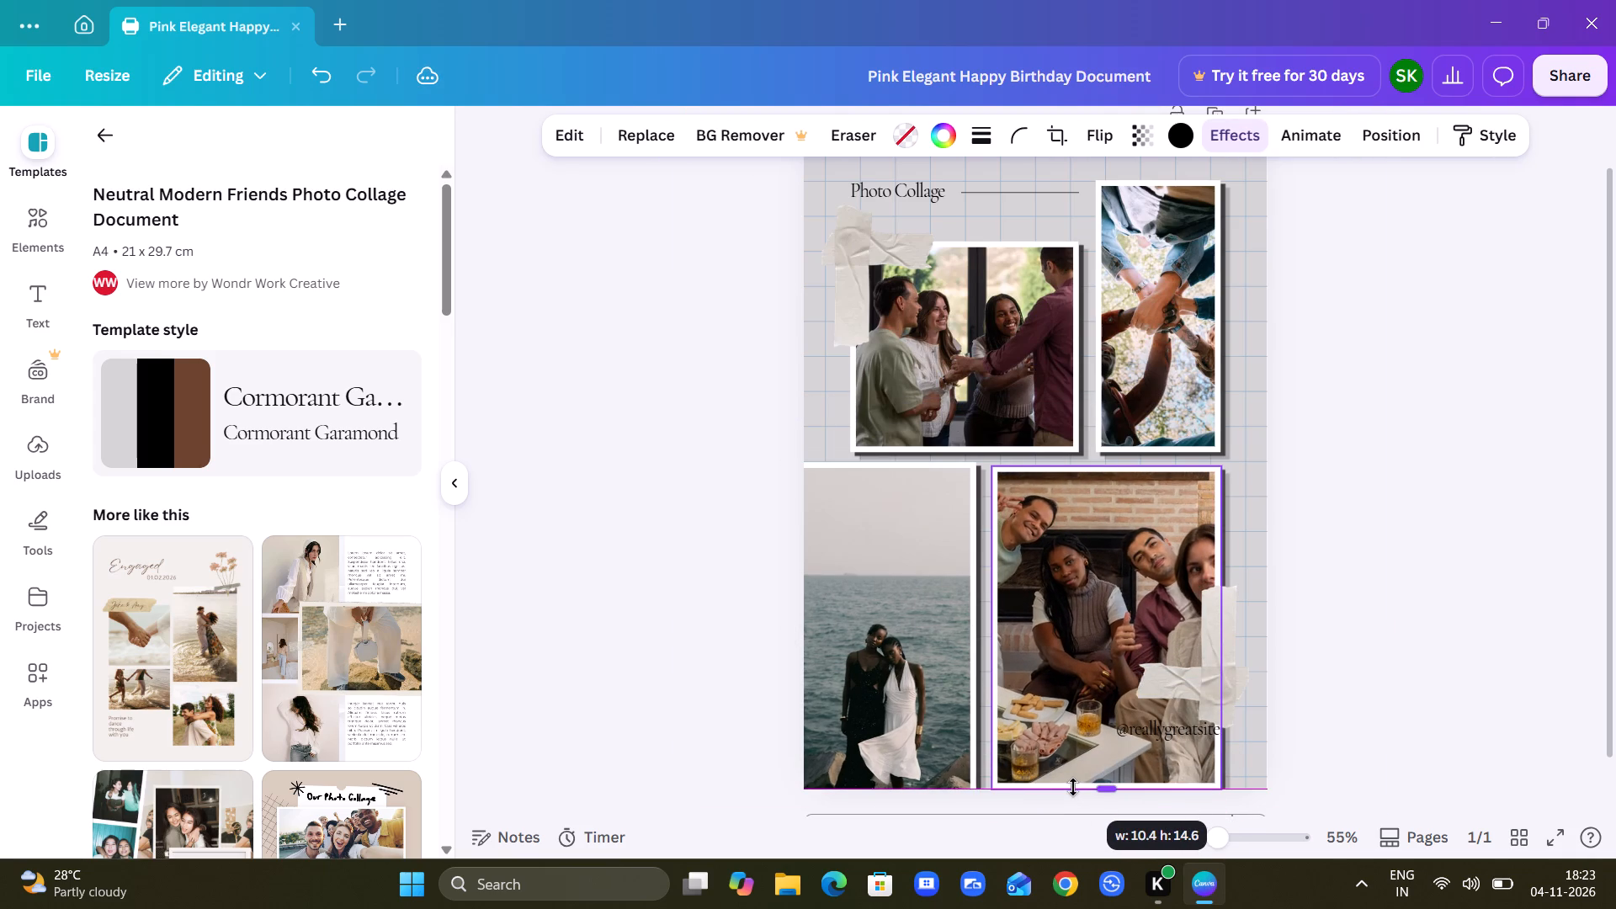
drag(1073, 787, 1073, 788)
drag(1225, 635, 1252, 630)
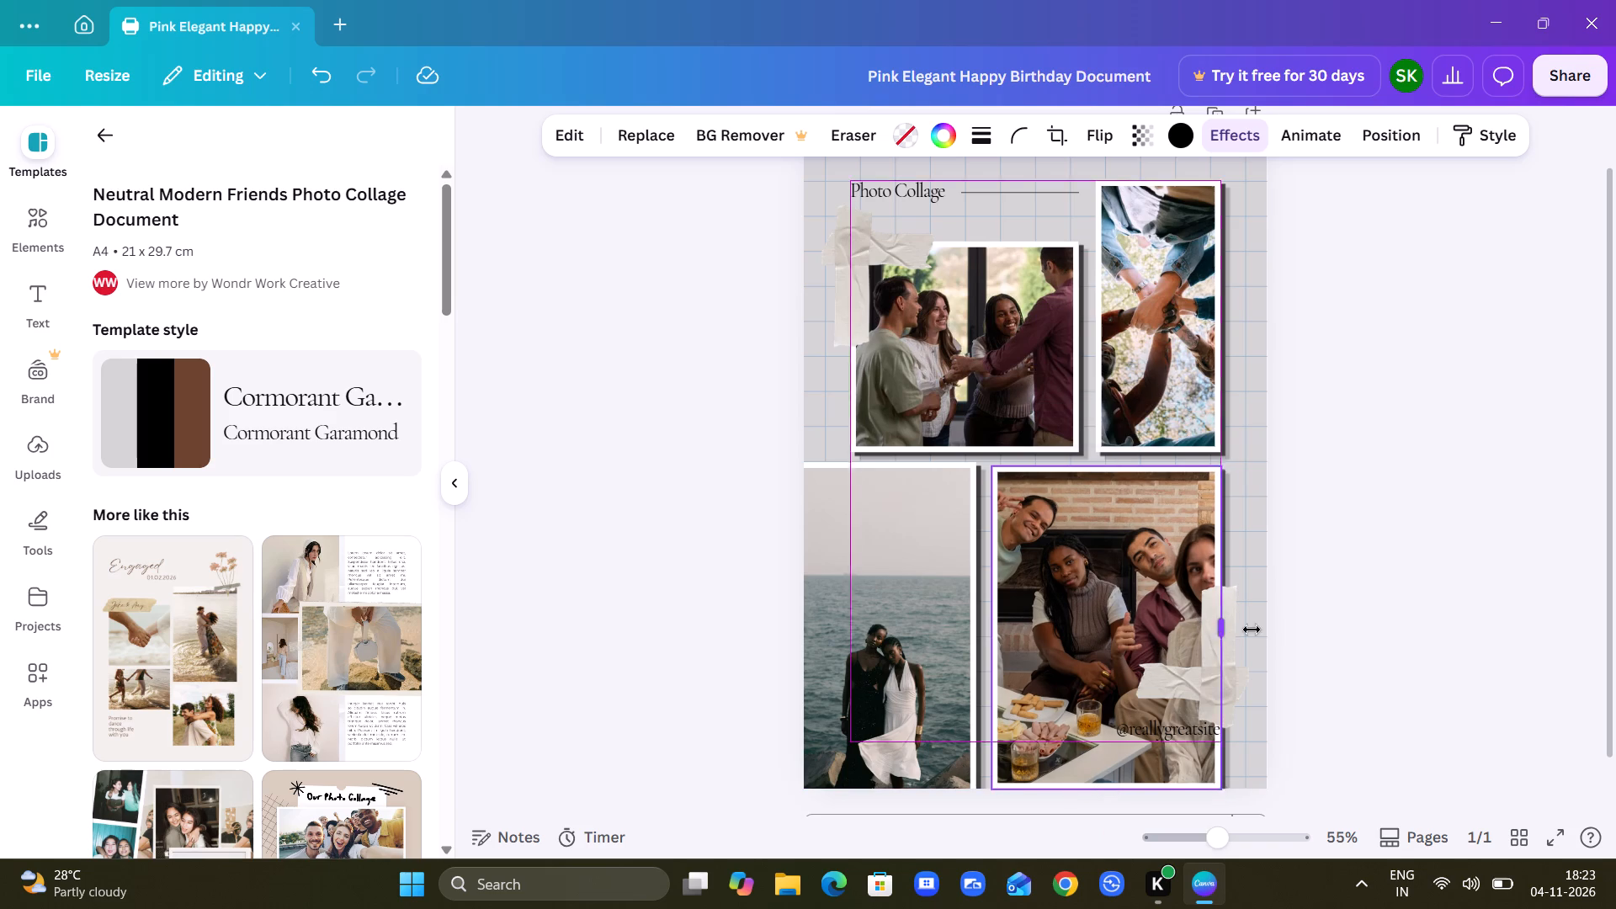
drag(1252, 630, 1273, 625)
Move the paper tape from the fireplace photo up to the right page edge, over the joined-hands photo's lower corner.
drag(1202, 622, 1236, 501)
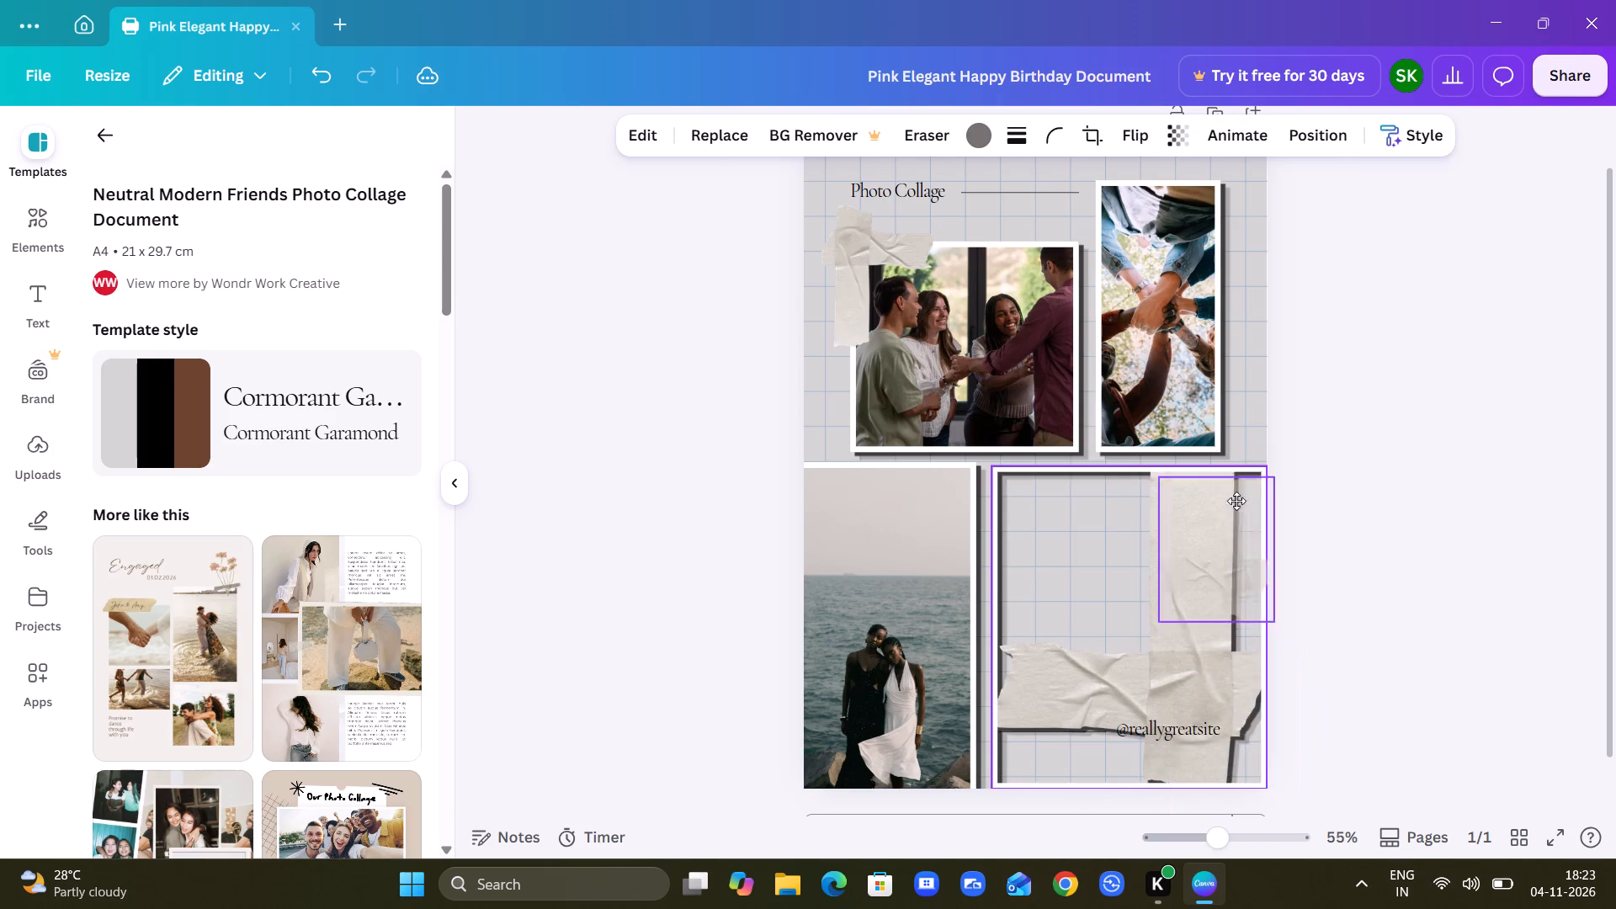
drag(1236, 501, 1236, 394)
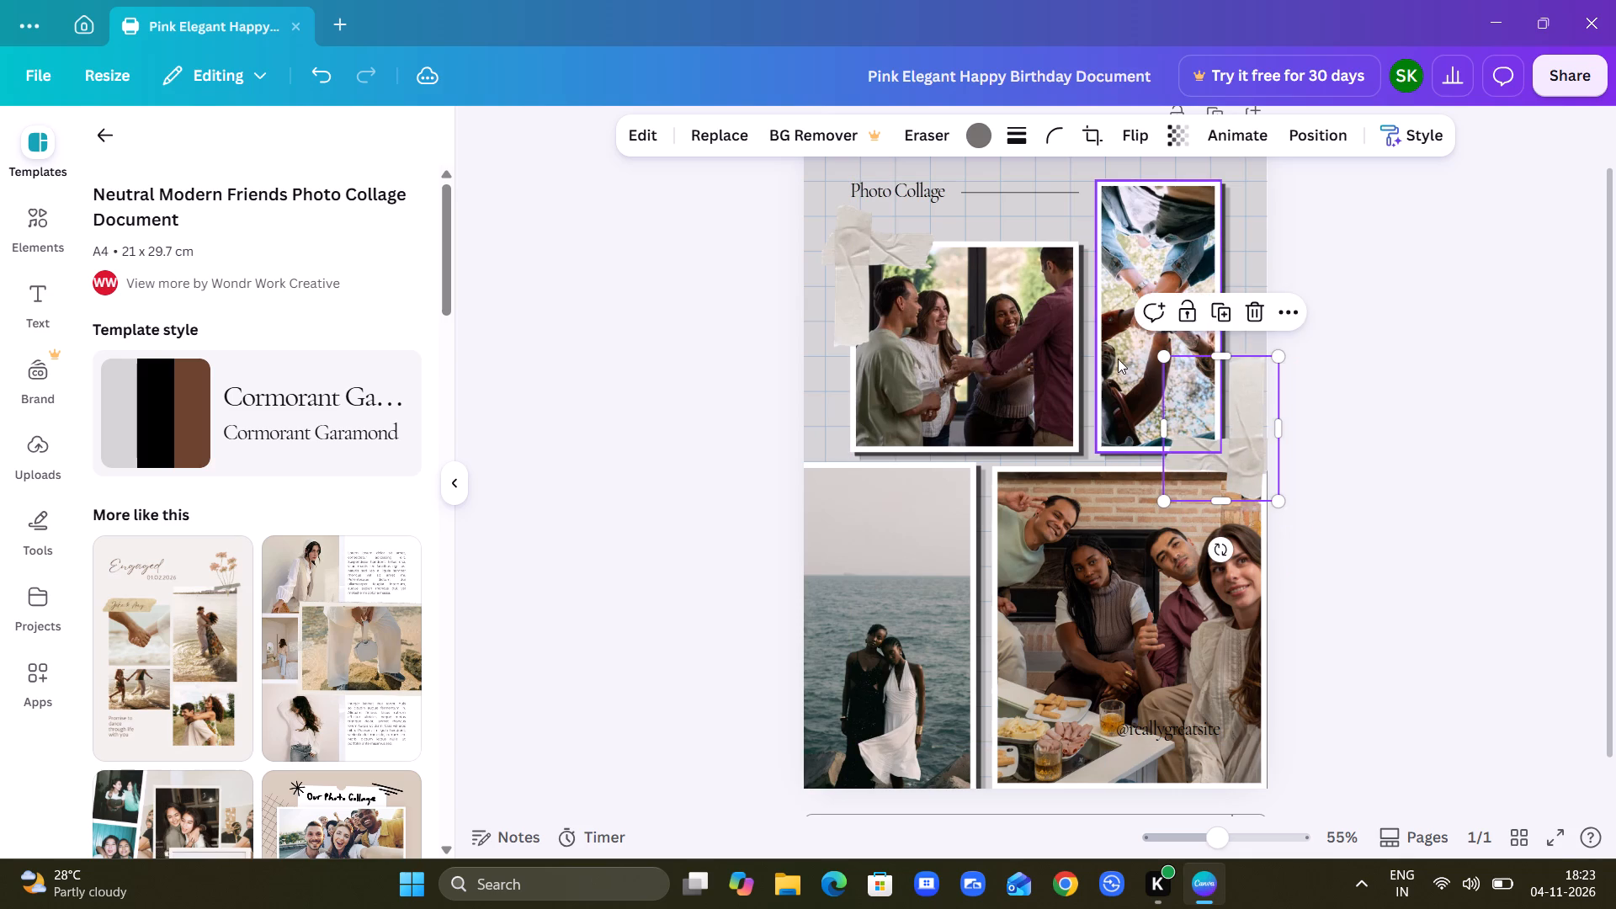
Move the joined-hands photo to the page's right edge, then widen it leftward and extend it to the page top.
drag(1116, 354, 1156, 365)
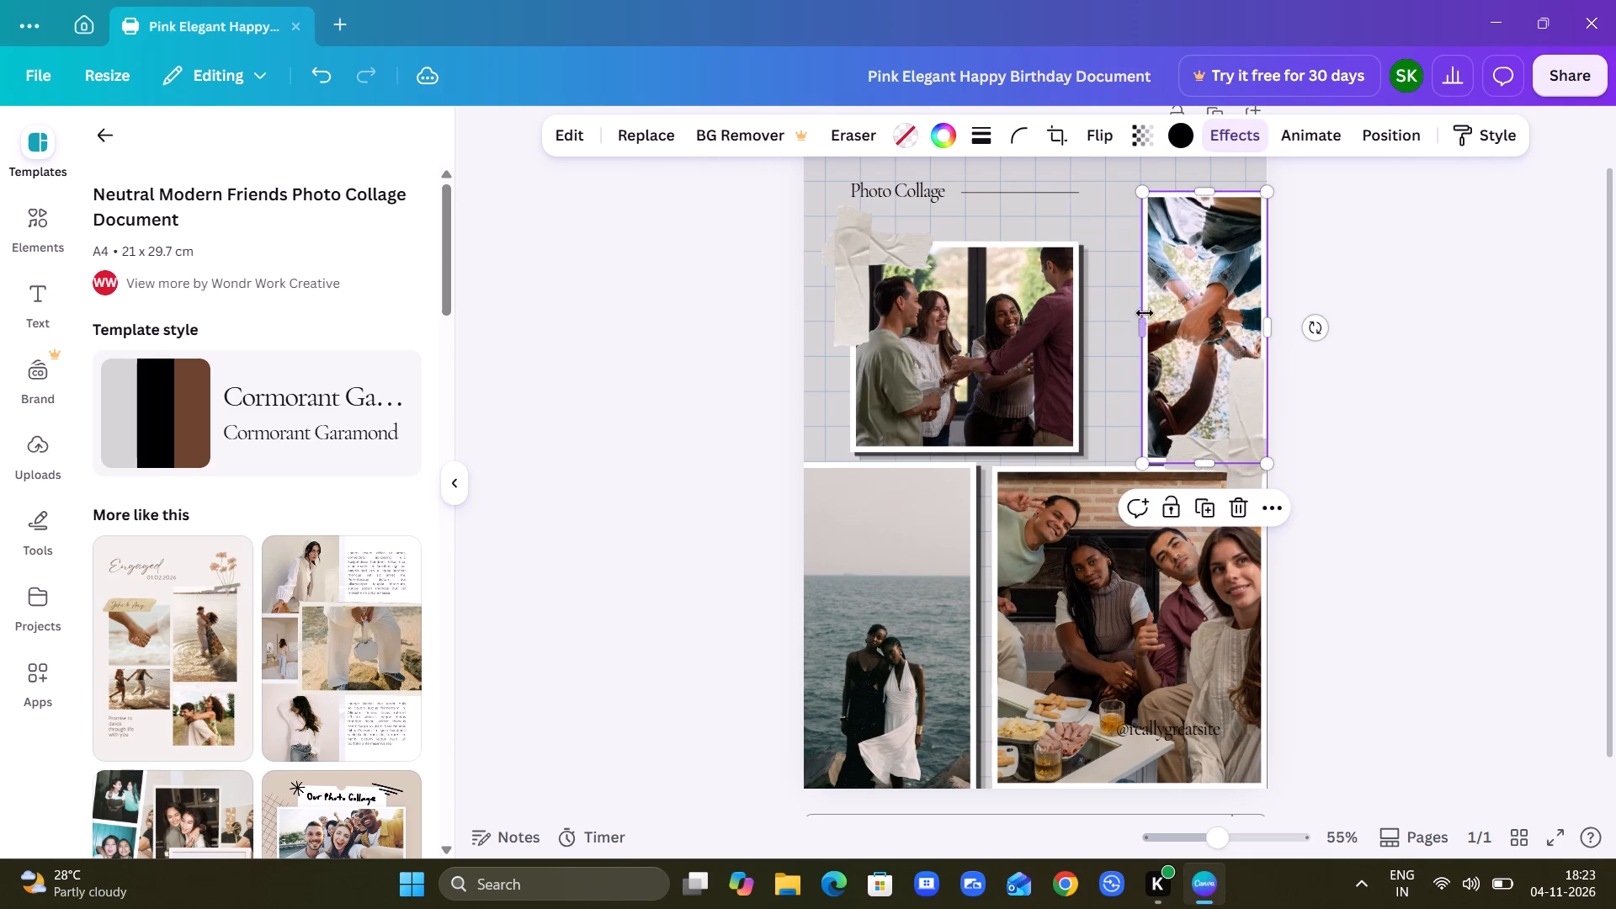
drag(1140, 330, 1094, 355)
drag(1177, 189, 1177, 145)
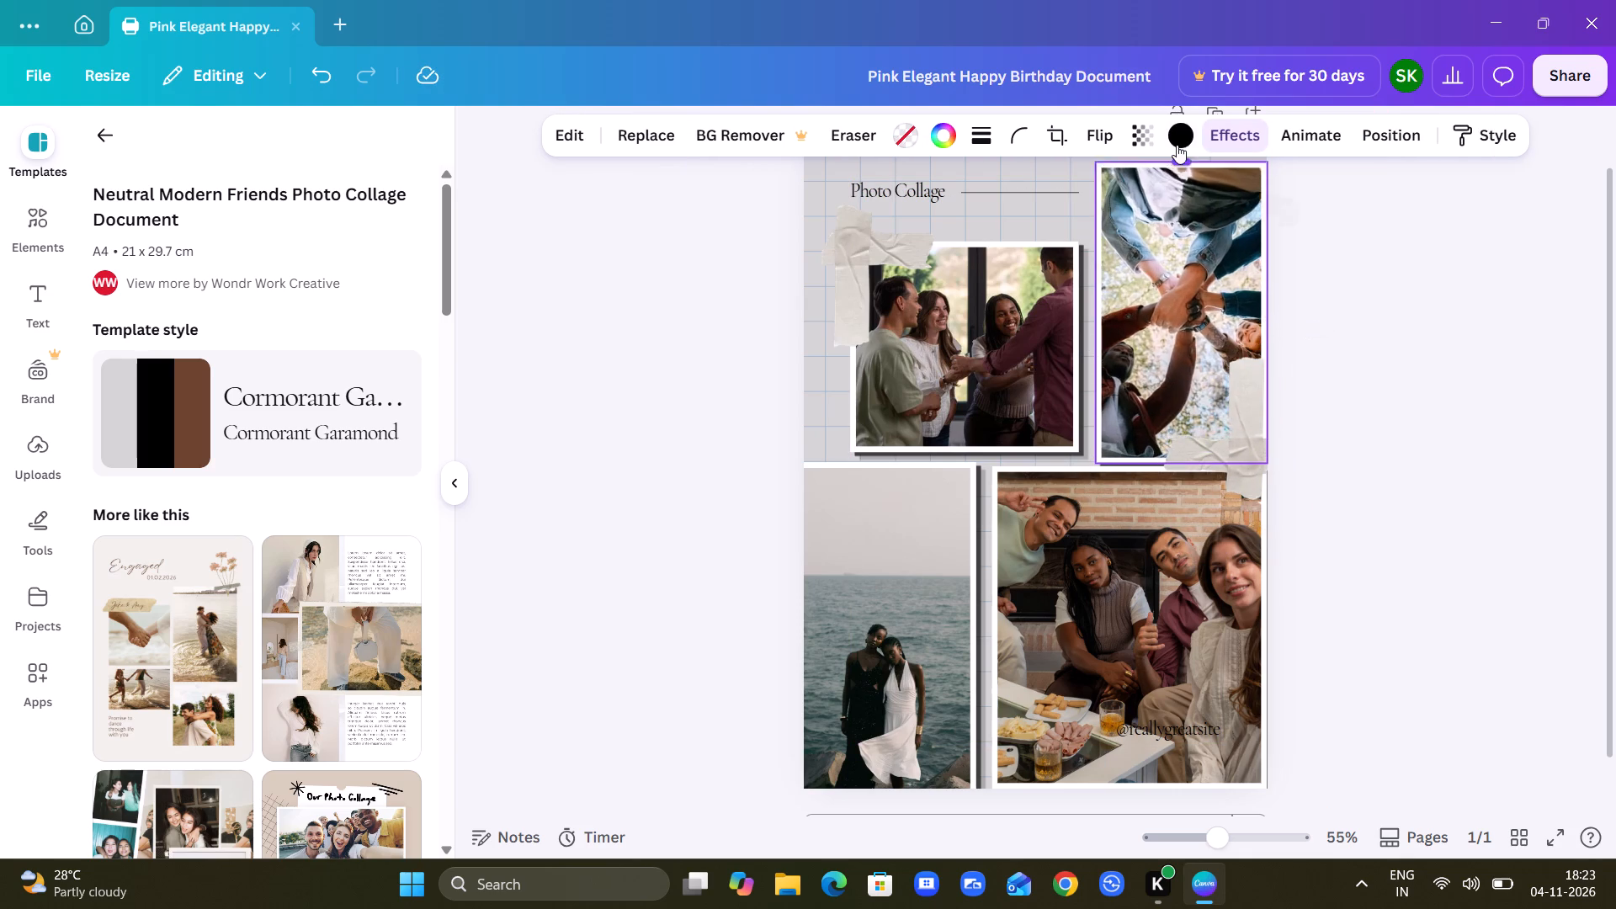
drag(1177, 145, 1175, 139)
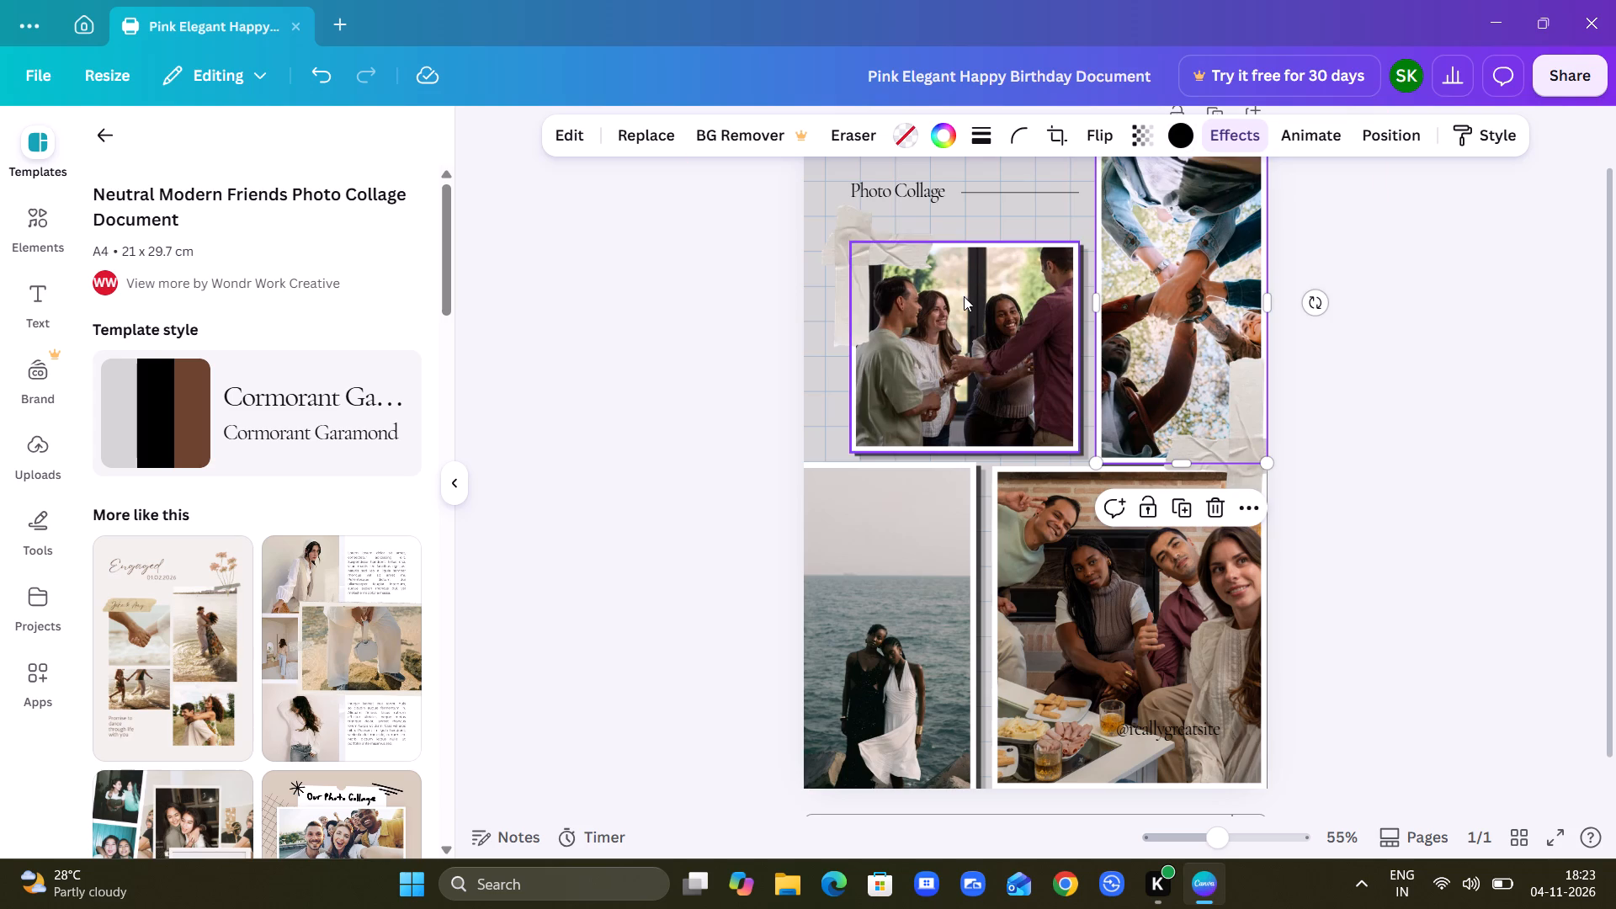
Move the paper tape above the laughing friends photo into the page's upper-left corner.
drag(869, 226, 830, 157)
Enlarge the laughing friends photo to about 13.3 cm tall and widen it to the page's left edge.
click(970, 354)
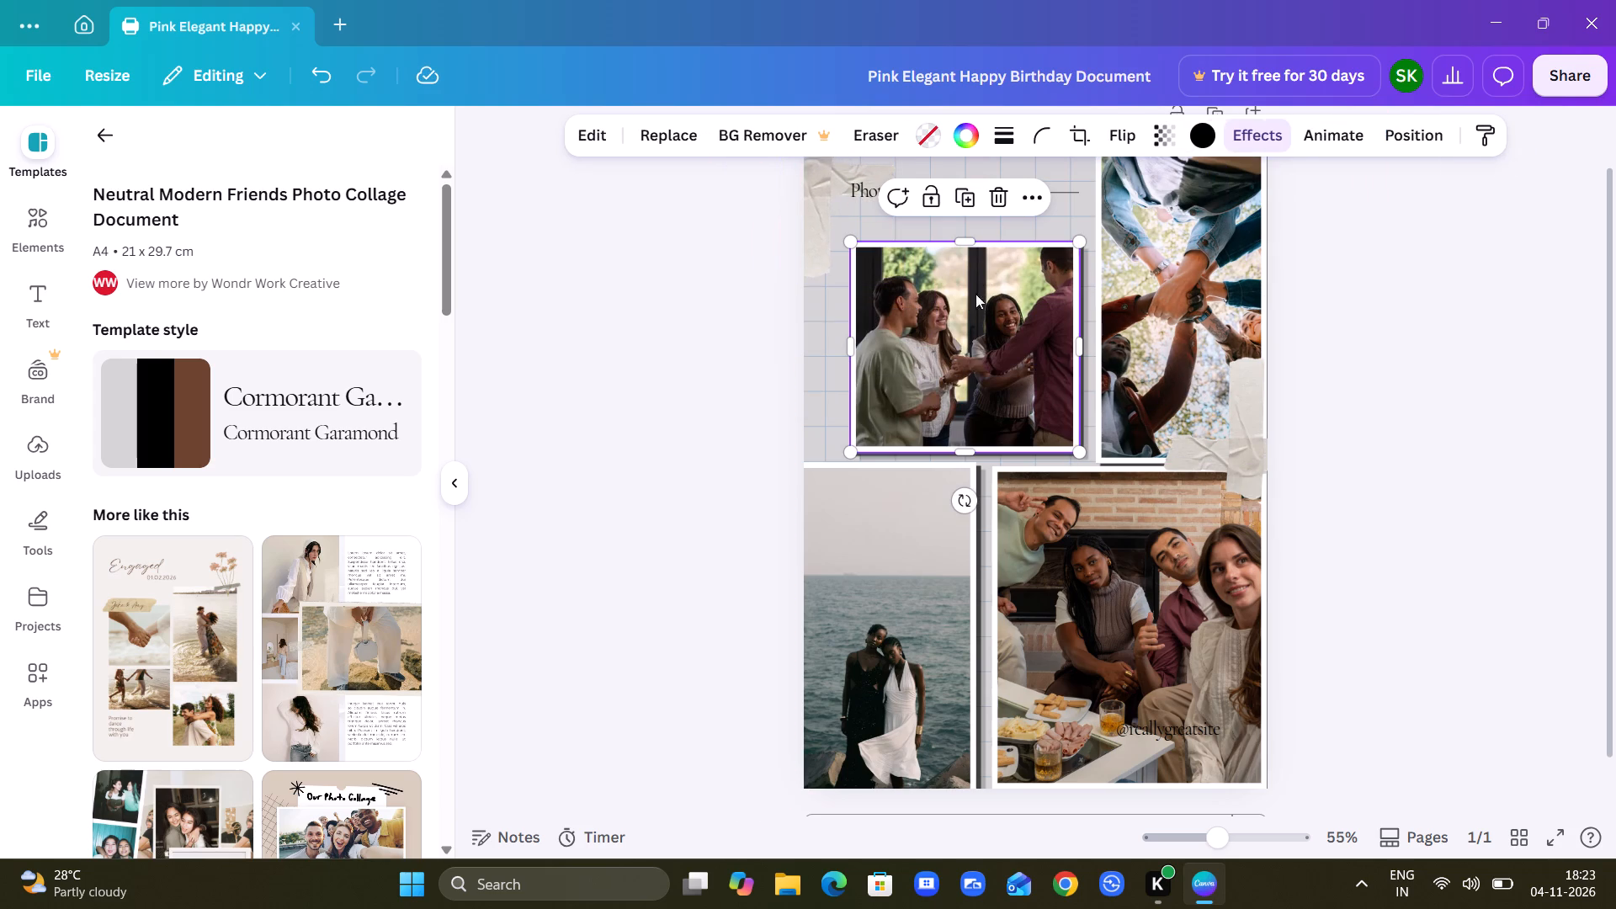
drag(966, 245, 975, 152)
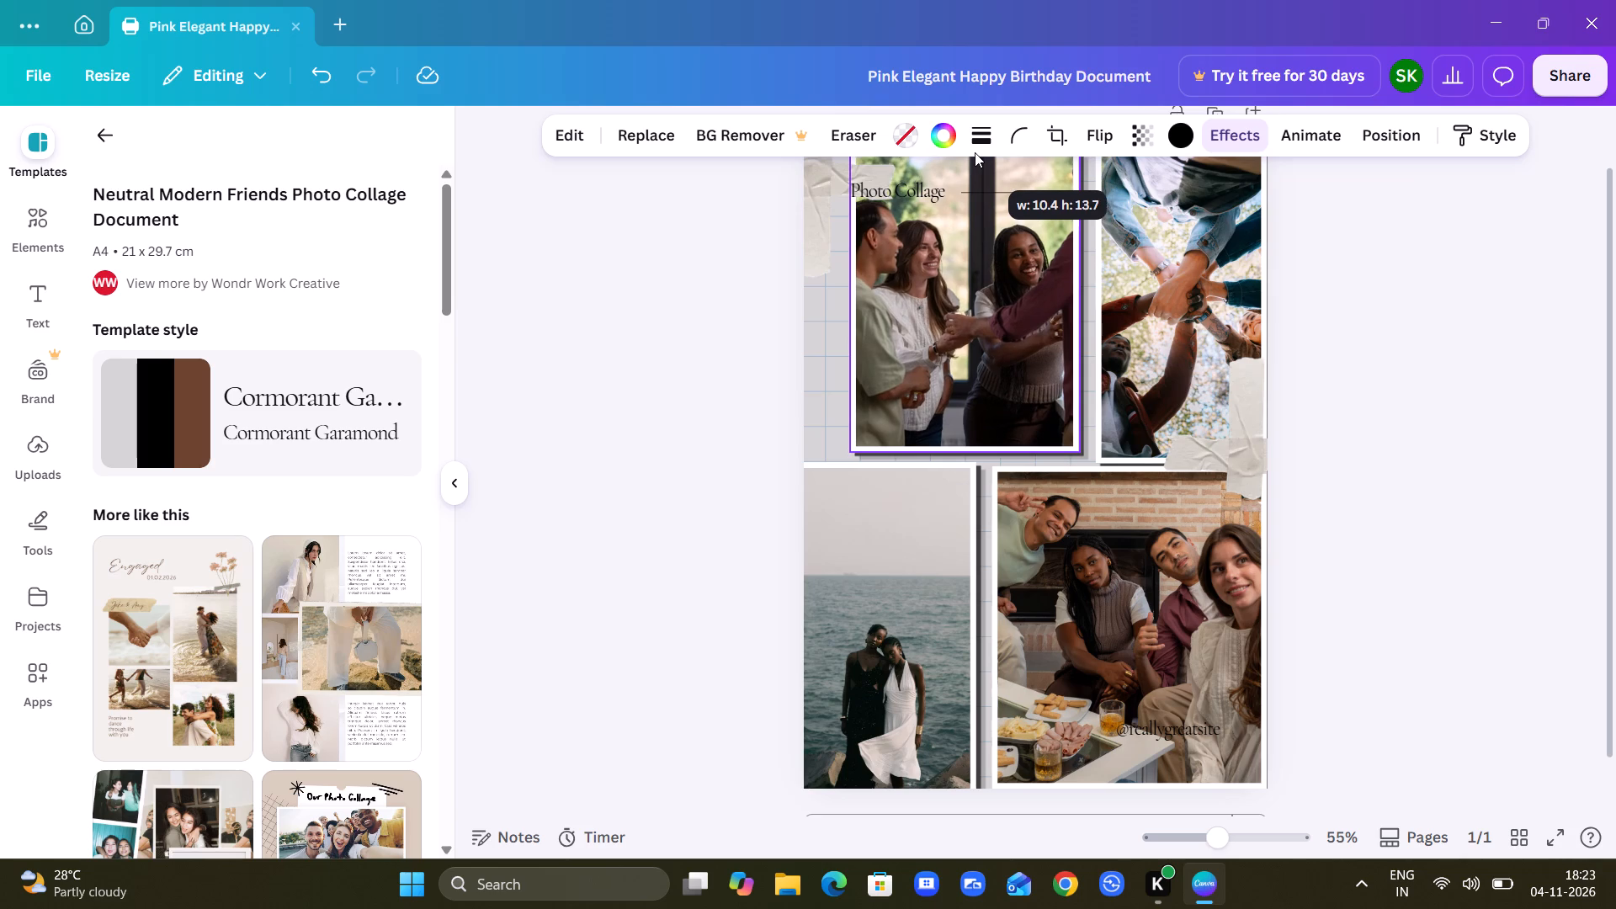
drag(975, 152, 972, 162)
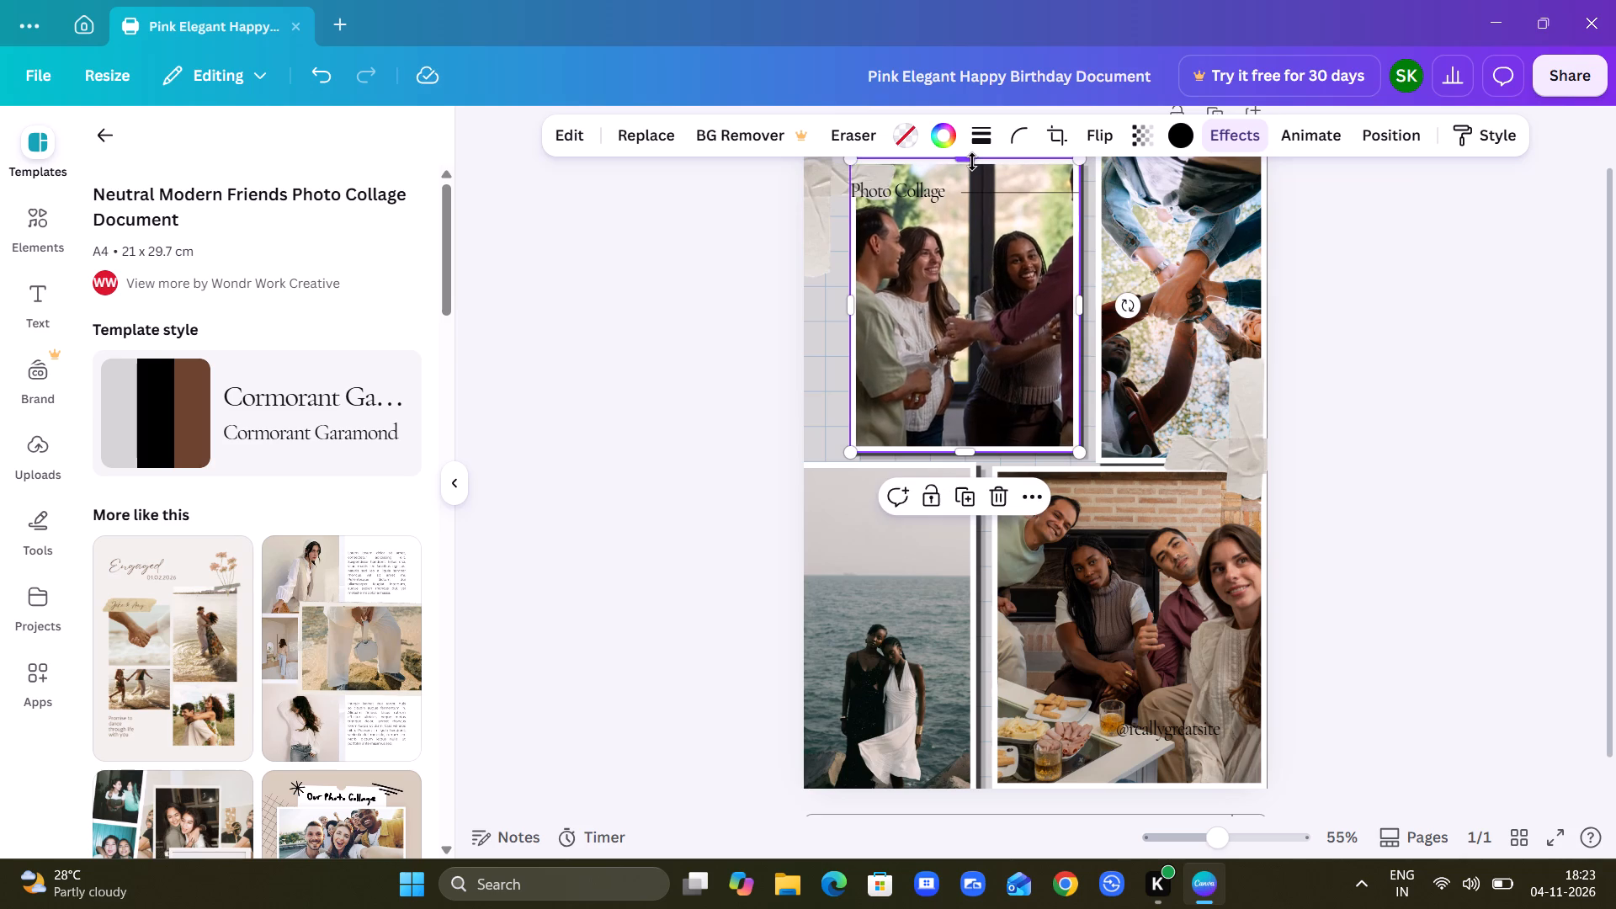
drag(851, 308, 767, 338)
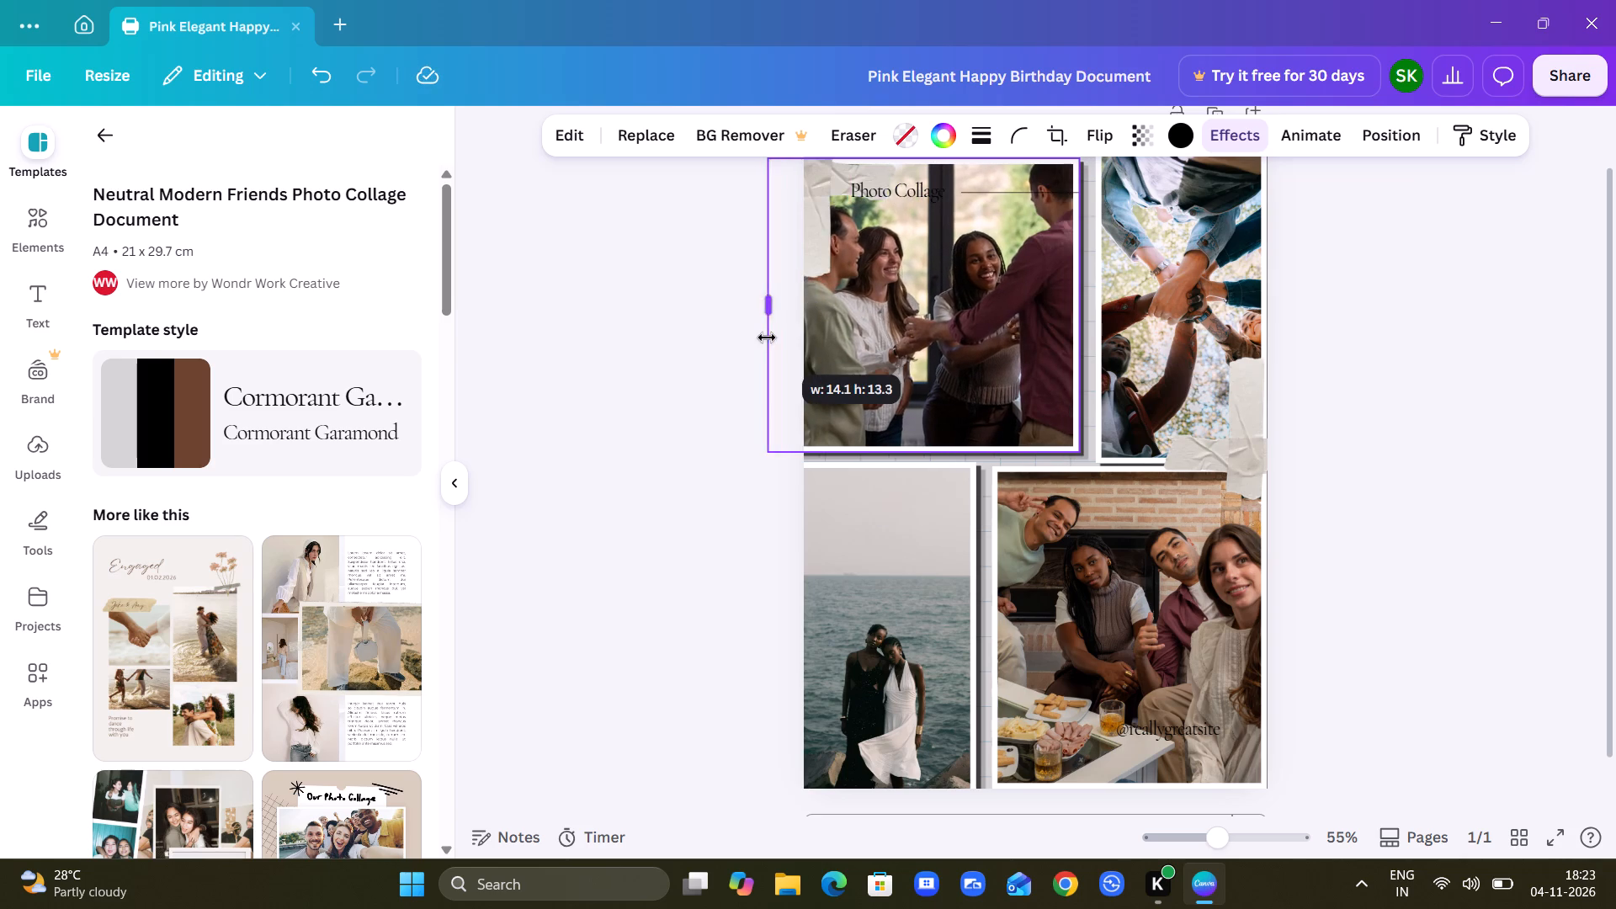
drag(767, 338, 807, 338)
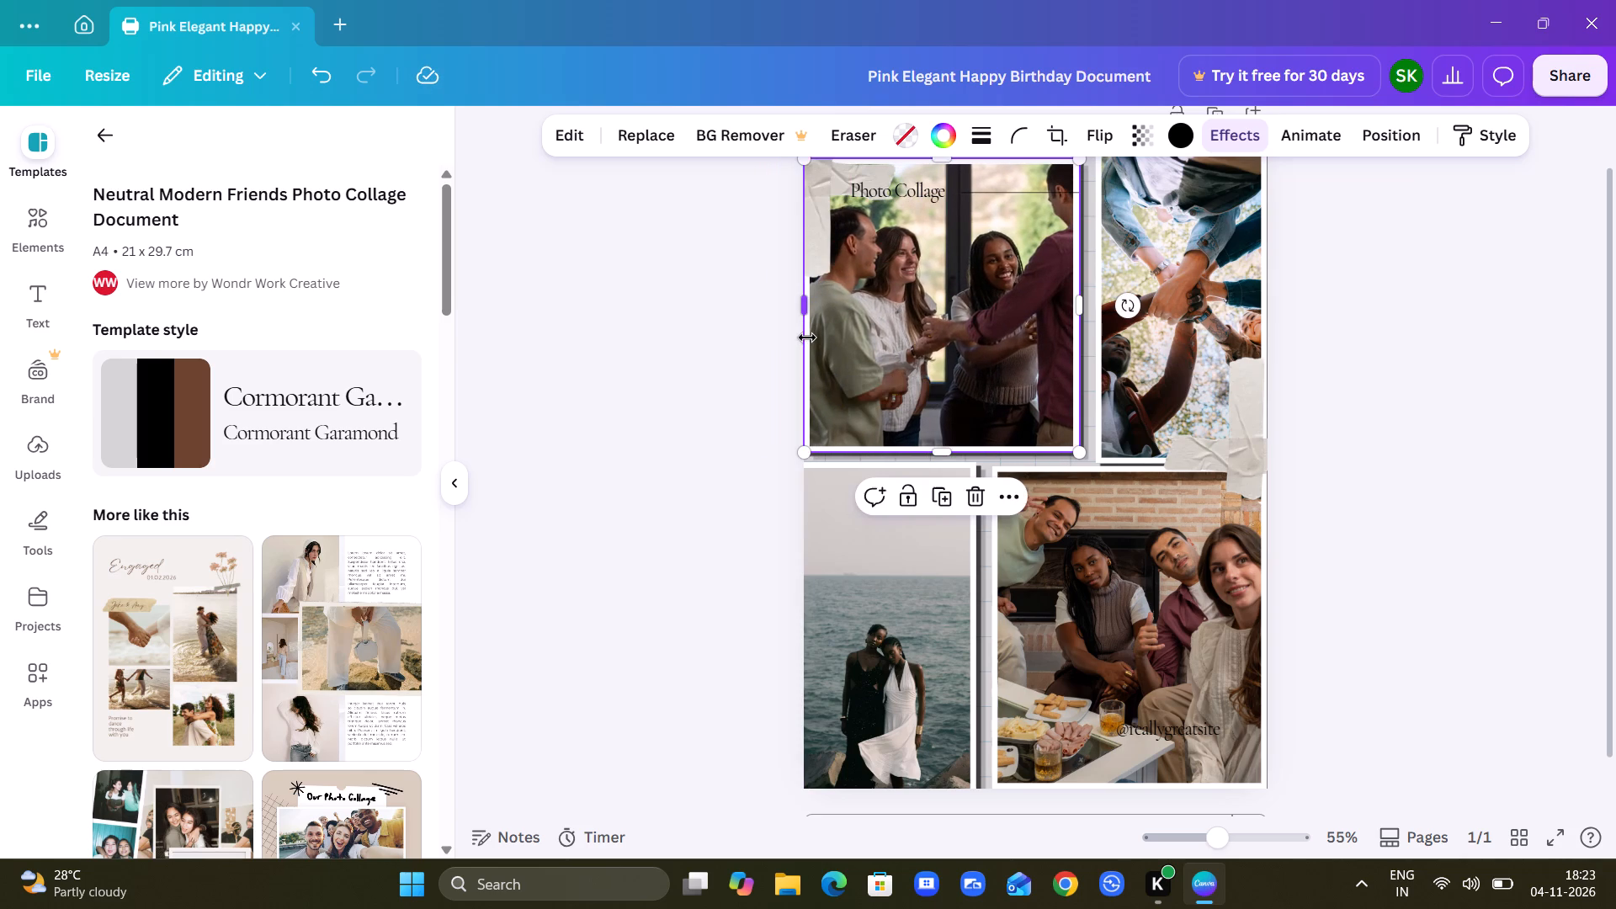
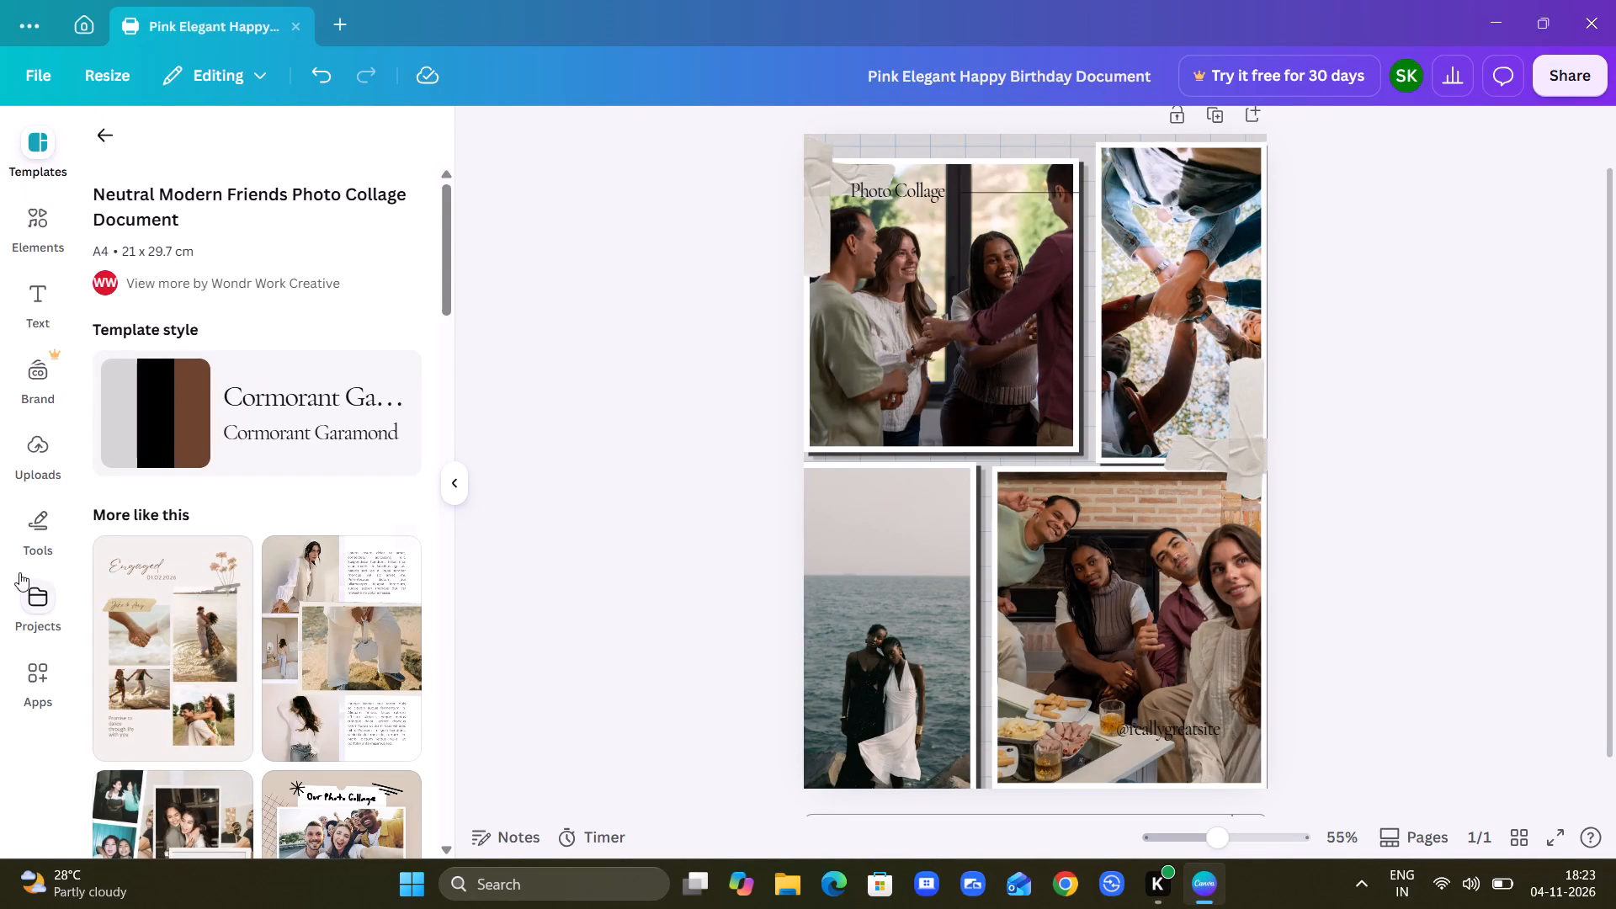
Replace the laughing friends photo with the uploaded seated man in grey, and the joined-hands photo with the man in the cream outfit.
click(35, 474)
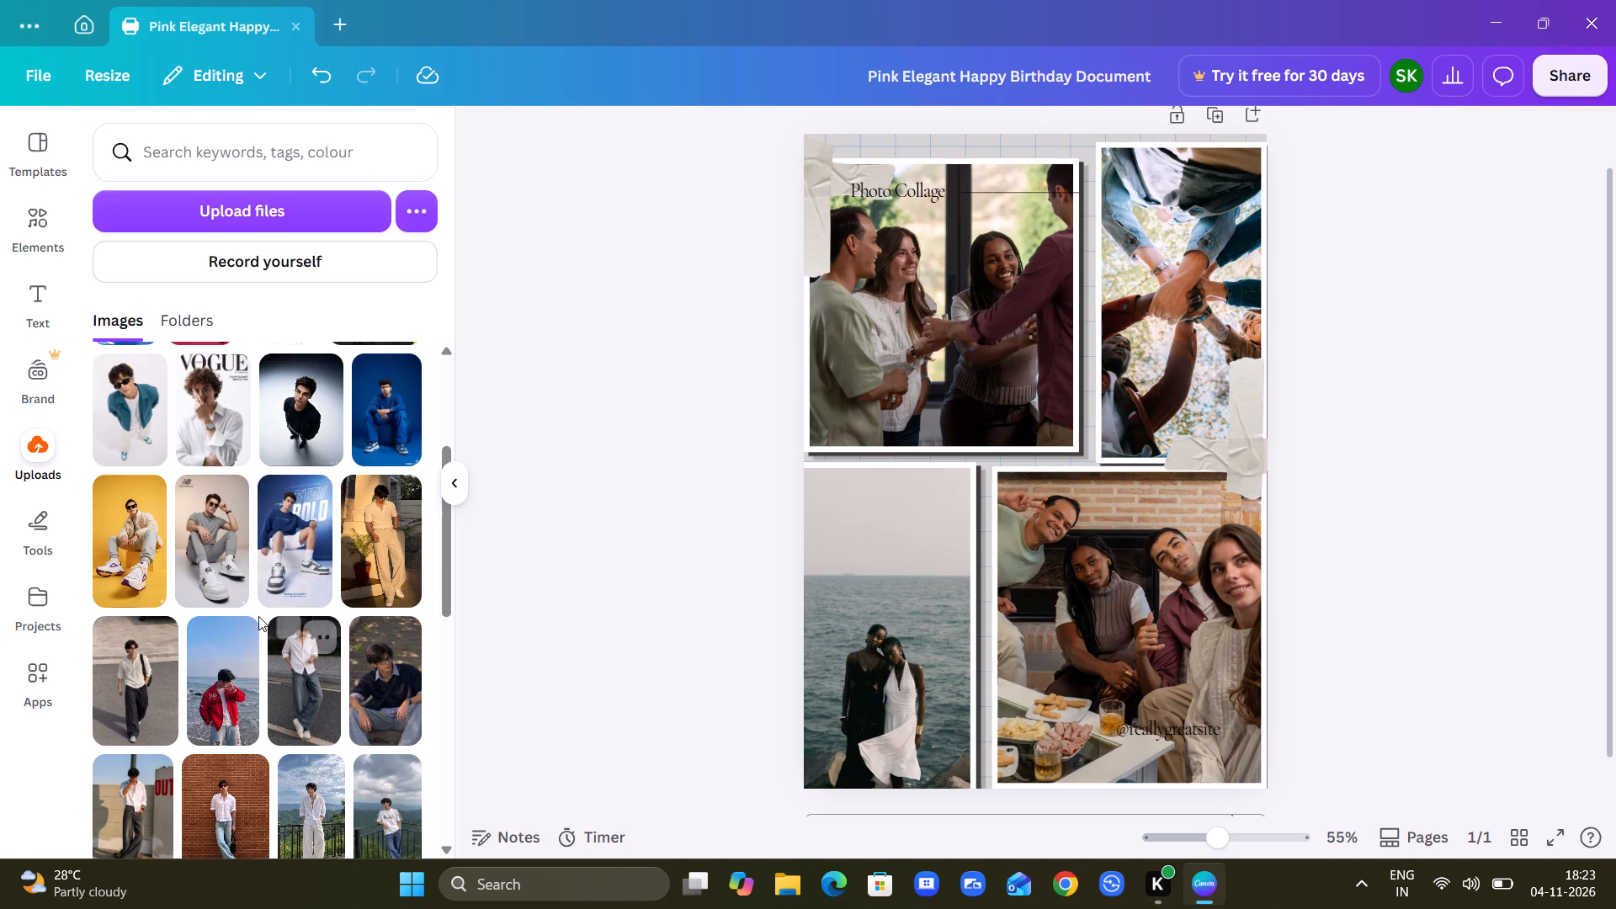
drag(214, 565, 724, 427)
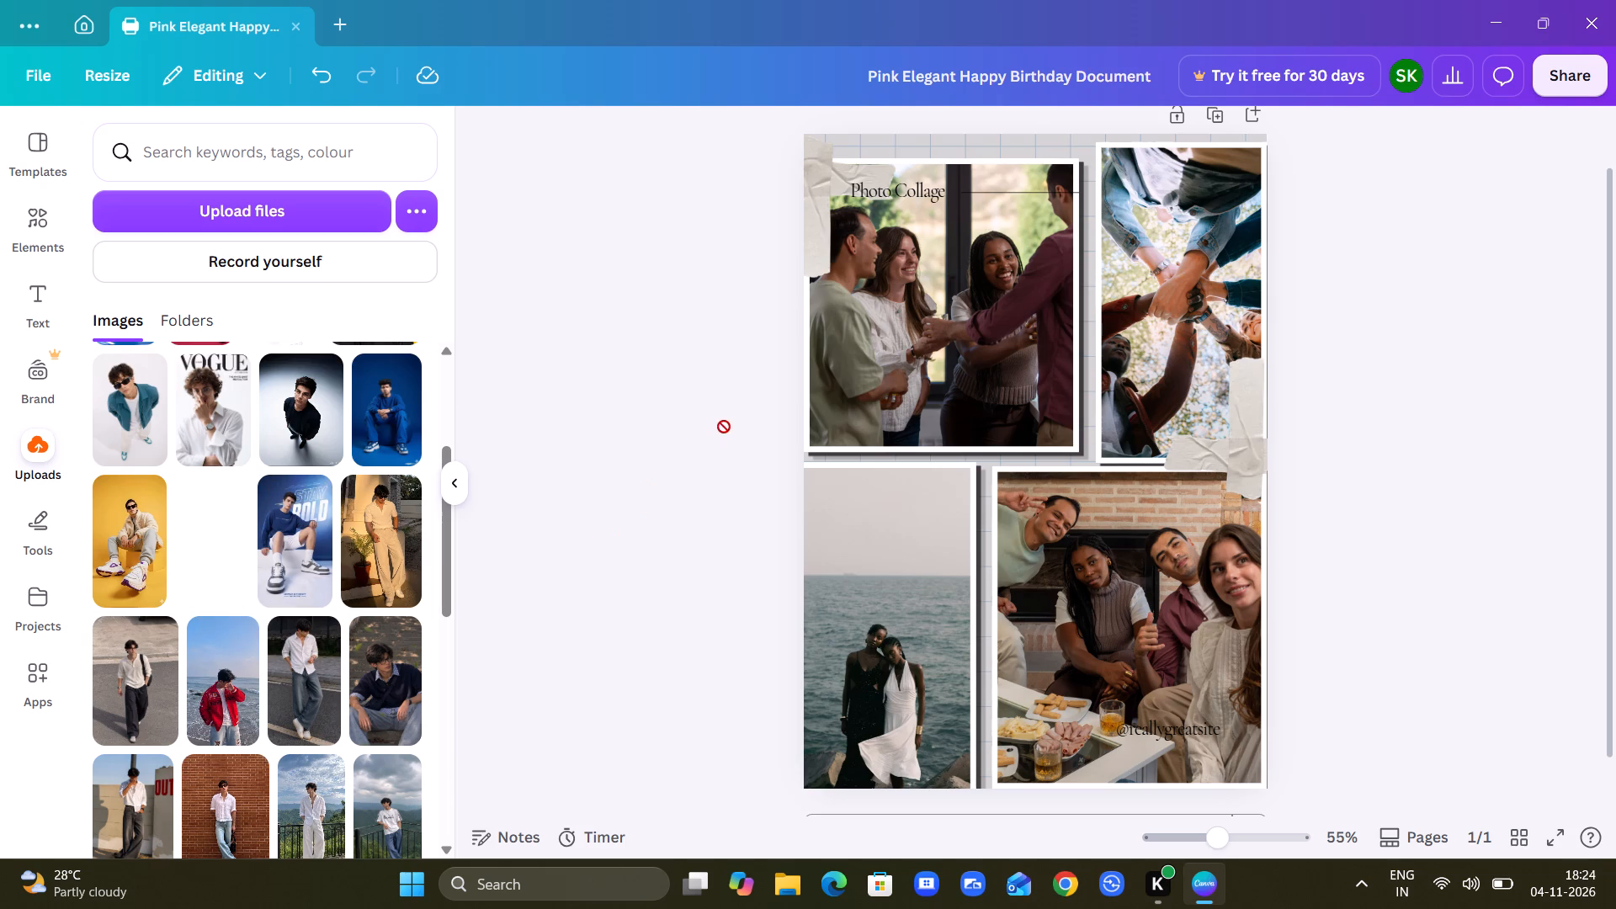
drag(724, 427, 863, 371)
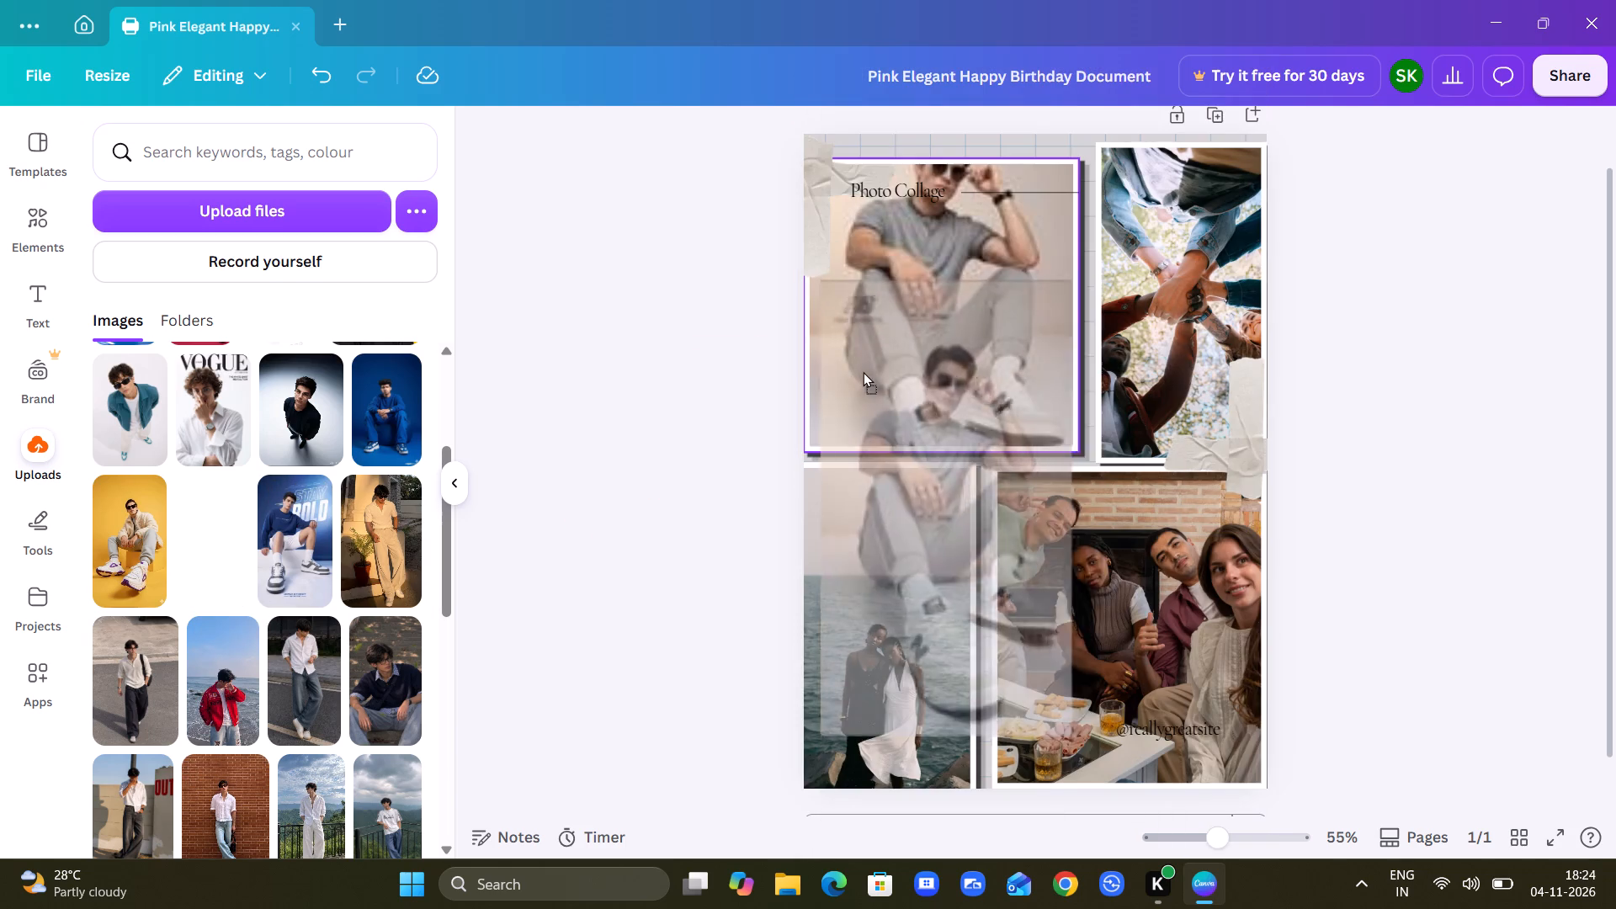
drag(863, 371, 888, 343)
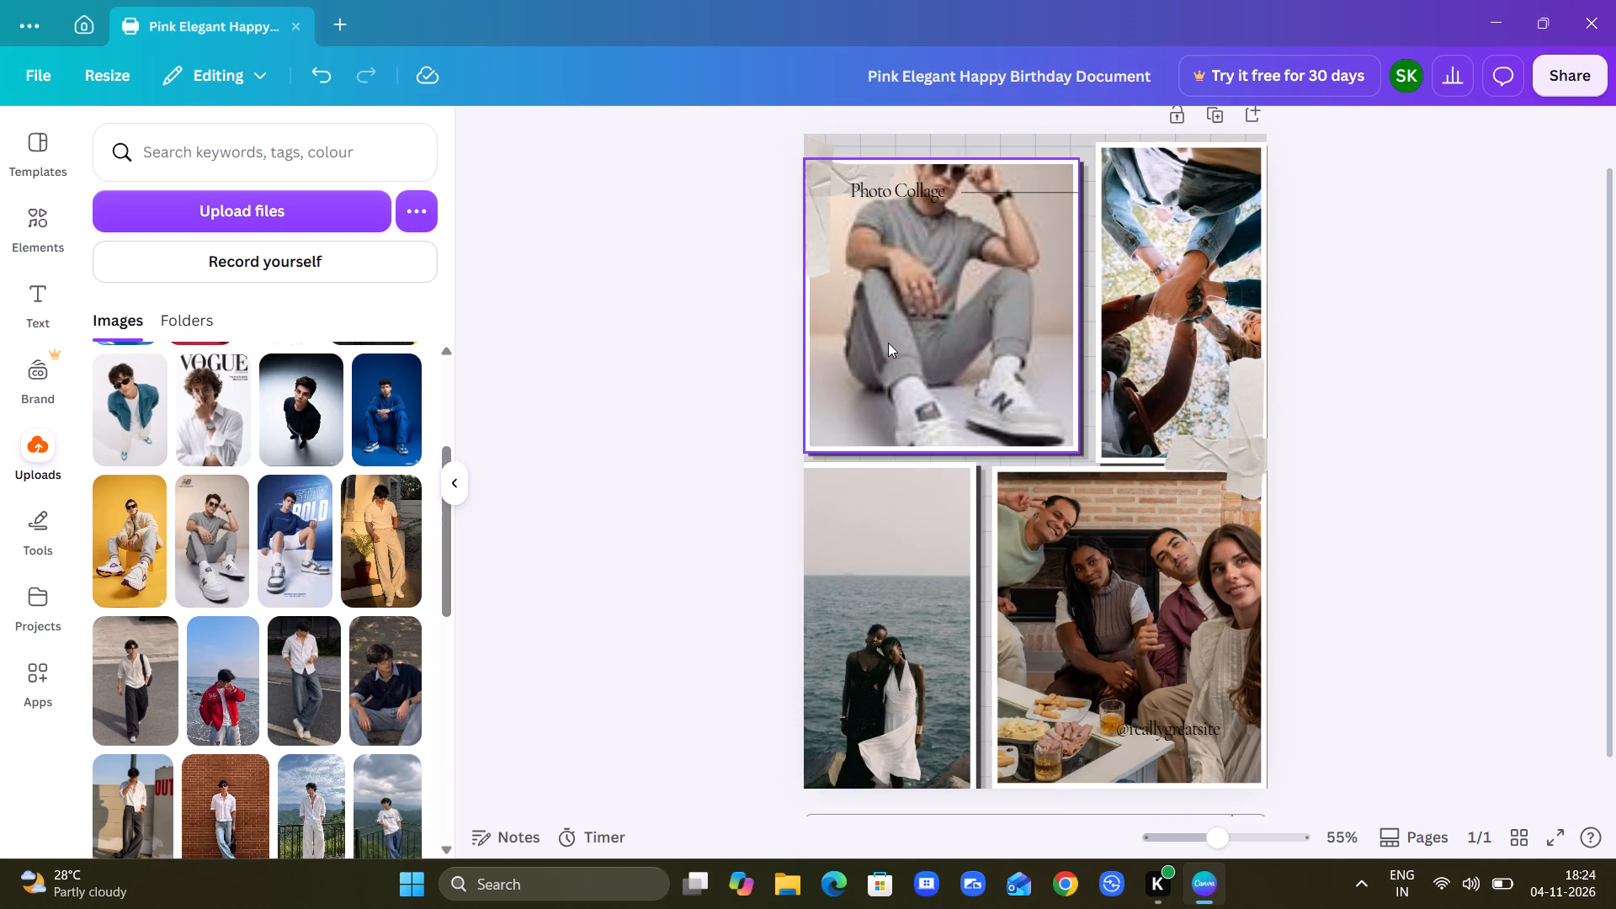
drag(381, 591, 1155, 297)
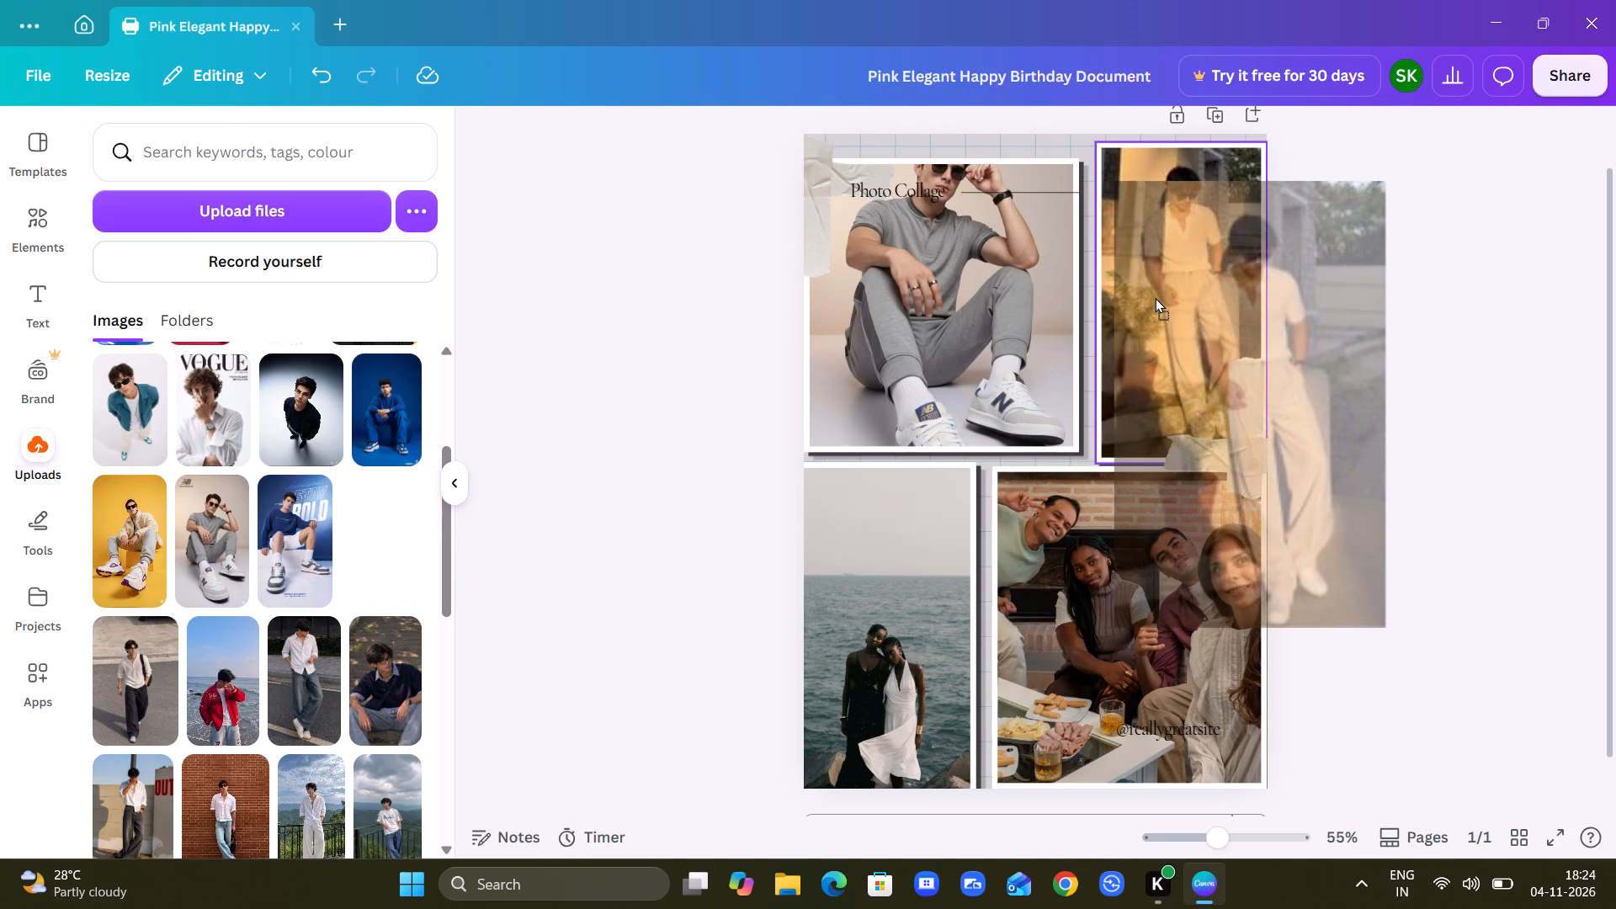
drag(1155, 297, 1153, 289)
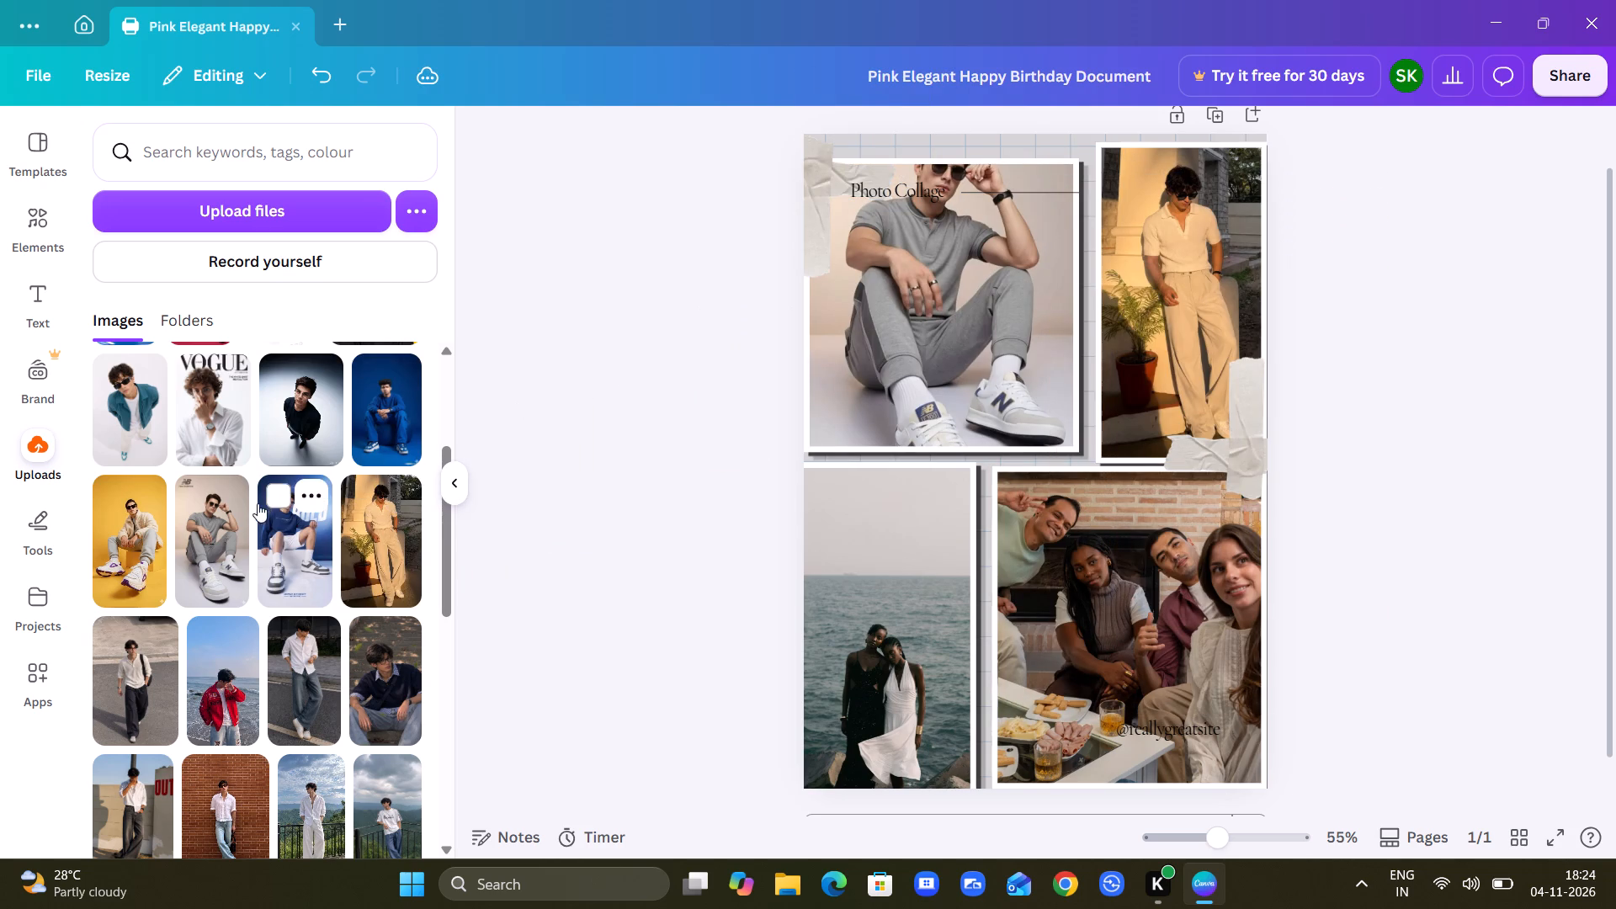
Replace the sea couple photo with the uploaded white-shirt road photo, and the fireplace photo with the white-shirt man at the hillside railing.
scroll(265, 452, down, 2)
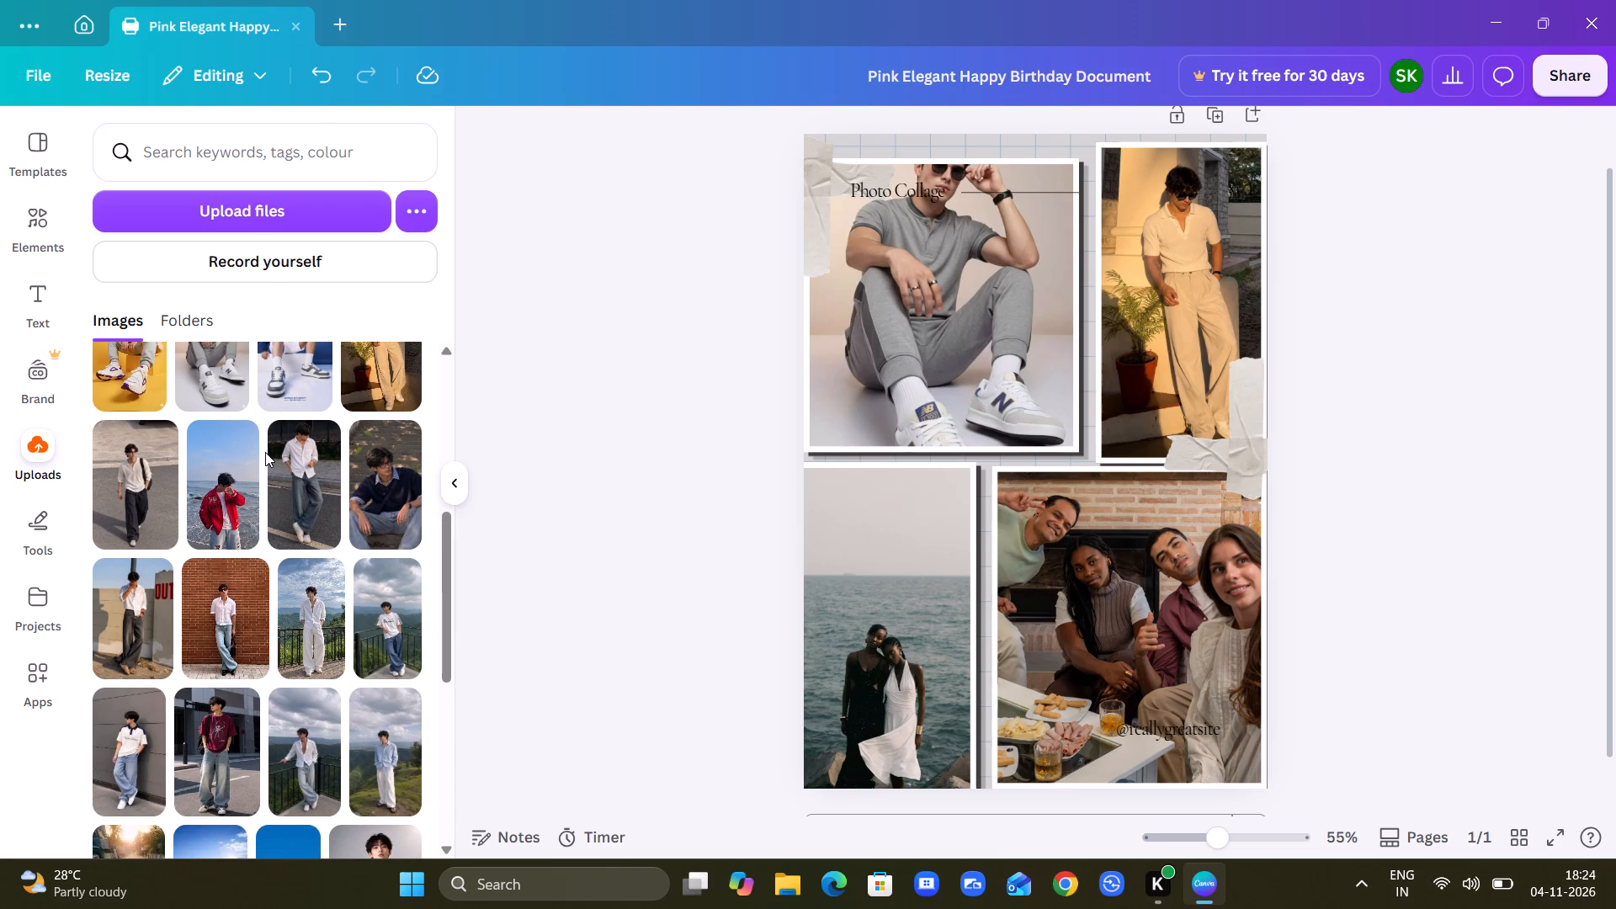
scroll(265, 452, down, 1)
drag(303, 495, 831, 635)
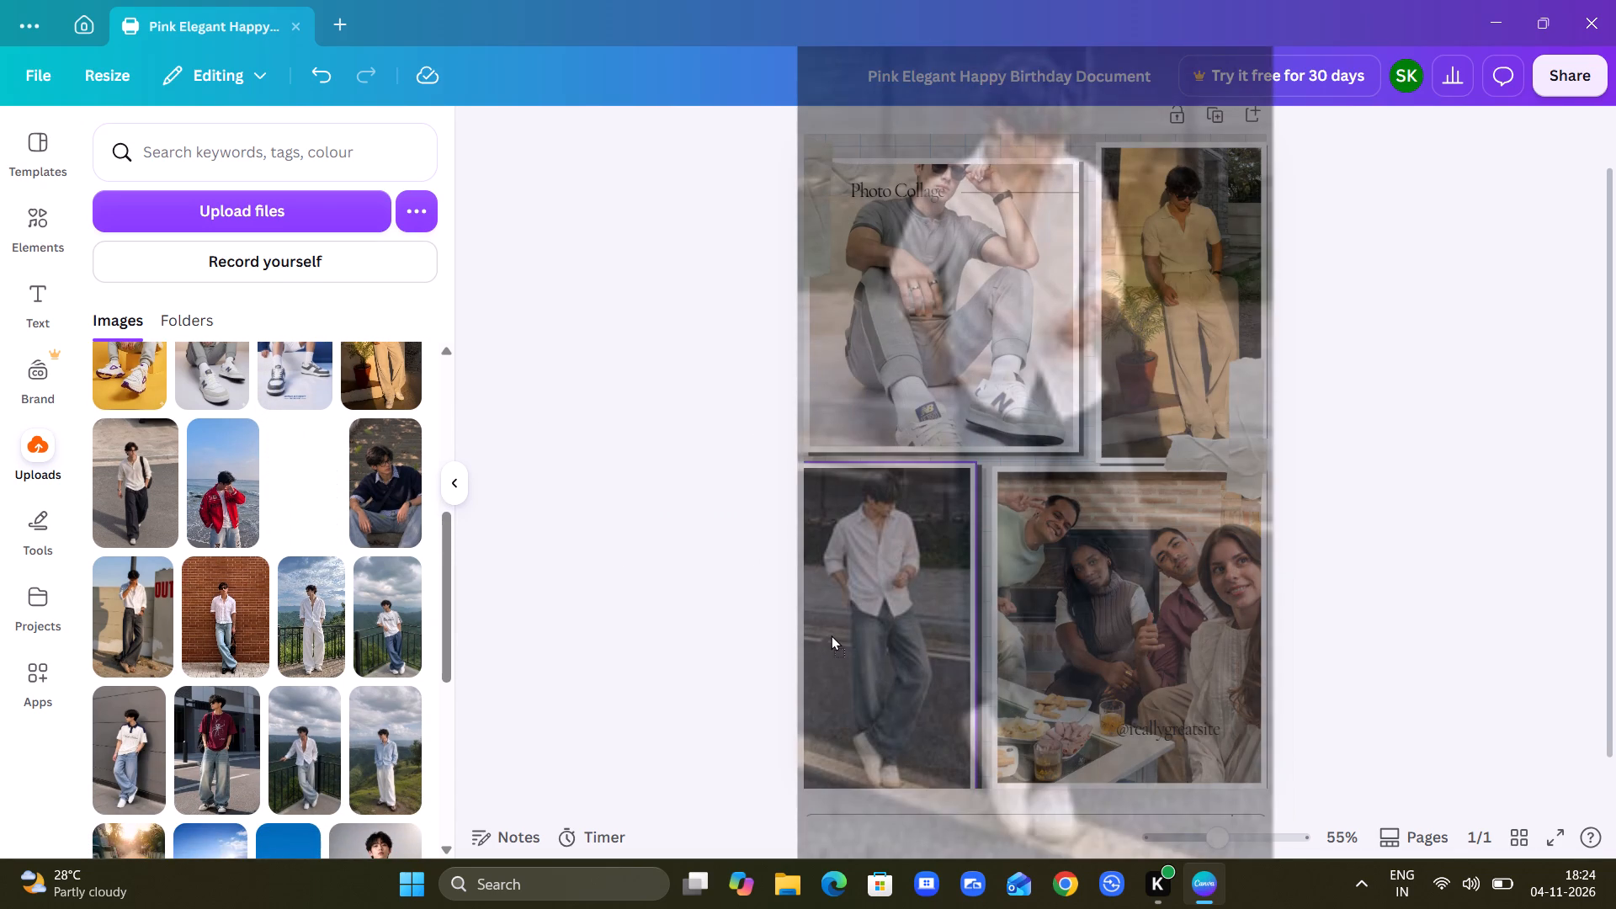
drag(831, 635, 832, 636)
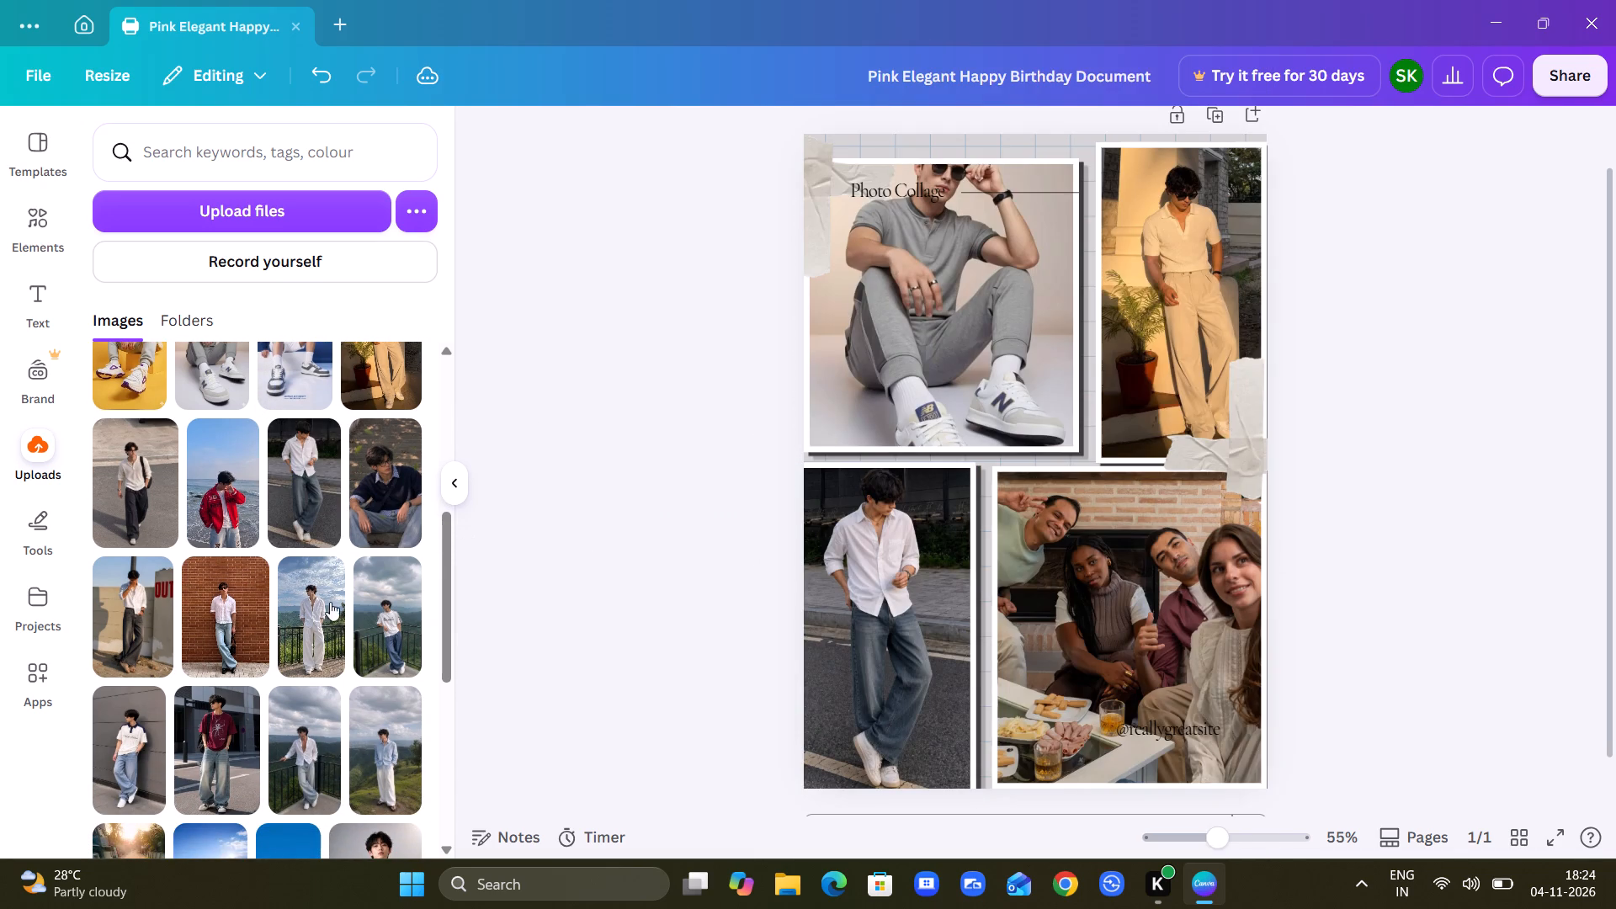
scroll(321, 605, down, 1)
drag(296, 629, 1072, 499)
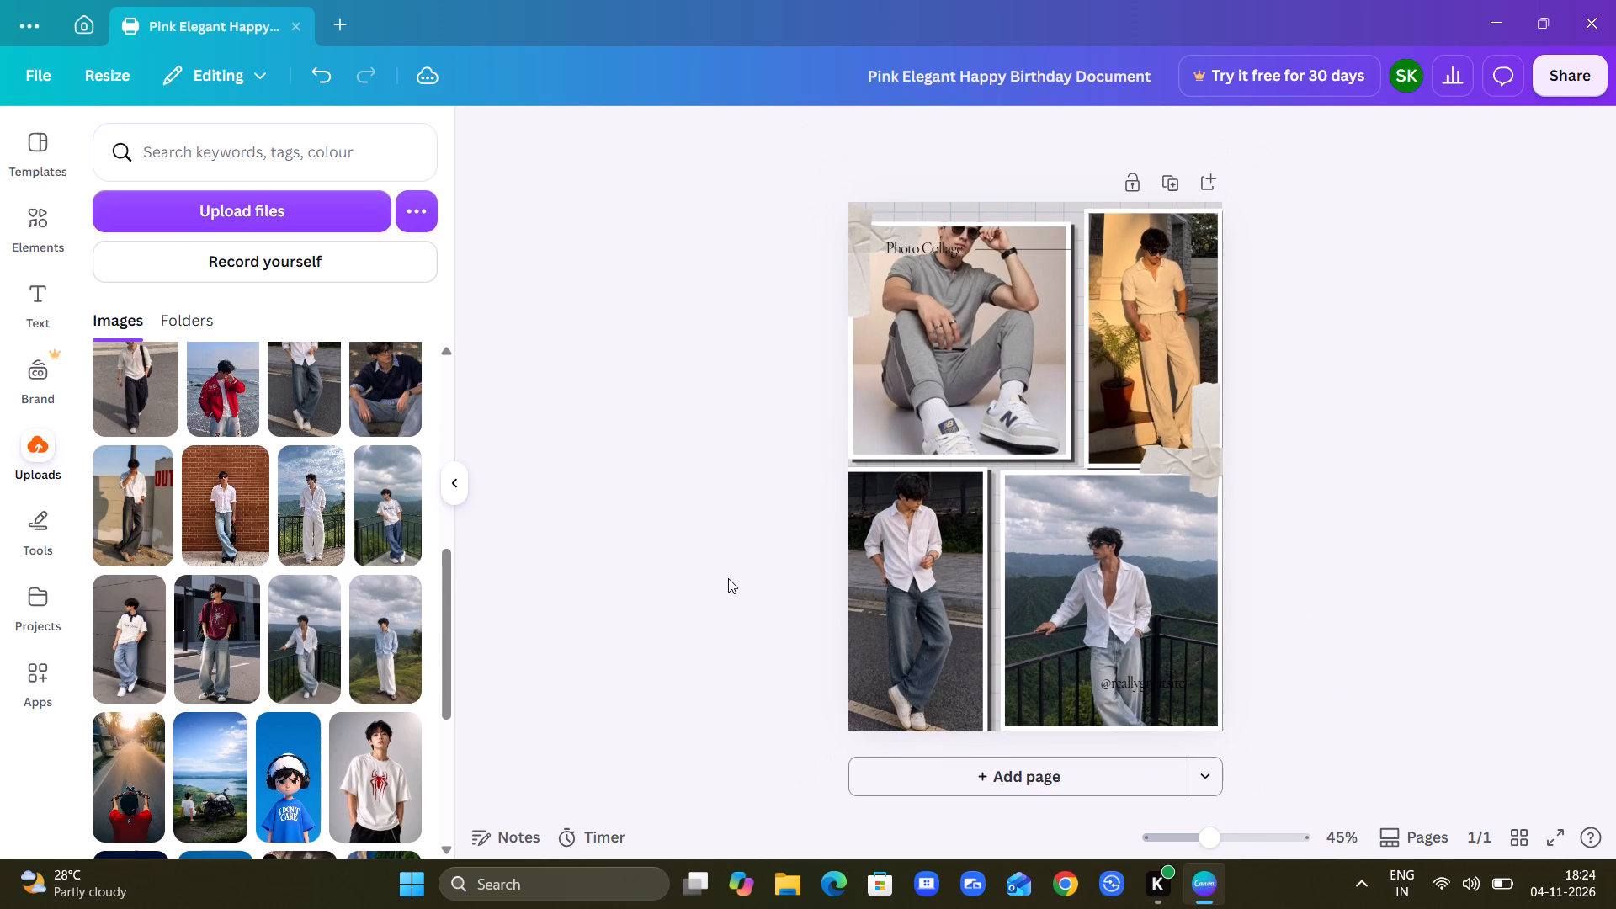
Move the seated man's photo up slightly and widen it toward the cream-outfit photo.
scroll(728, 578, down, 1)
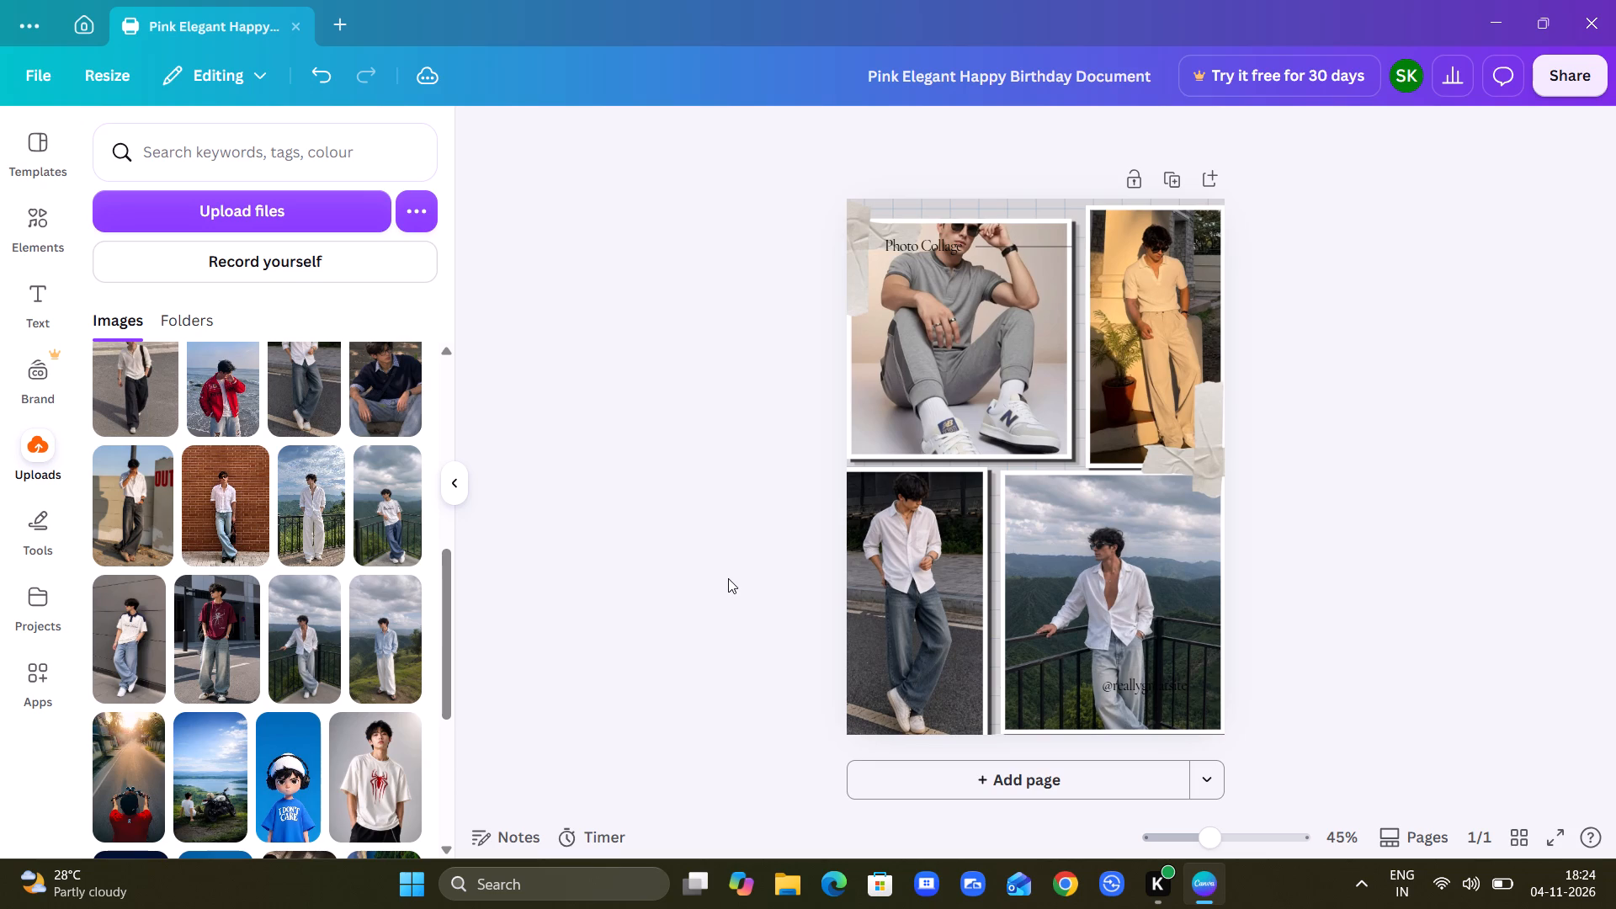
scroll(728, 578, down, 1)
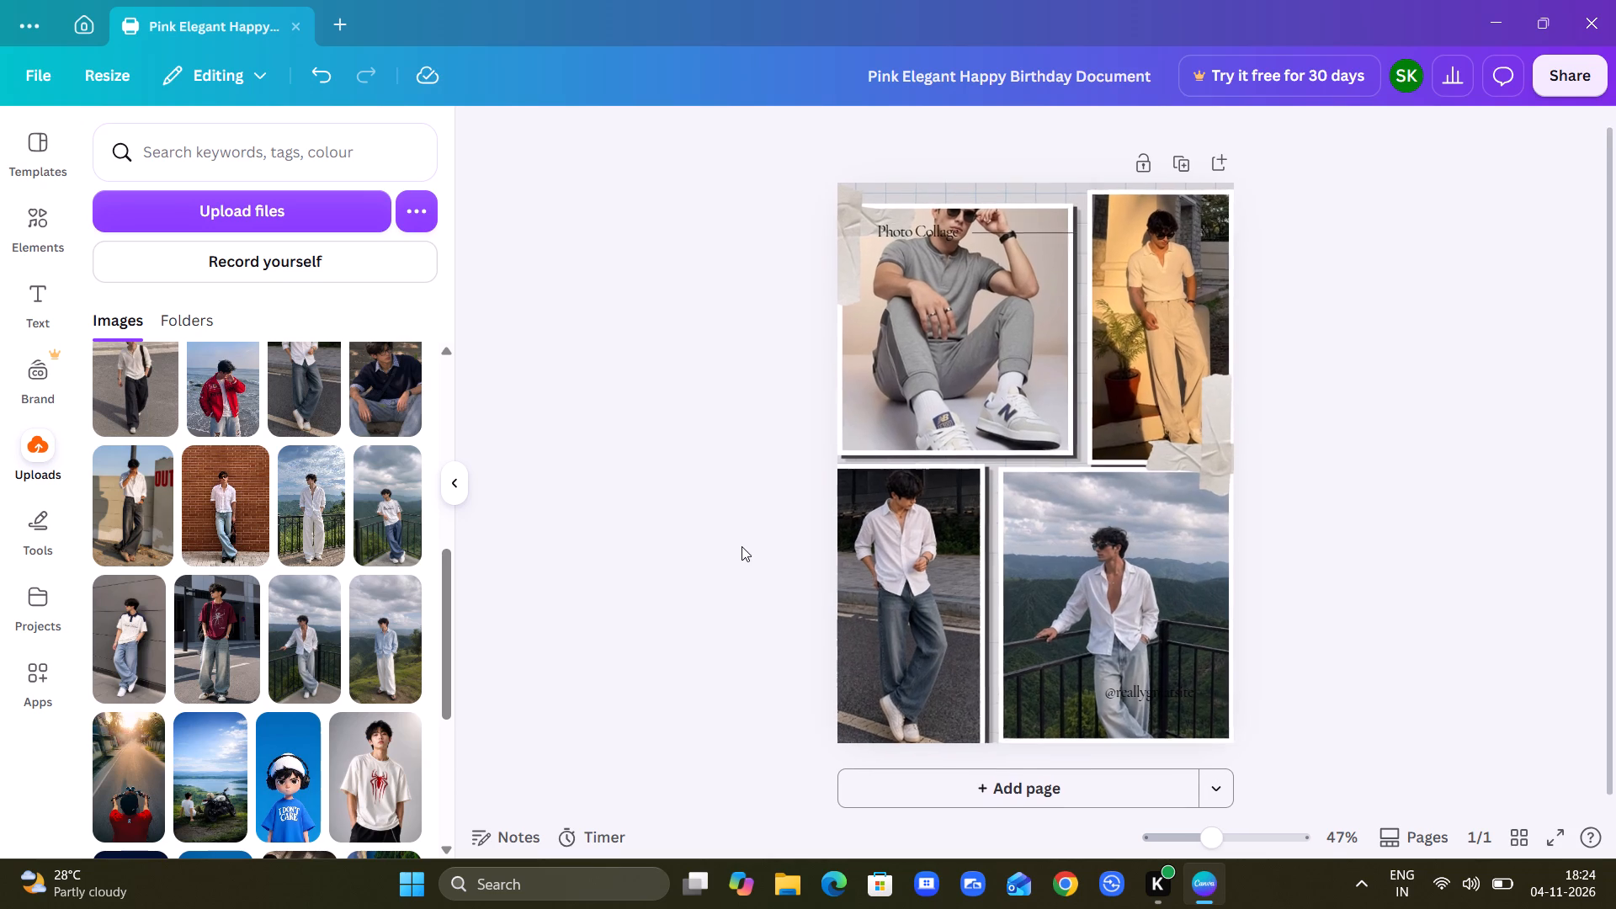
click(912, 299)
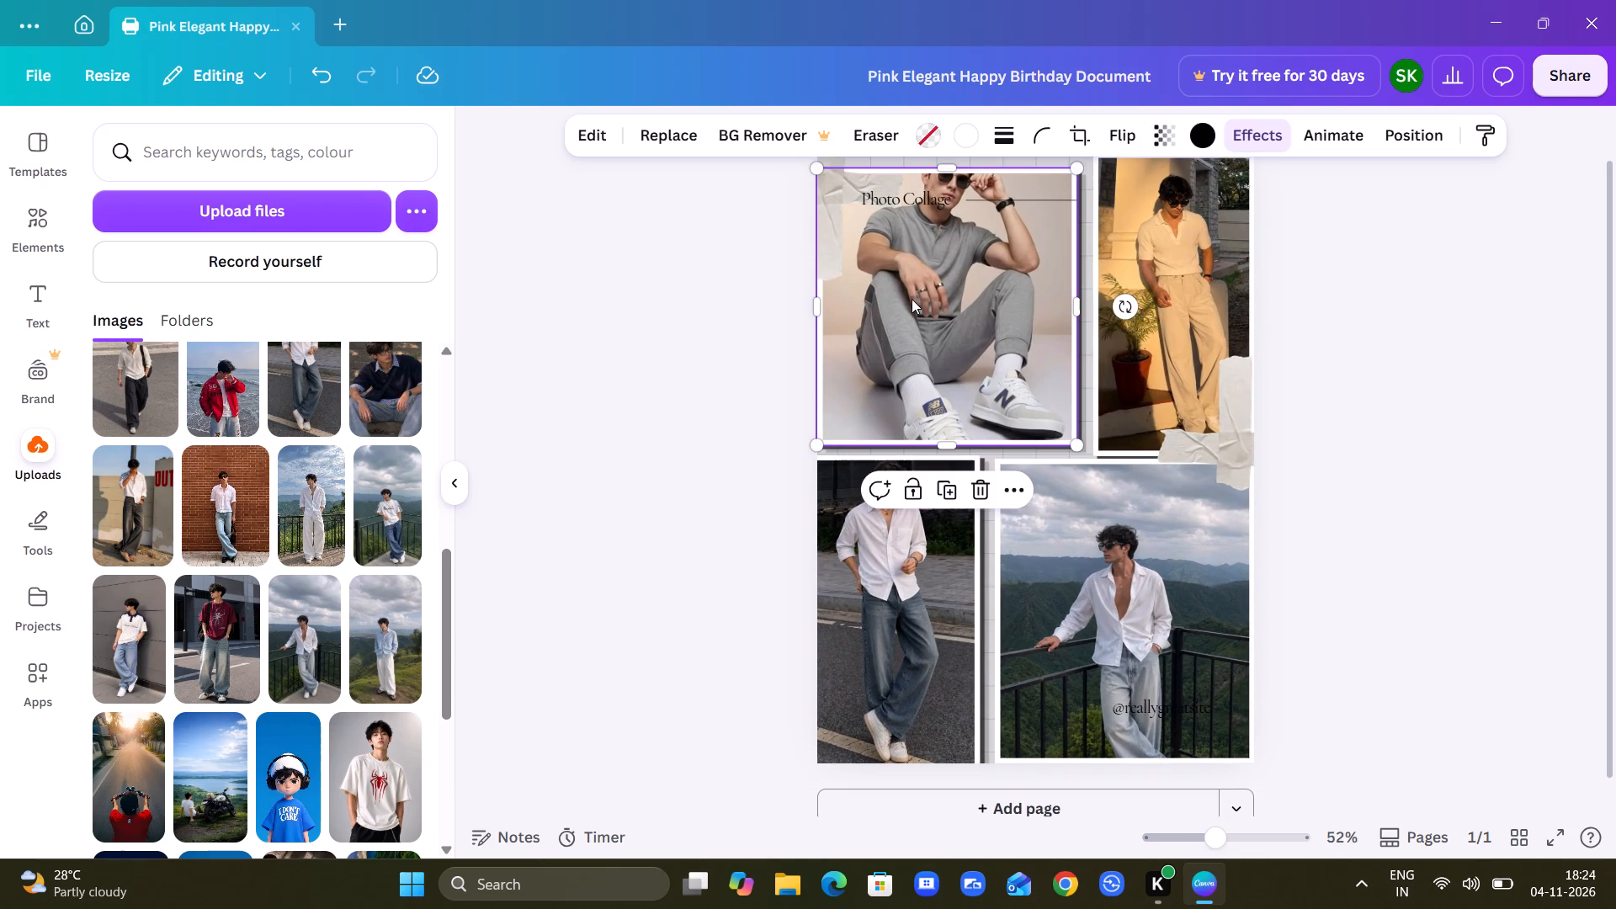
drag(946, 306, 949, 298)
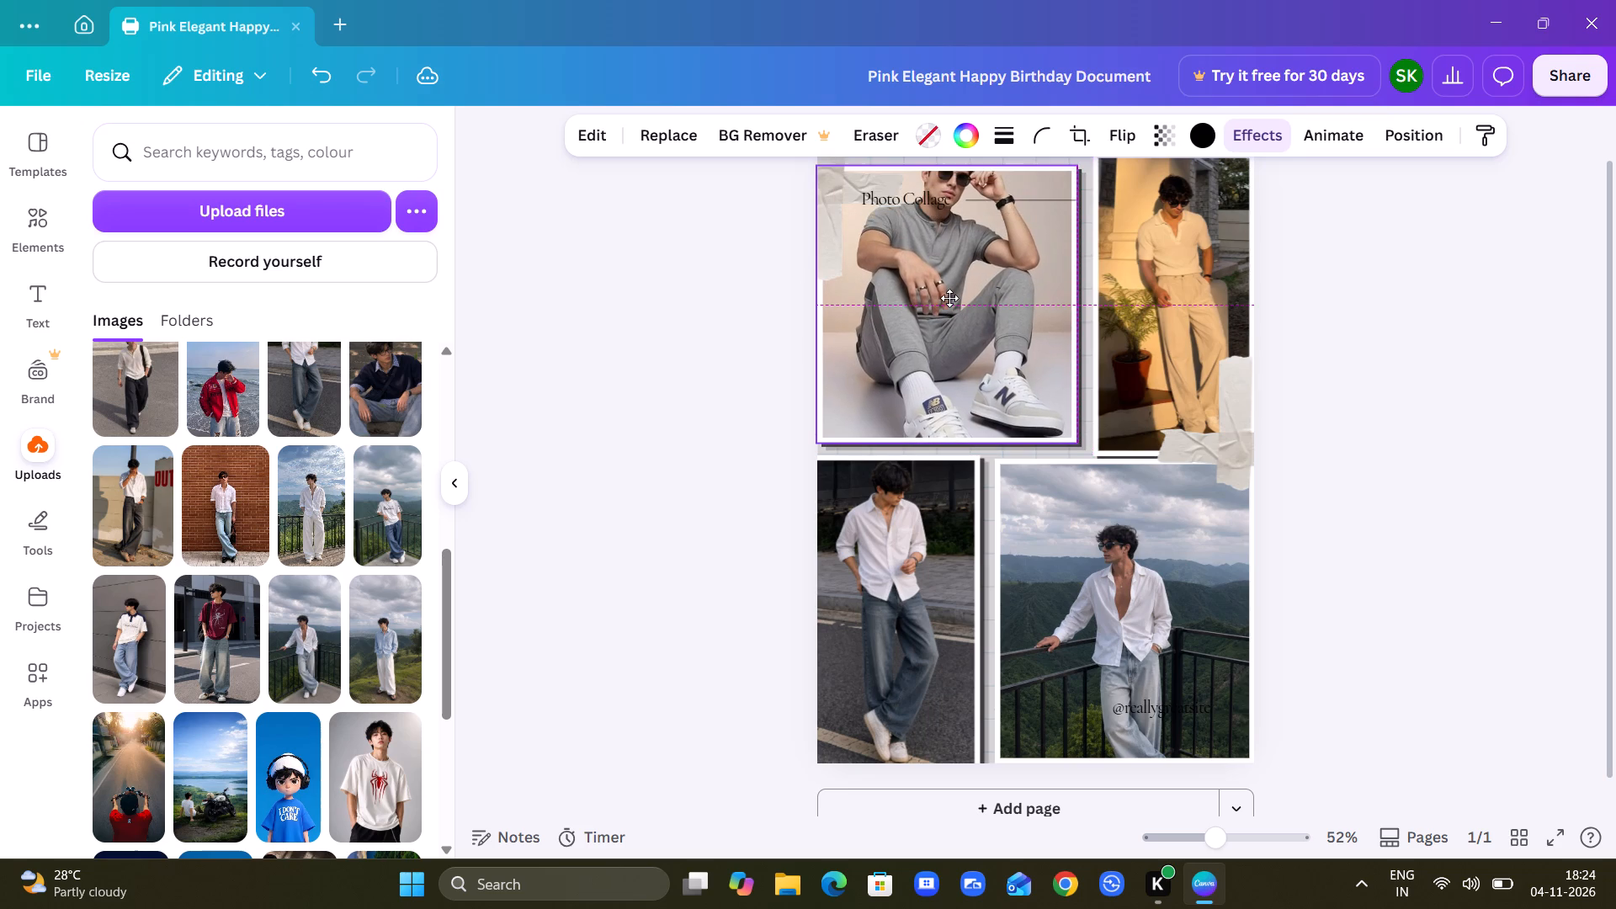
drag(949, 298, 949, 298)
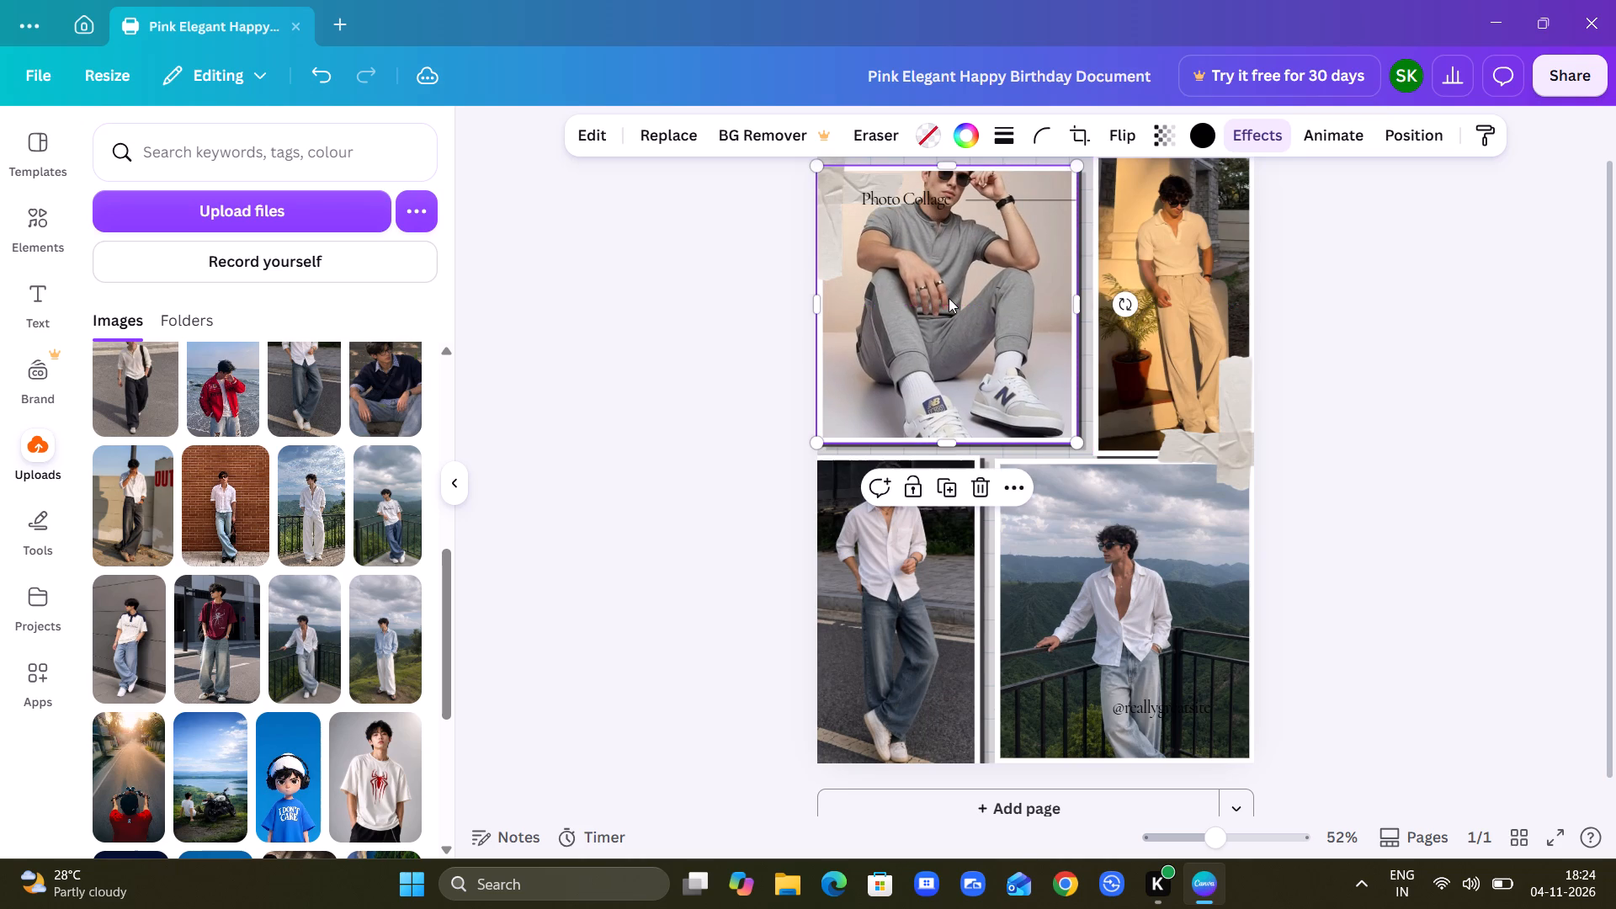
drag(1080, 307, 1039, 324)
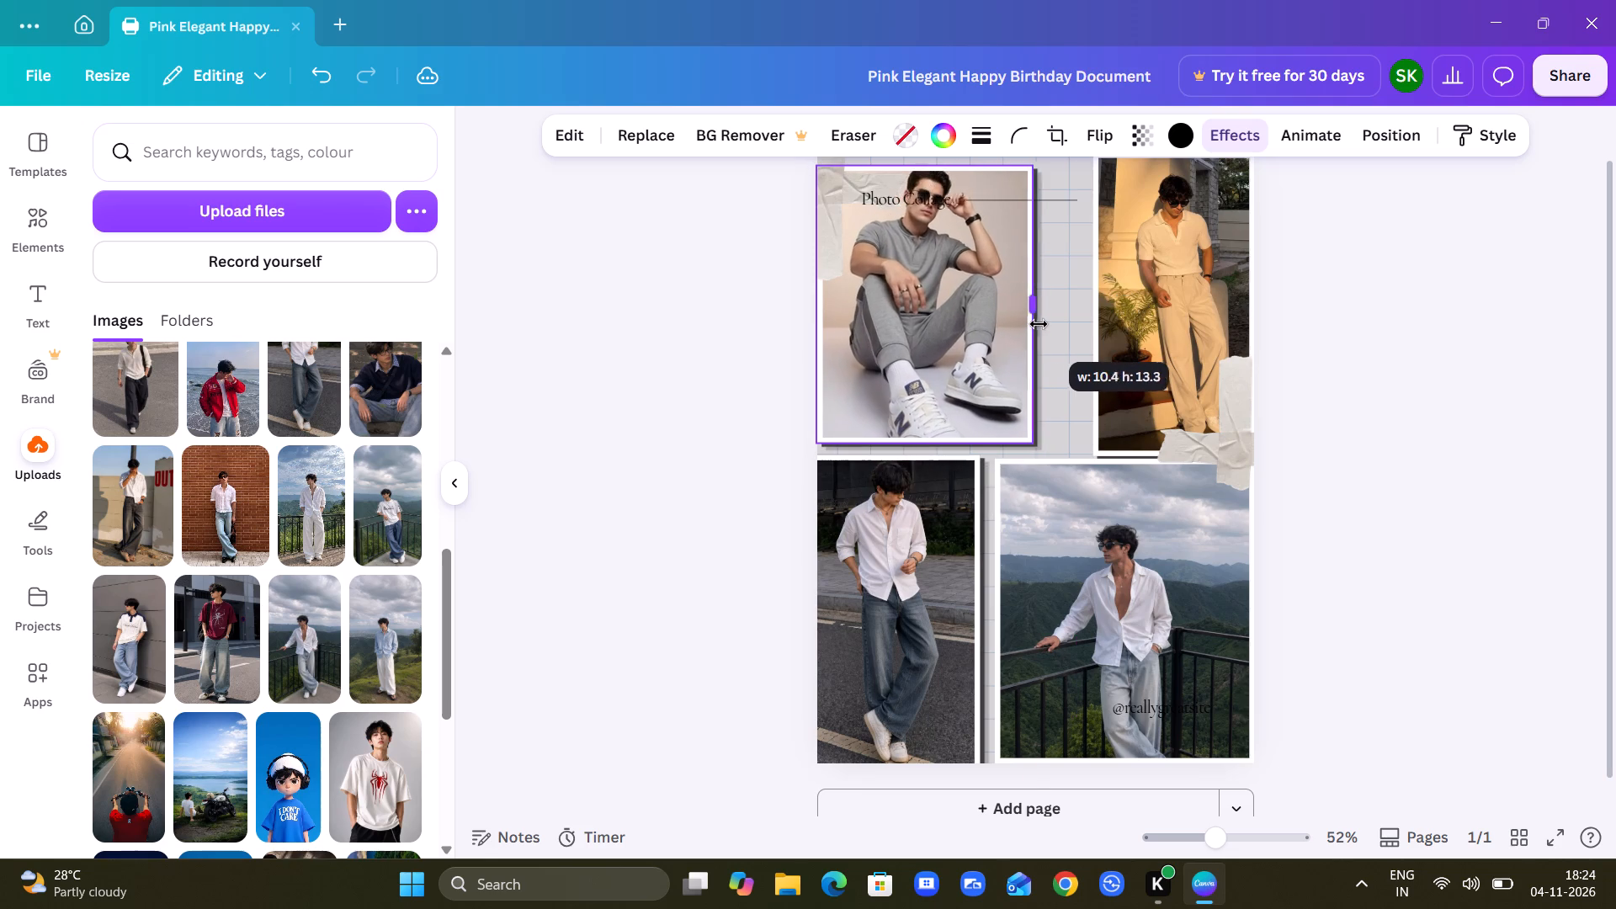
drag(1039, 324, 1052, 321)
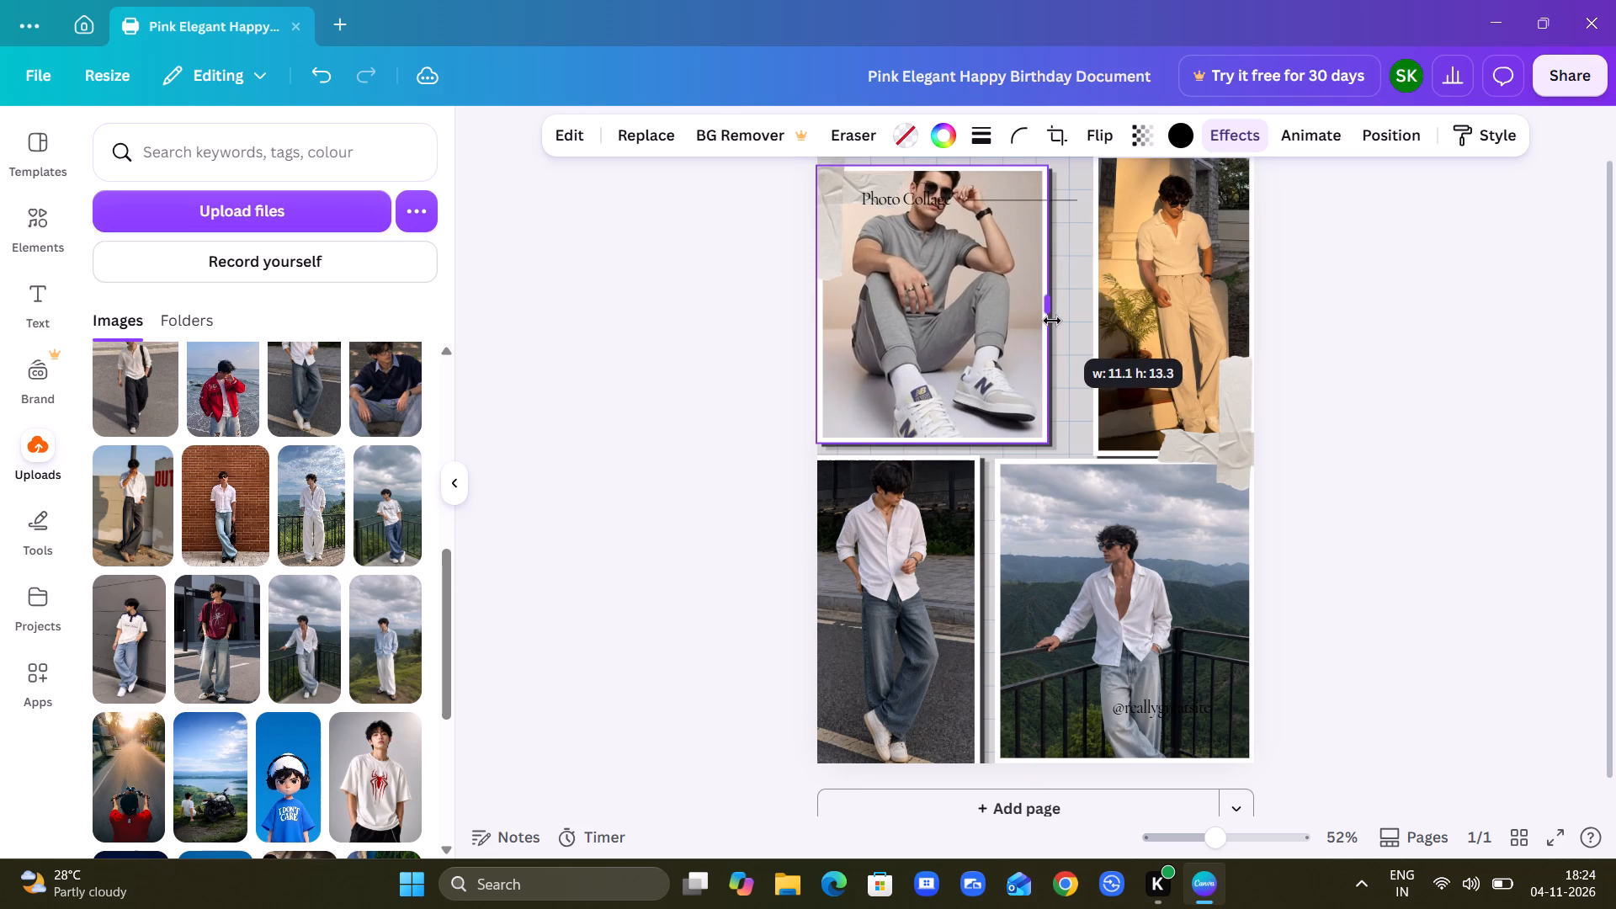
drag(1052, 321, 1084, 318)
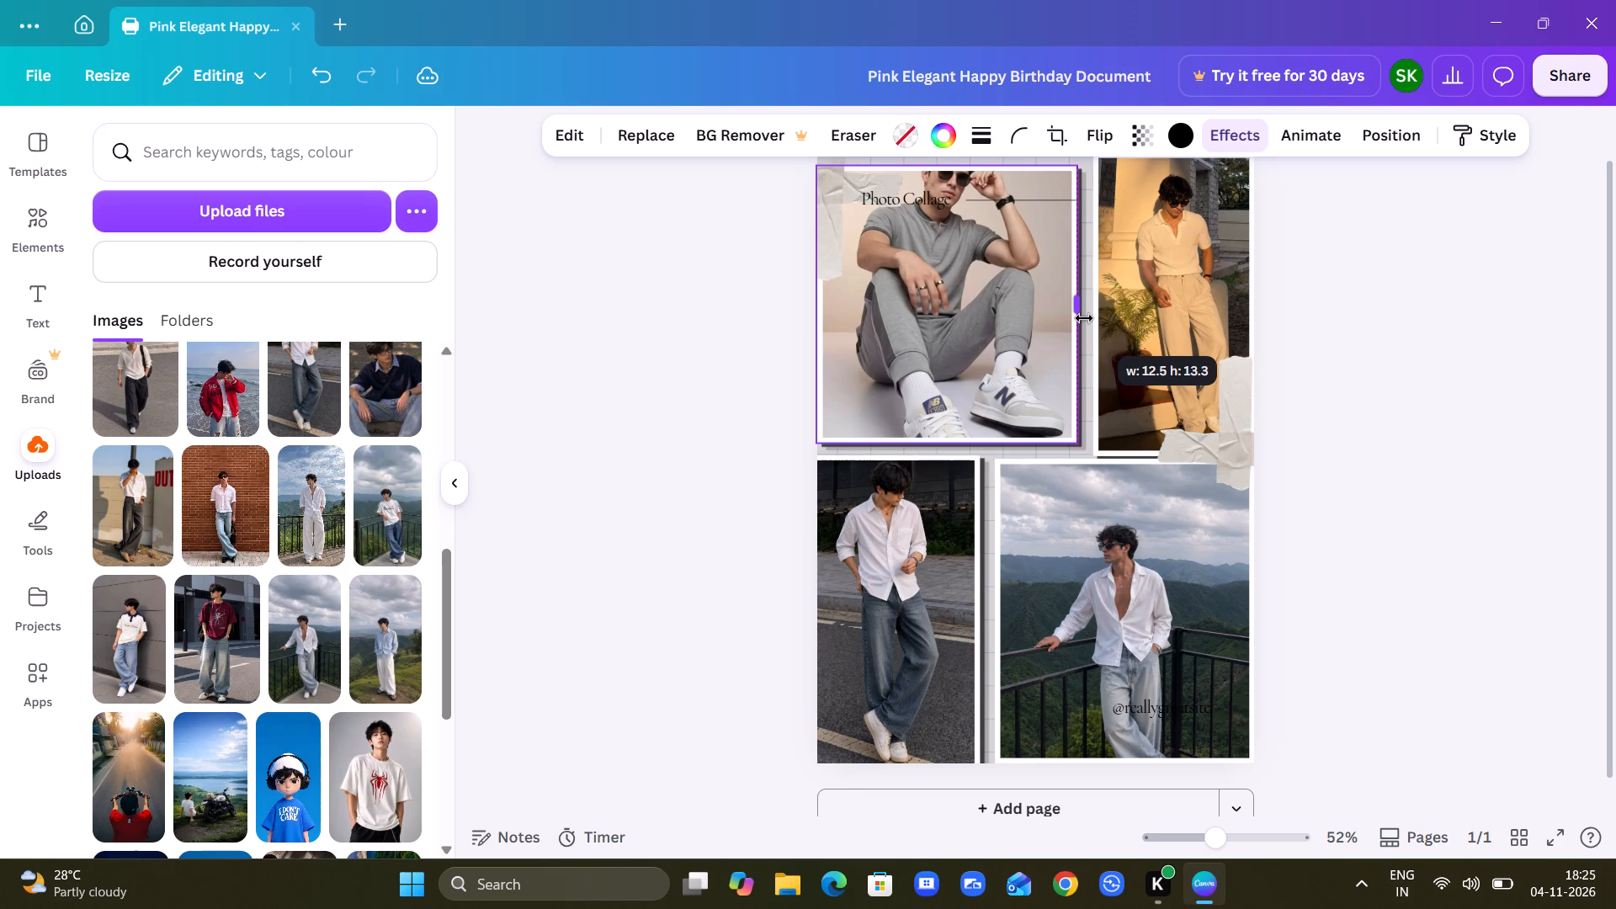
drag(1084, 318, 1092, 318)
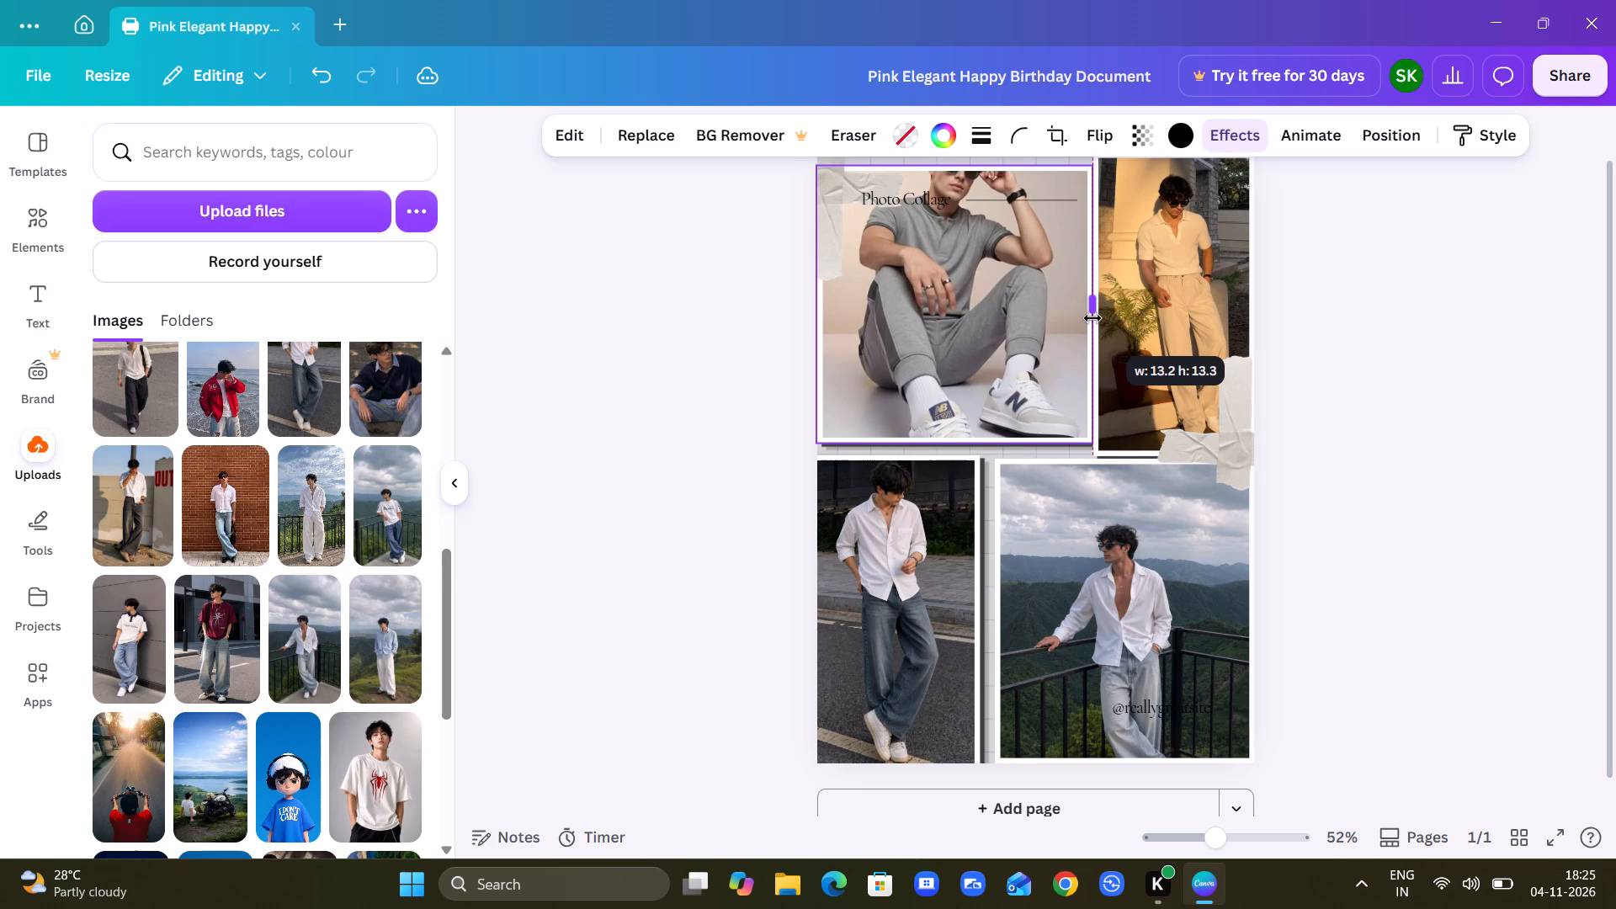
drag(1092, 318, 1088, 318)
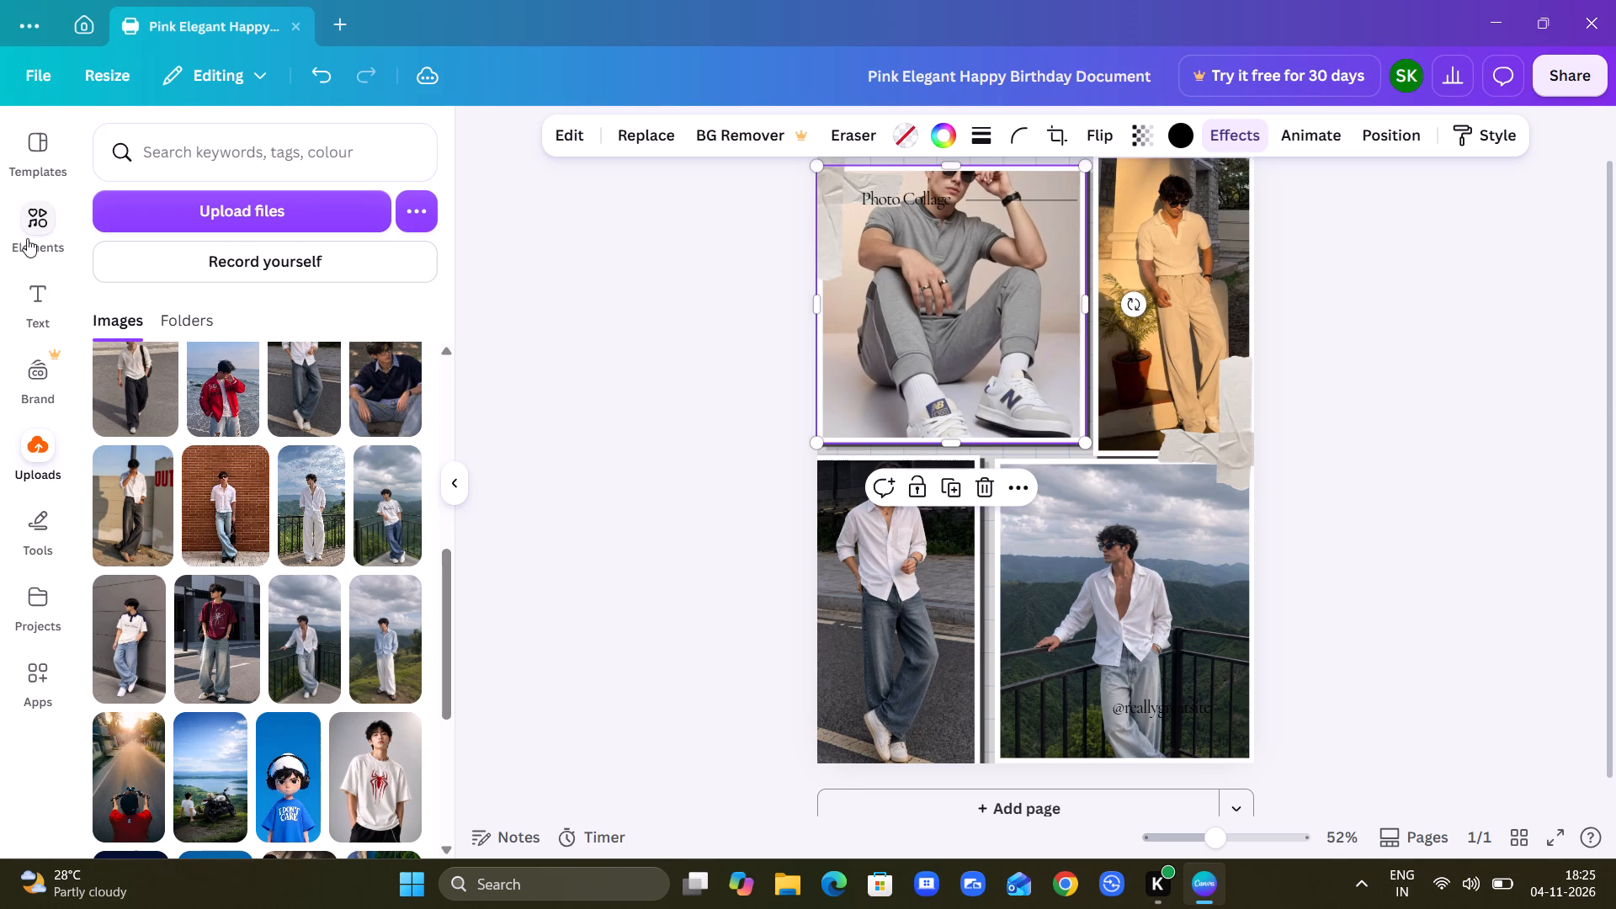
Apply the beige "Engaged" photo collage template from the similar designs to the page.
click(32, 162)
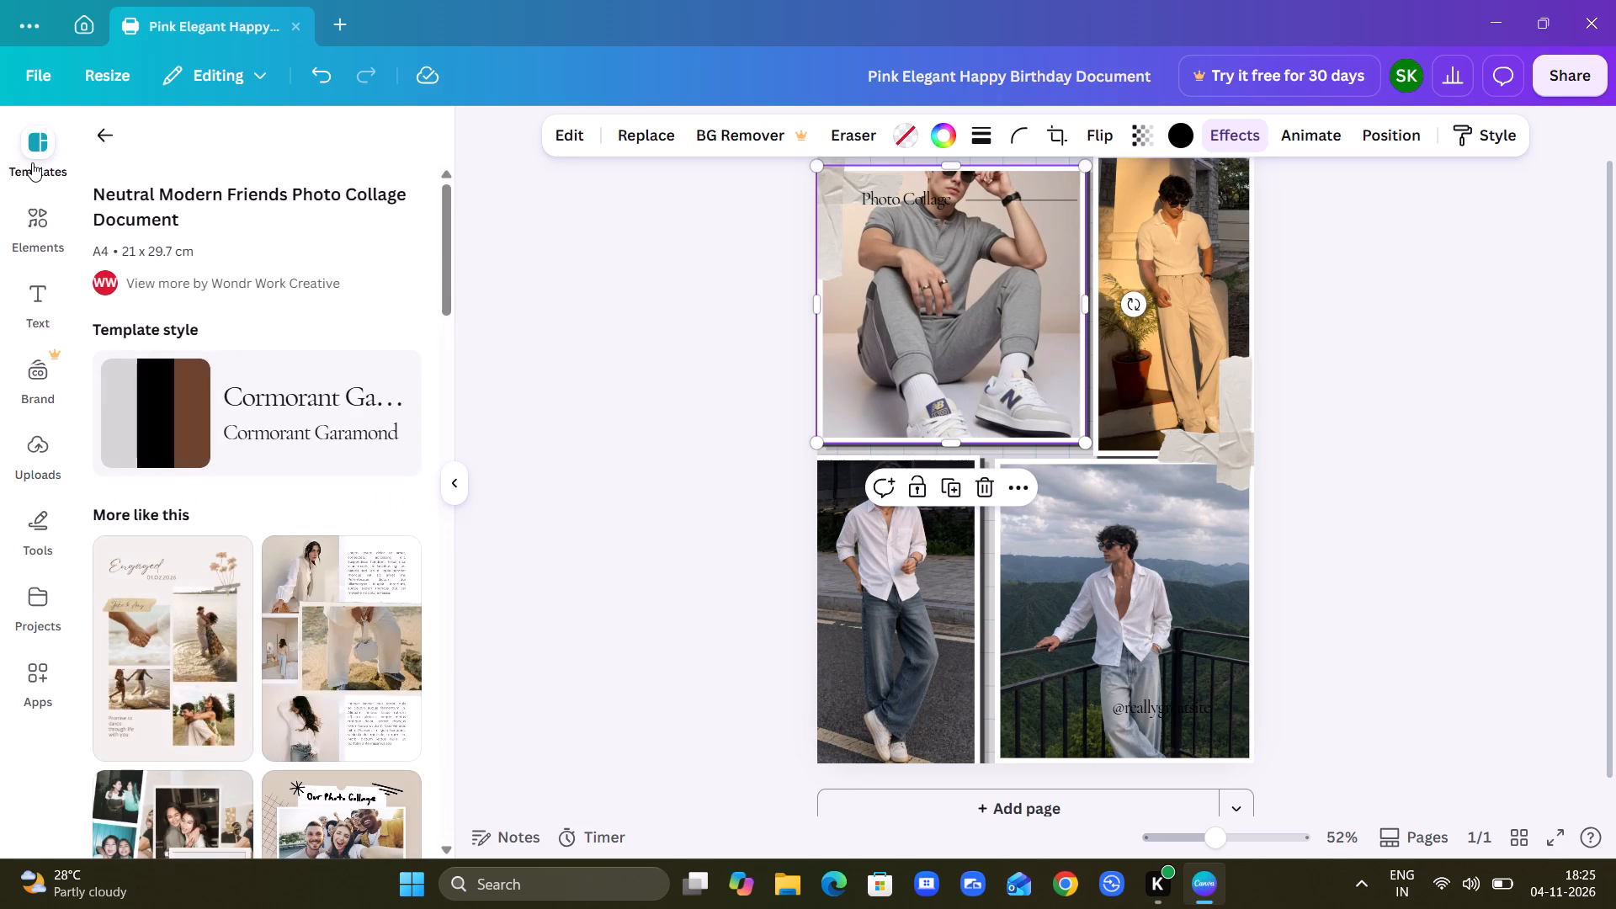
scroll(282, 519, down, 1)
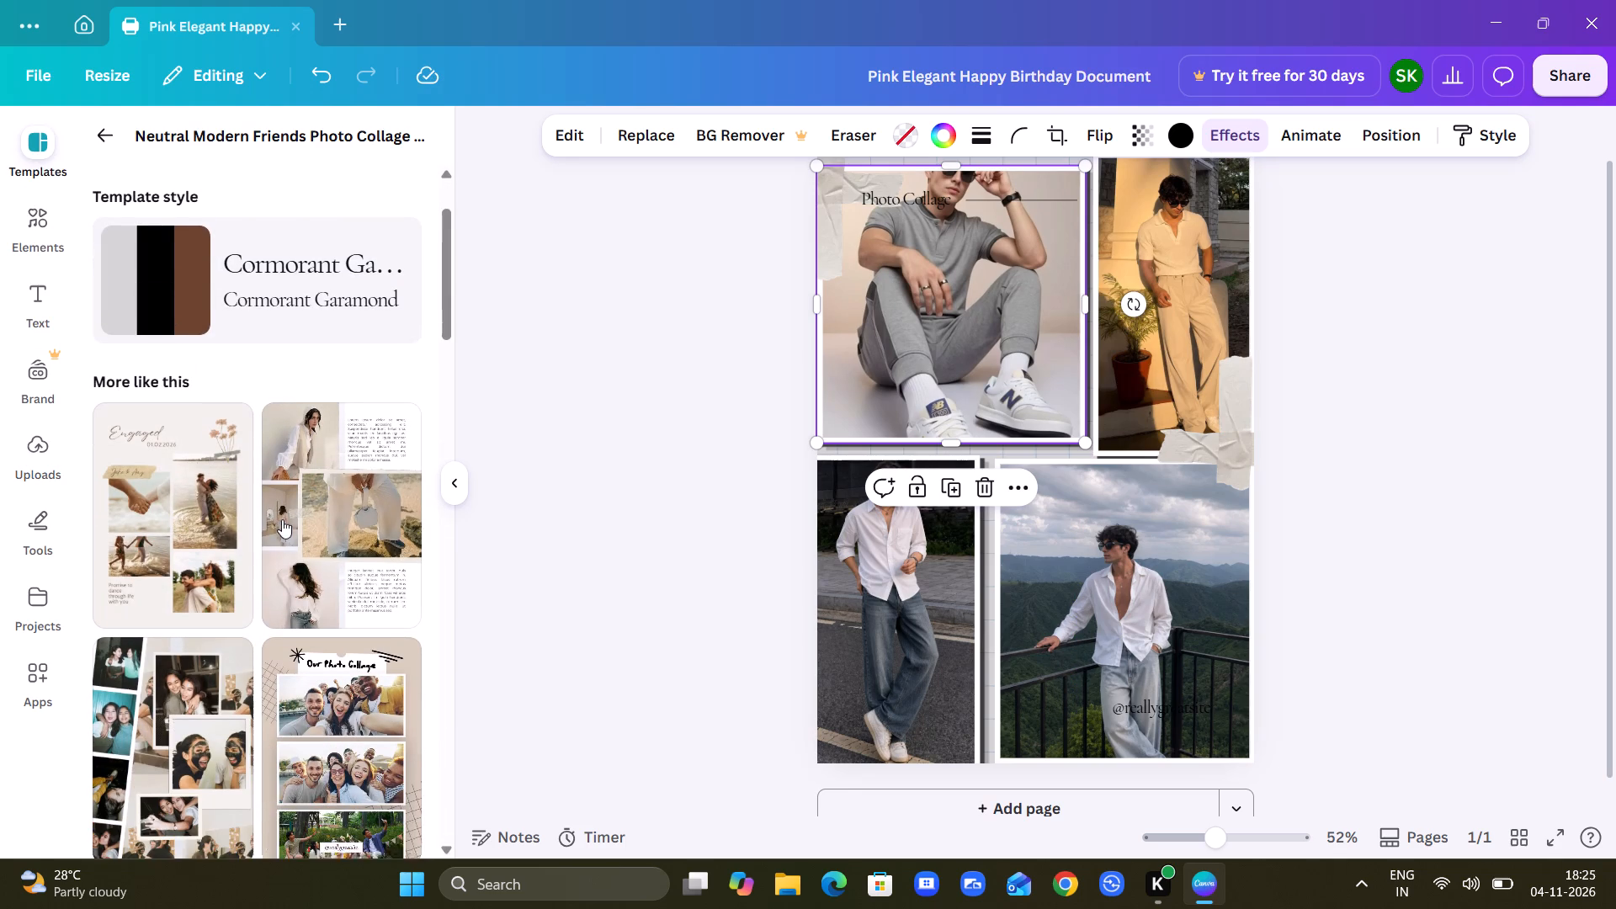
scroll(282, 519, down, 3)
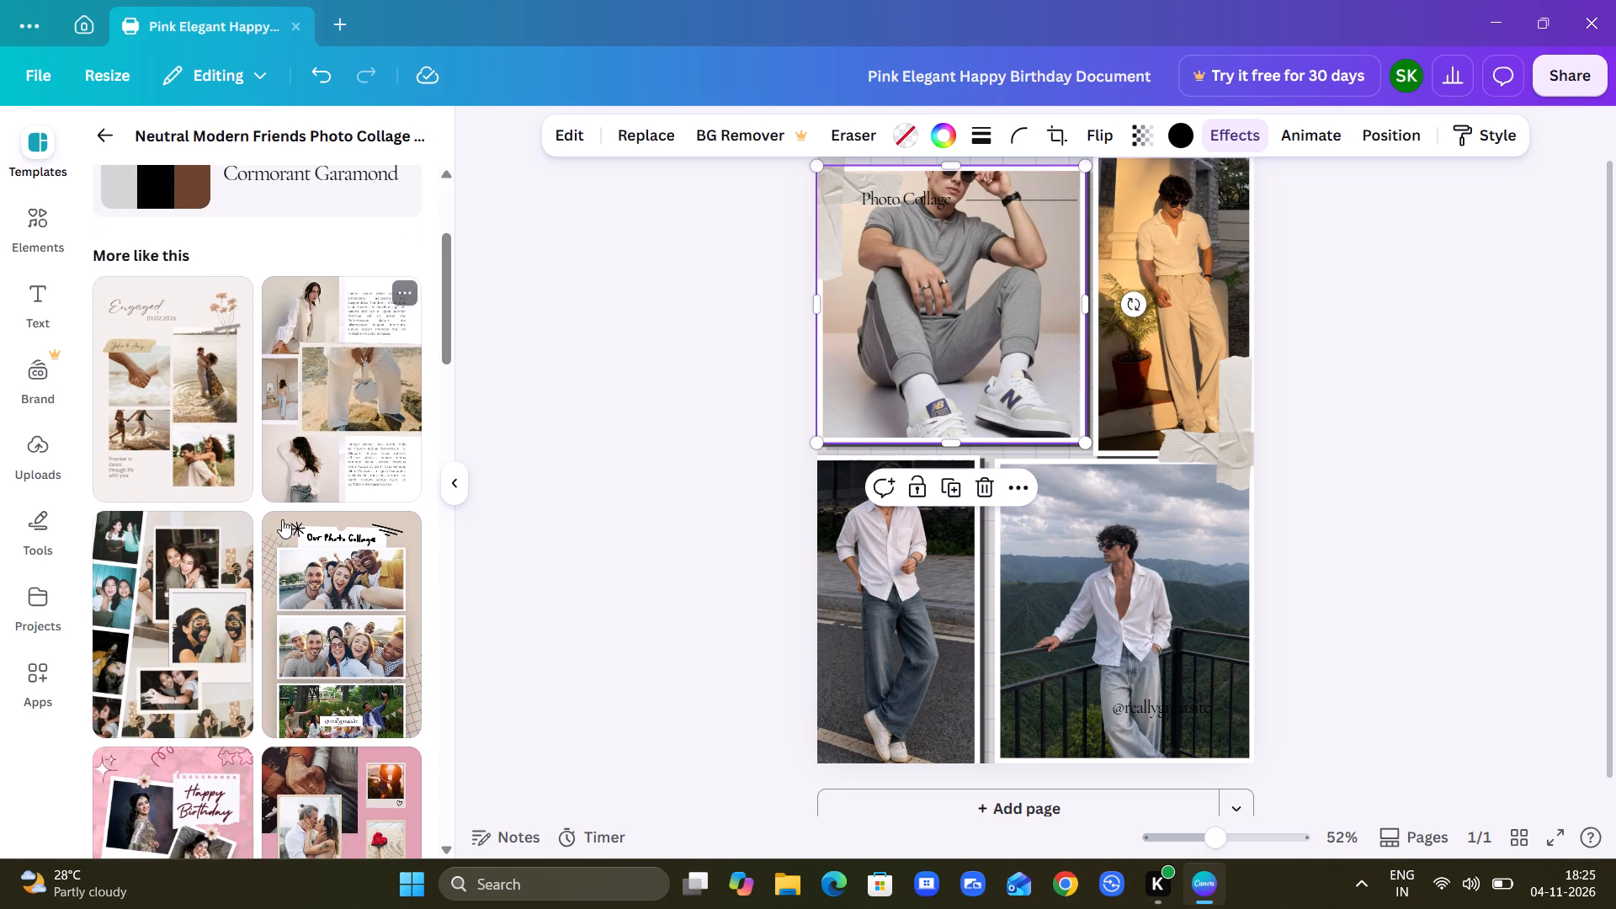
scroll(282, 519, down, 1)
click(166, 450)
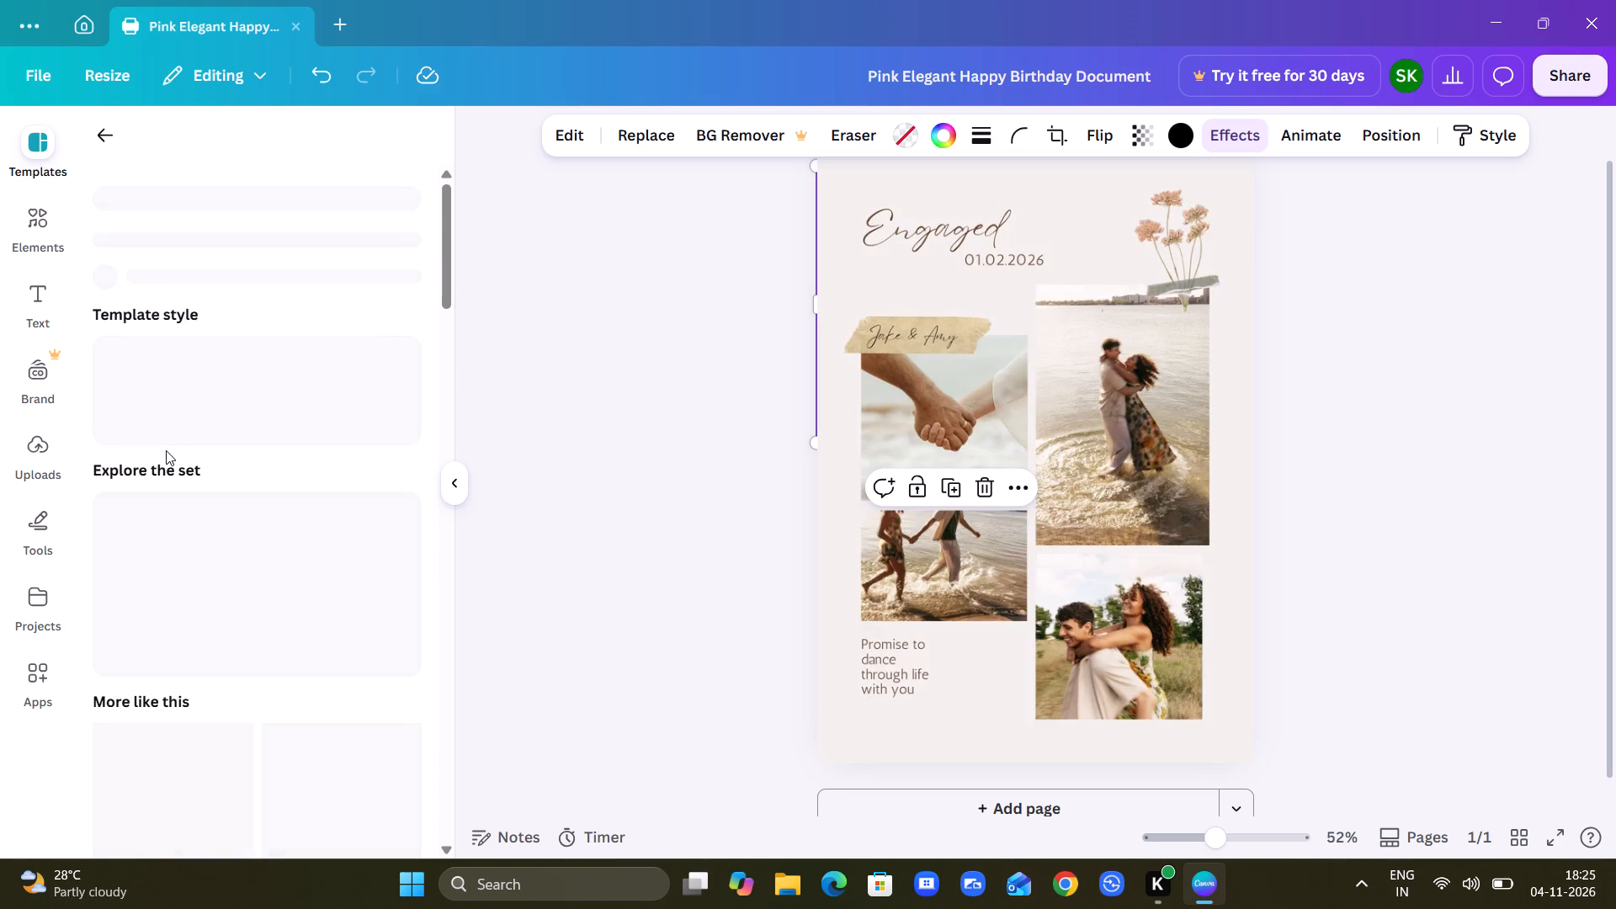
Replace the holding-hands, lake embrace, wading couple and piggyback photos with the uploaded brick-wall, white-outfit railing, white T-shirt and OUT-wall photos, respectively.
click(37, 444)
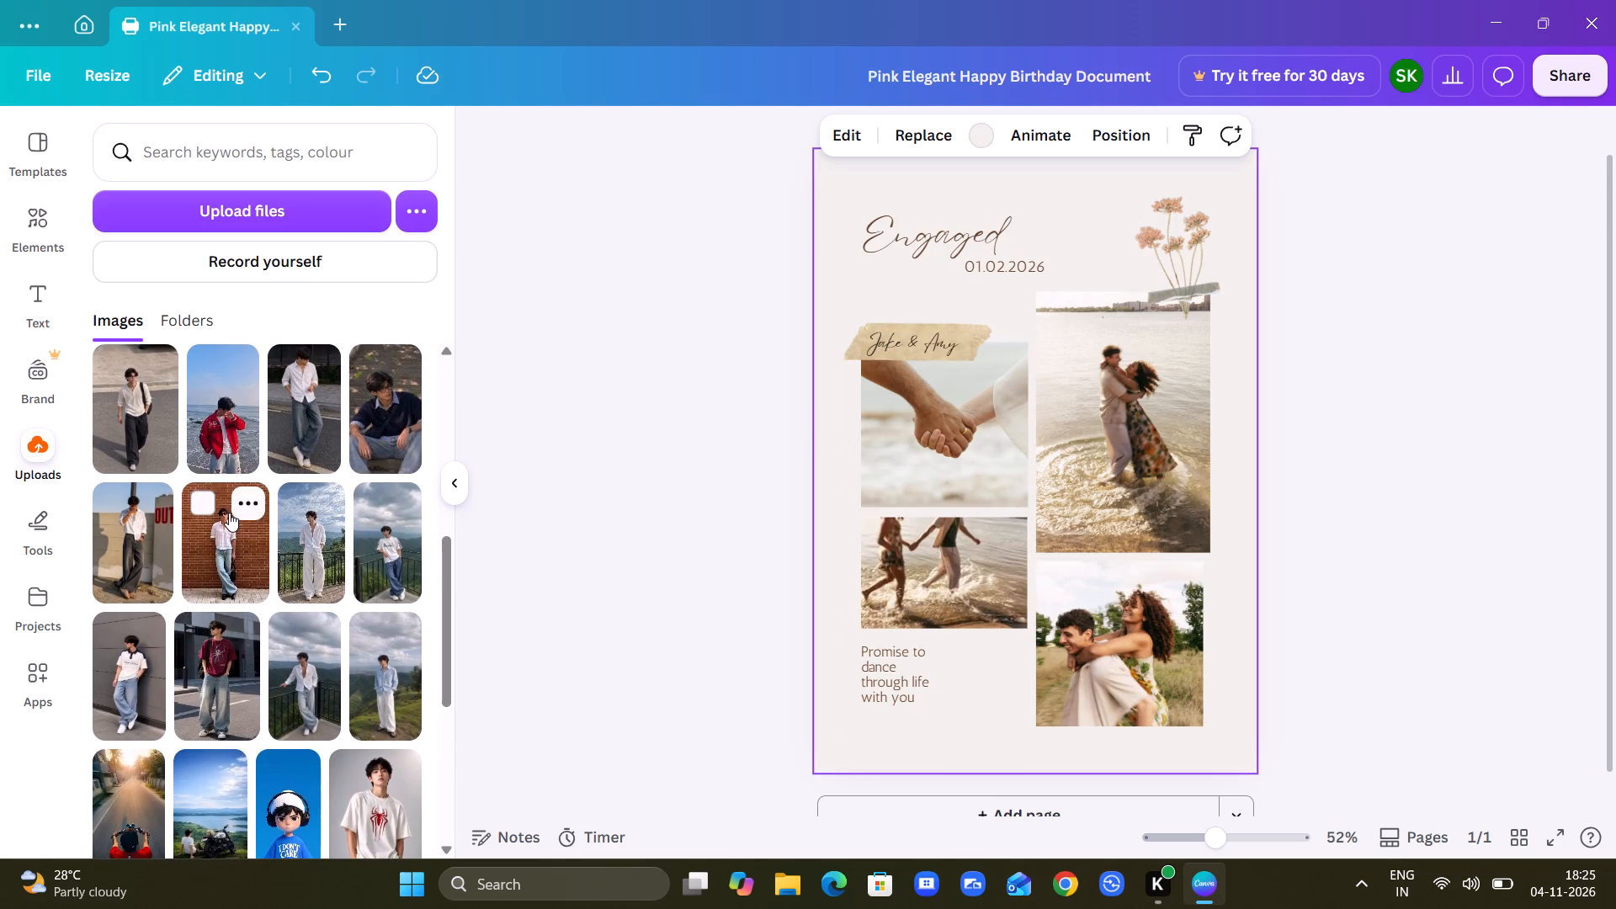
drag(229, 513, 880, 387)
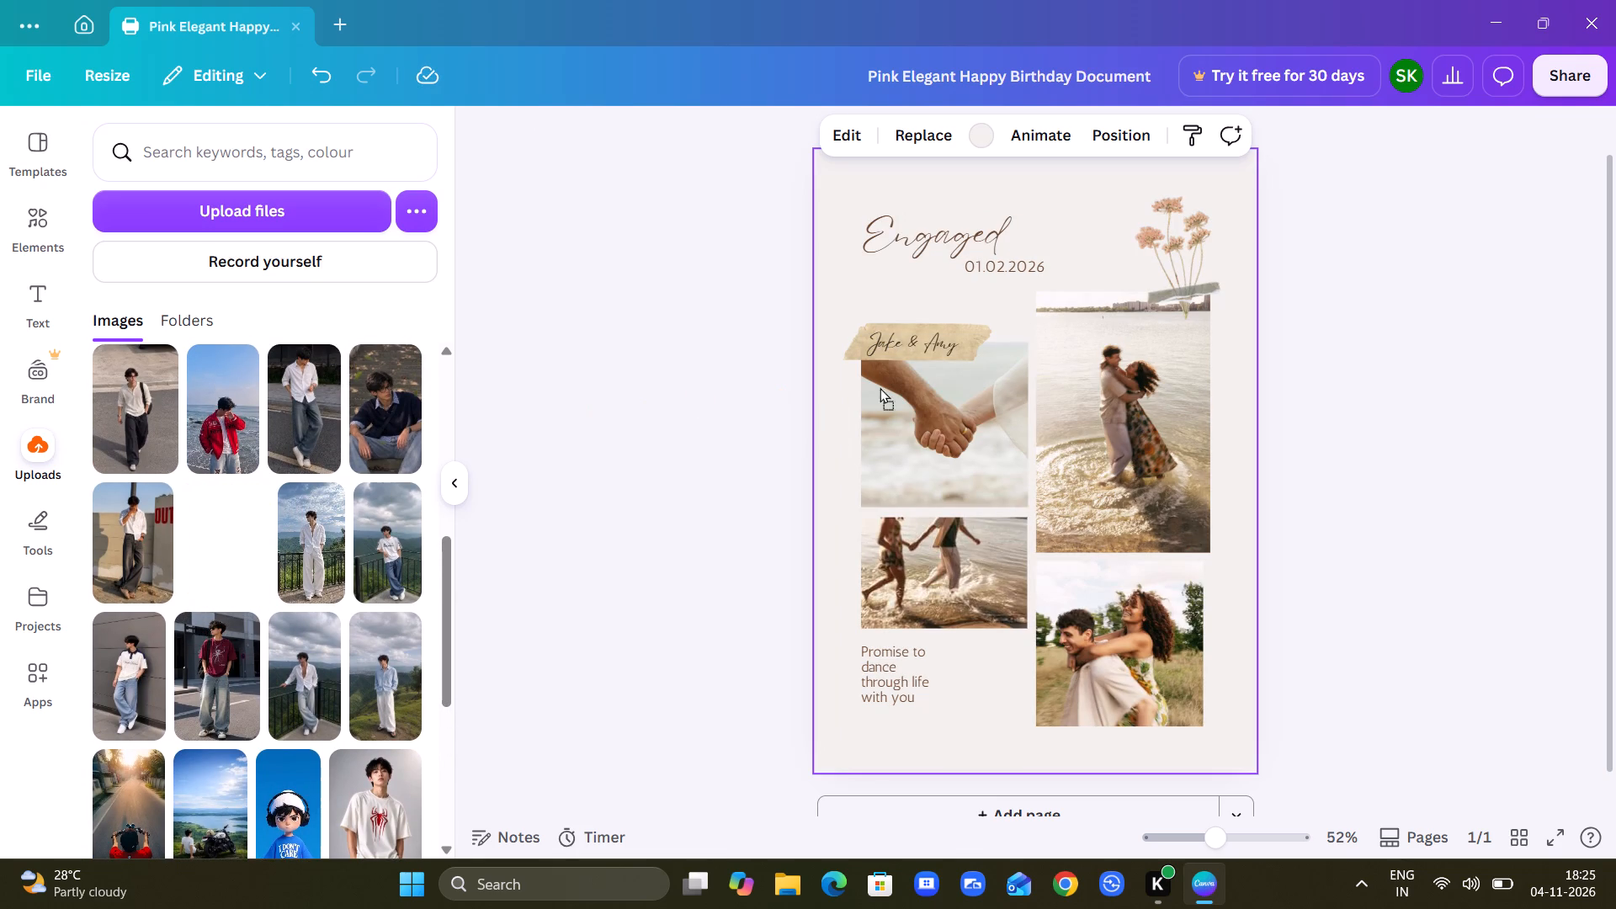
drag(880, 387, 929, 407)
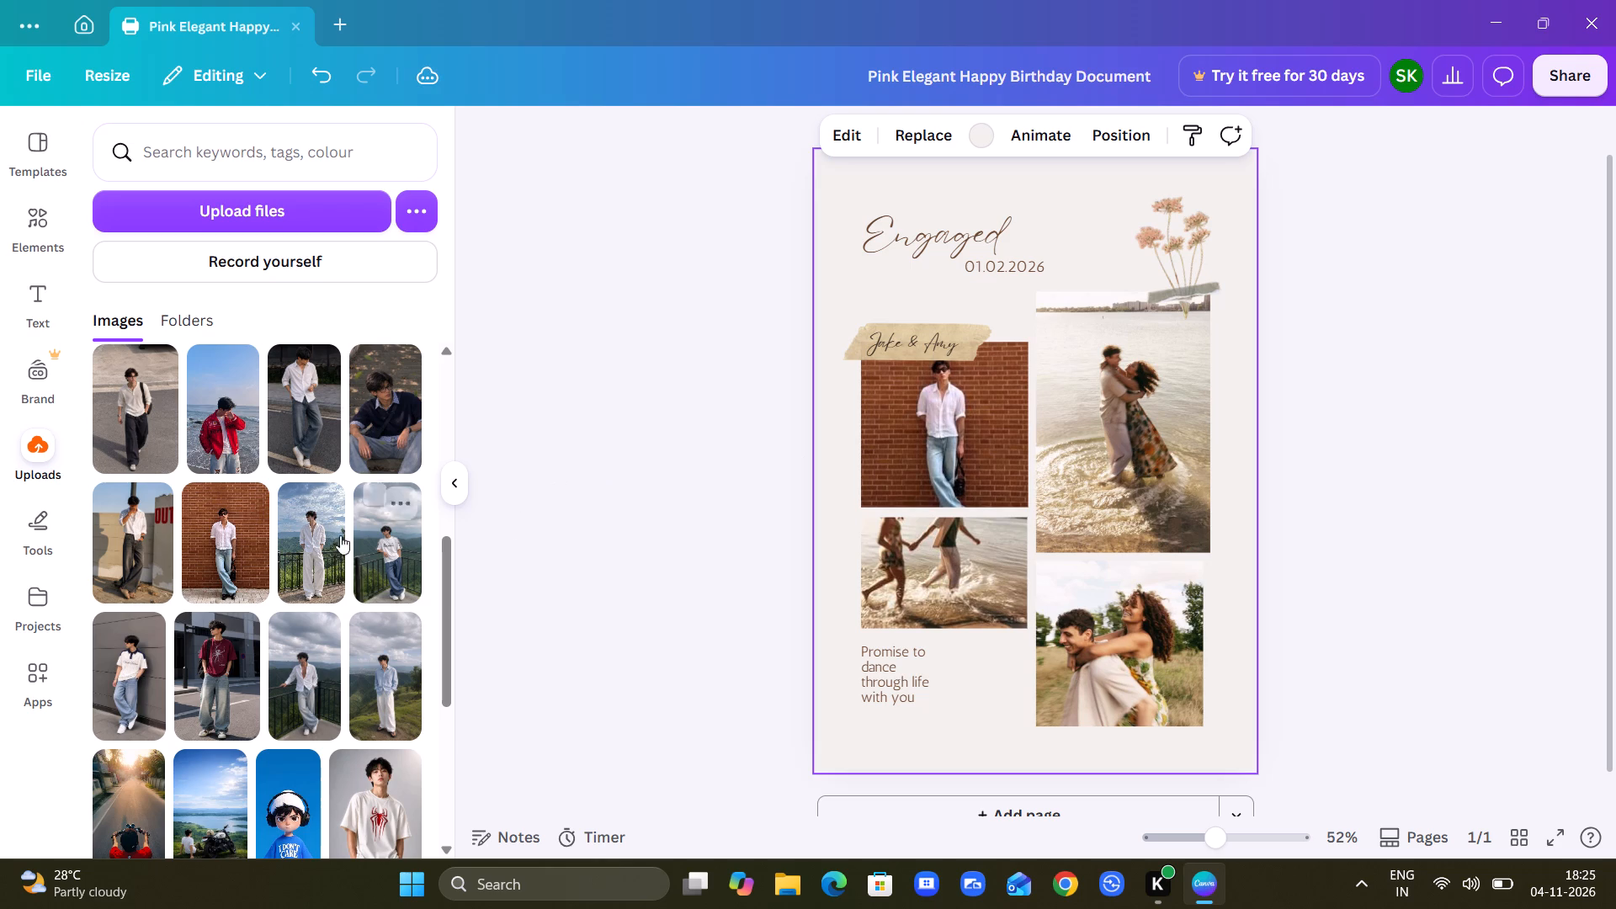
drag(316, 535, 1093, 462)
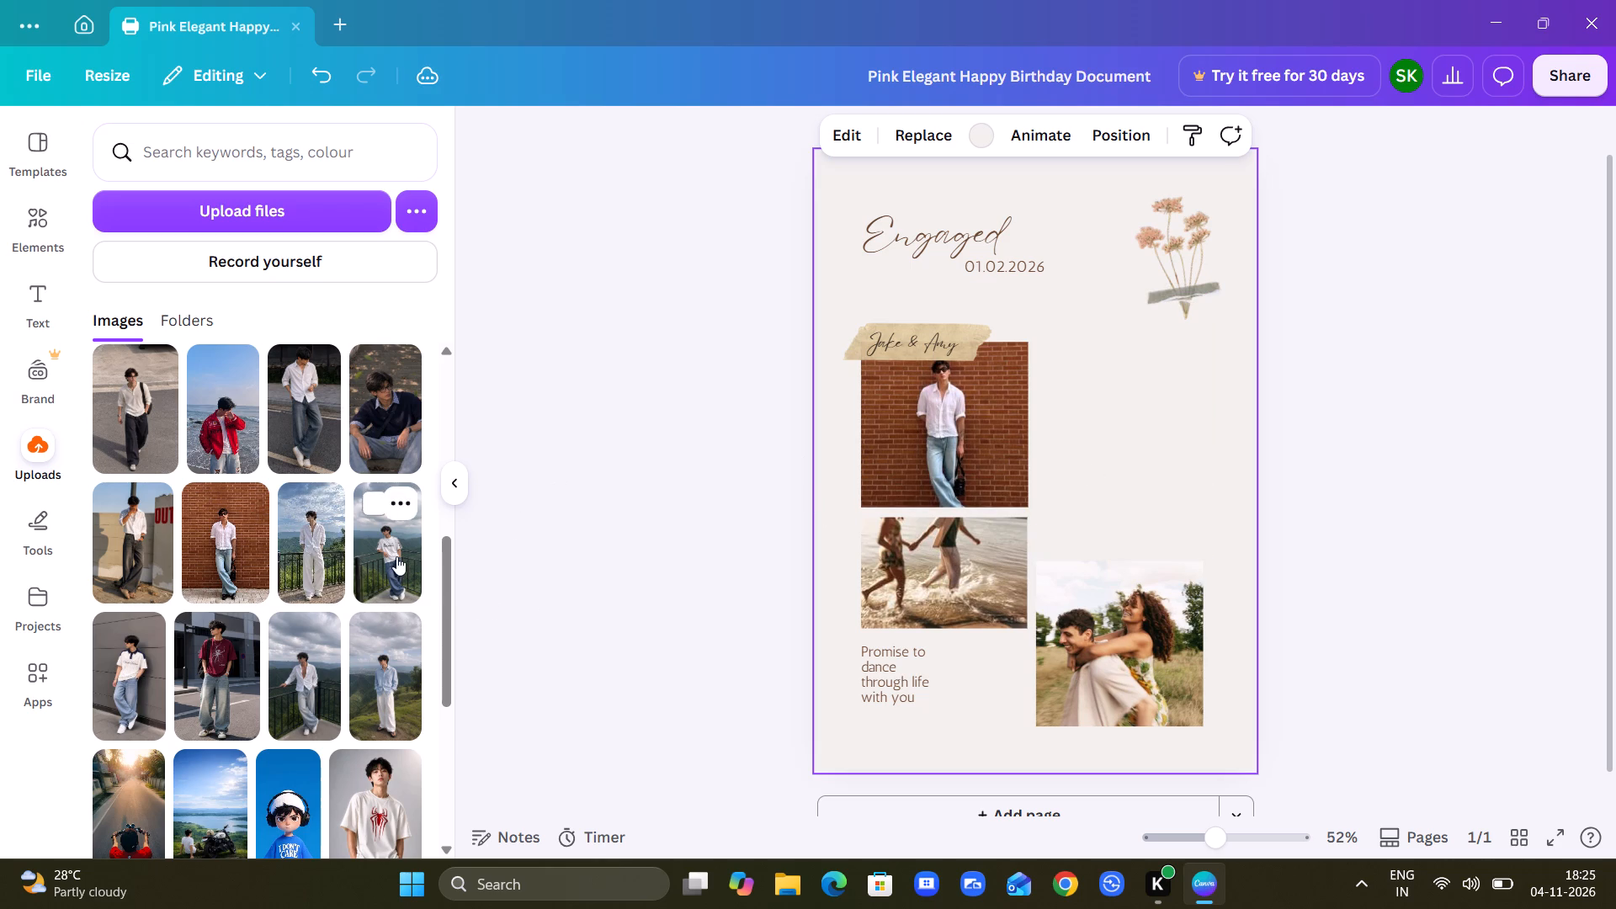
drag(396, 556, 927, 599)
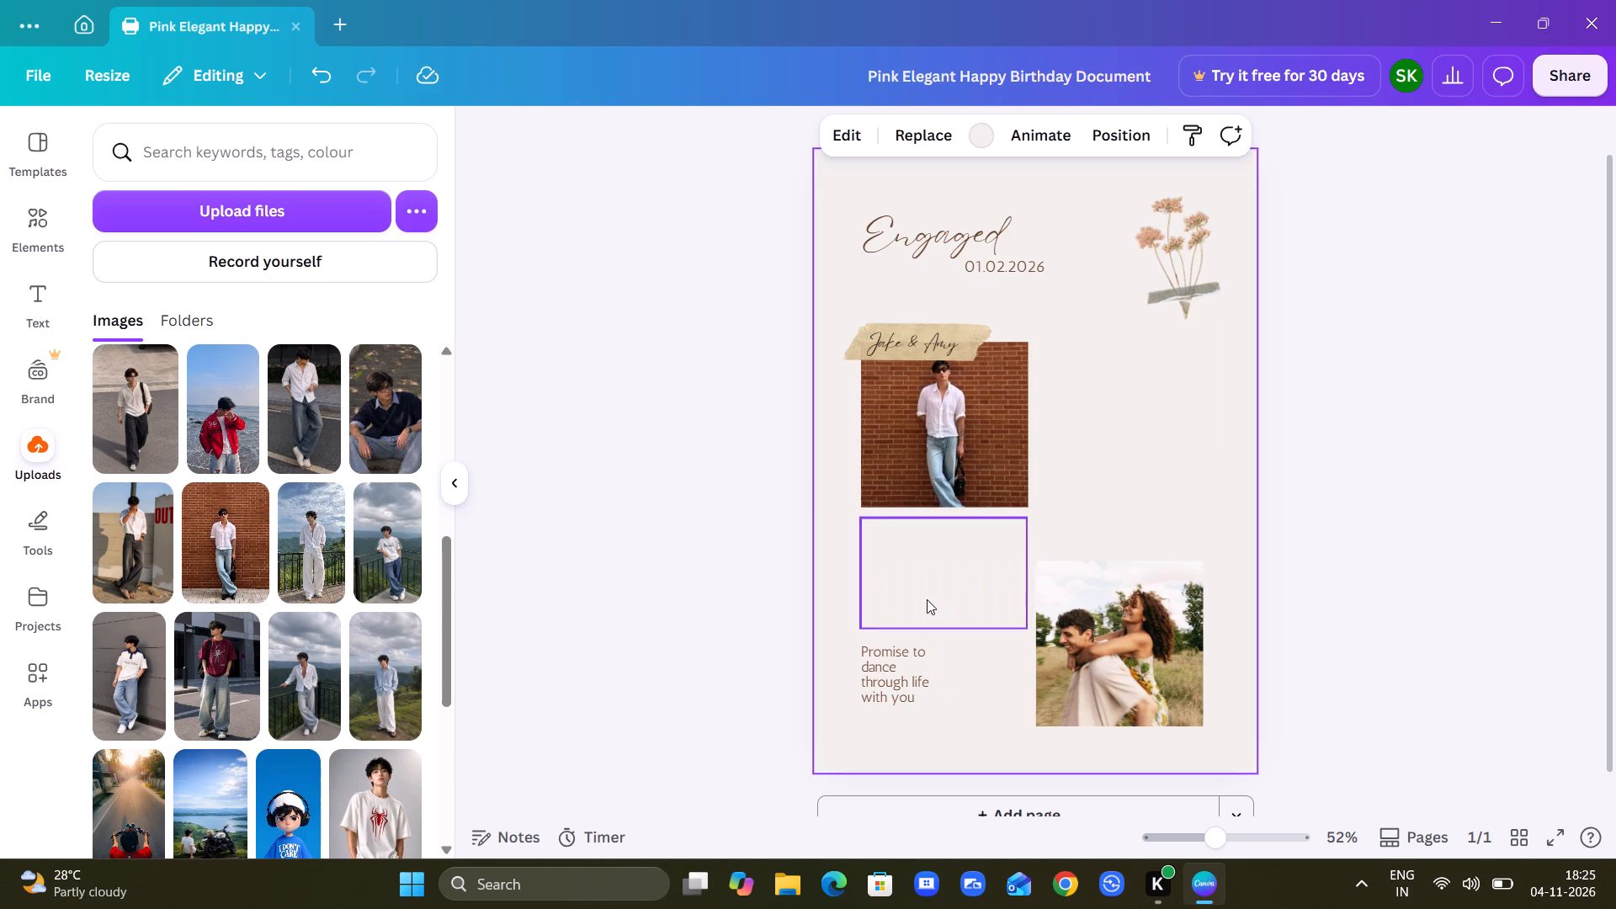
drag(133, 555, 789, 544)
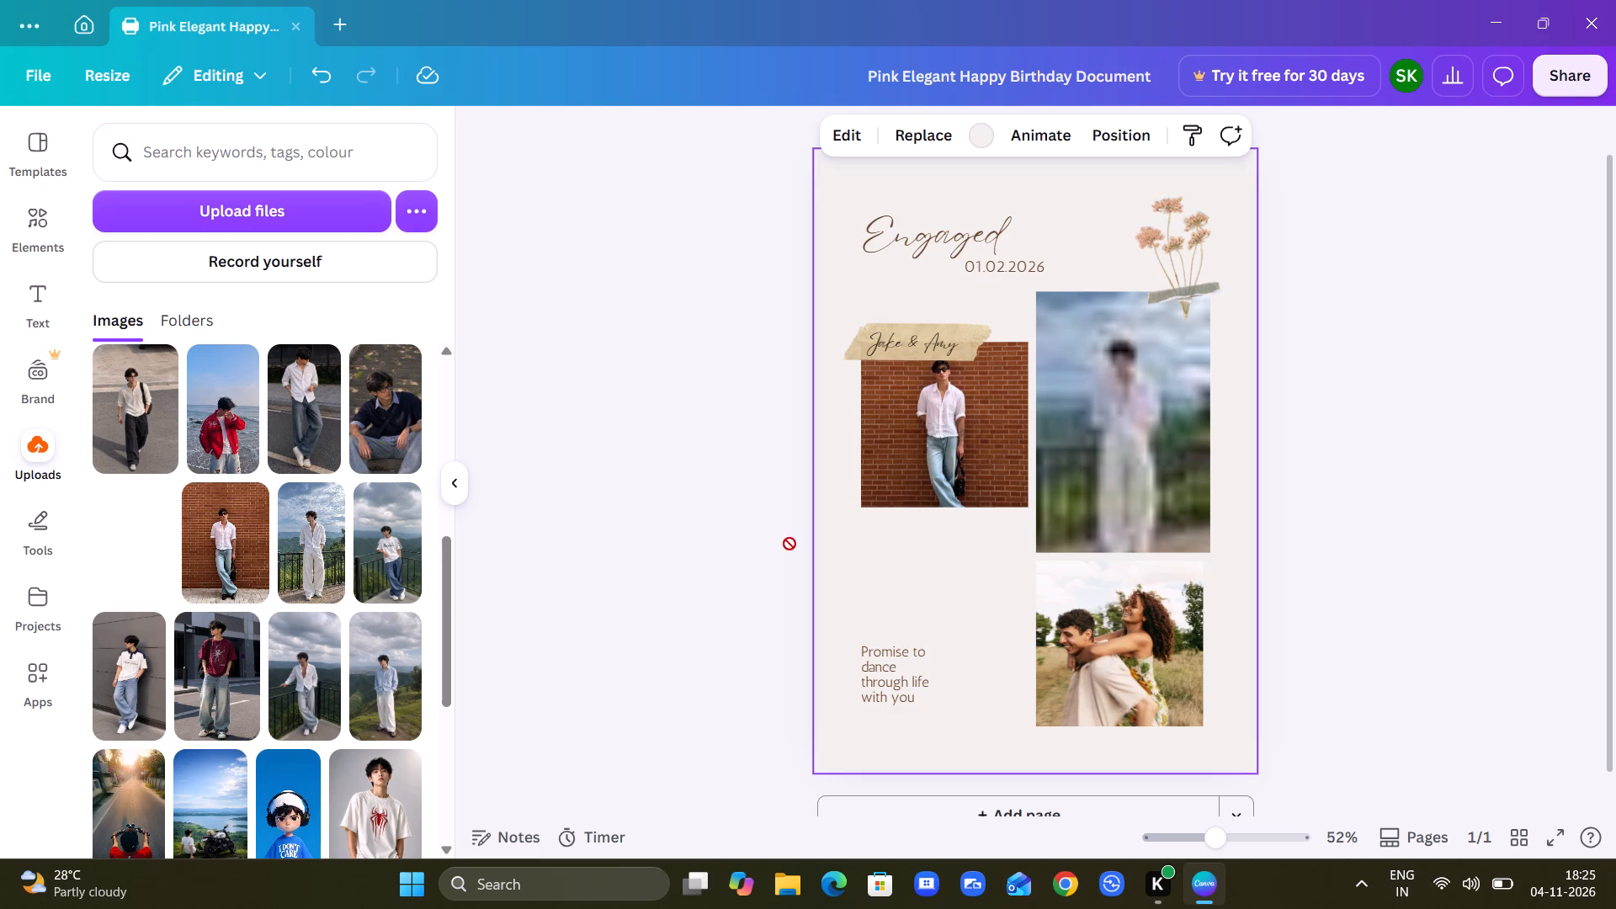
drag(789, 544, 1088, 627)
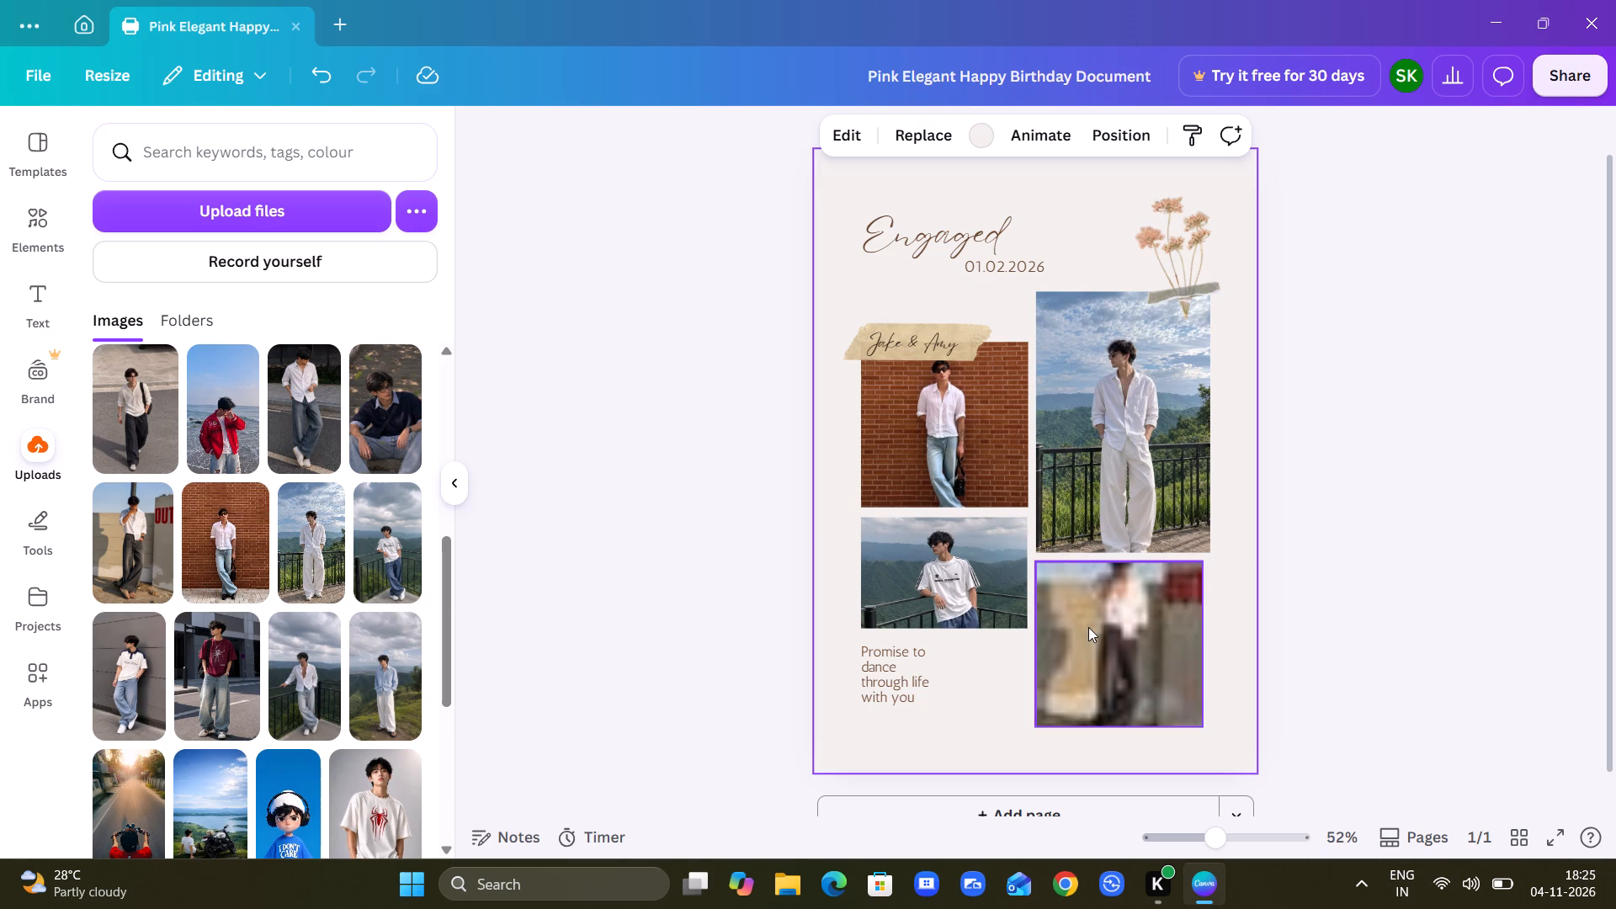
Enlarge the "Promise to dance through life with you" text to size 32.5 and position it inside the page below the white T-shirt photo.
click(896, 683)
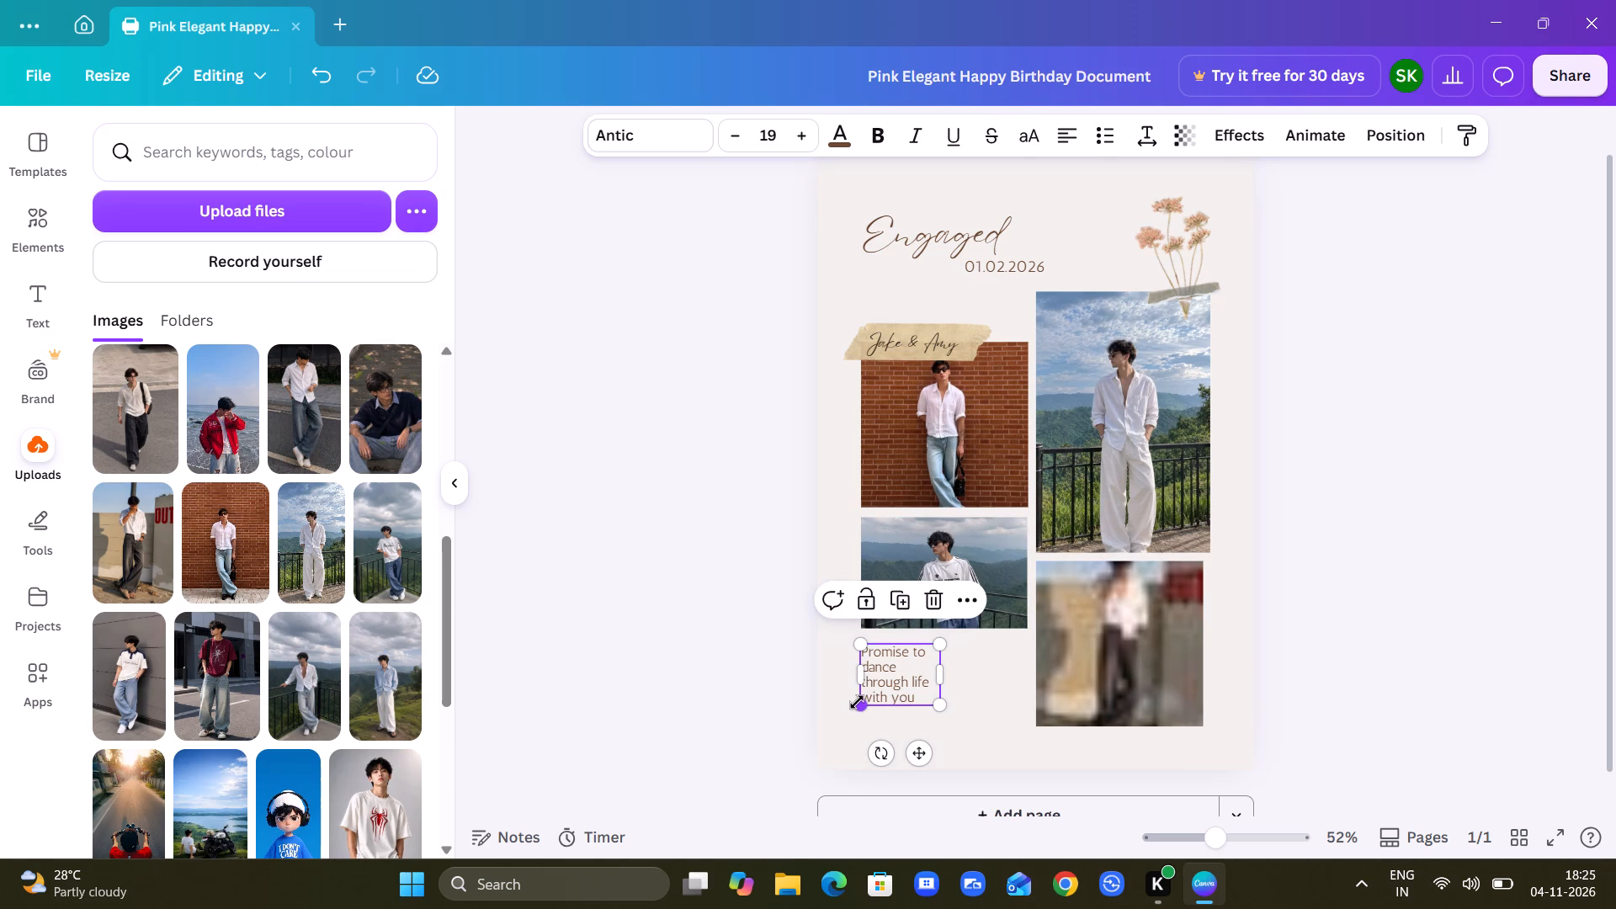
drag(857, 702, 808, 755)
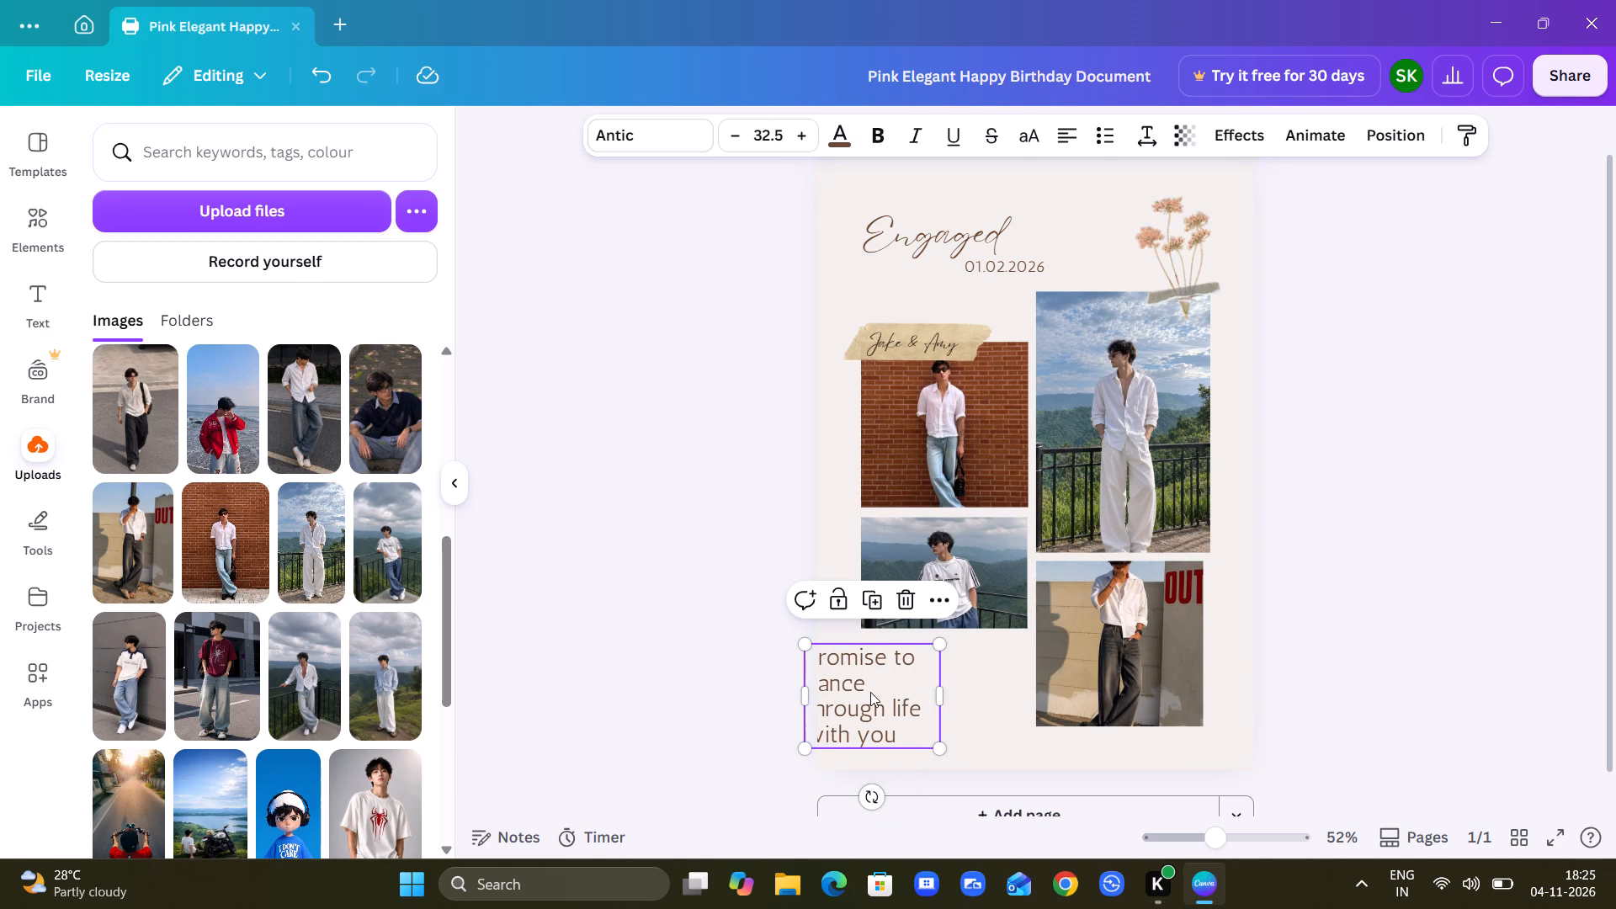
drag(870, 692, 900, 703)
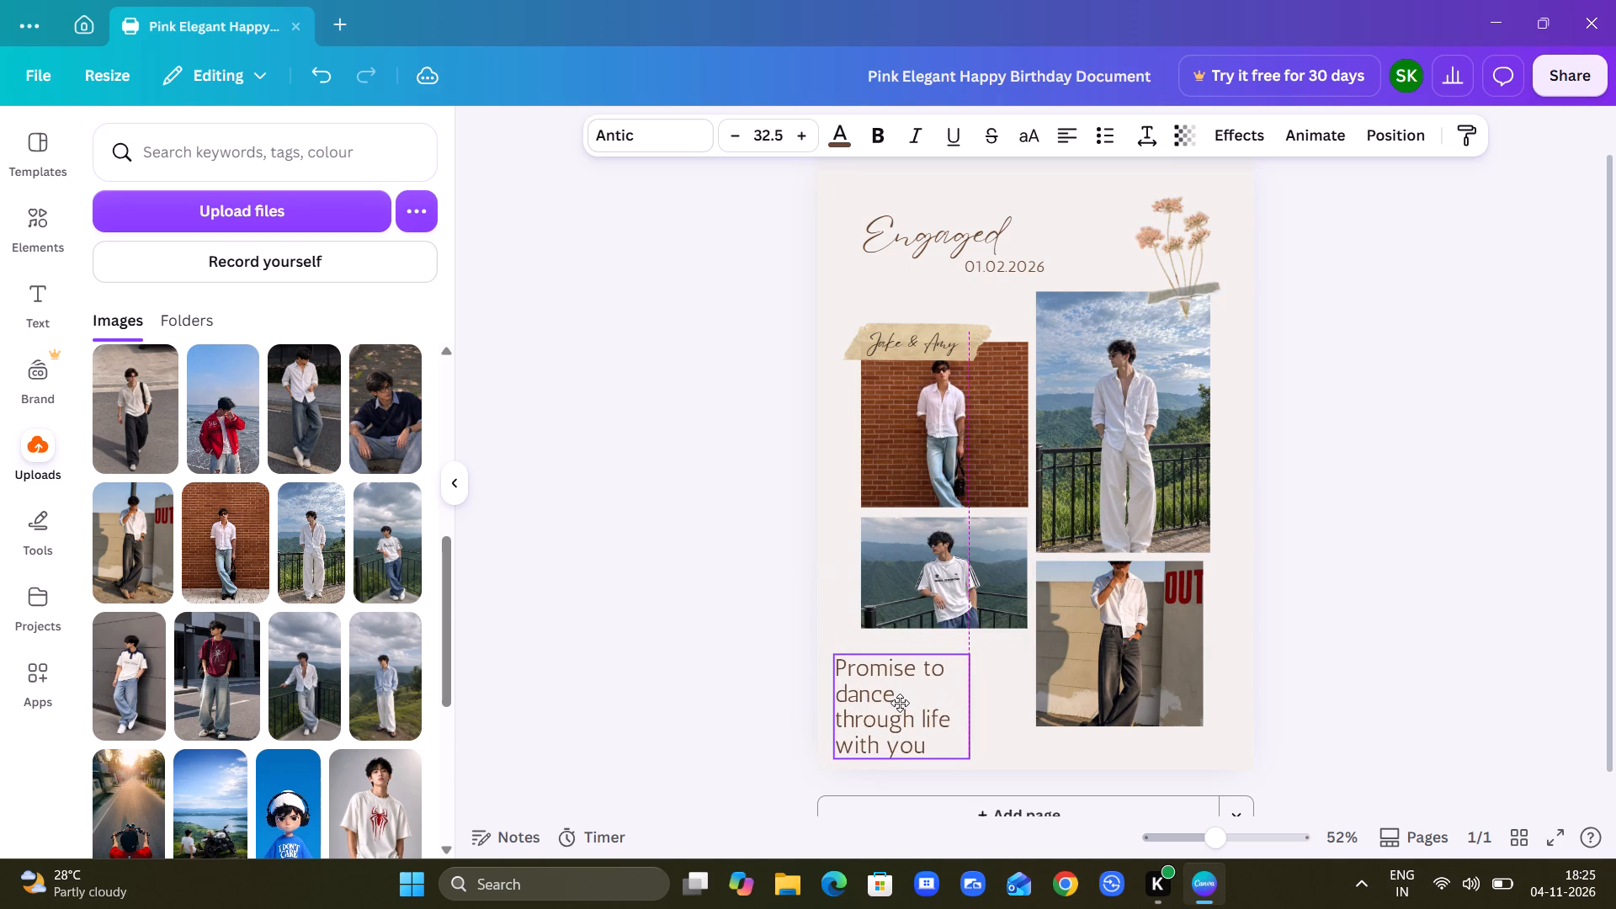
drag(900, 703, 900, 700)
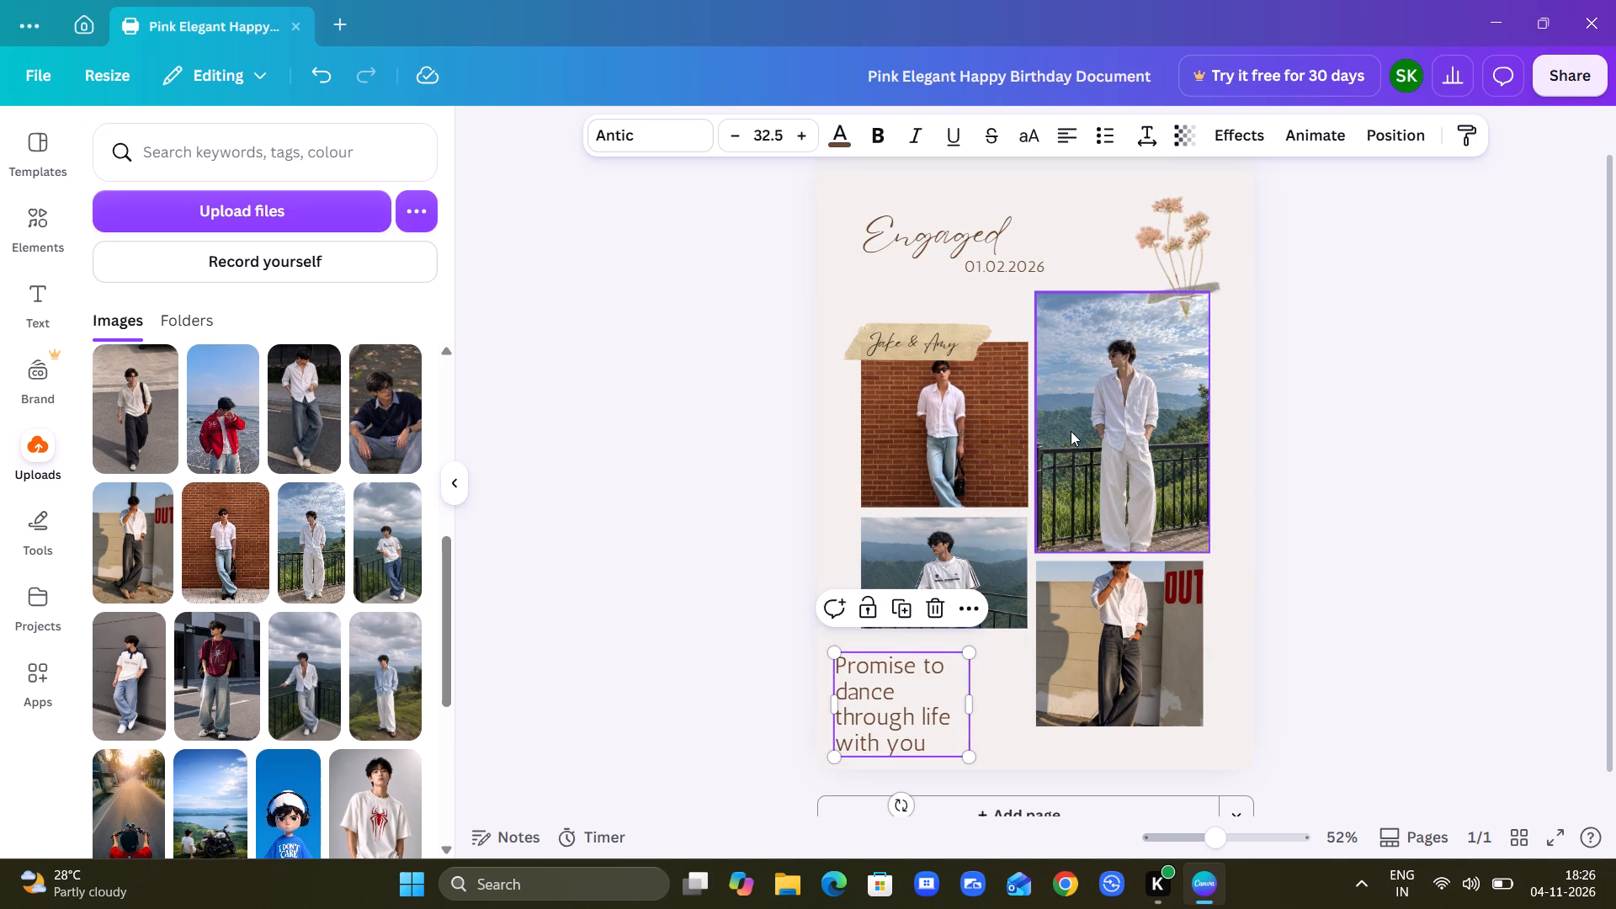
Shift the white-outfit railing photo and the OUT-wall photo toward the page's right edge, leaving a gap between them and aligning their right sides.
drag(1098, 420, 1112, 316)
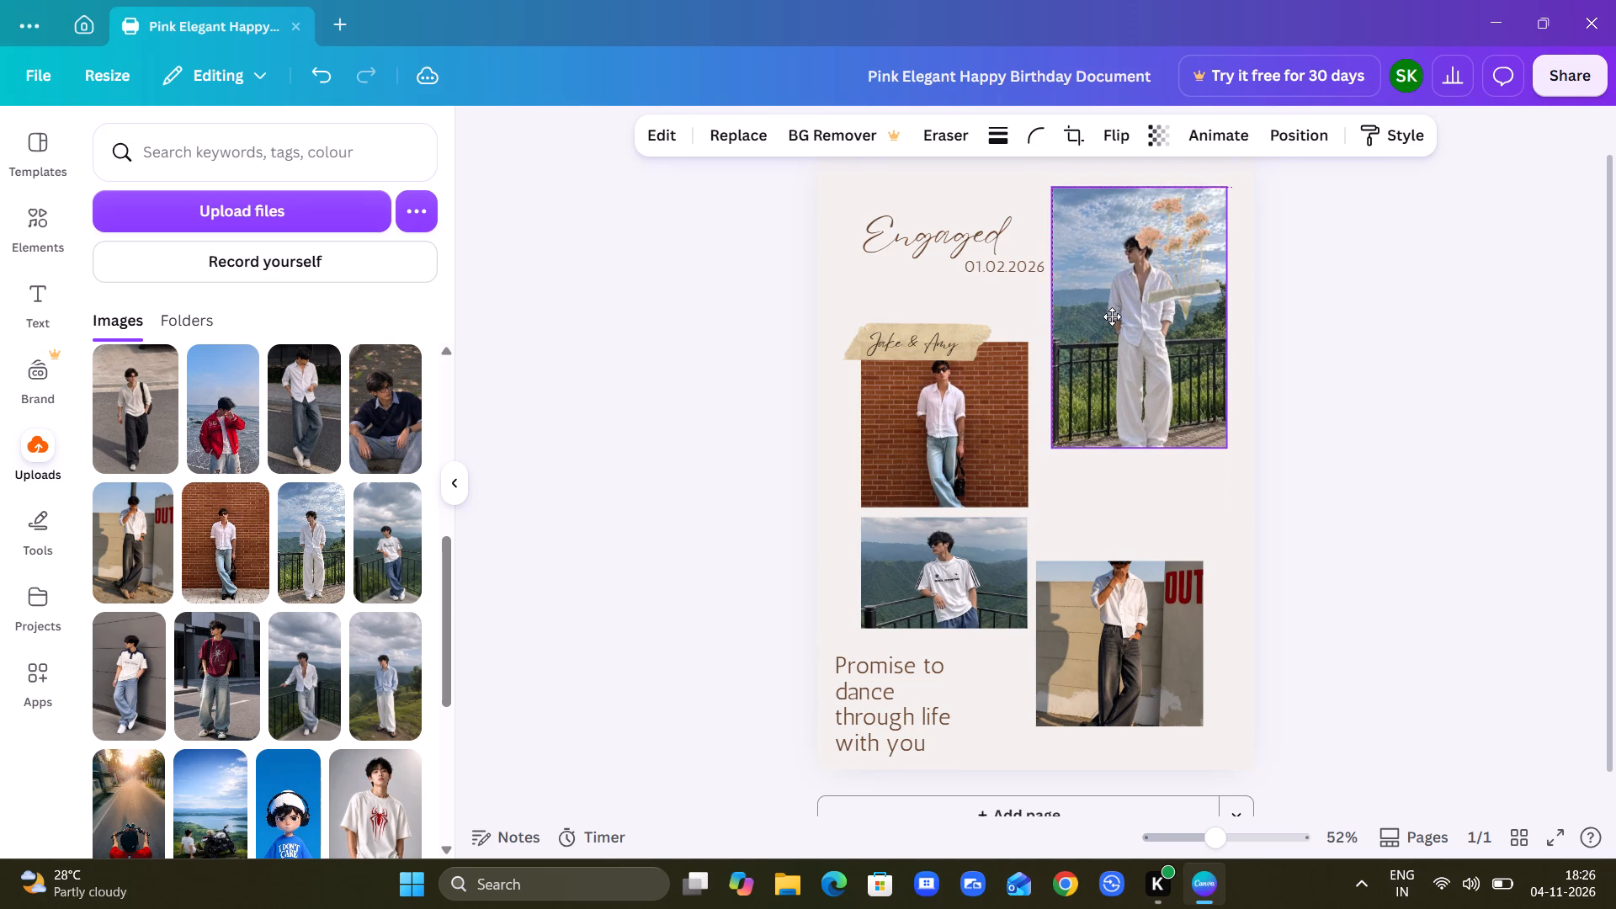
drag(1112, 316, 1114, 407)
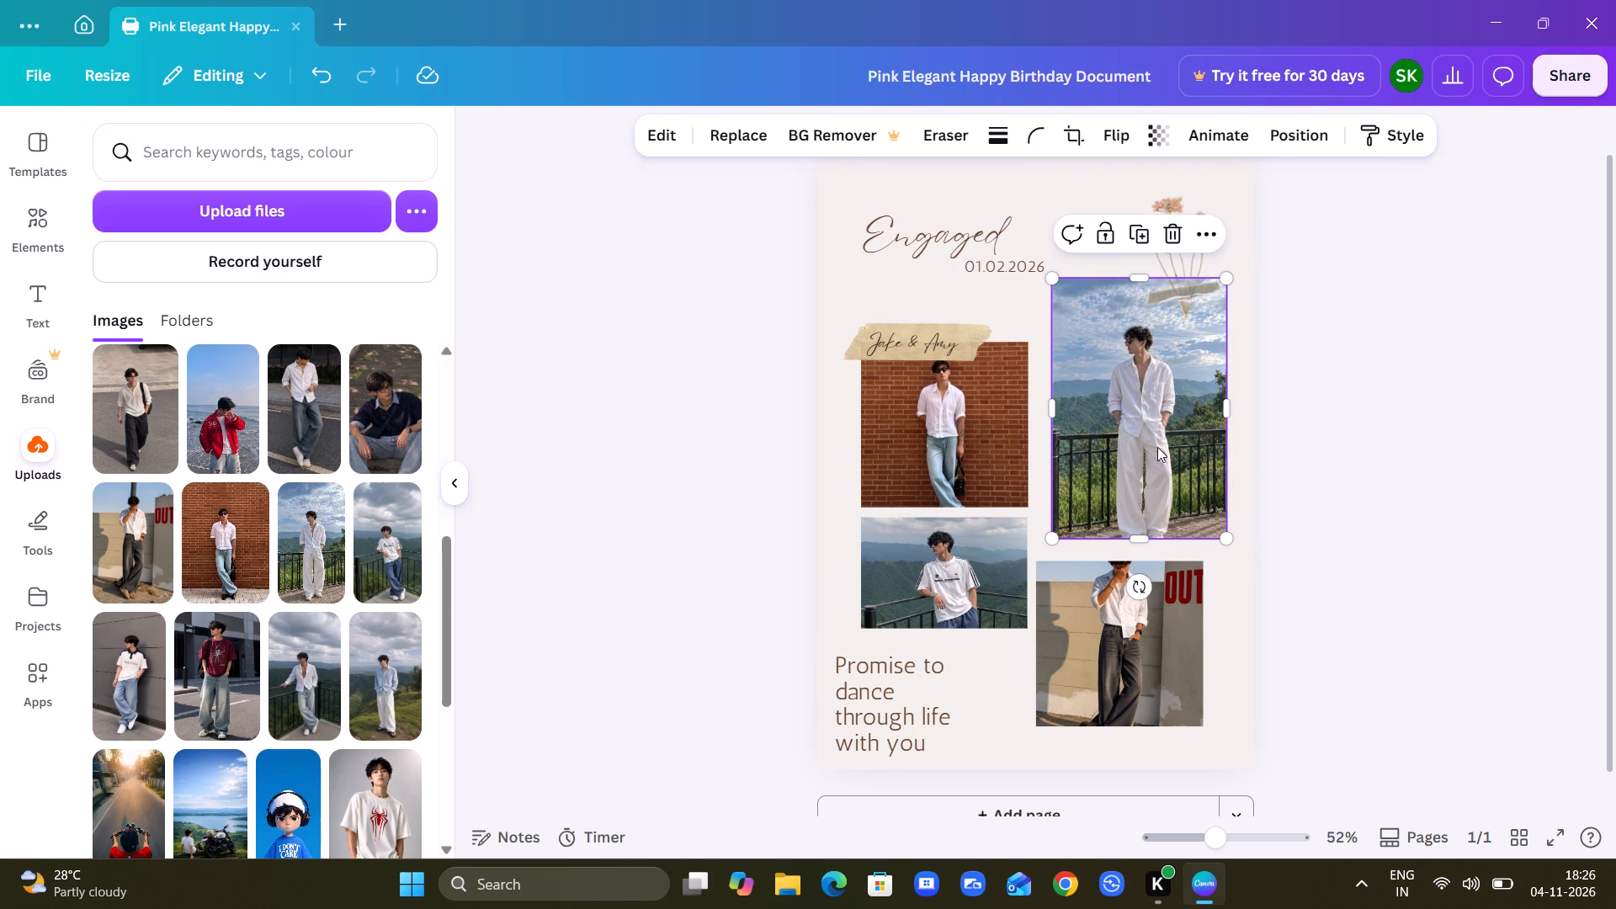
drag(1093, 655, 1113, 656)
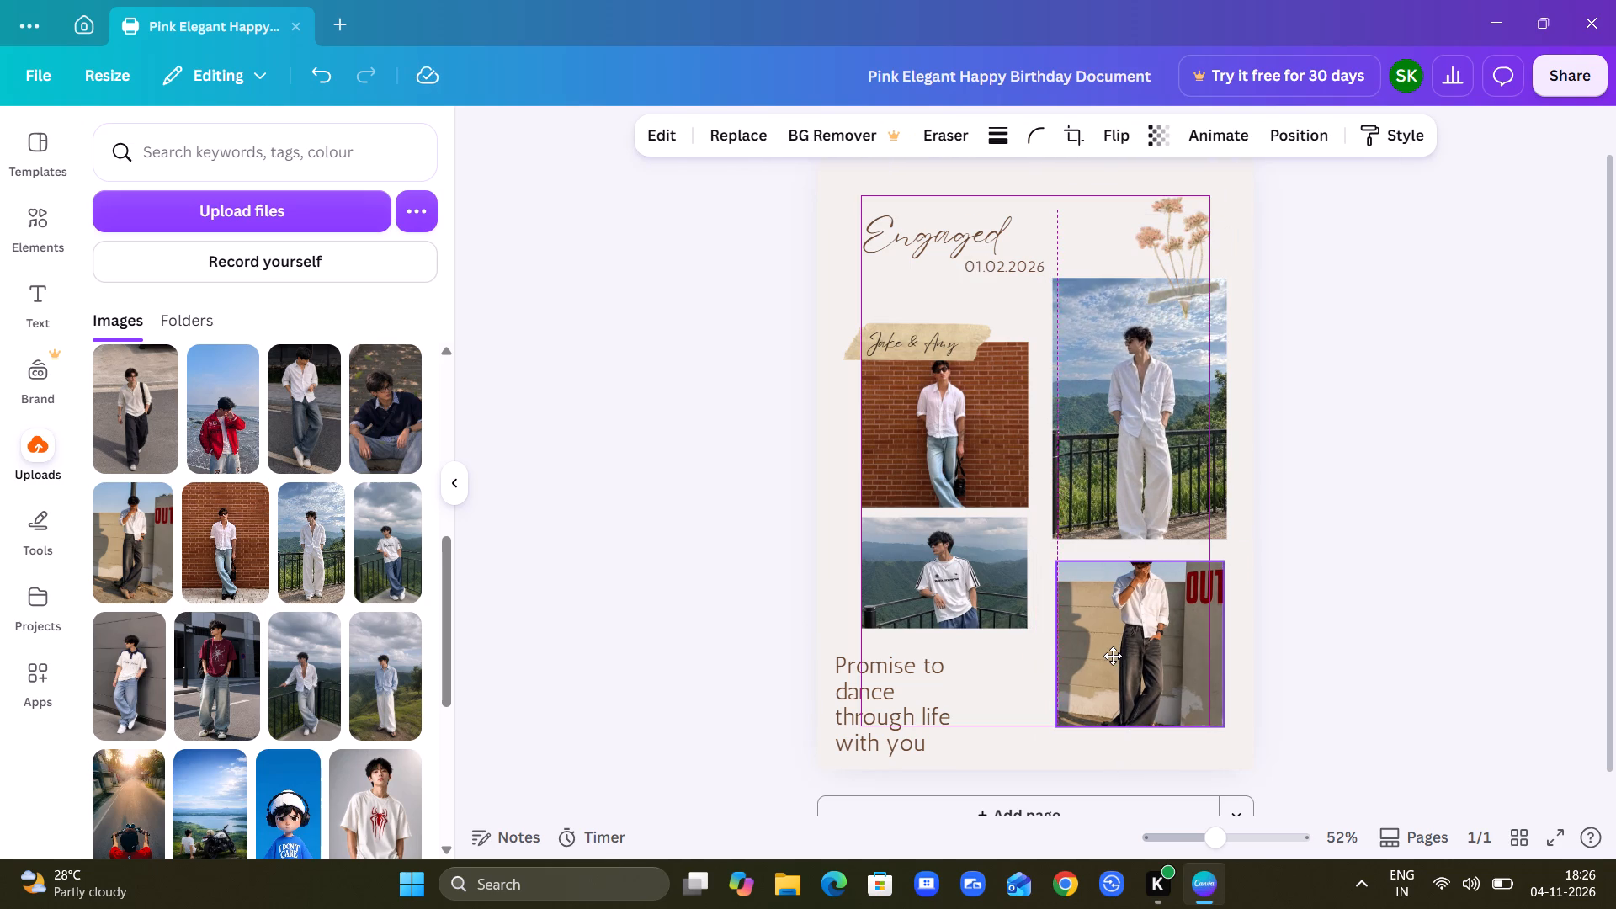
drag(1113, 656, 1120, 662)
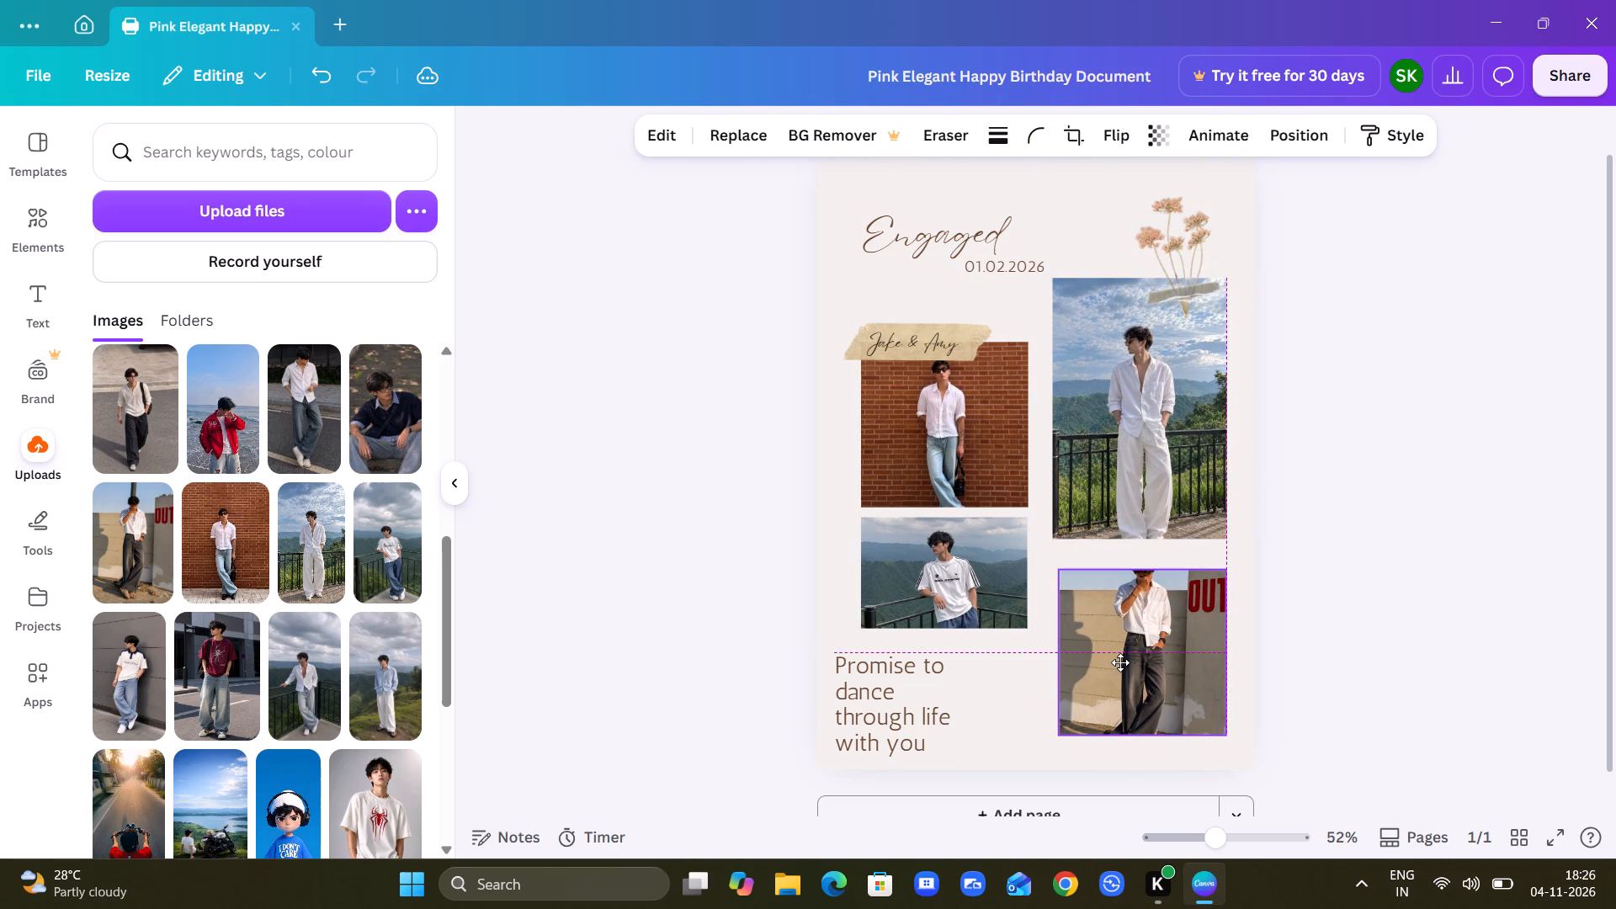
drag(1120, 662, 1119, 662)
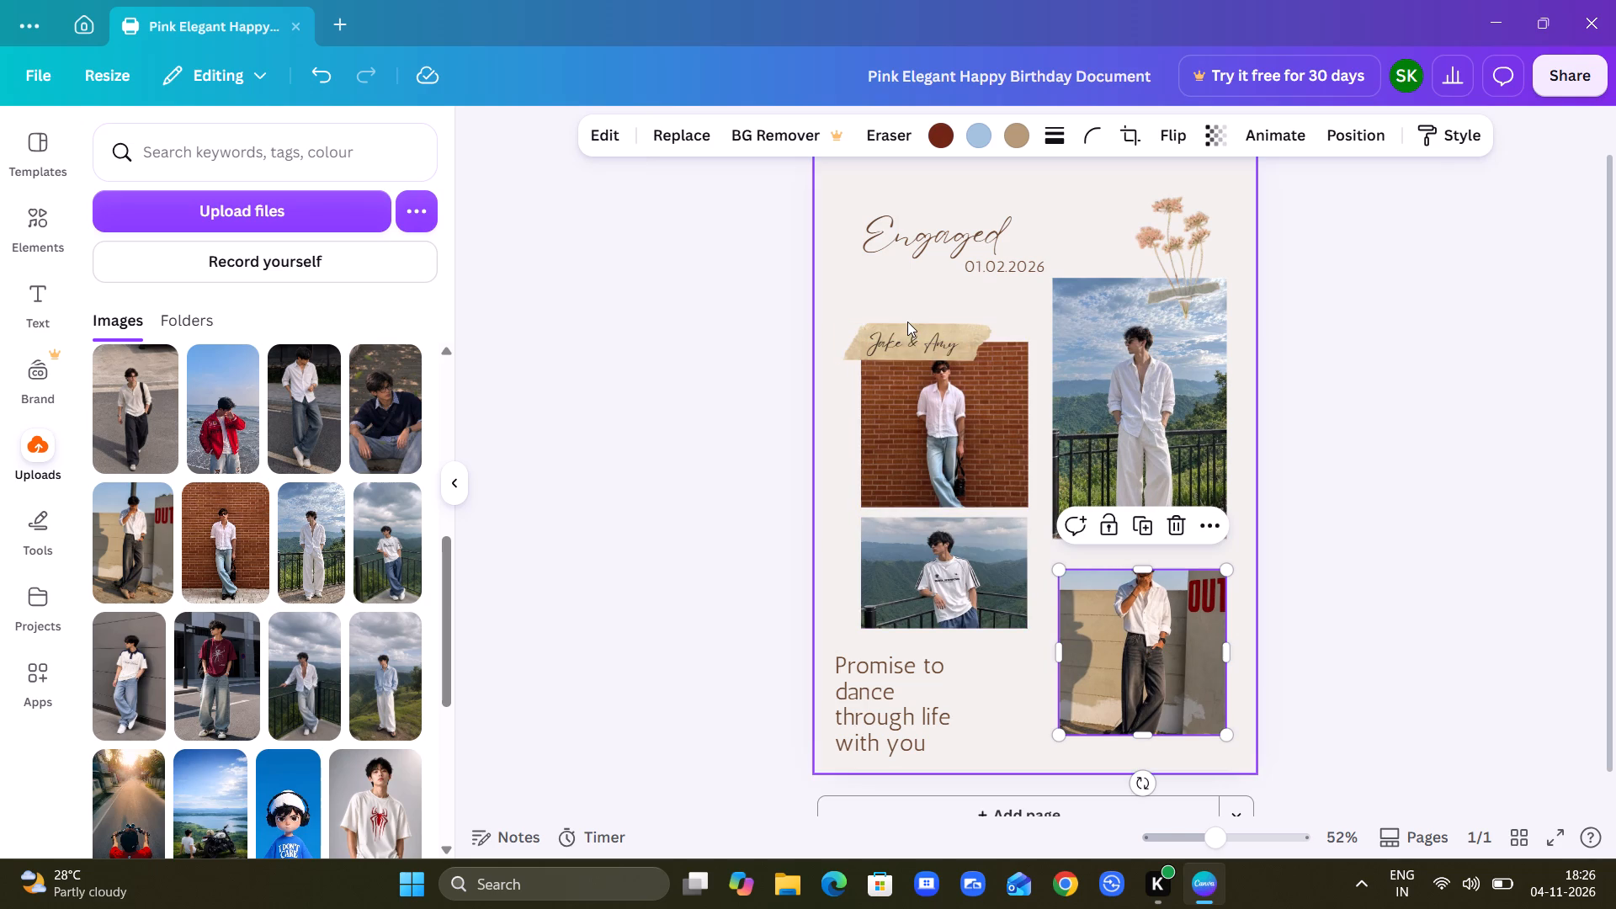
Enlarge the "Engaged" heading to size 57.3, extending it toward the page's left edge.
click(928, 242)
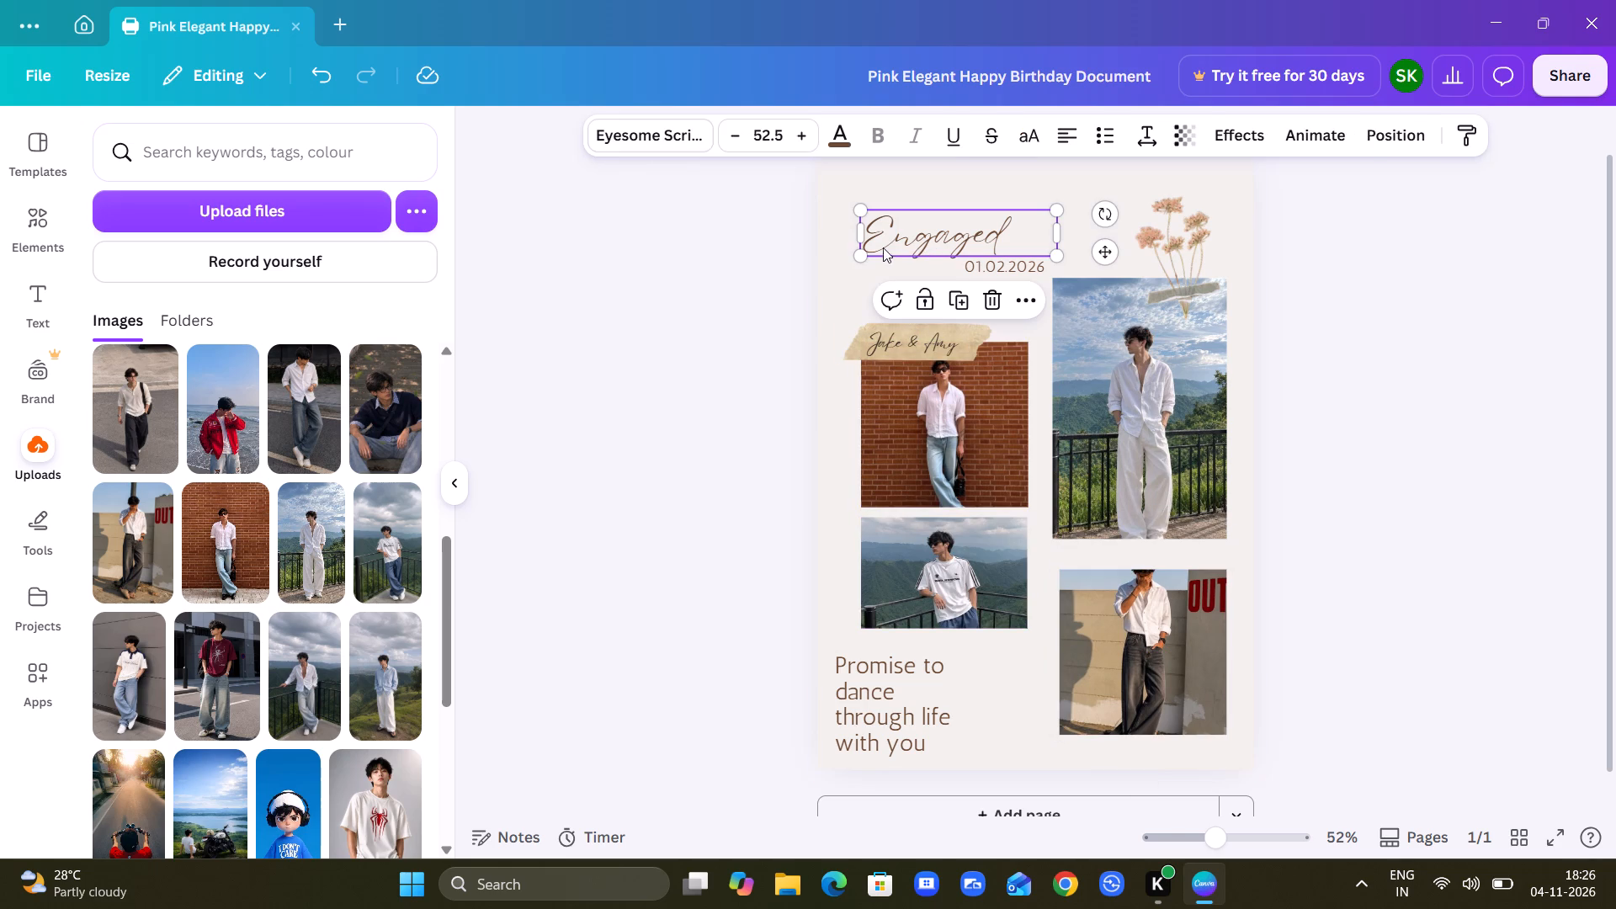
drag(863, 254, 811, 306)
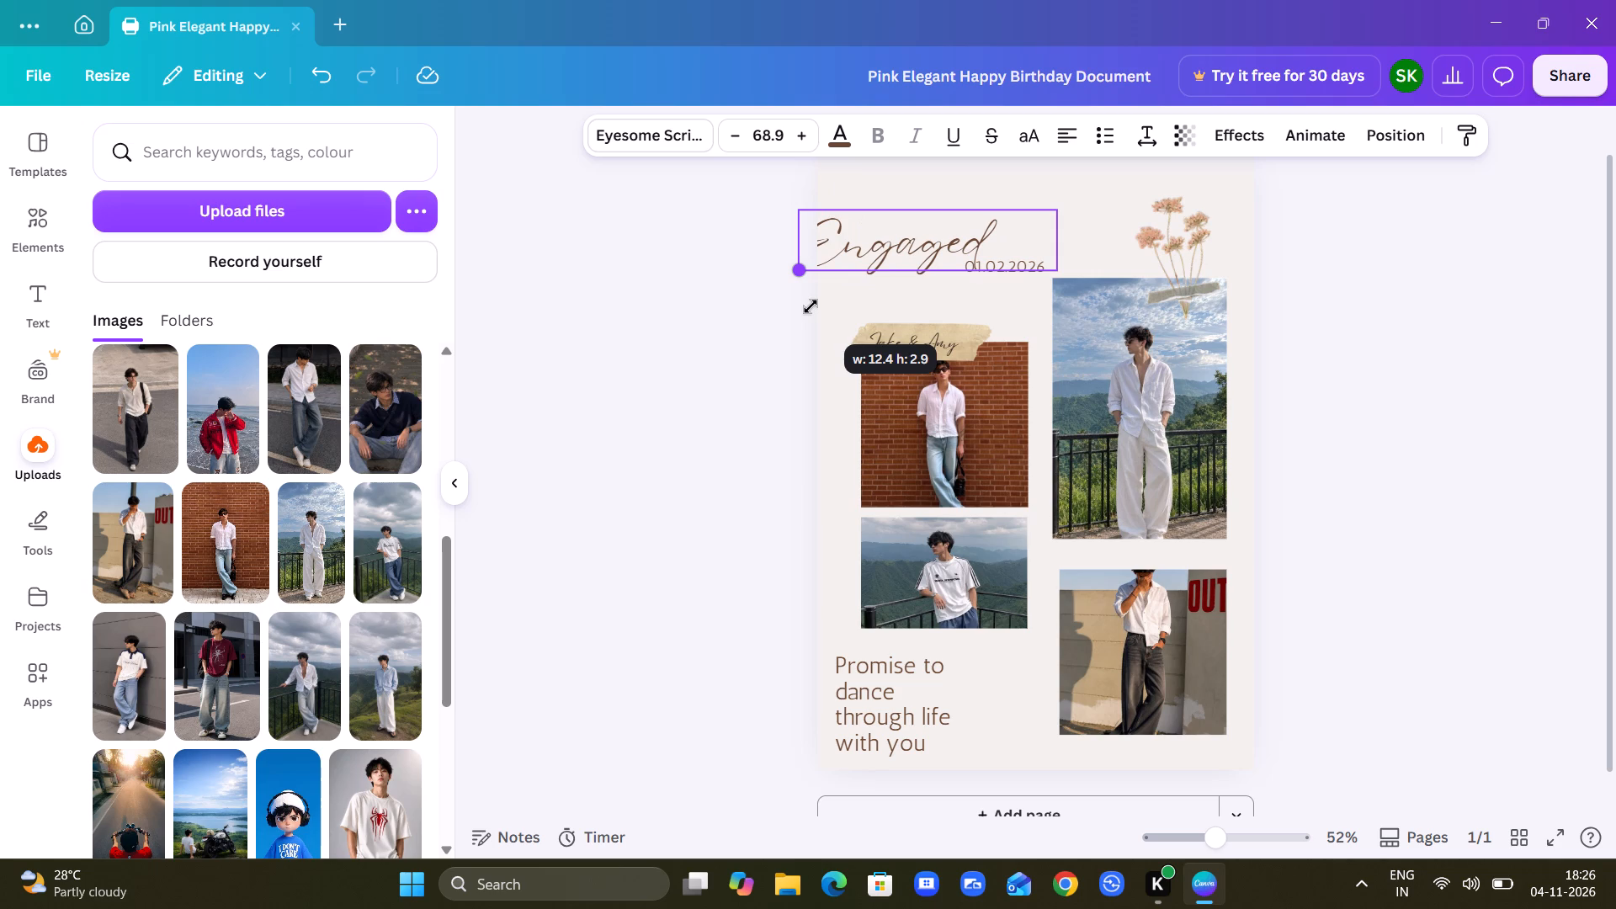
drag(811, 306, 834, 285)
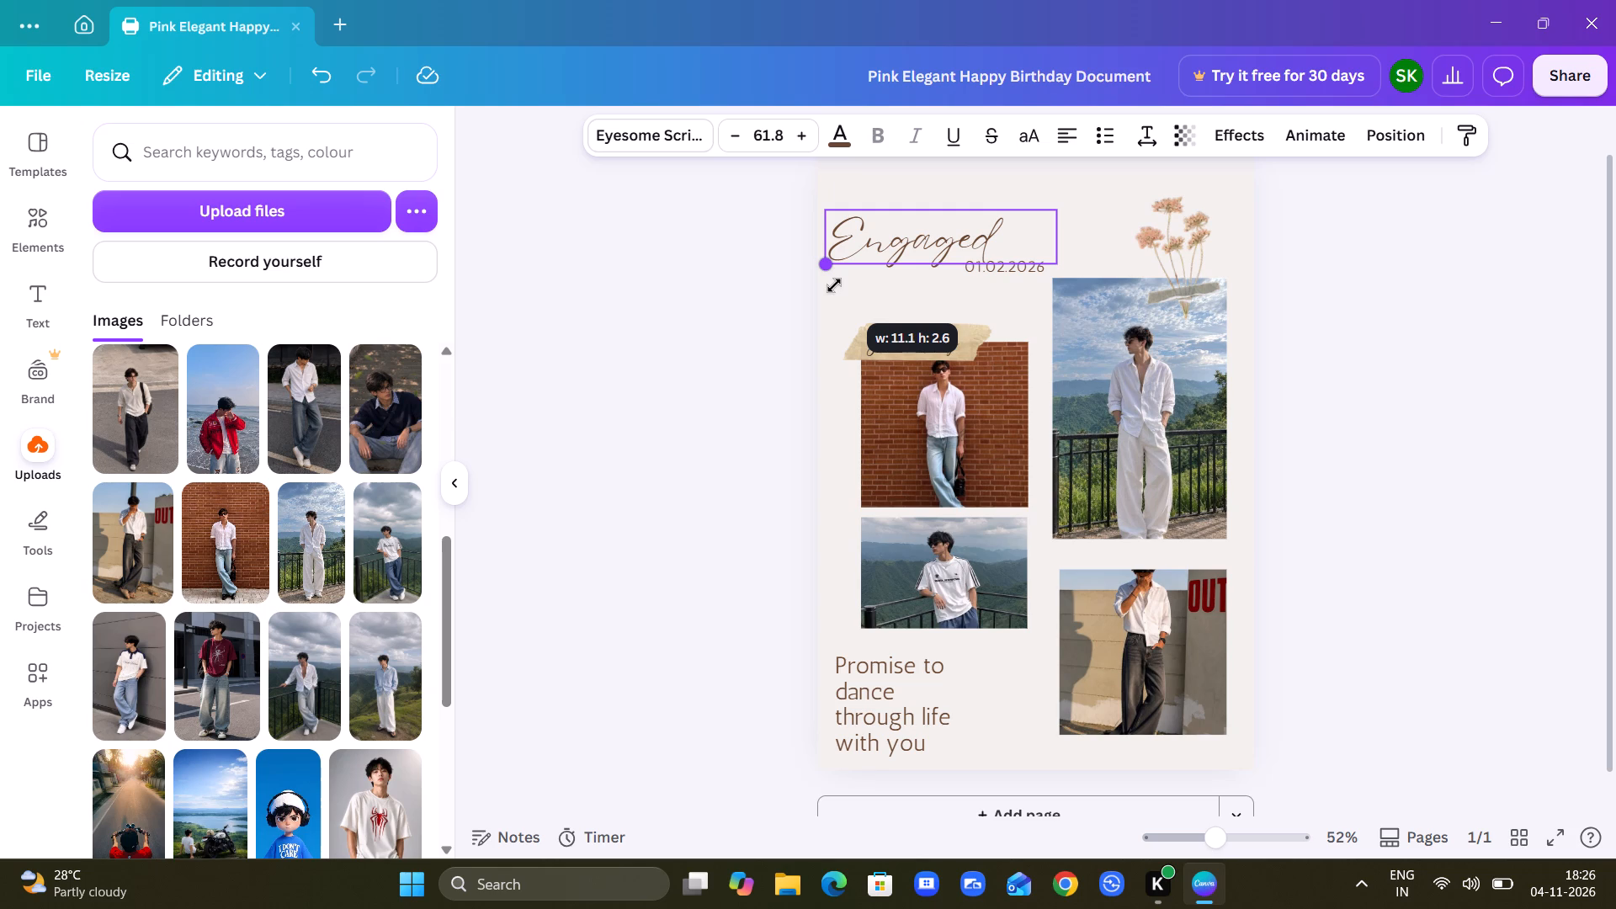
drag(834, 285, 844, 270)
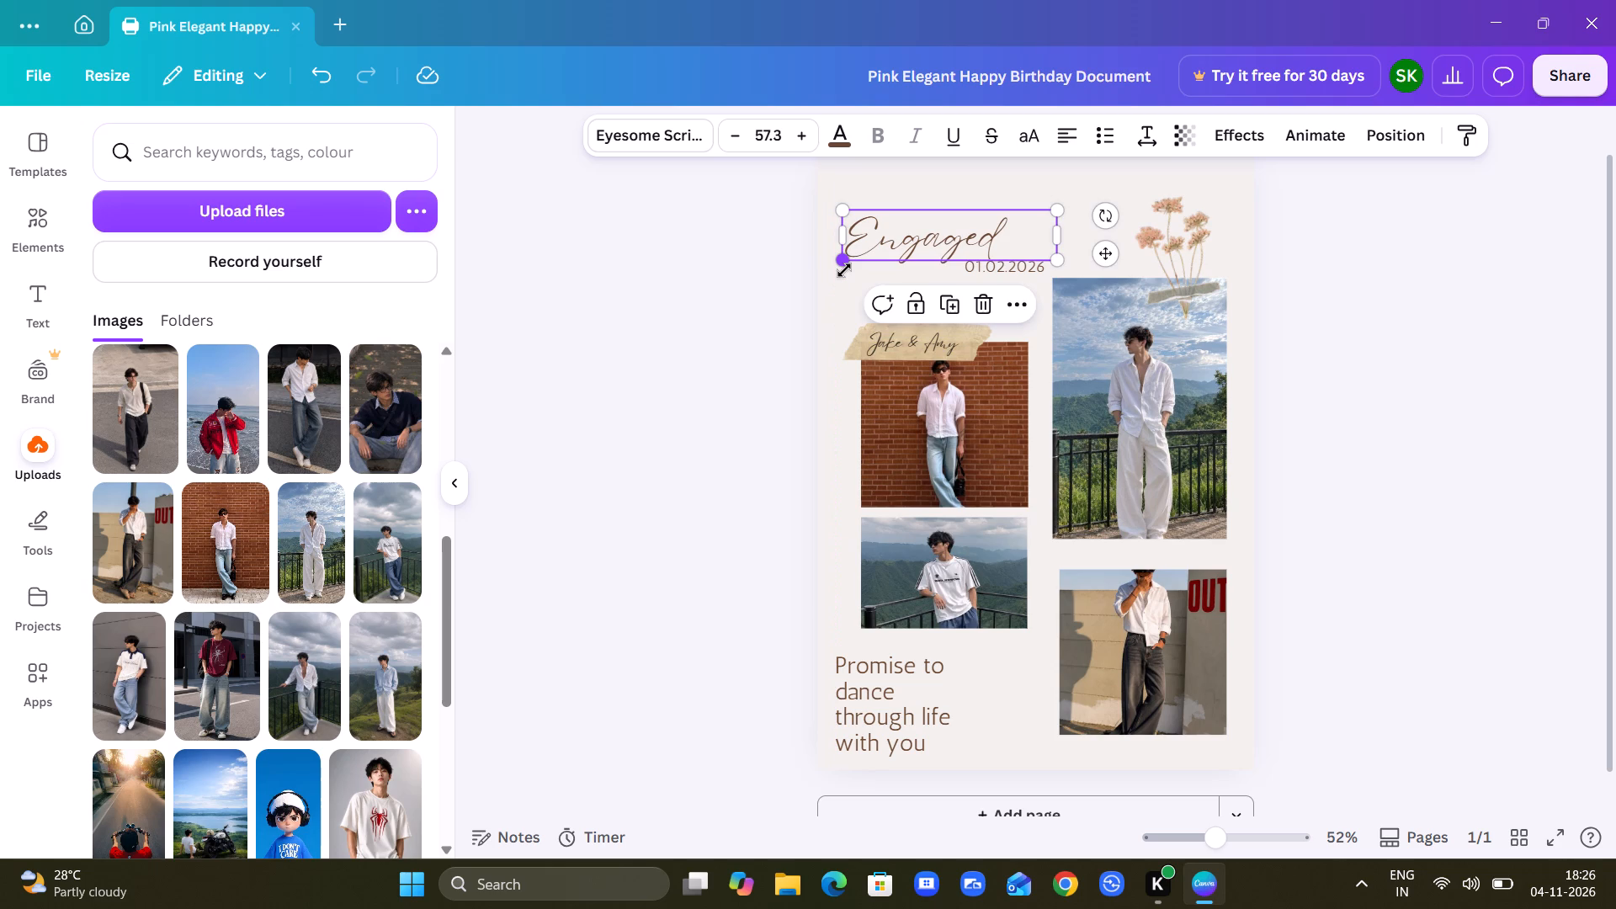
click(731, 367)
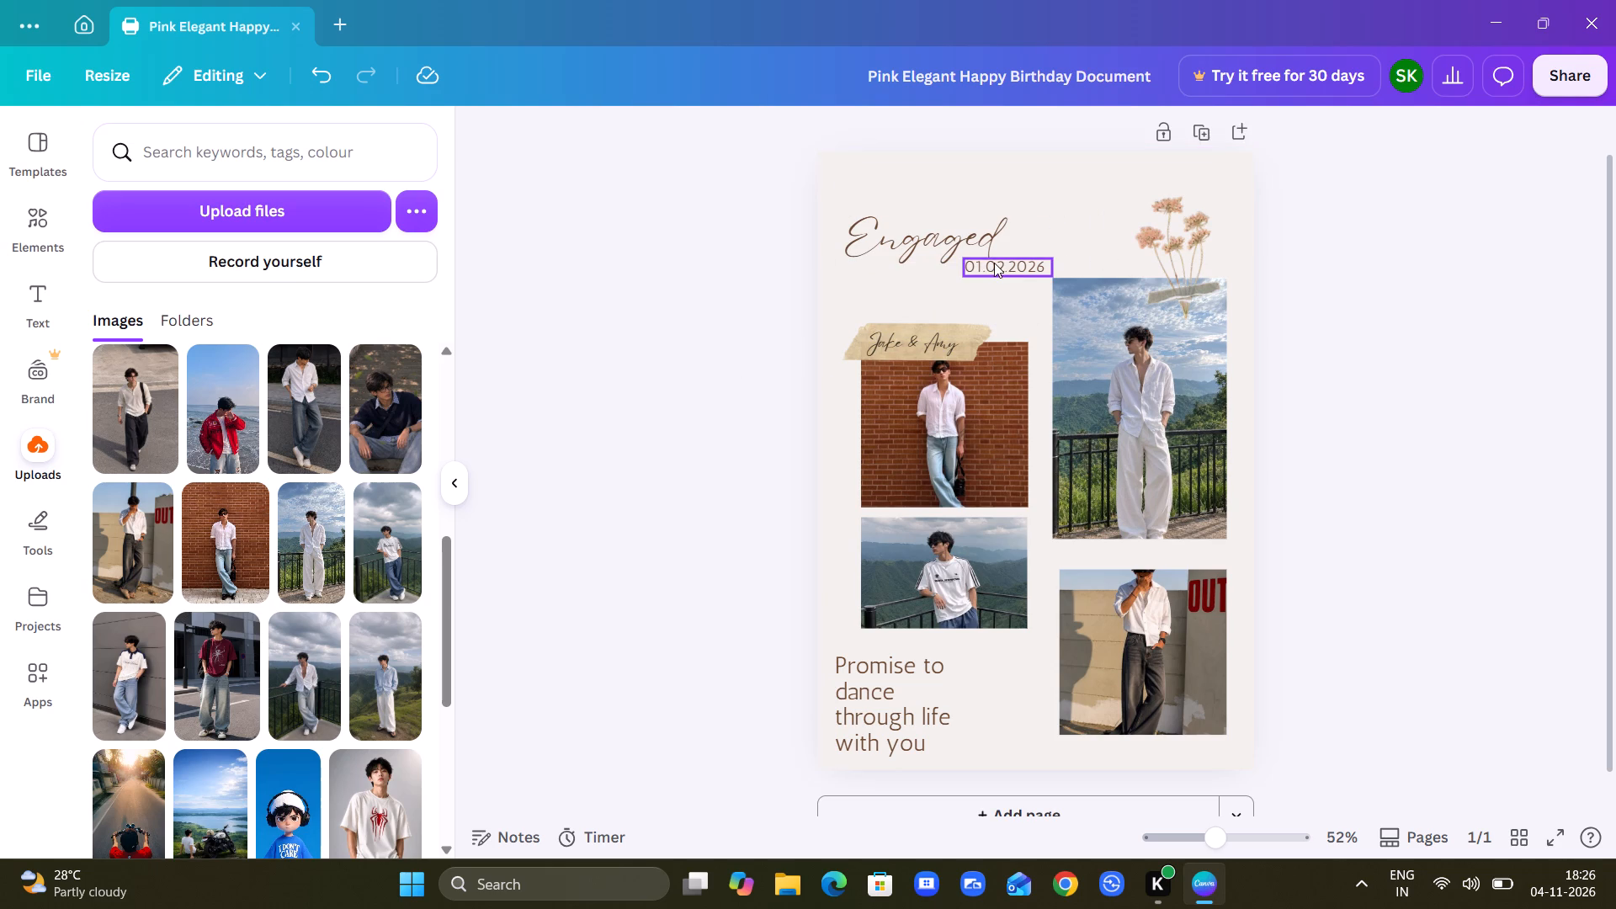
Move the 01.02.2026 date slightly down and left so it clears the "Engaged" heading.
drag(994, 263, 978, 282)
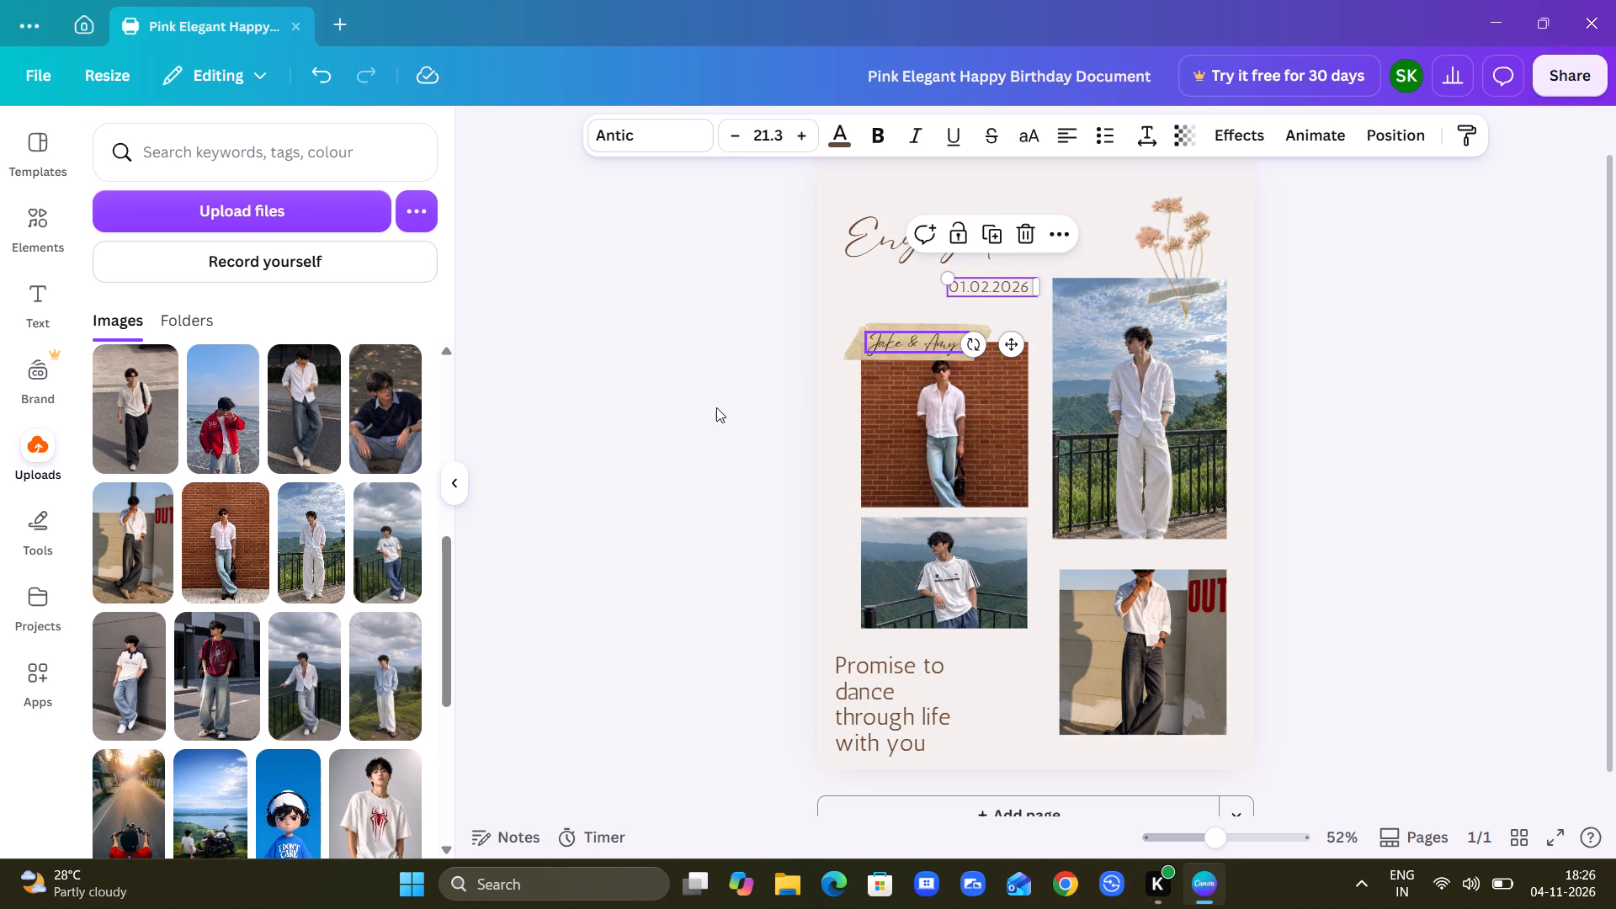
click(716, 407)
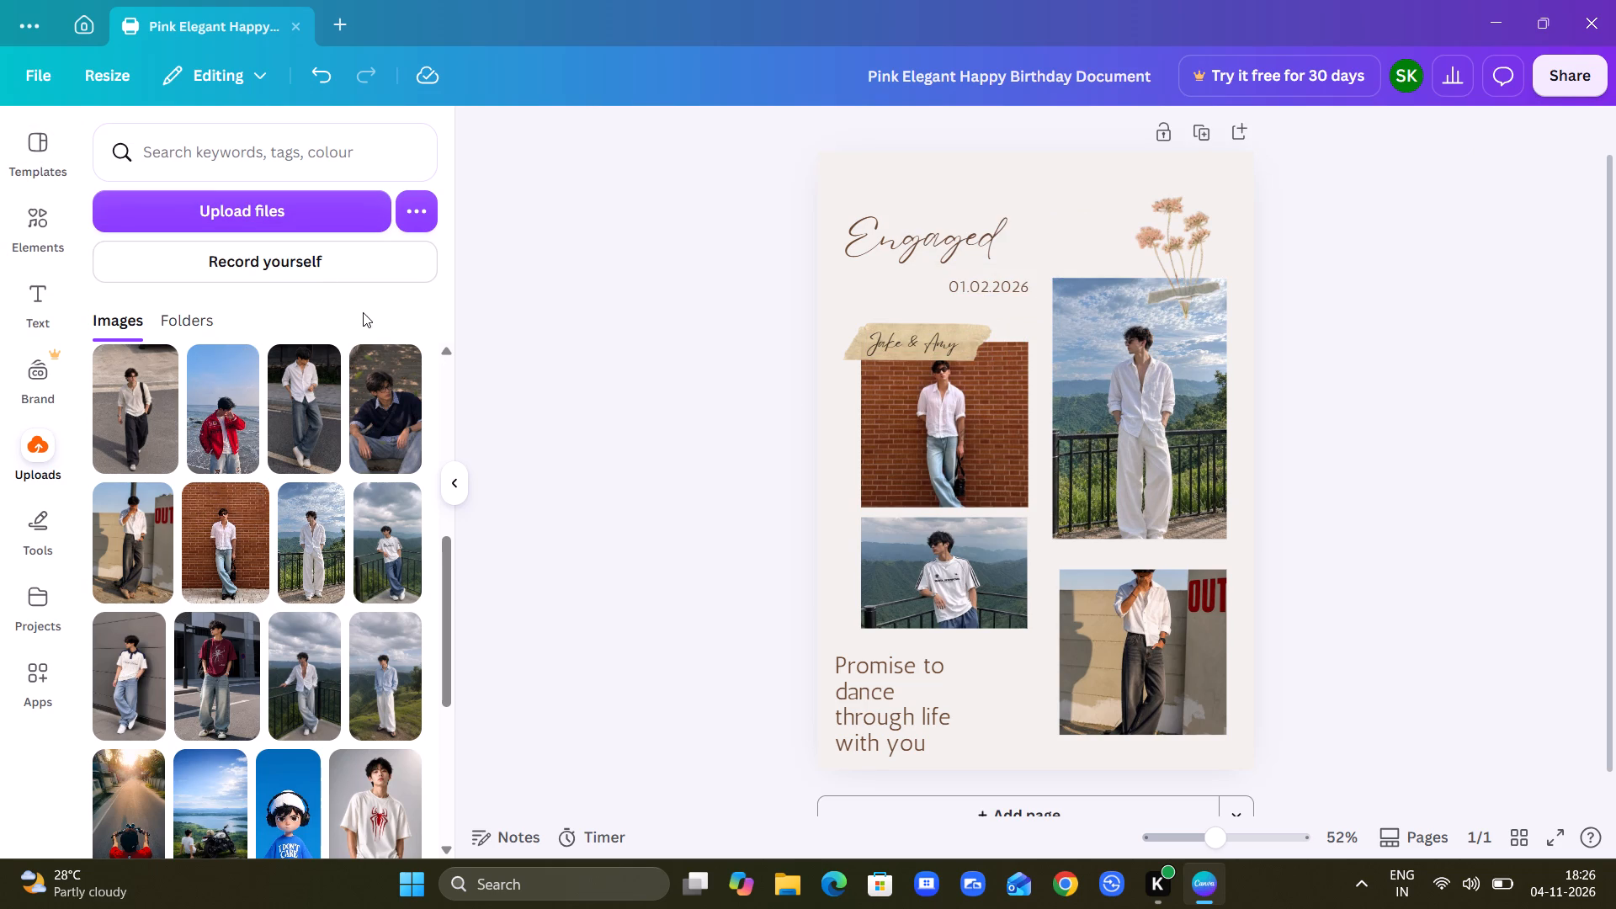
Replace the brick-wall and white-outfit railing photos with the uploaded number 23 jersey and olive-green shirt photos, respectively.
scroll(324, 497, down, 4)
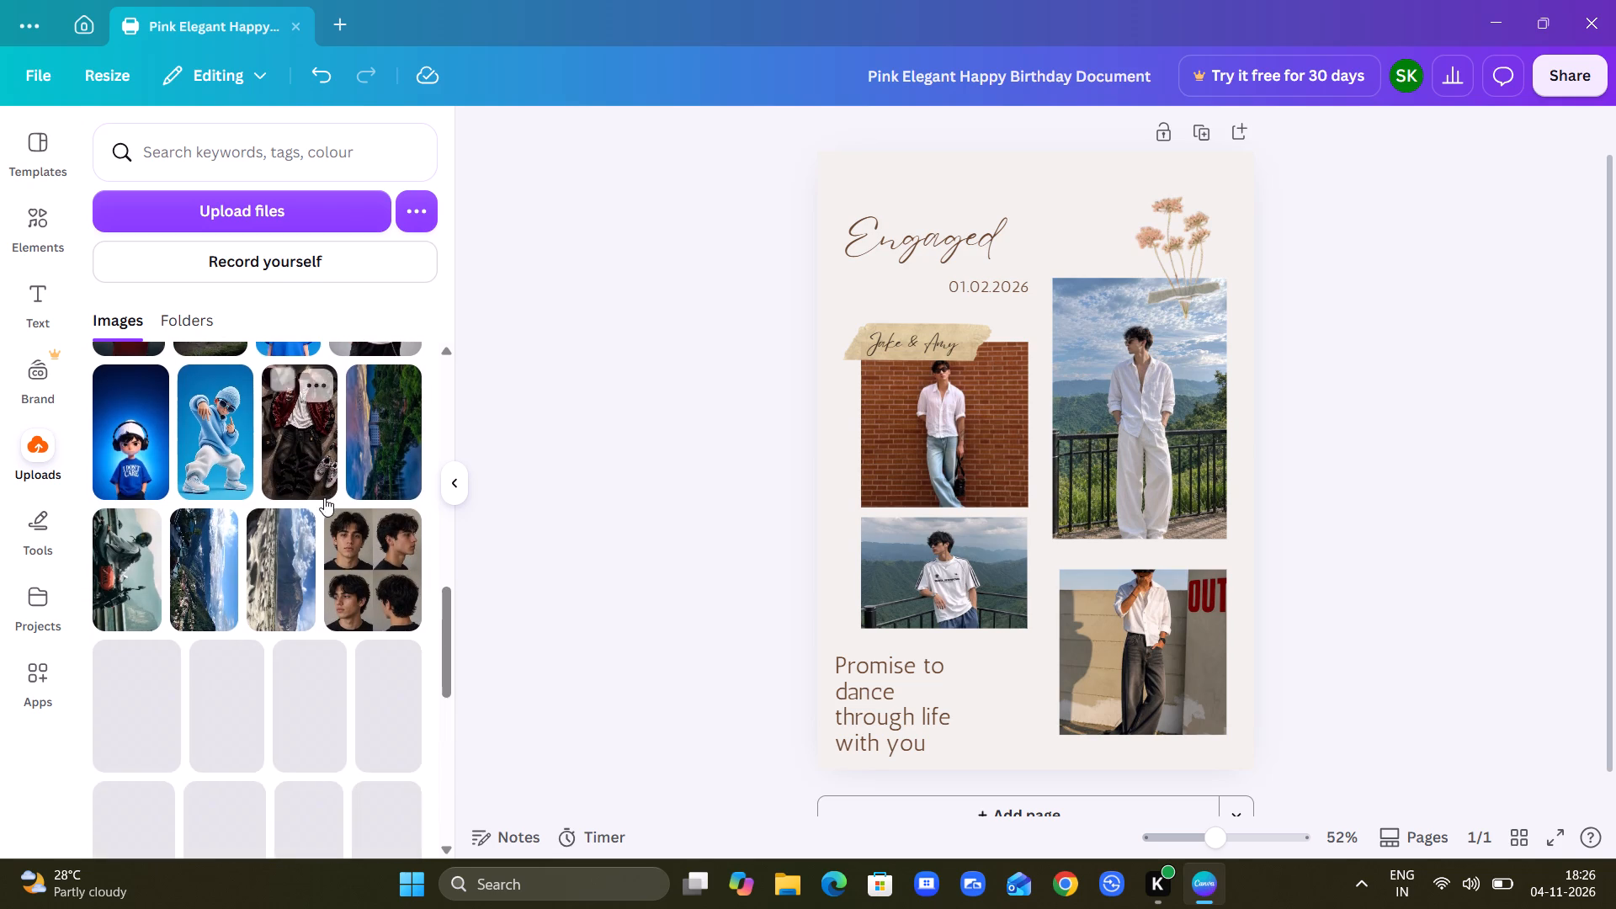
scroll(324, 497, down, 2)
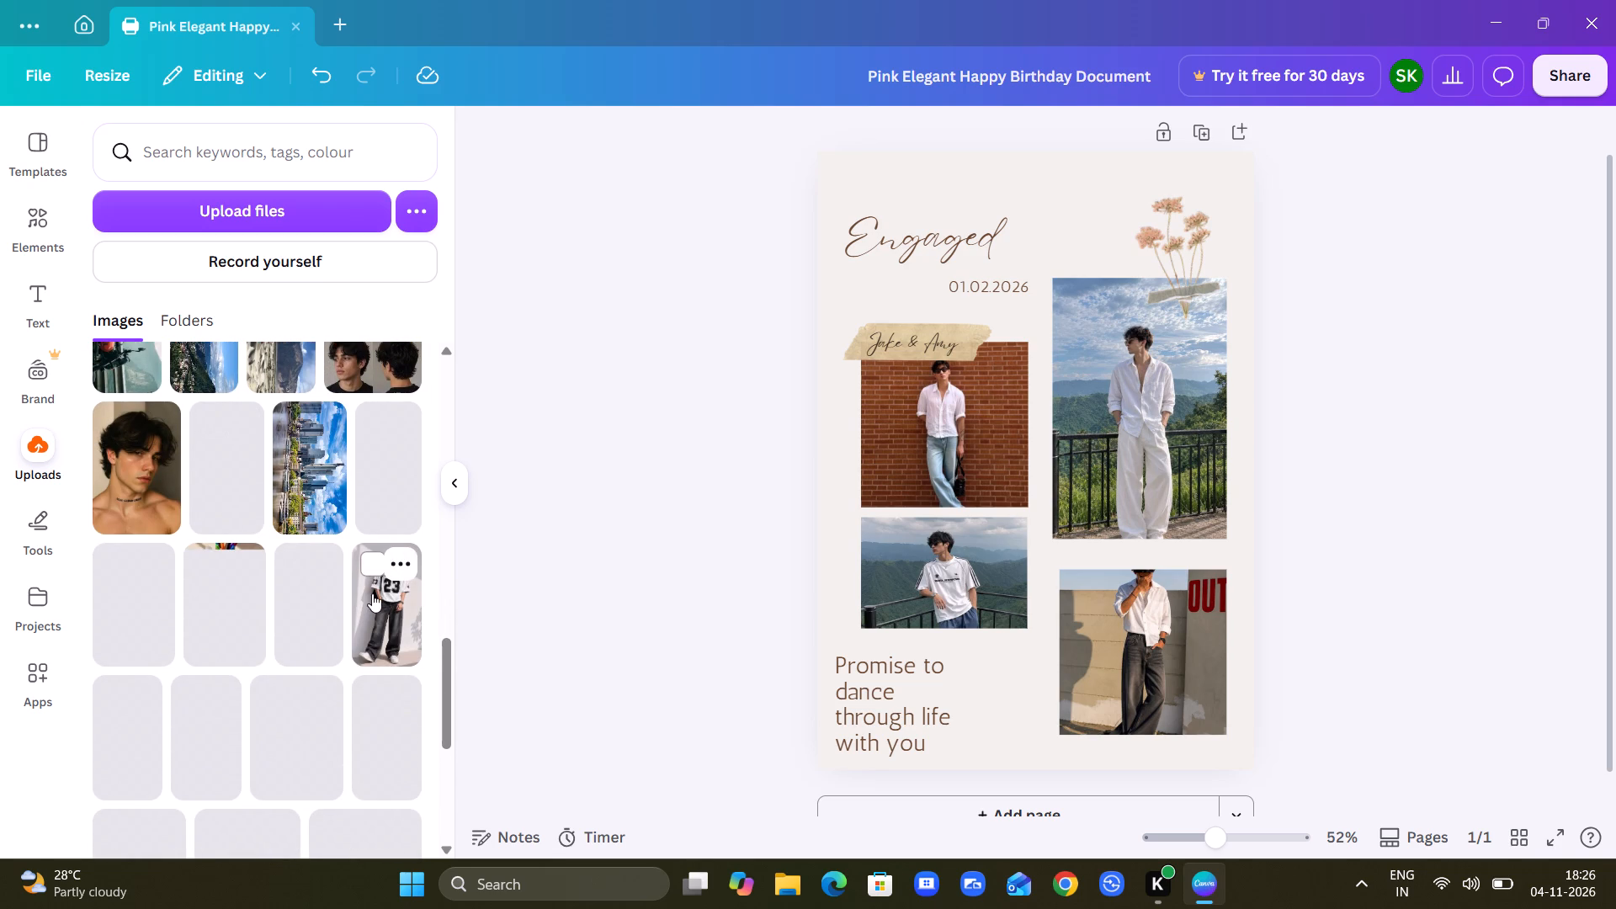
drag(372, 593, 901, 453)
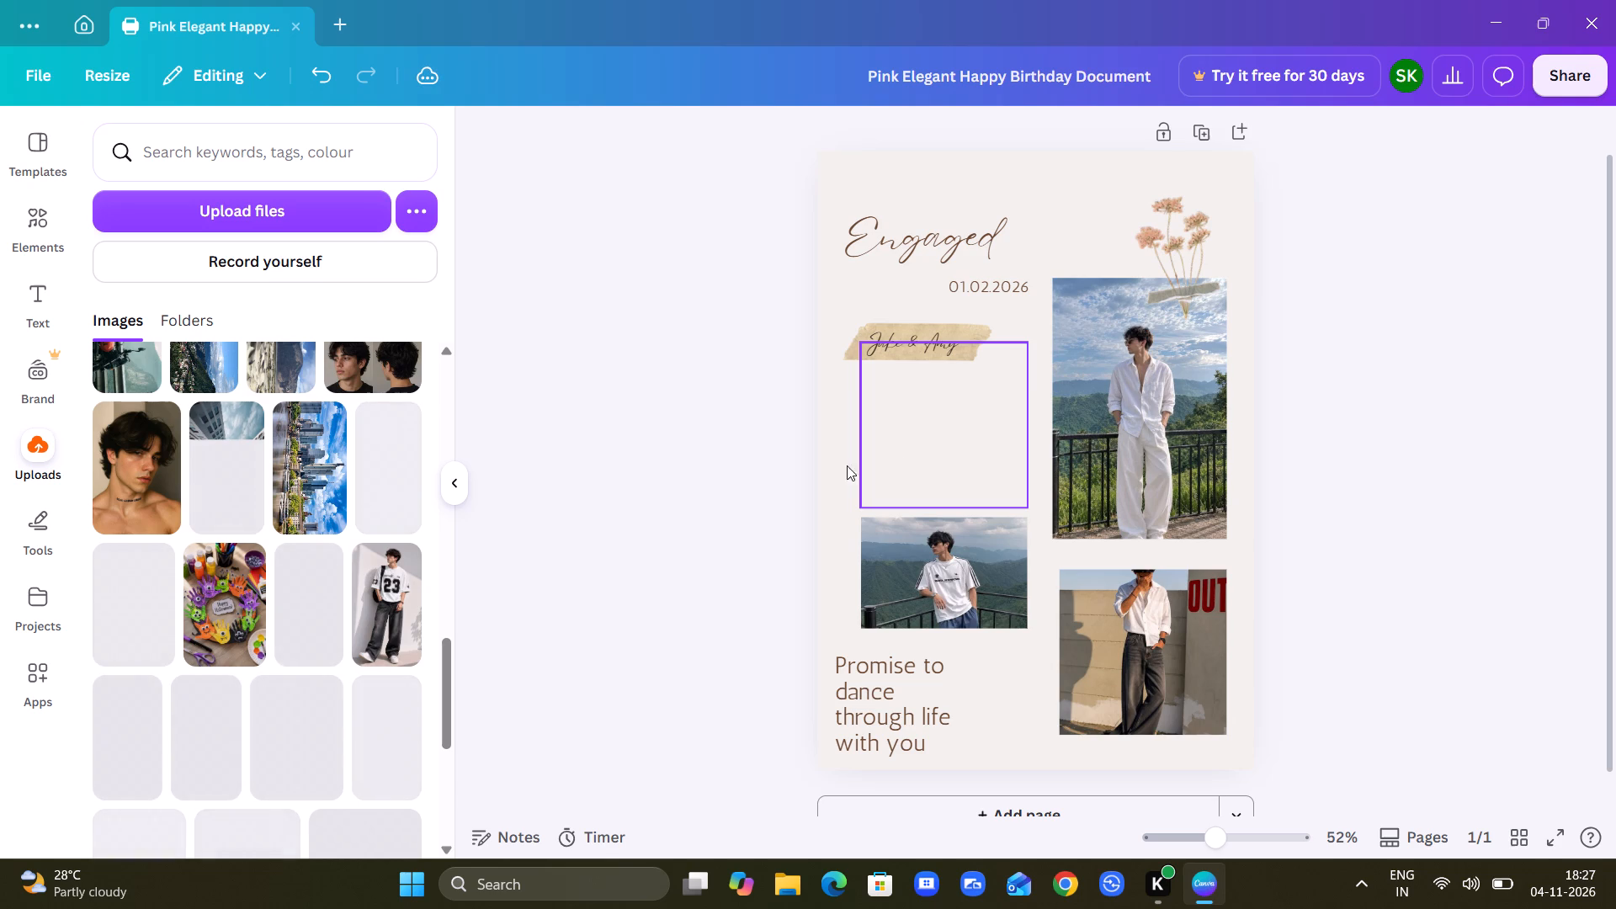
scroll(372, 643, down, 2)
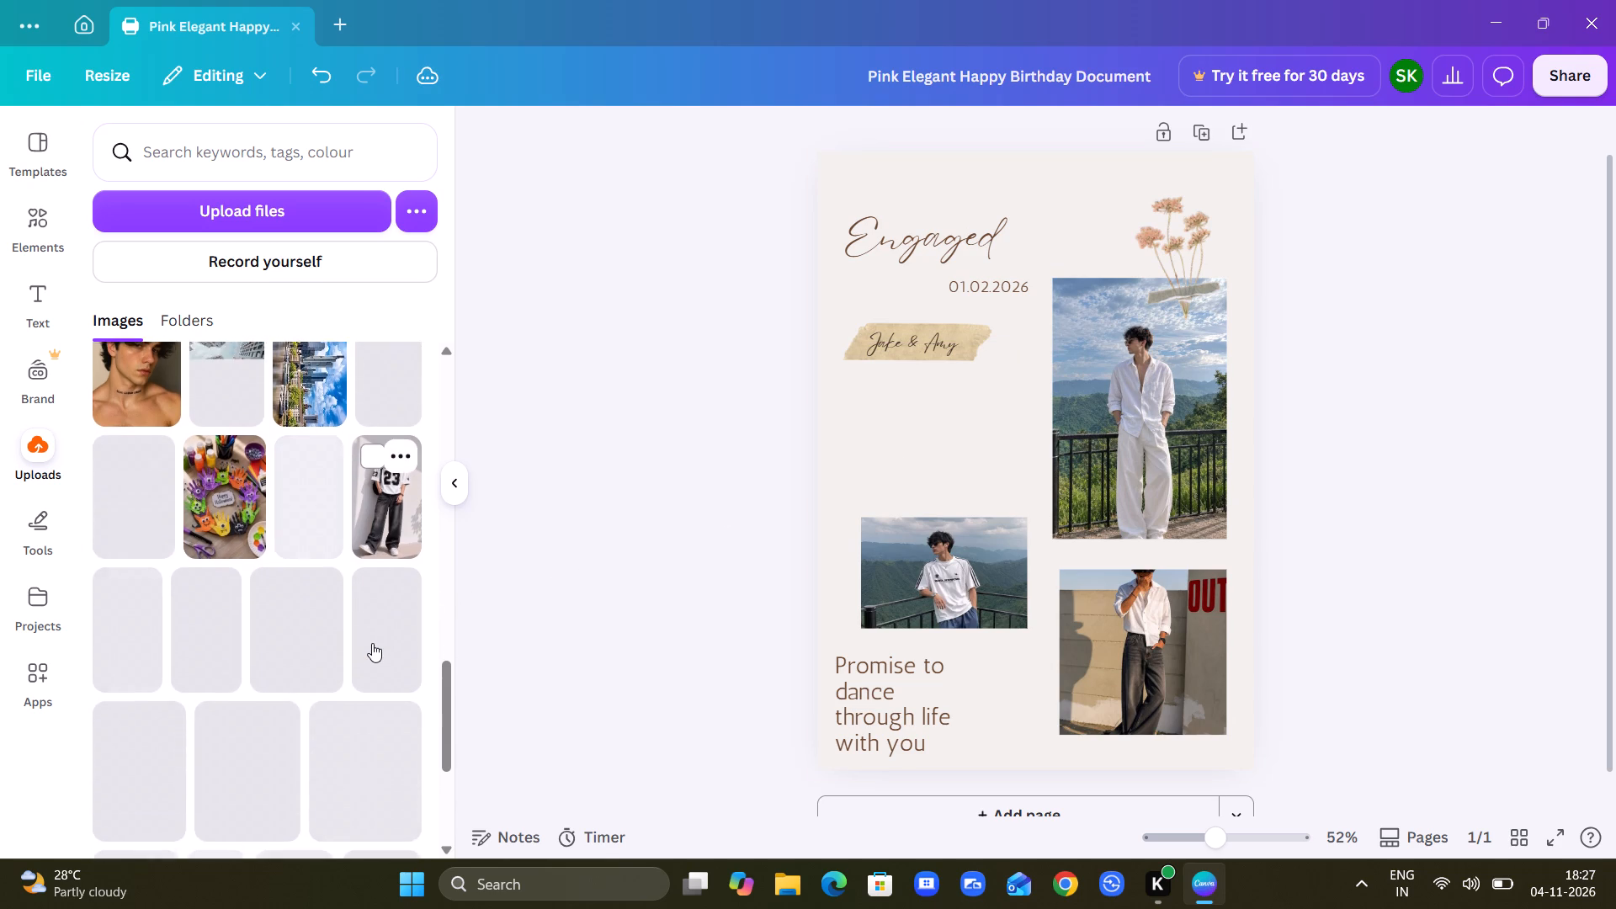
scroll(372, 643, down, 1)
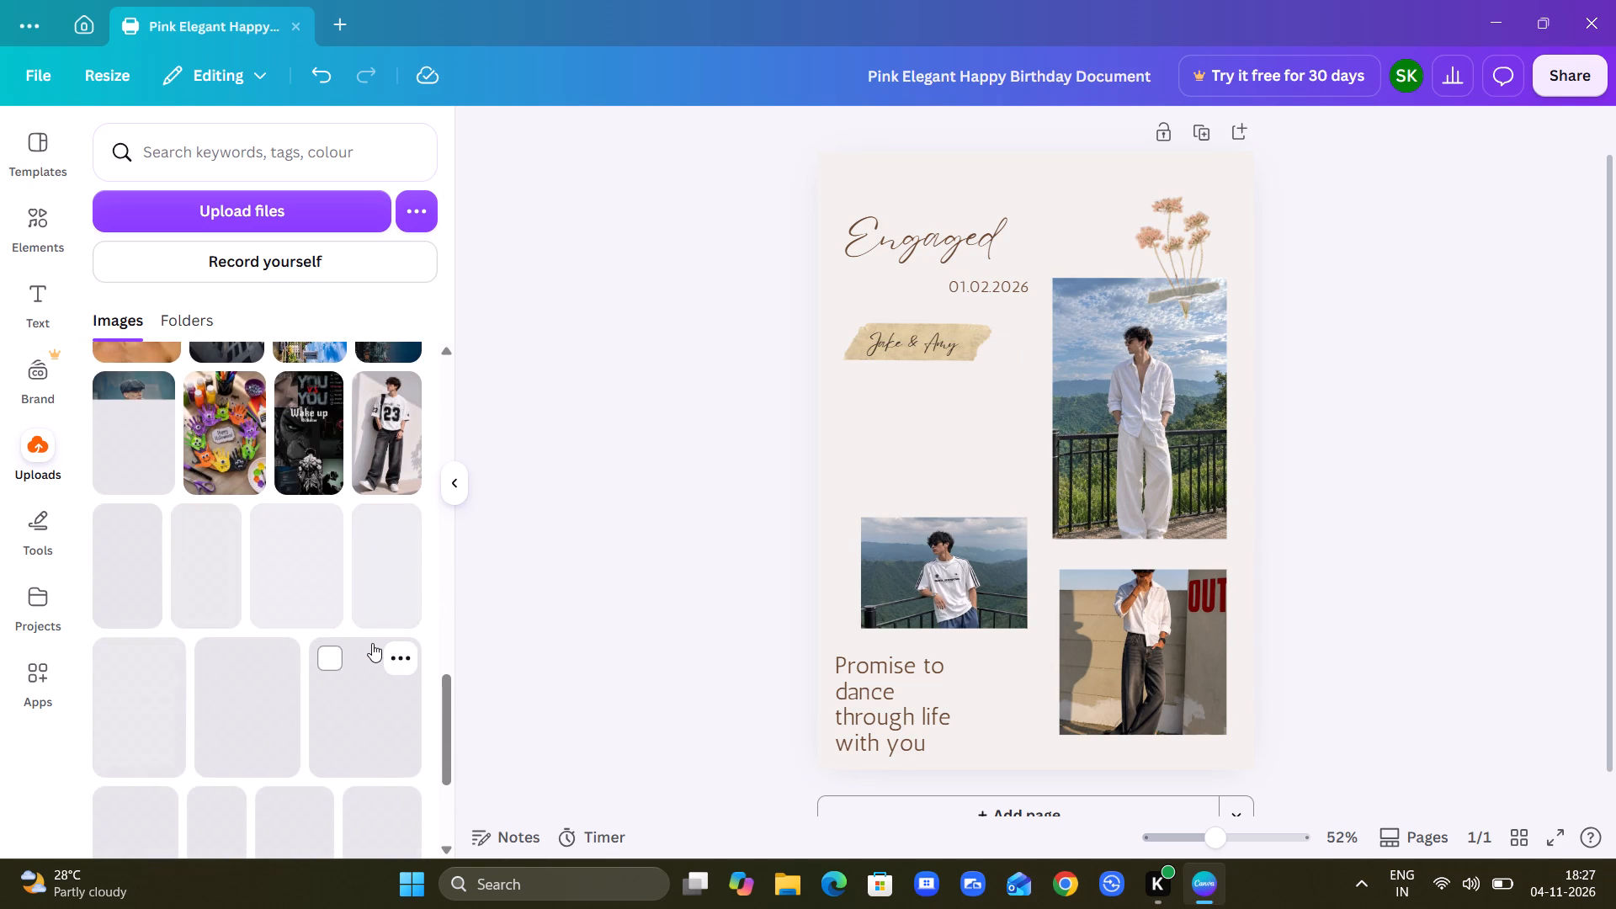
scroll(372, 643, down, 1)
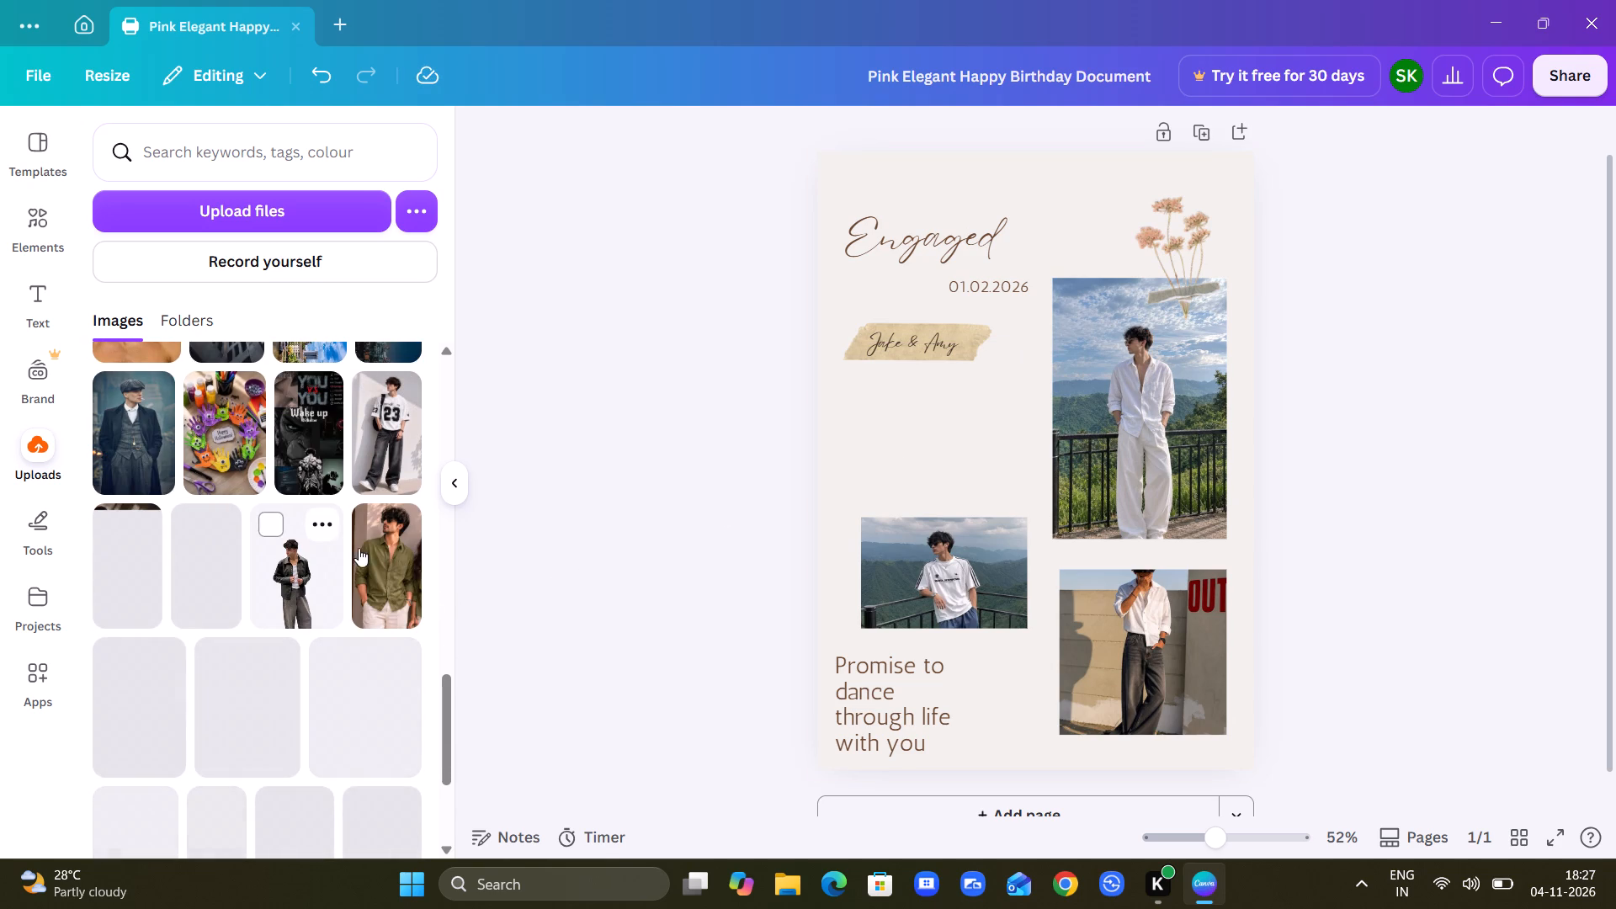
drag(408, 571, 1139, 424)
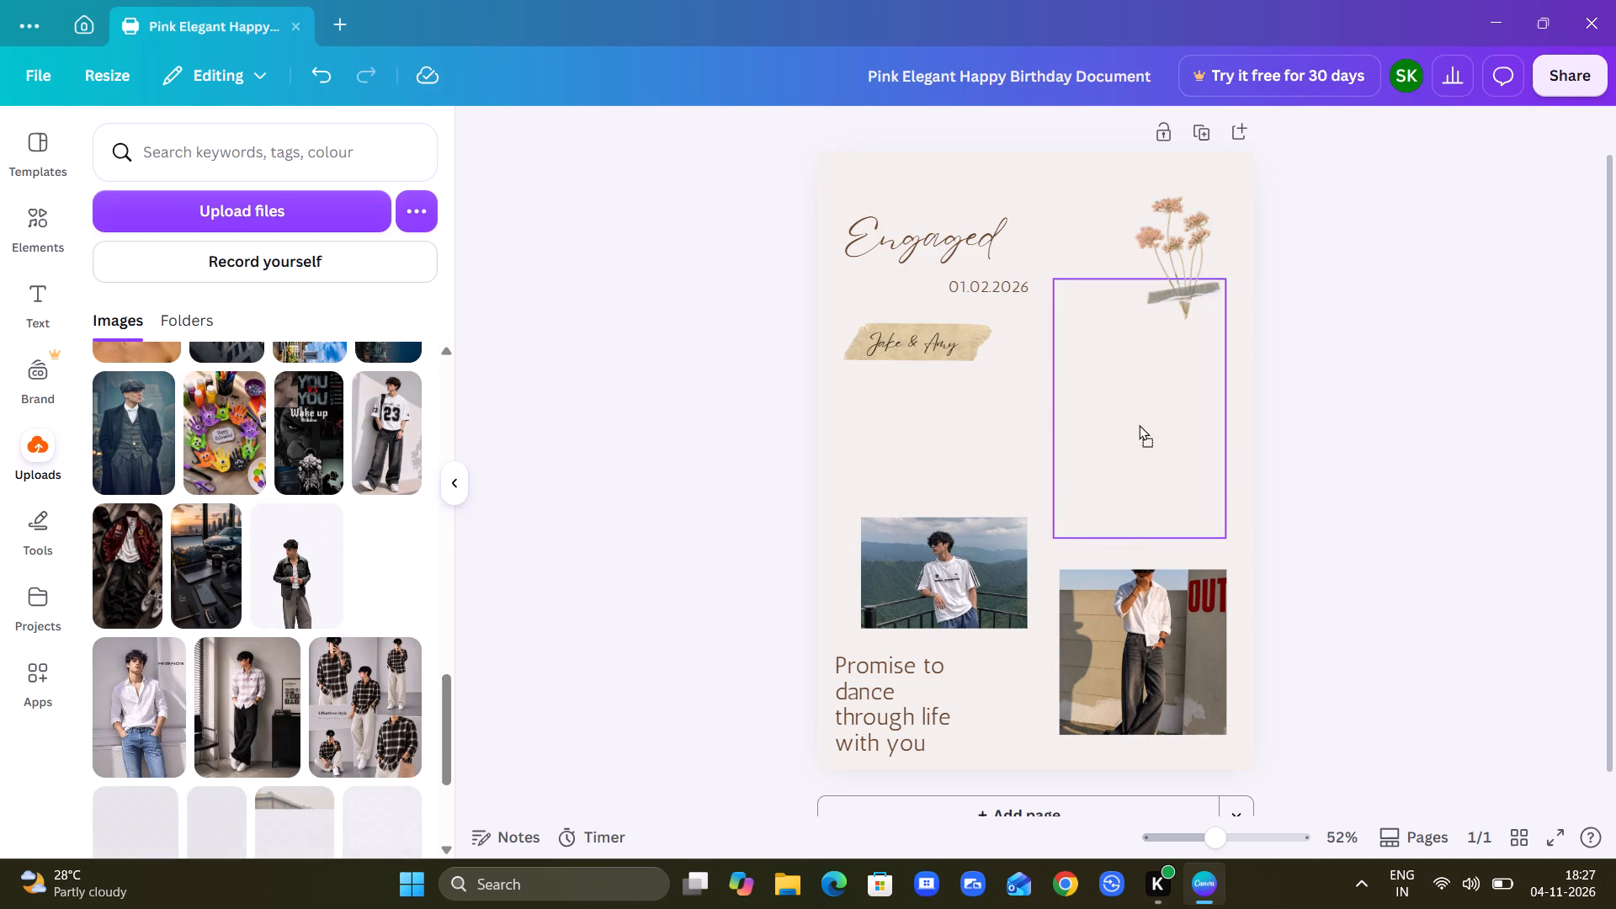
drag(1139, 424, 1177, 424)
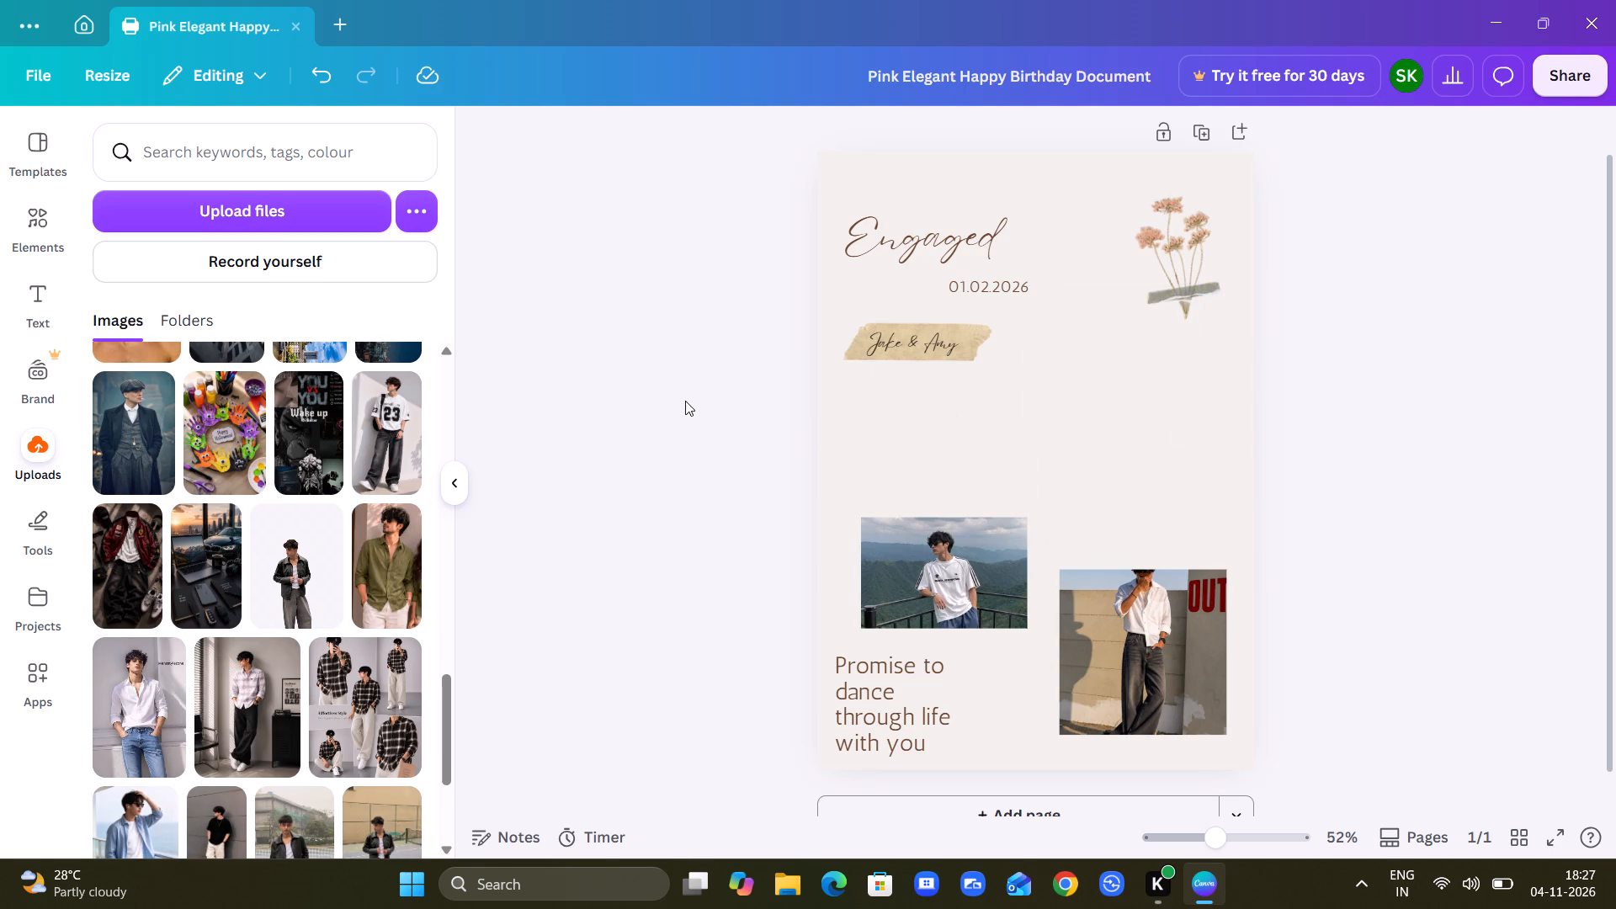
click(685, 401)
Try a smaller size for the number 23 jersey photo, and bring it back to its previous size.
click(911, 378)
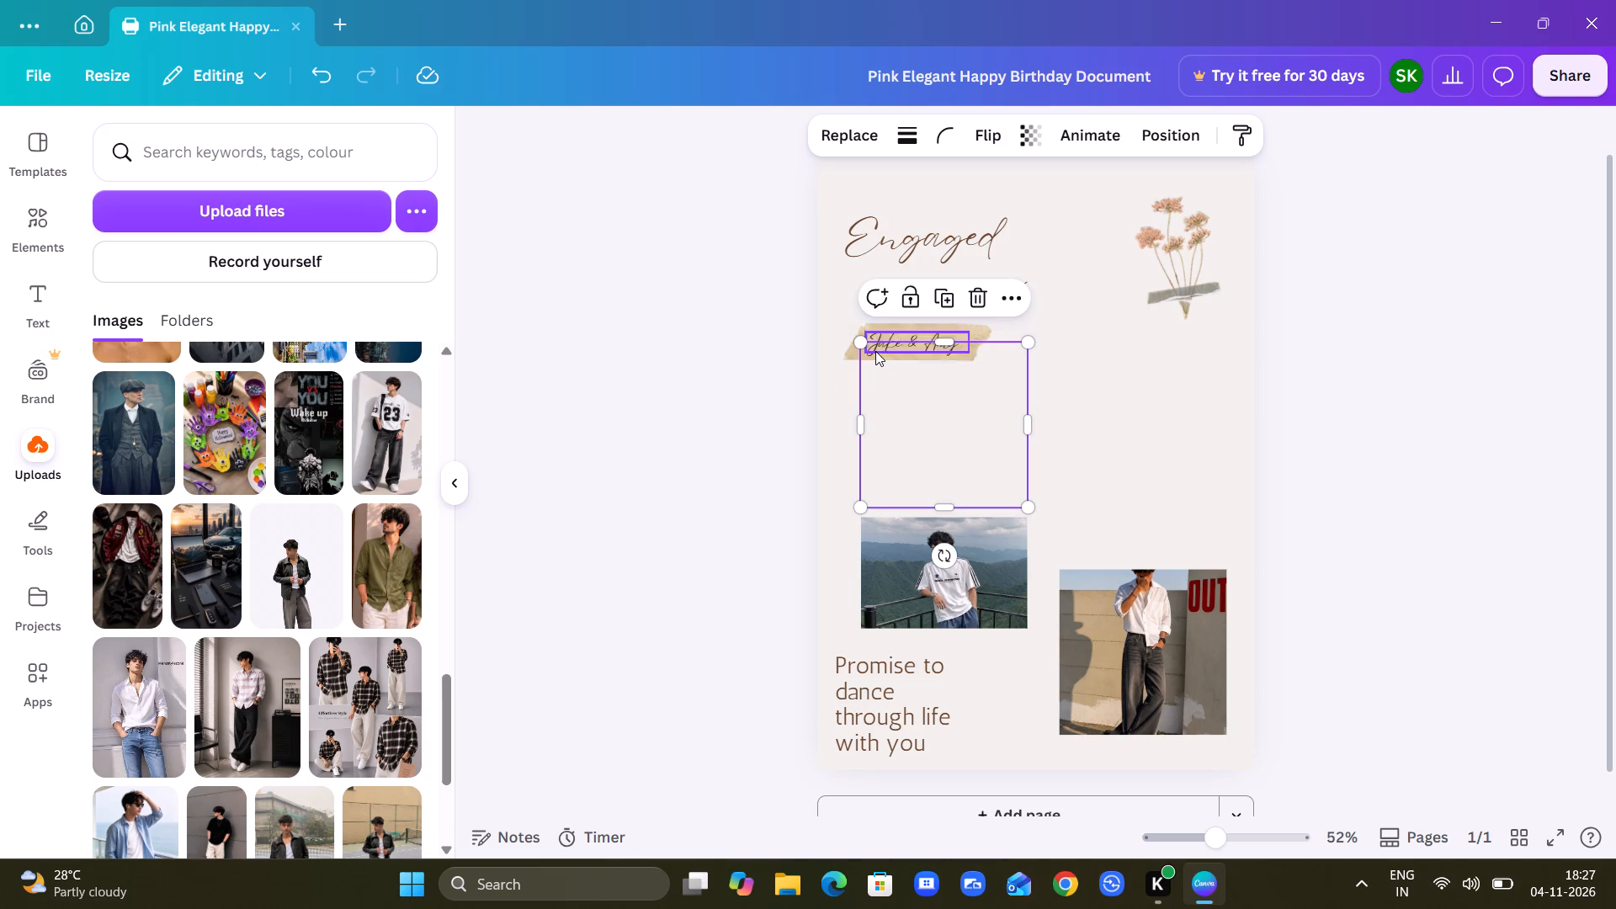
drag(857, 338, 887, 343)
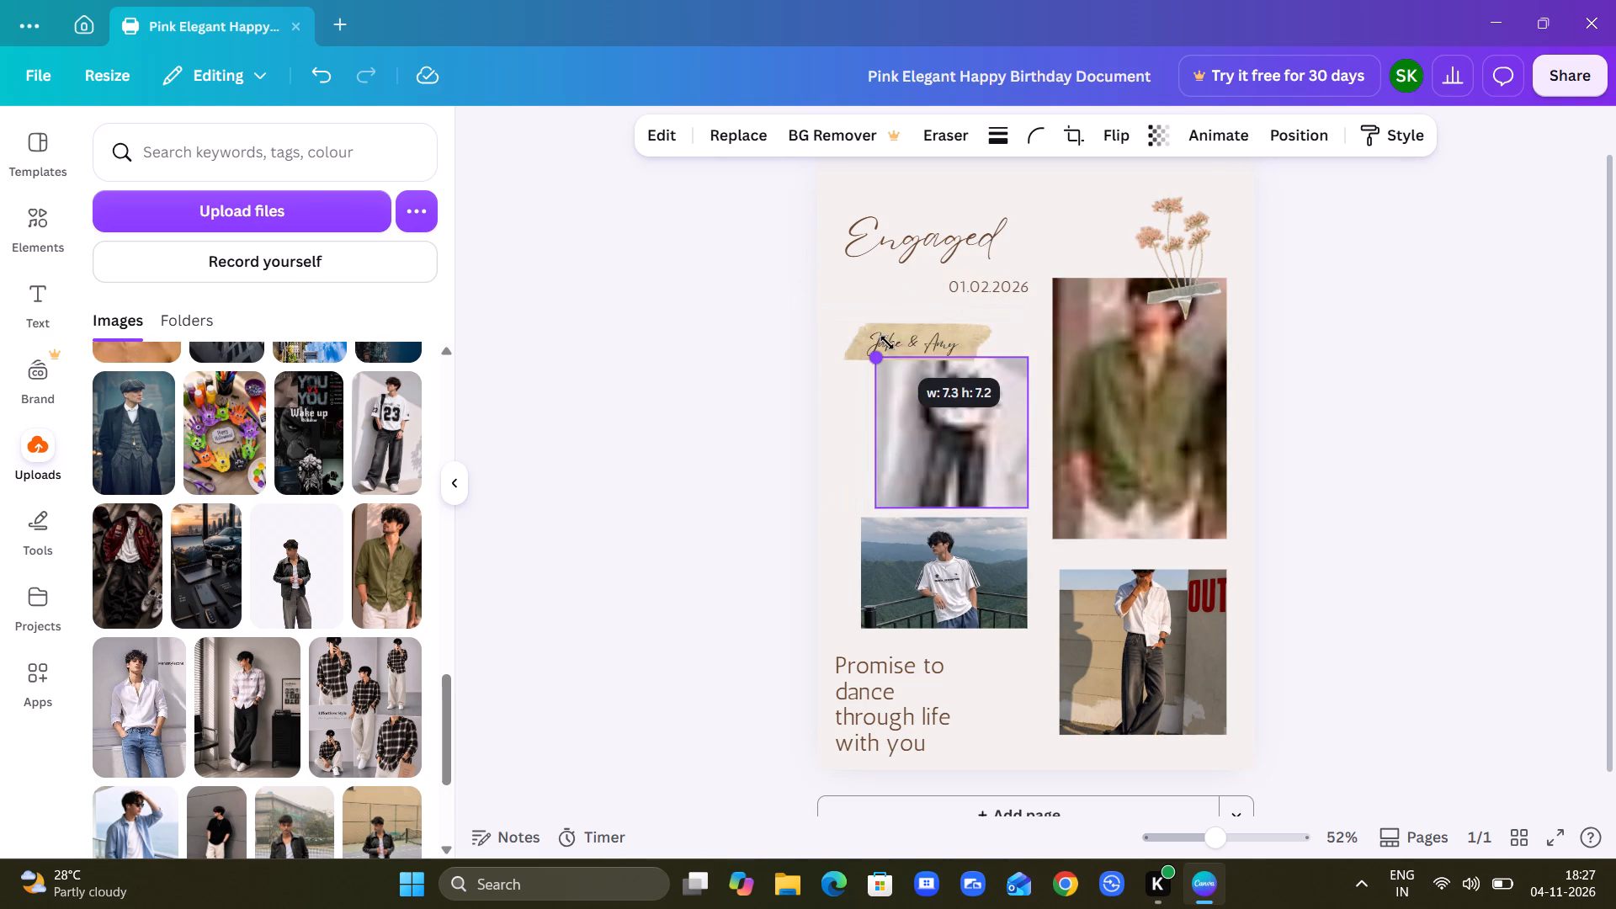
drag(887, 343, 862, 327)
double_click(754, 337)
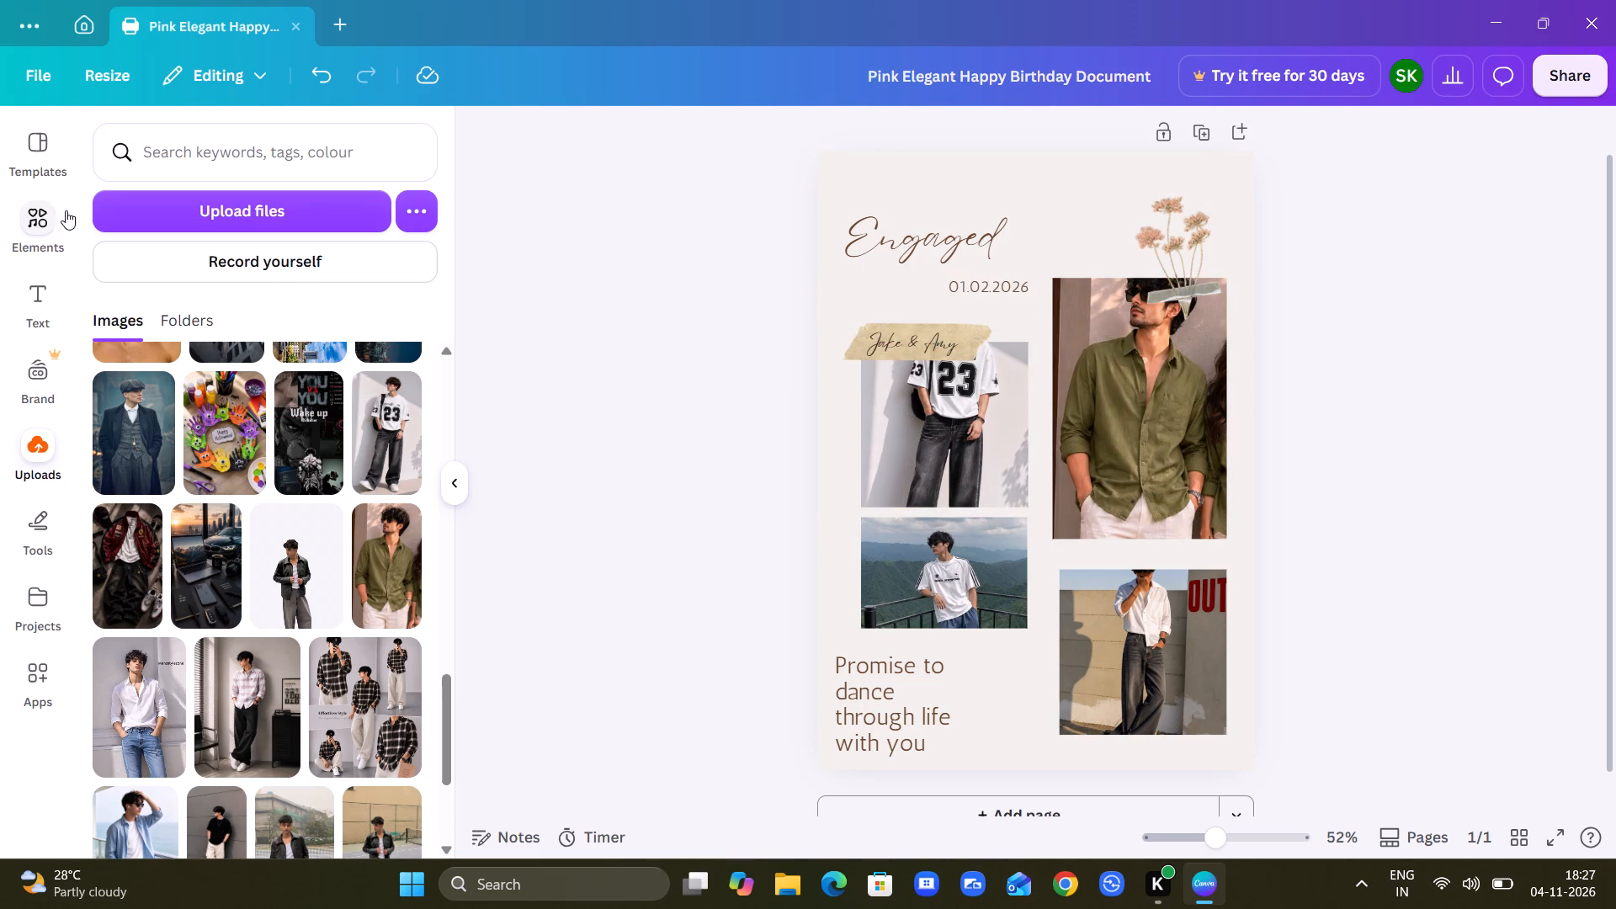
Apply the black "Happy Family" photo collage template from the similar designs to the page.
click(51, 161)
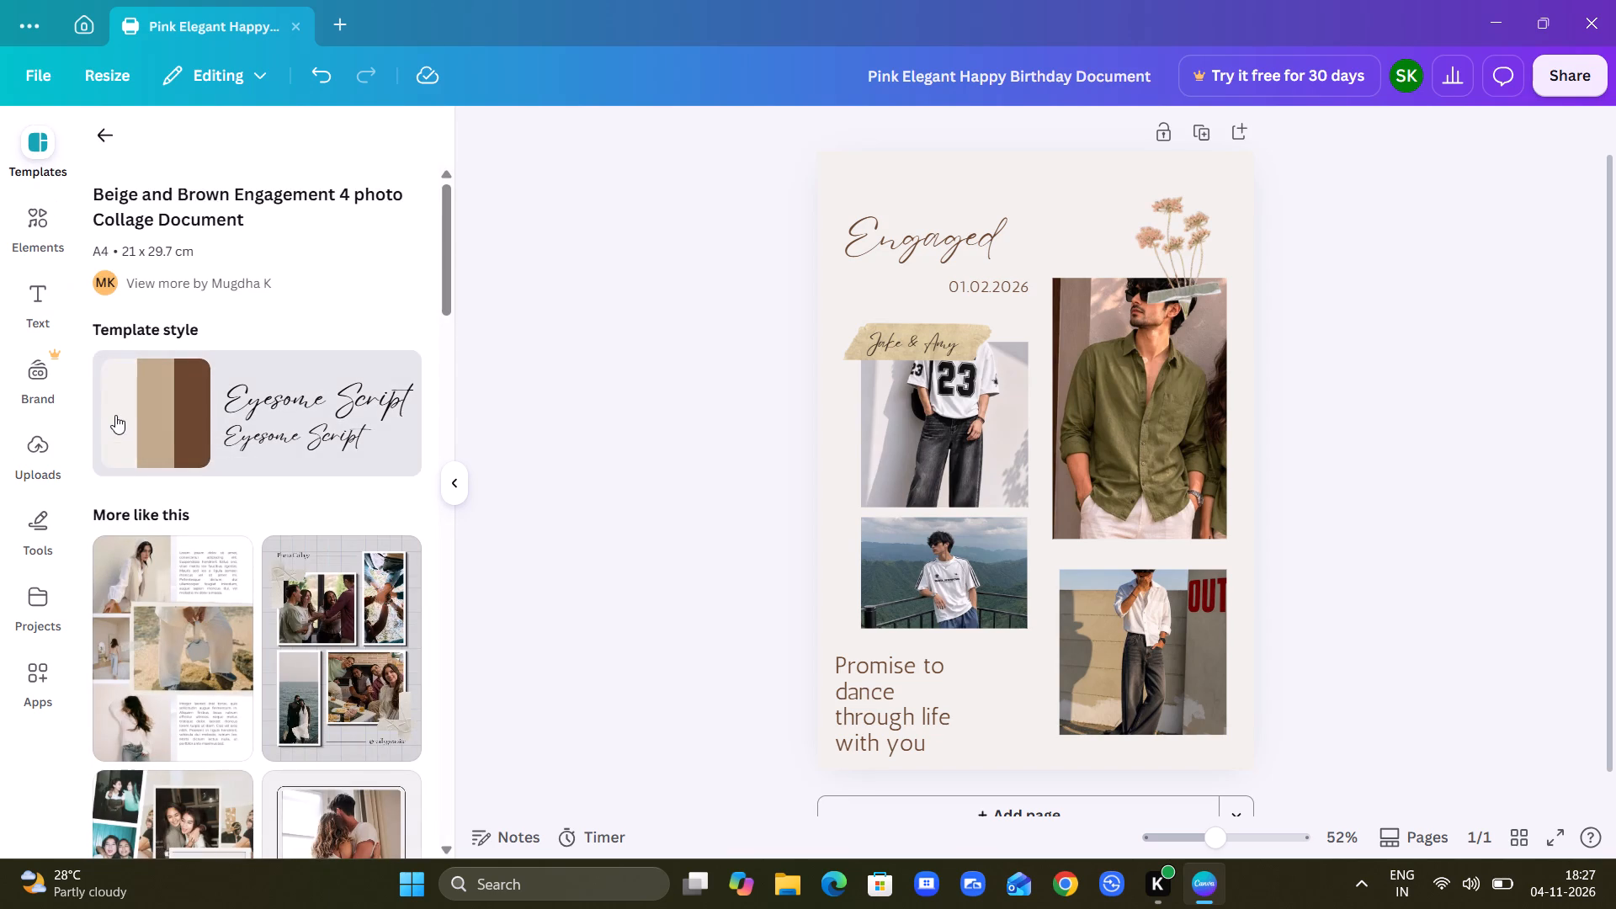
scroll(115, 415, down, 7)
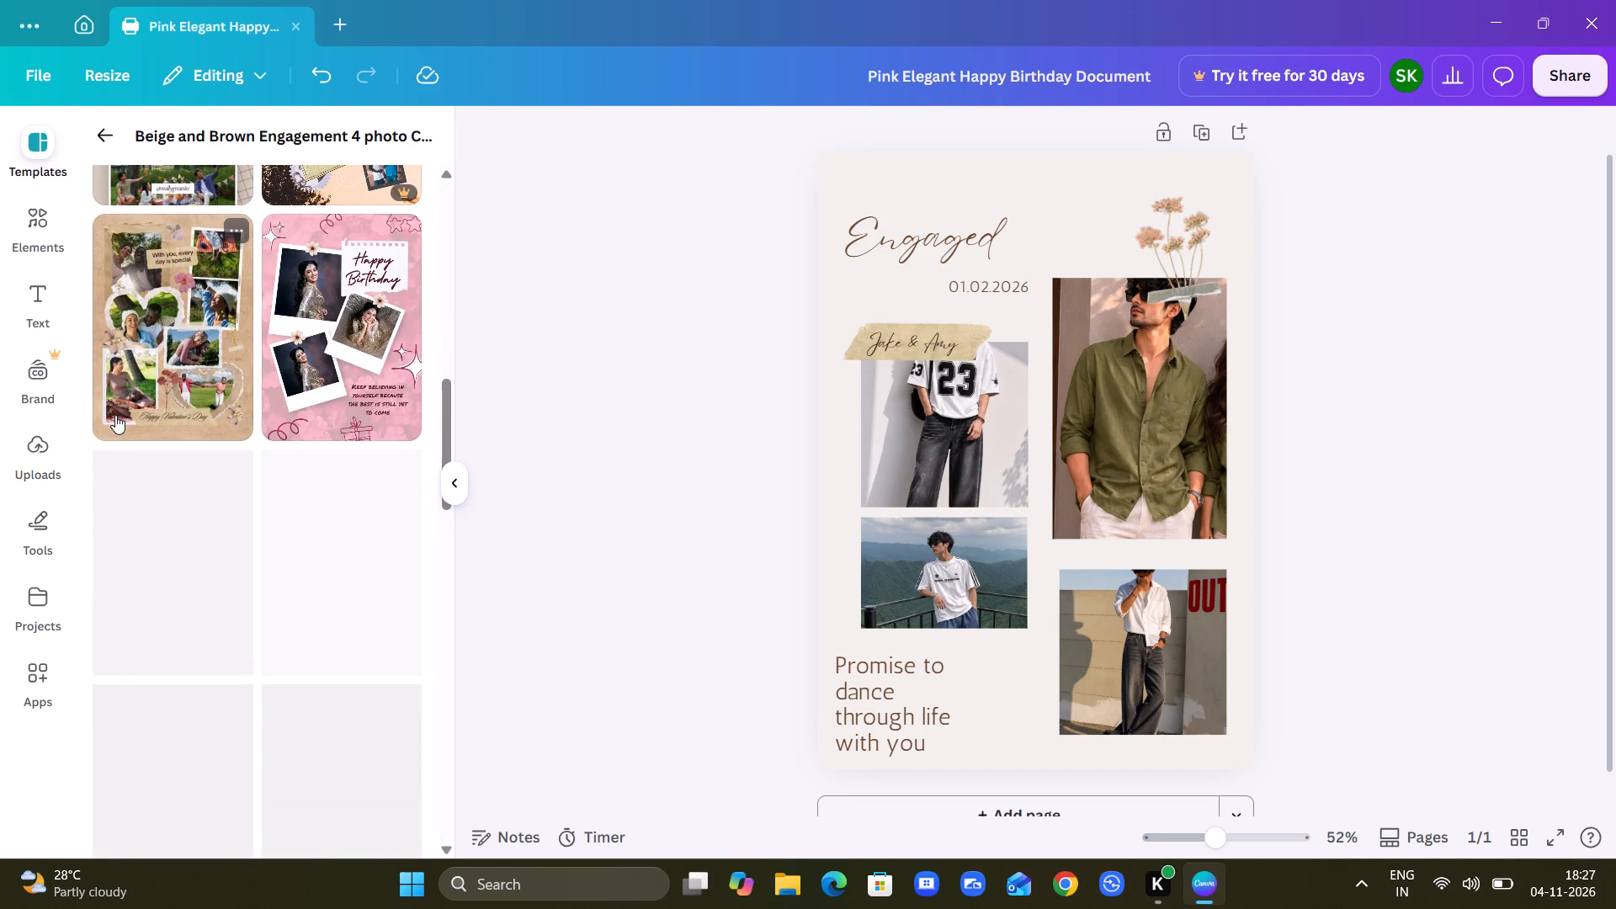
scroll(115, 415, down, 2)
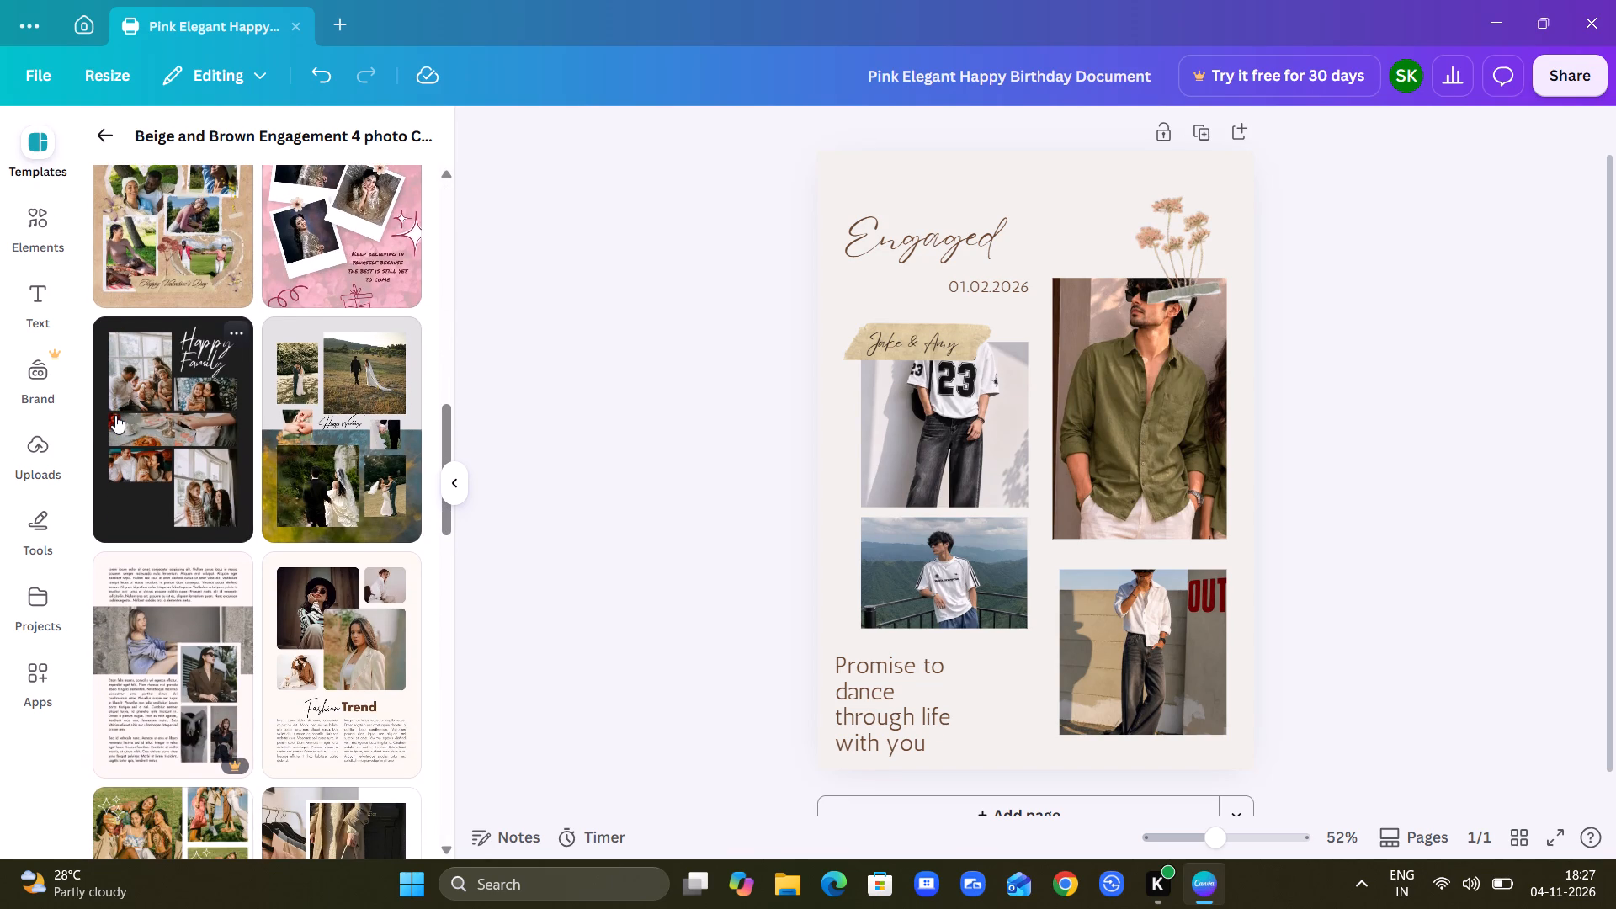
click(115, 415)
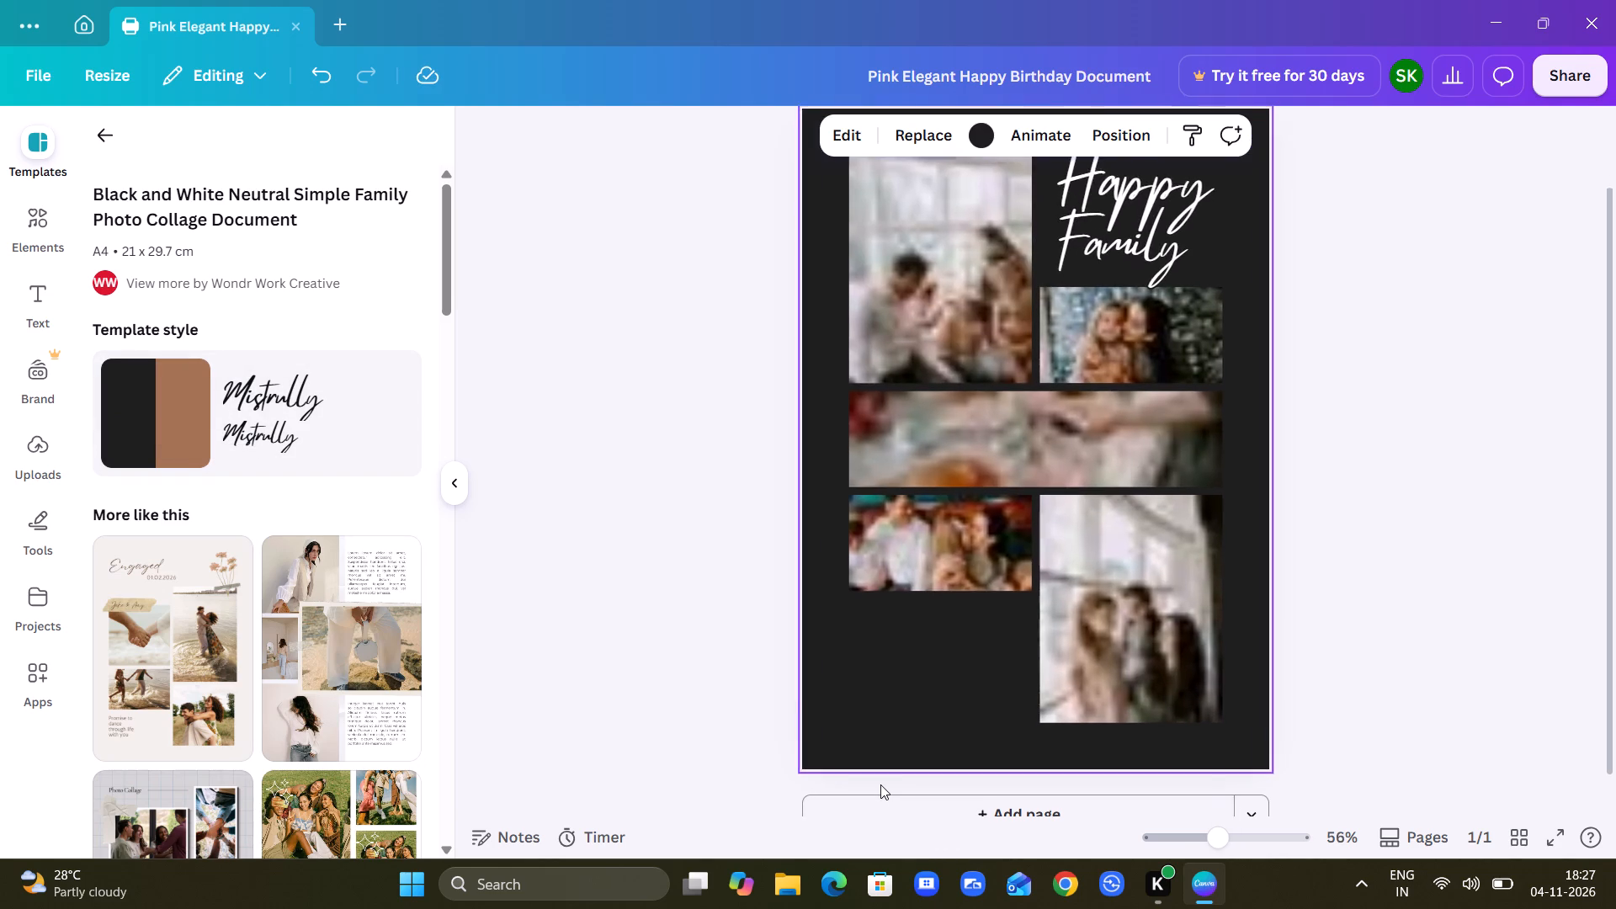
Clear all five family photos from the black collage page by moving each one off the page.
scroll(880, 784, up, 1)
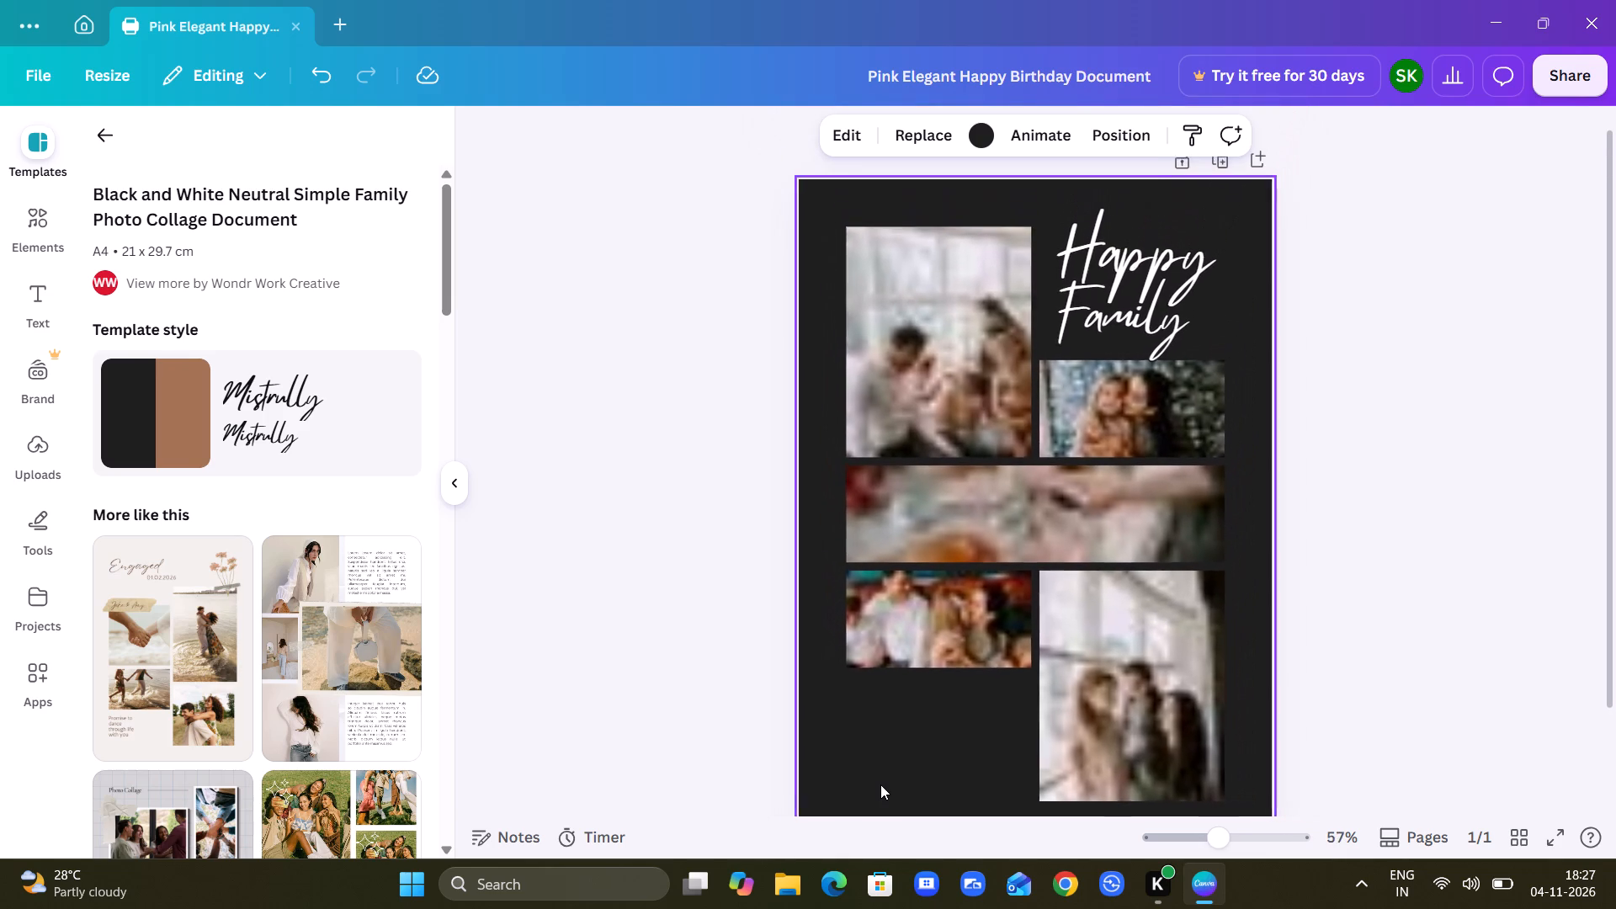
scroll(880, 784, down, 2)
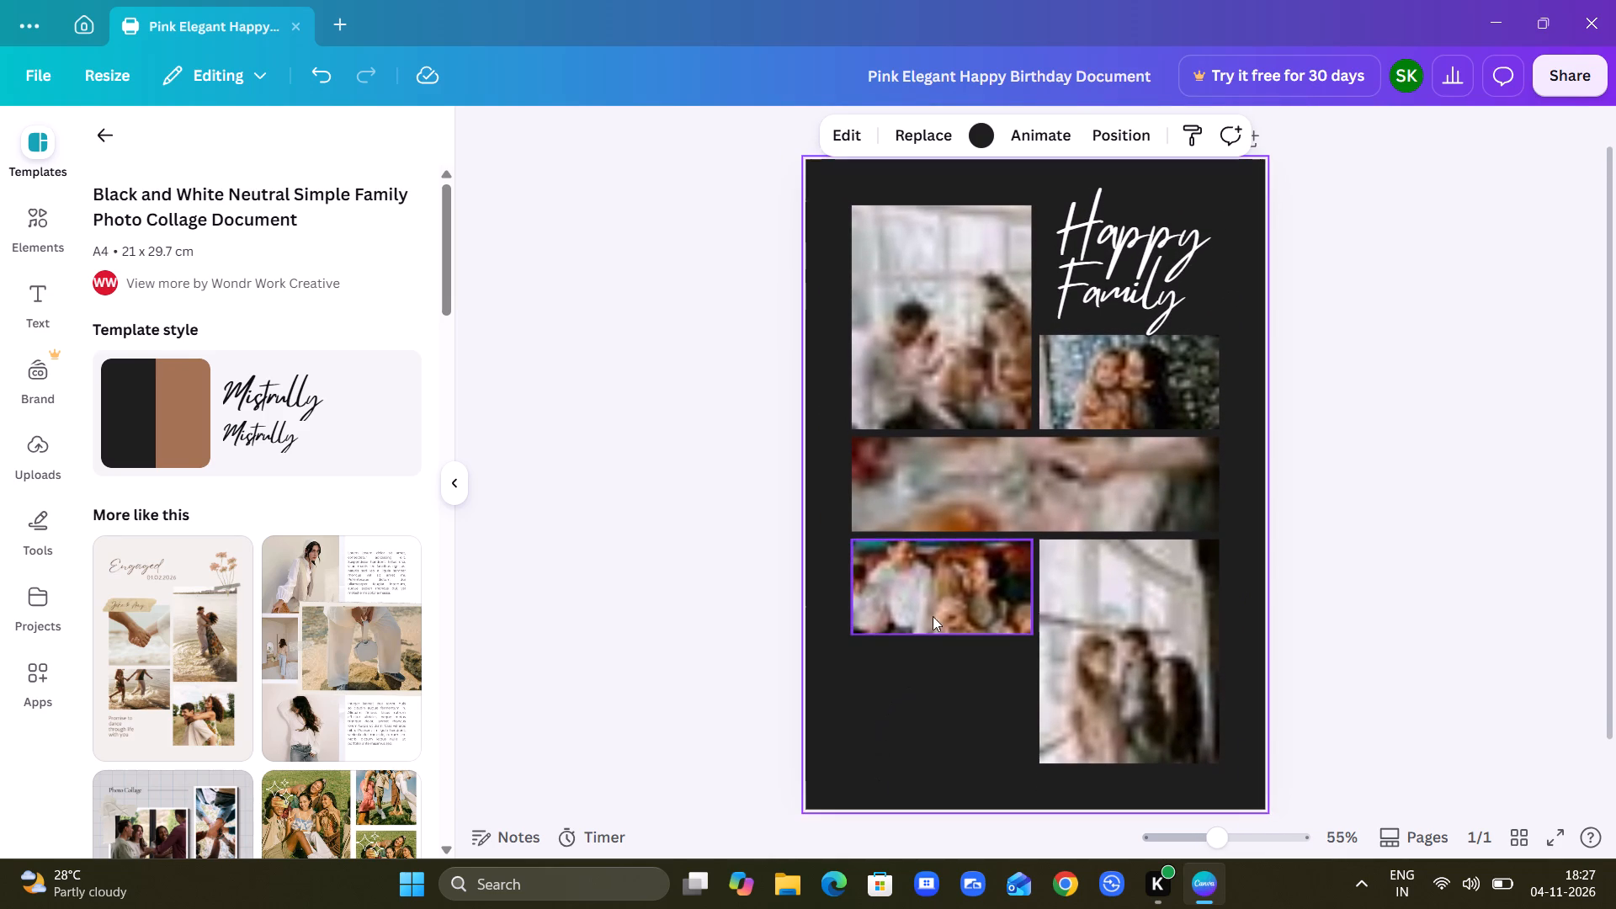
drag(938, 609, 637, 668)
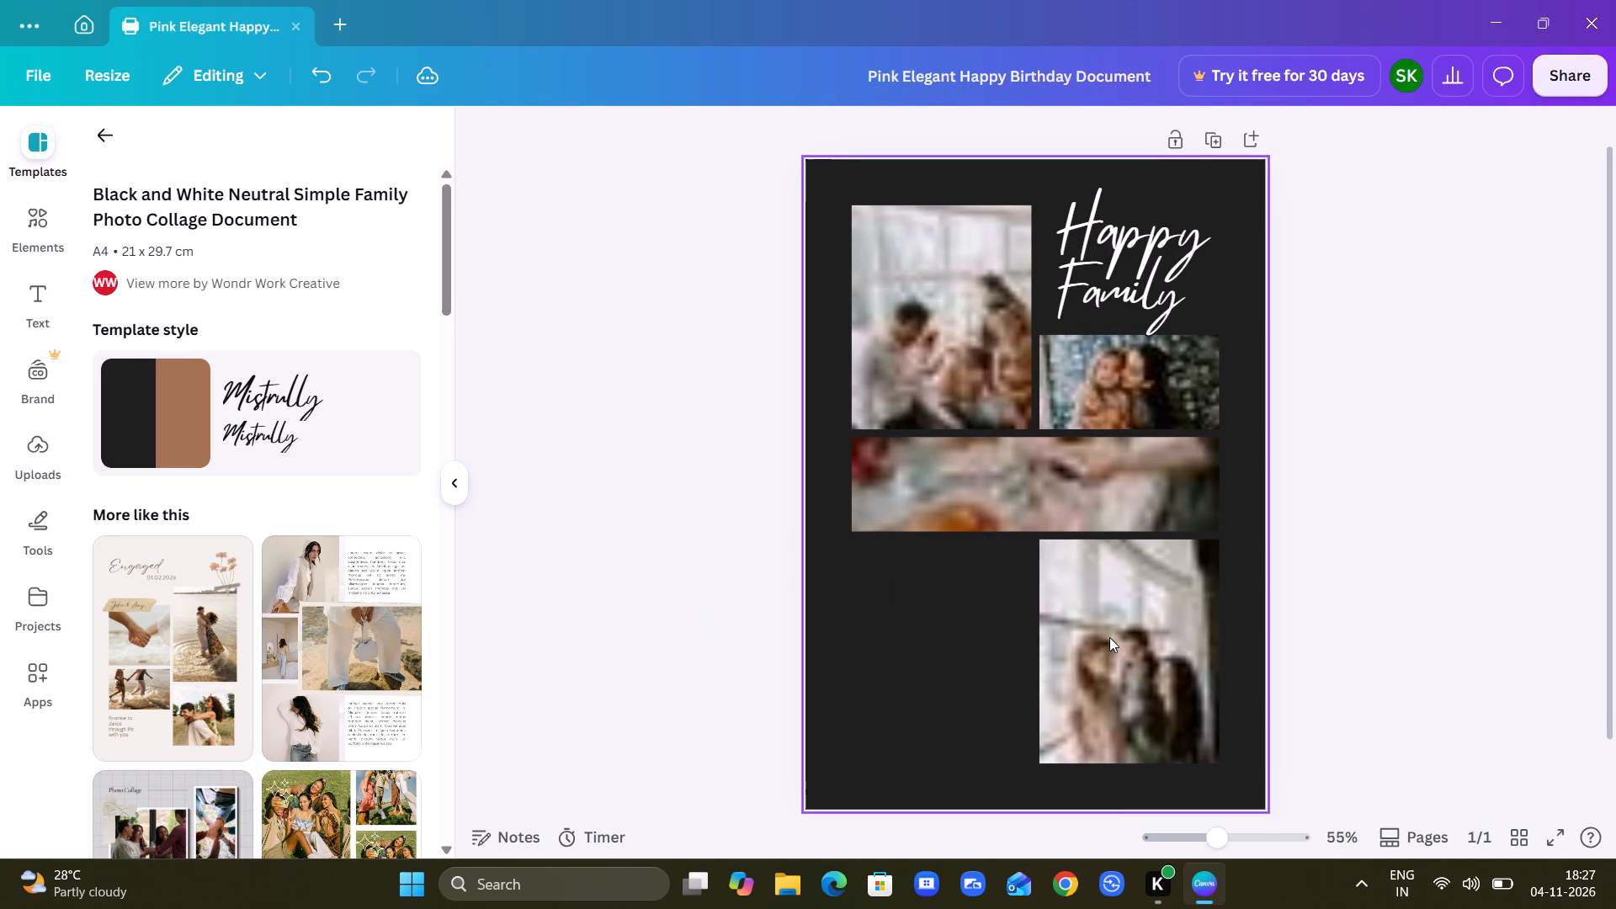
drag(1109, 637, 1555, 563)
drag(1076, 502, 1064, 502)
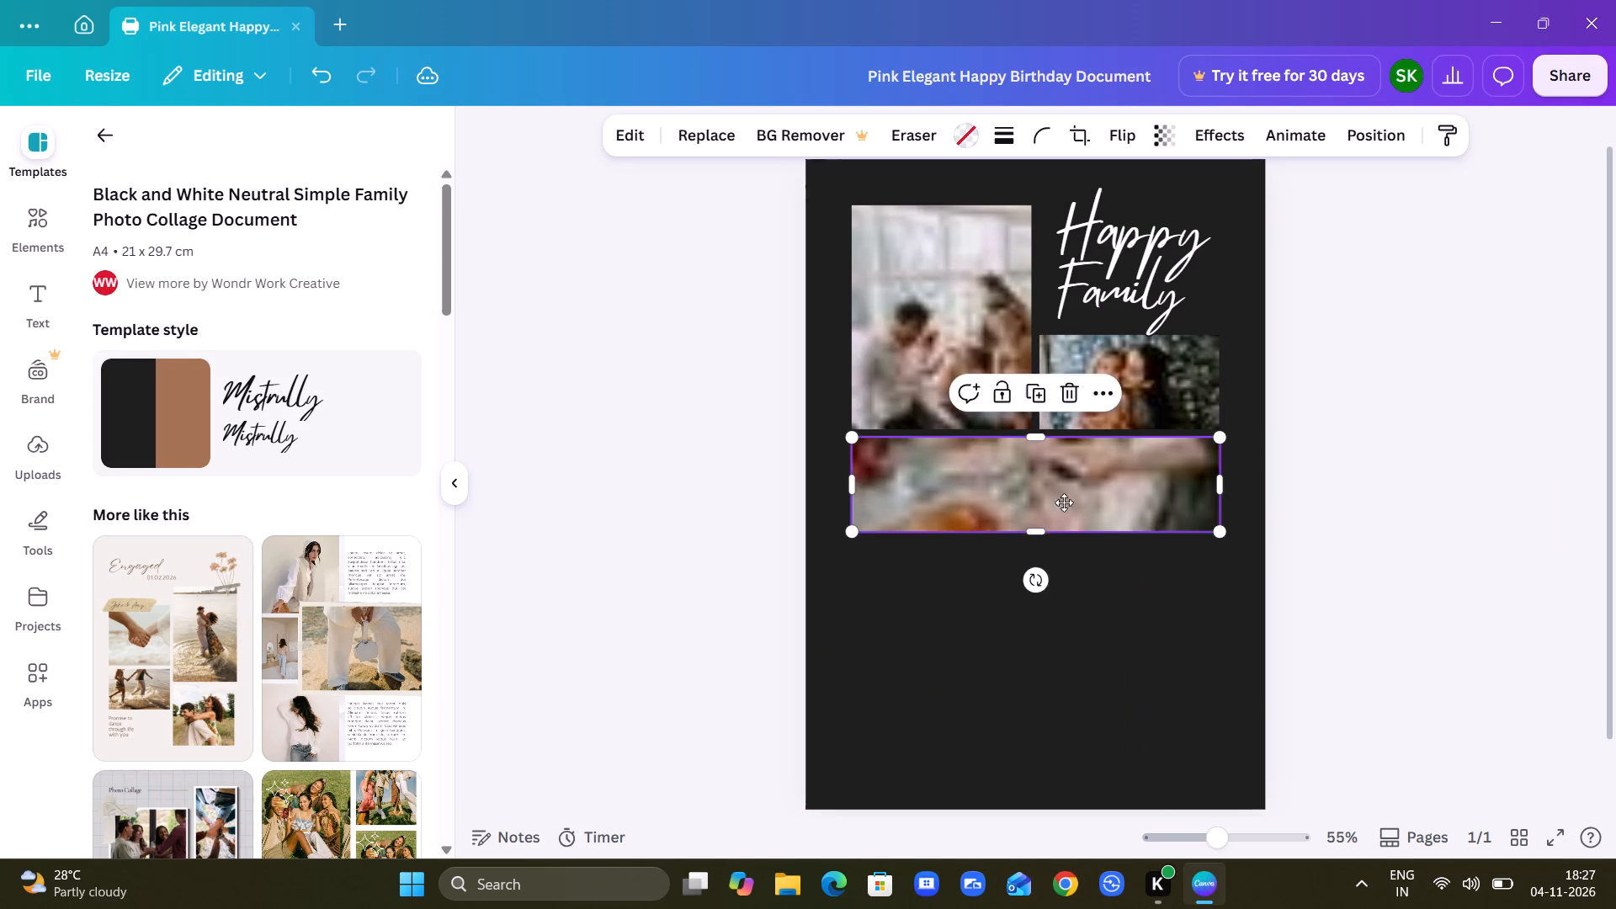
drag(1064, 502, 661, 754)
drag(892, 384, 602, 467)
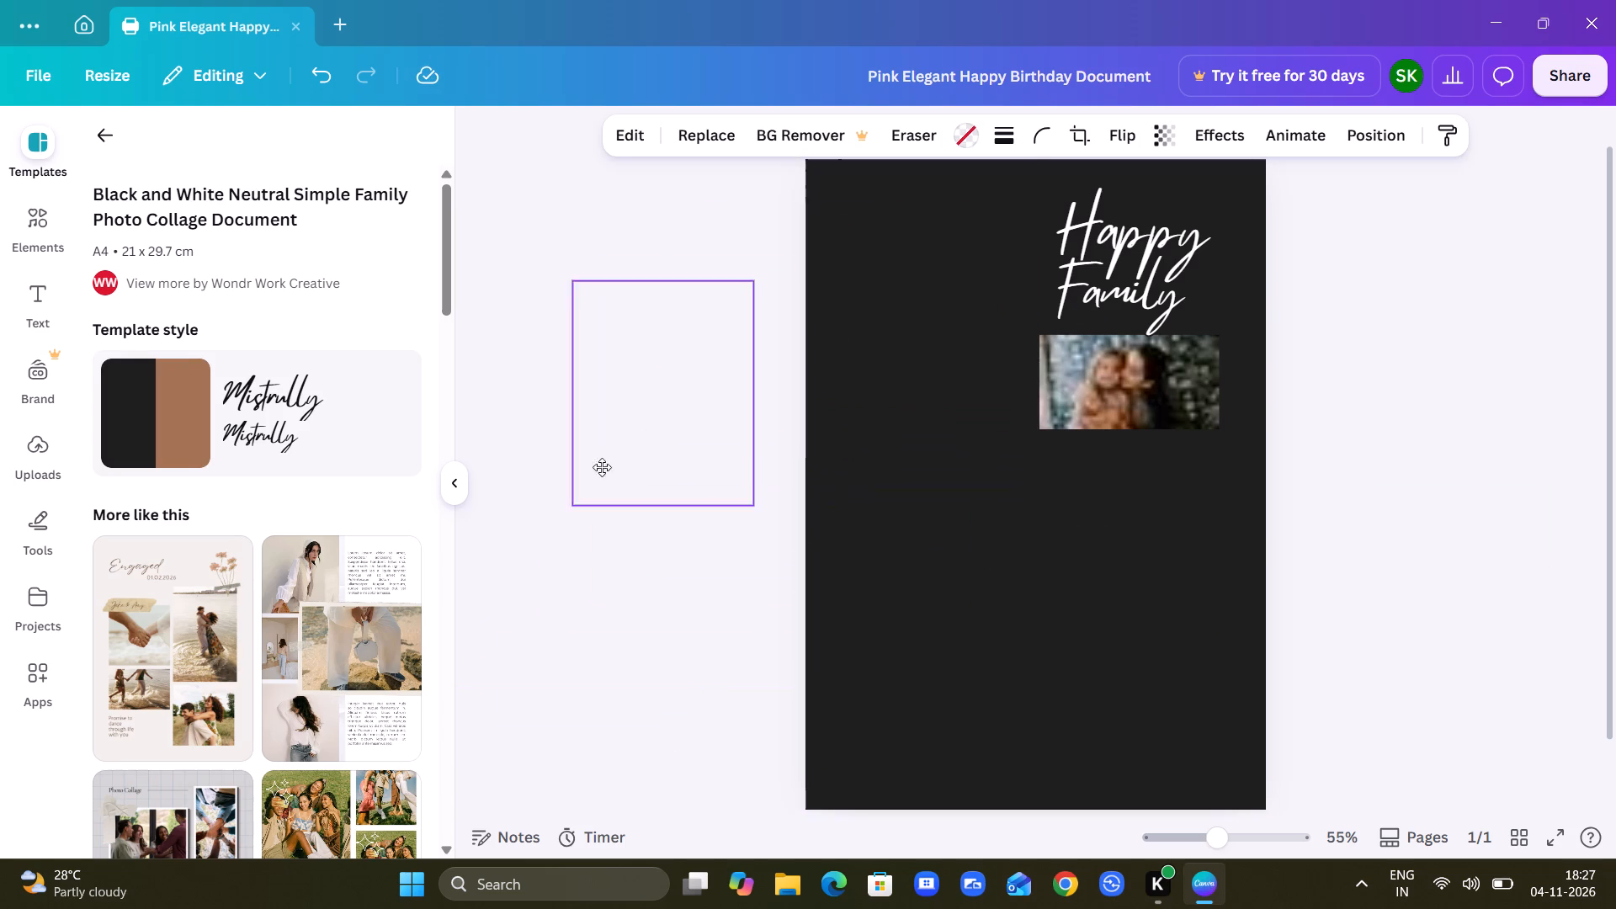
drag(602, 467, 551, 509)
drag(1091, 373, 1615, 317)
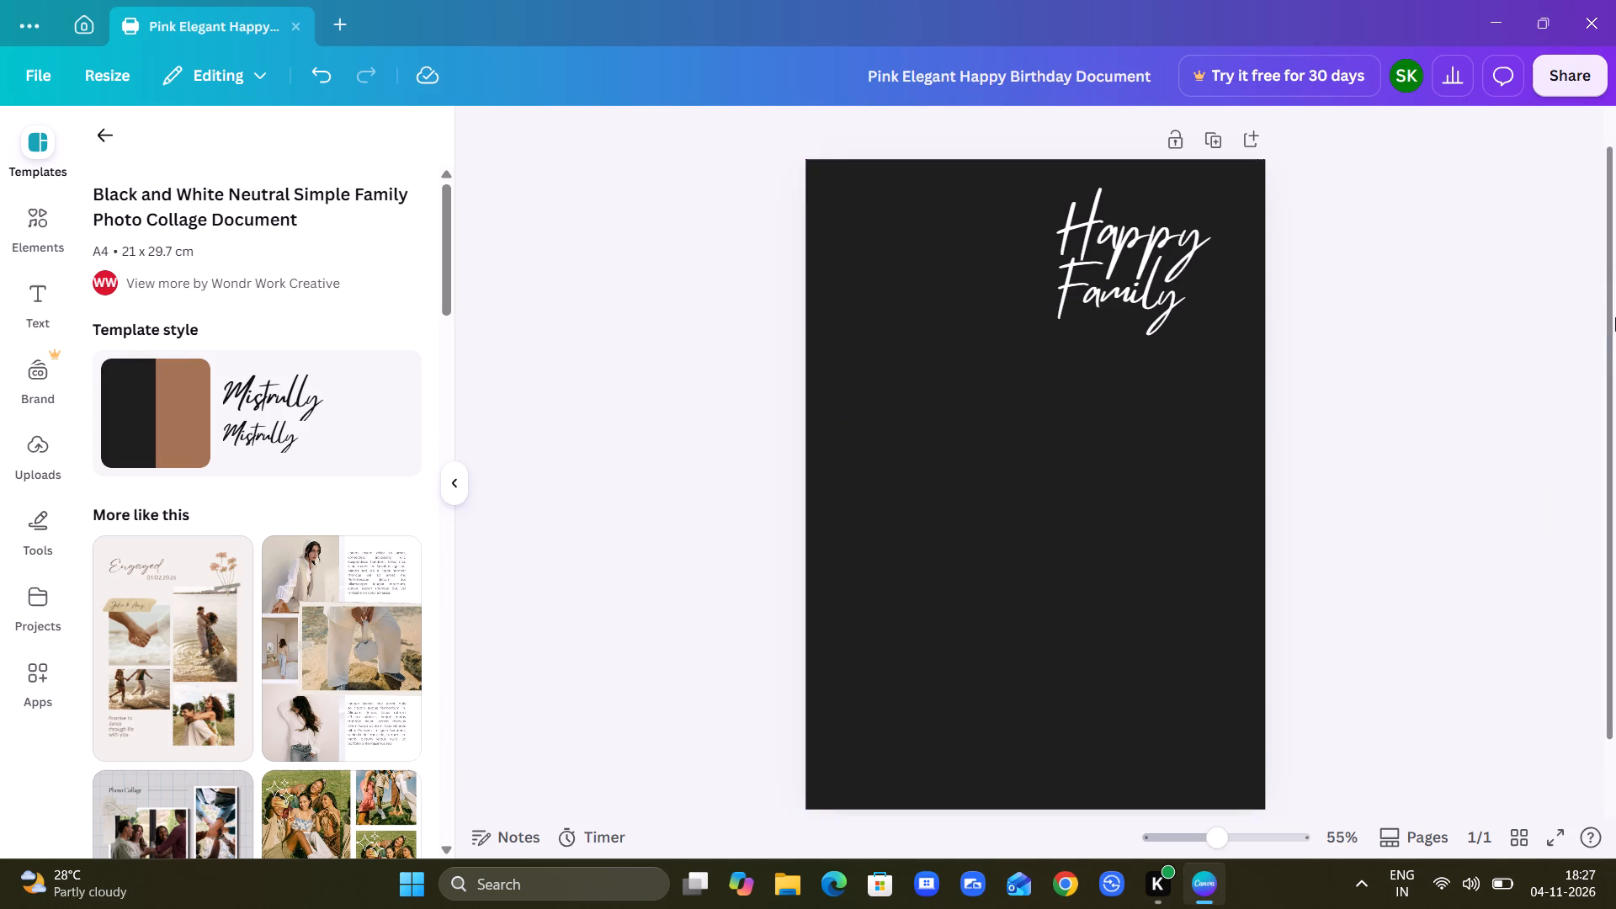
Move the "Family" and "Happy" title texts off the page, leaving only the black background.
drag(1146, 297, 1532, 327)
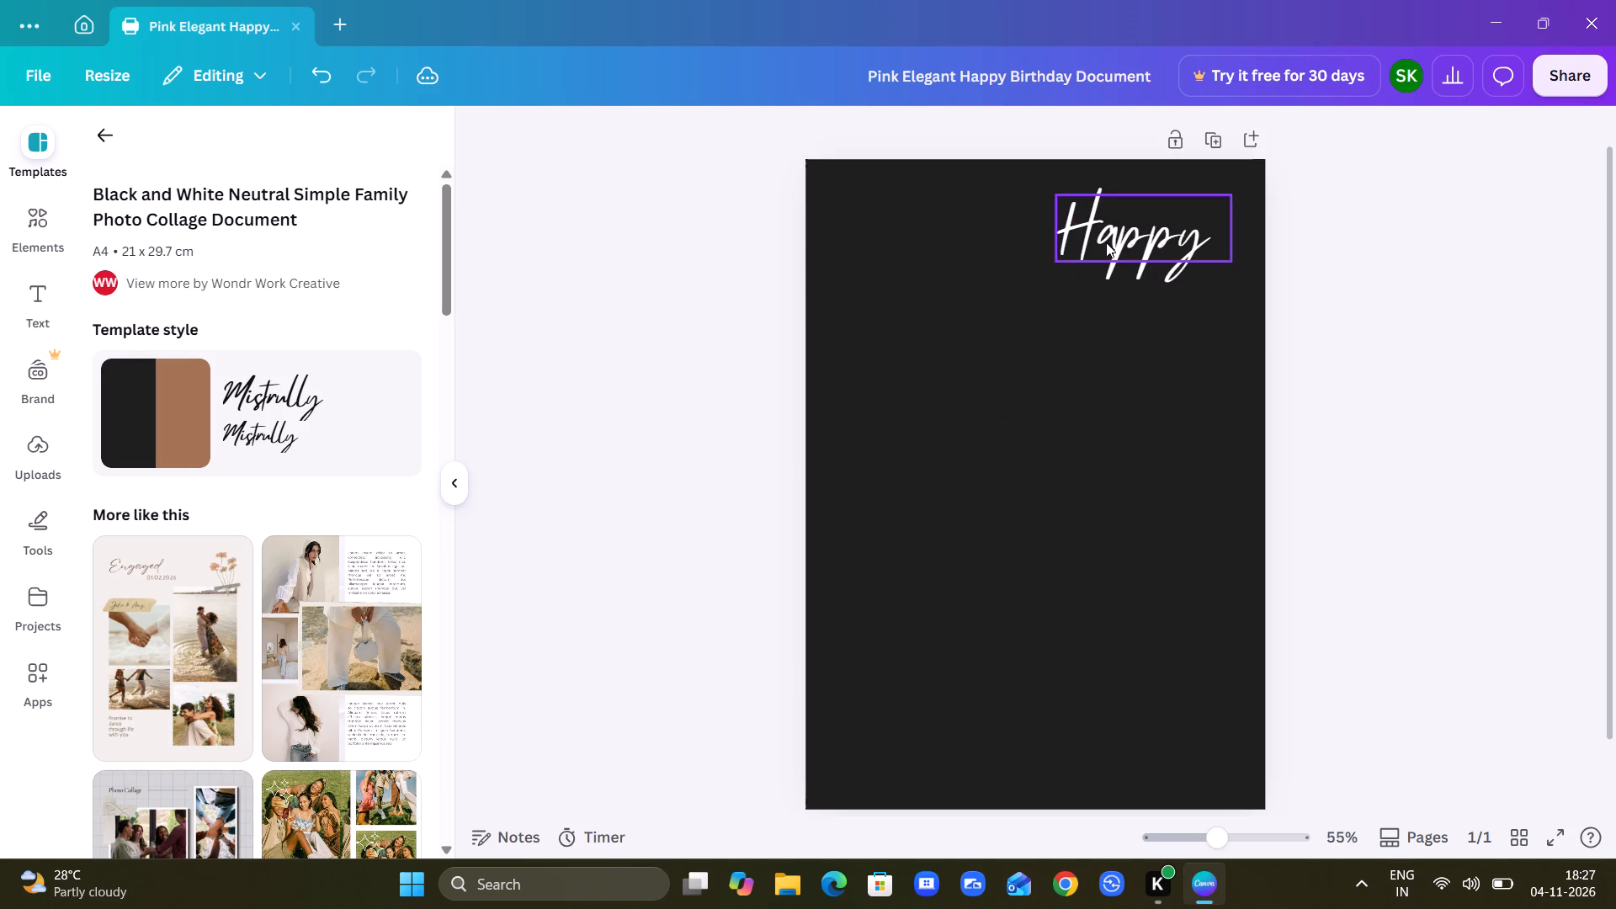
drag(1105, 242, 1576, 327)
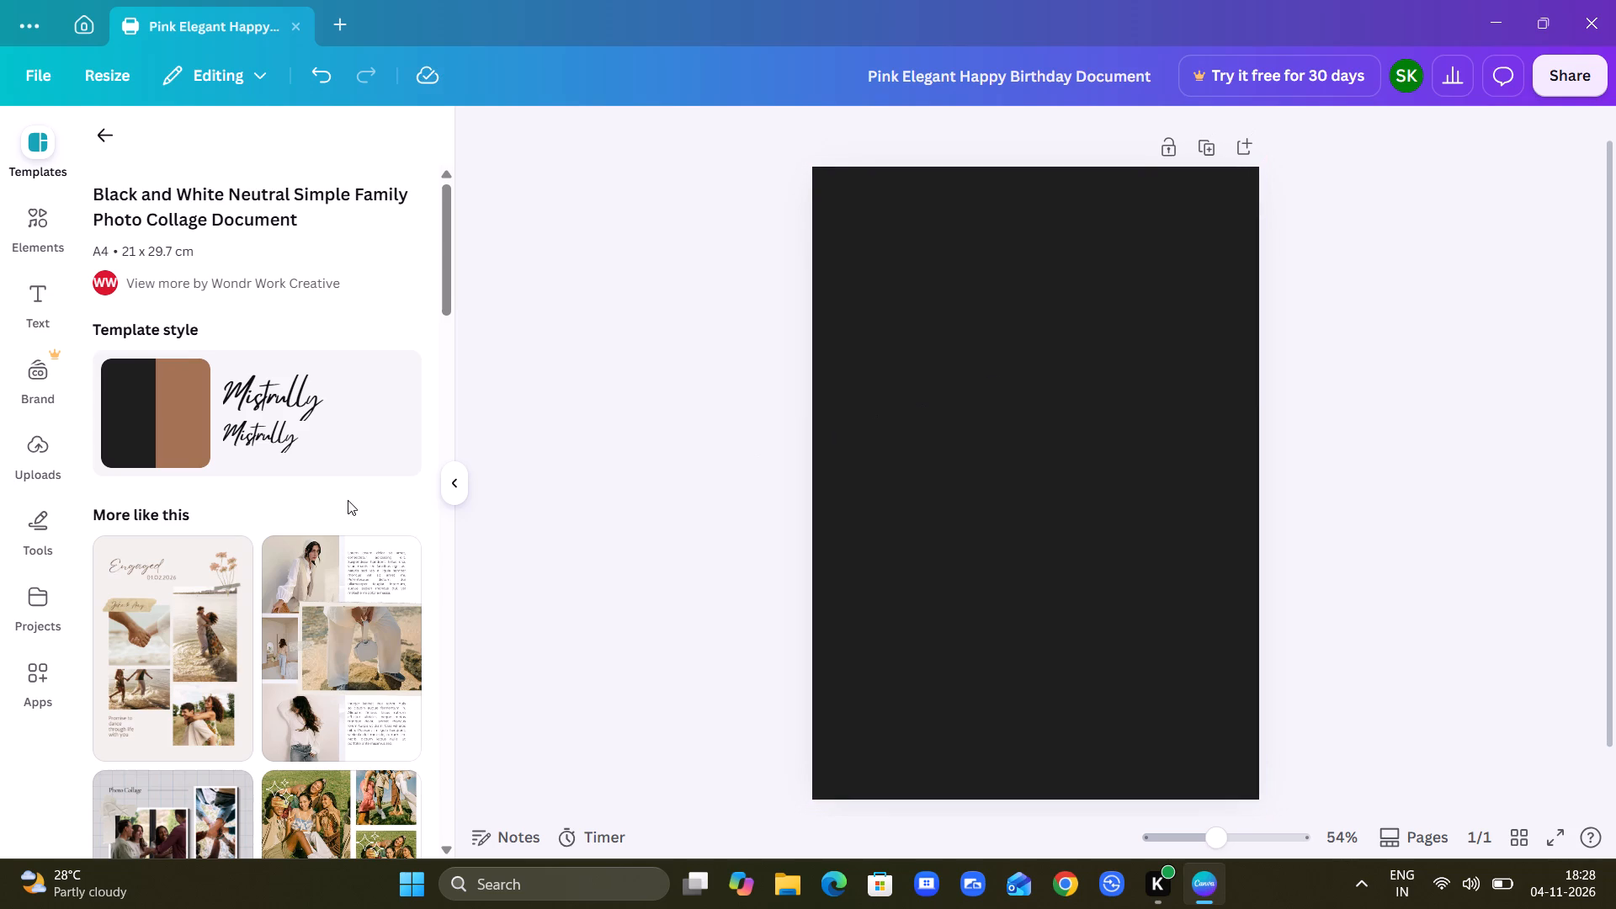
Add the uploaded New Balance photo of the man in grey and crop it to his upper body, about 8.7 cm high.
click(63, 458)
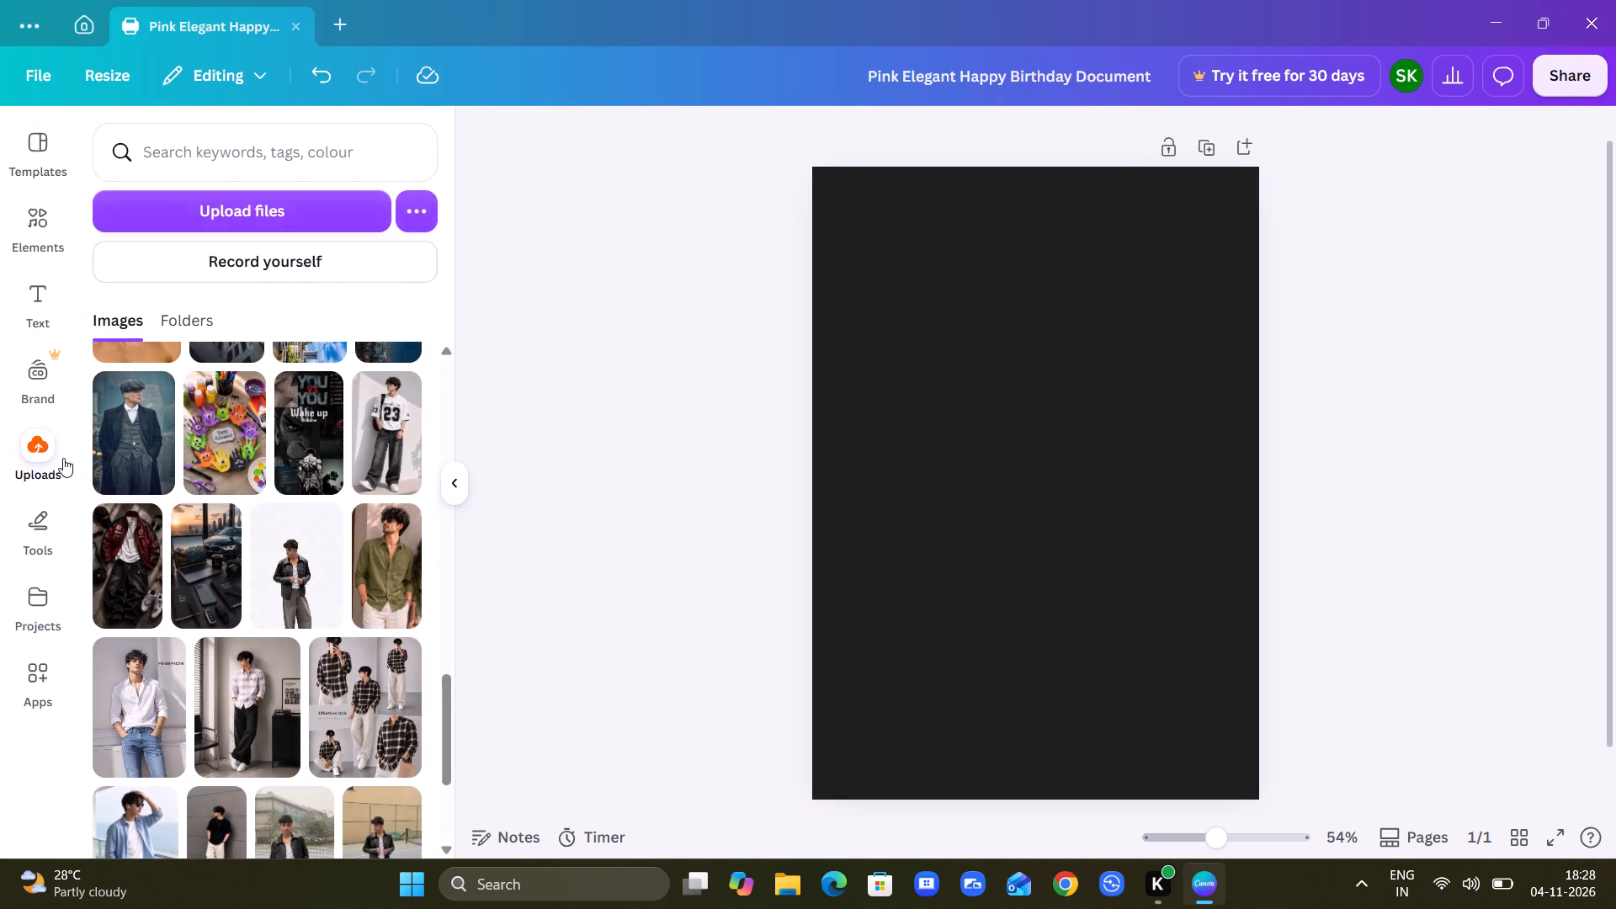
scroll(231, 572, up, 13)
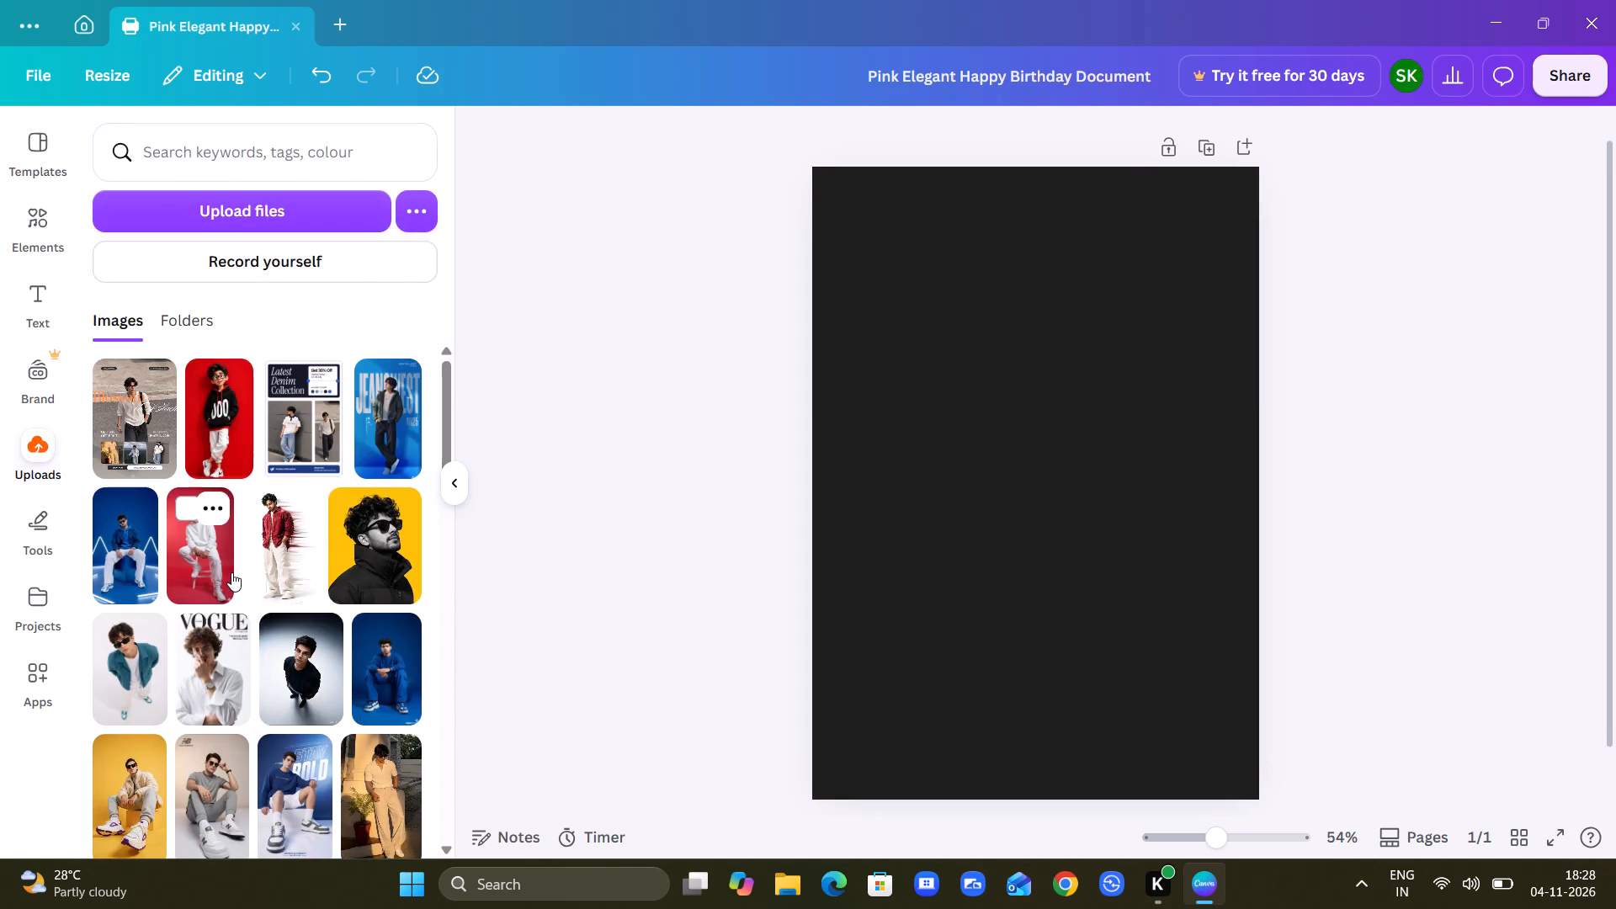
scroll(231, 572, down, 2)
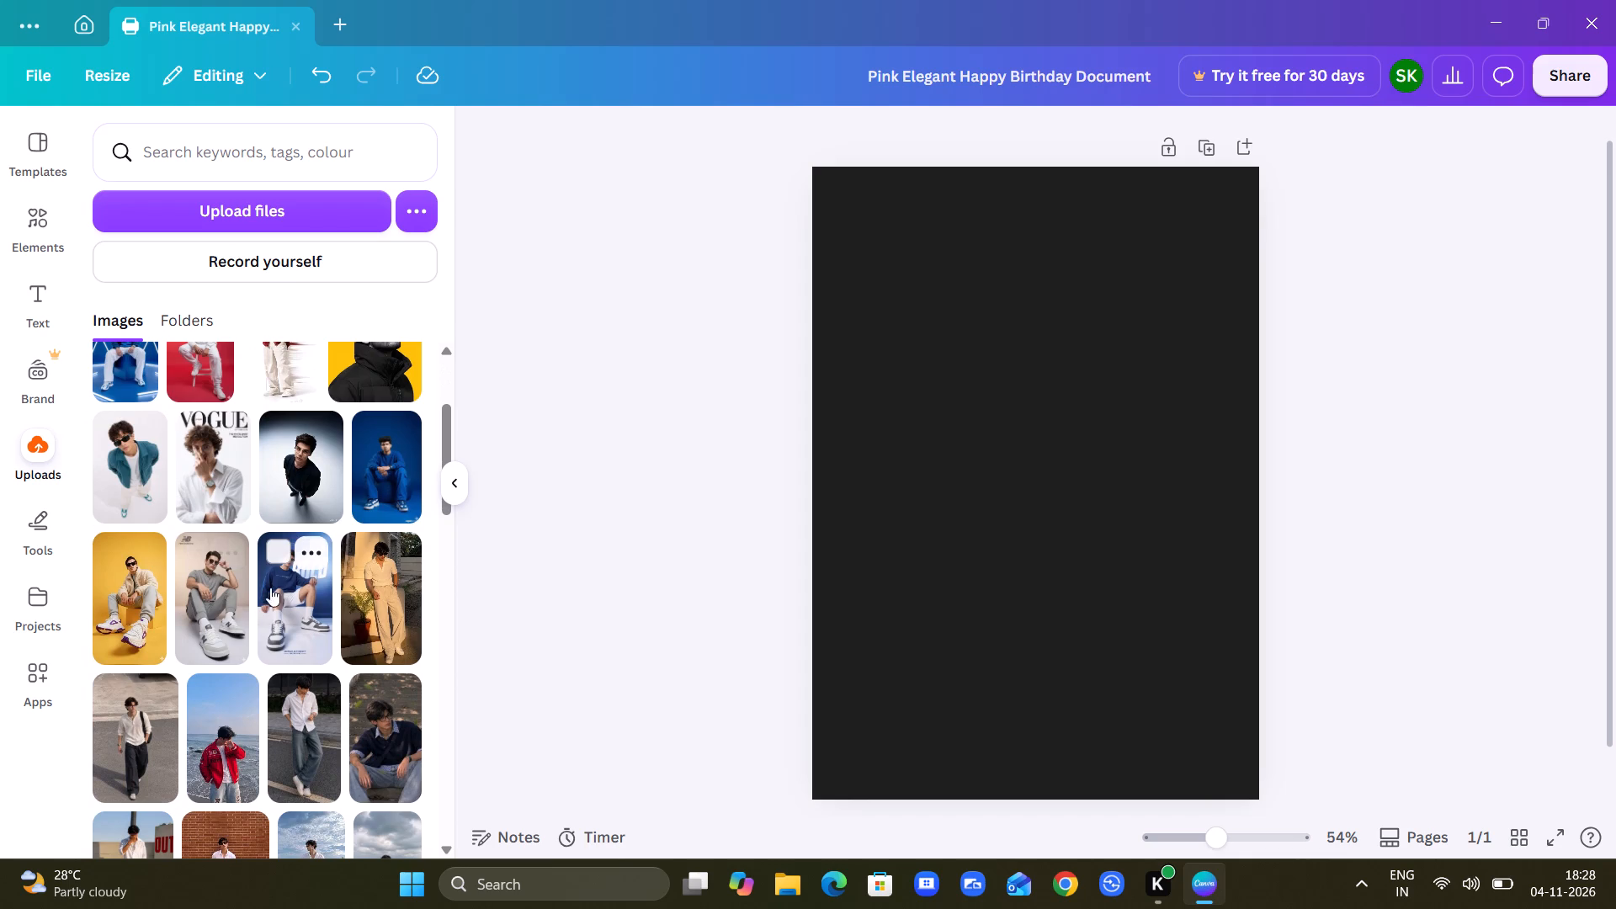
click(221, 605)
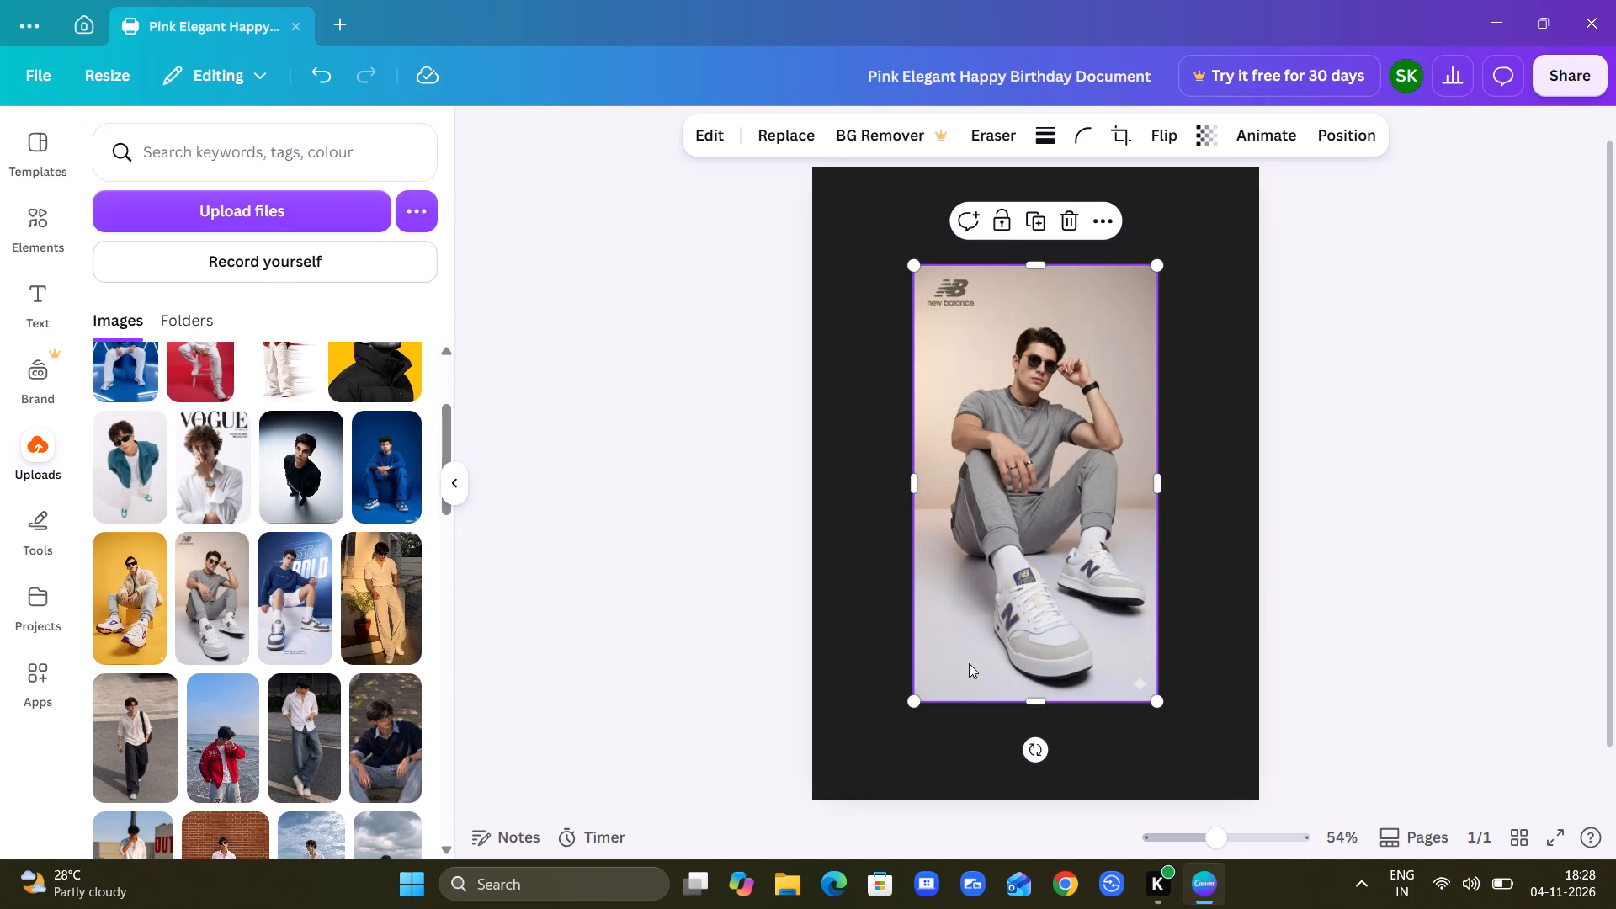
drag(1040, 700, 1060, 493)
drag(1038, 264, 1037, 308)
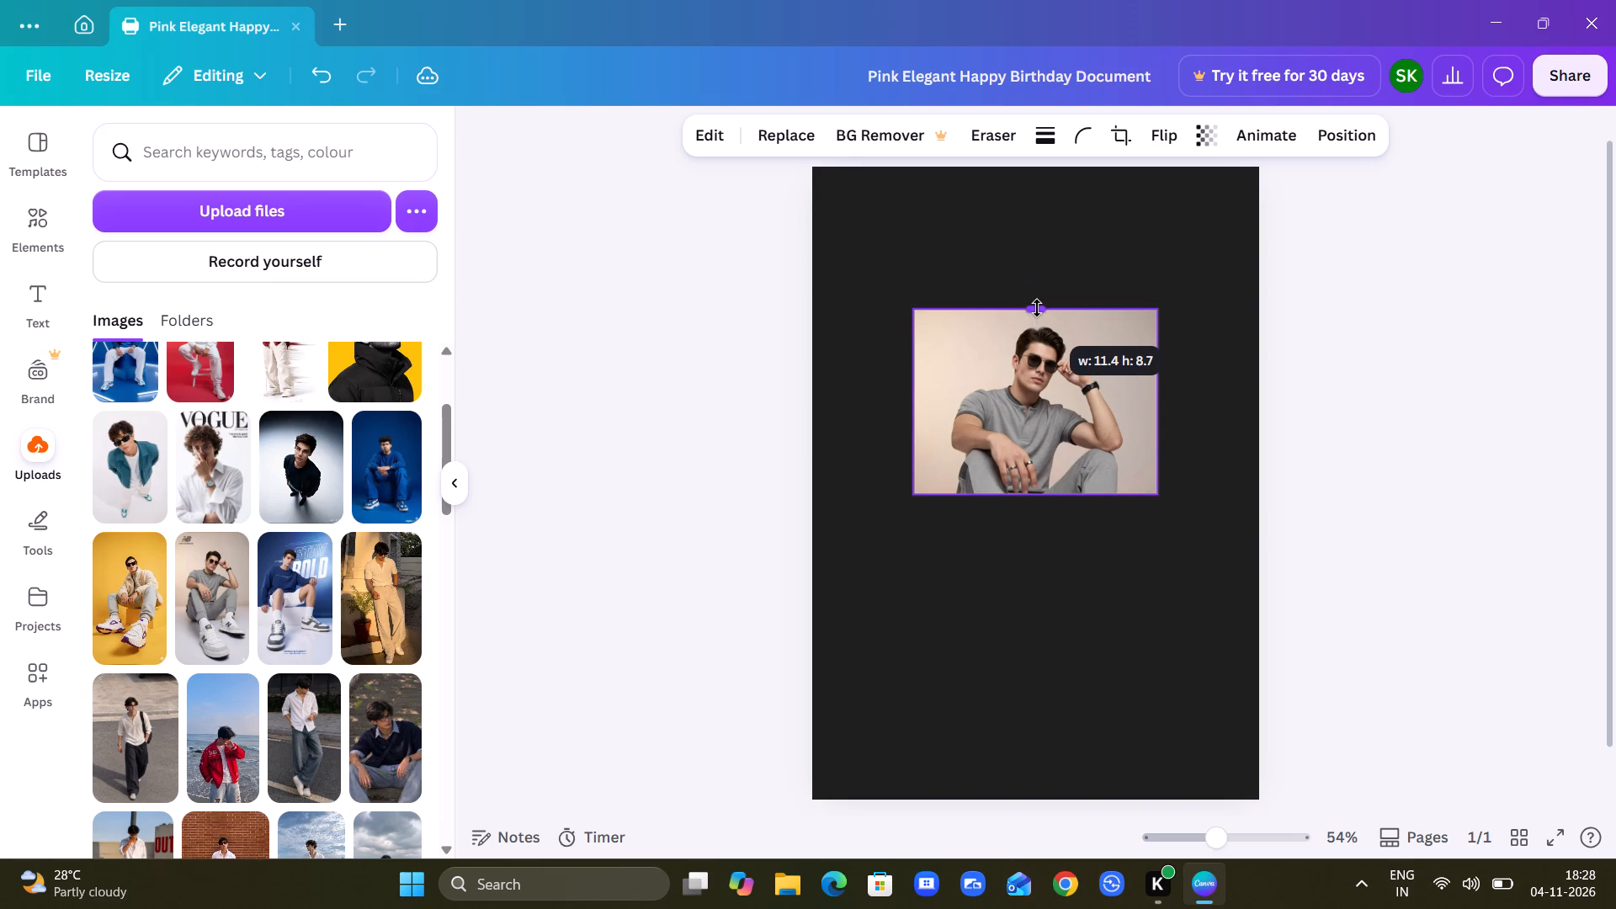
drag(1037, 308, 1038, 307)
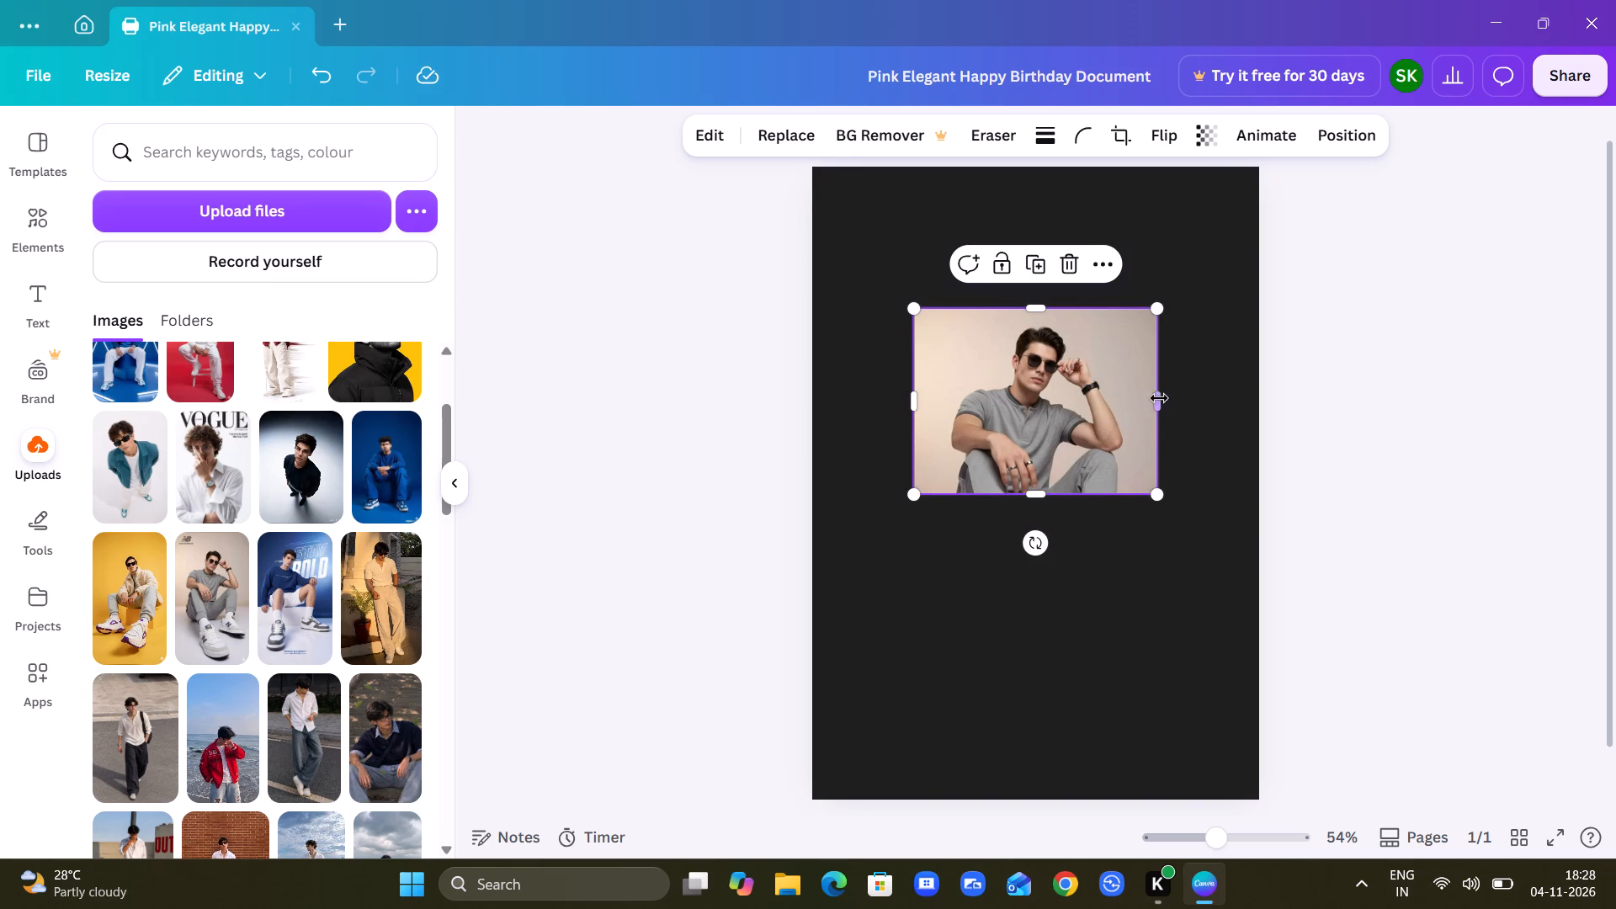
drag(1162, 398, 1140, 403)
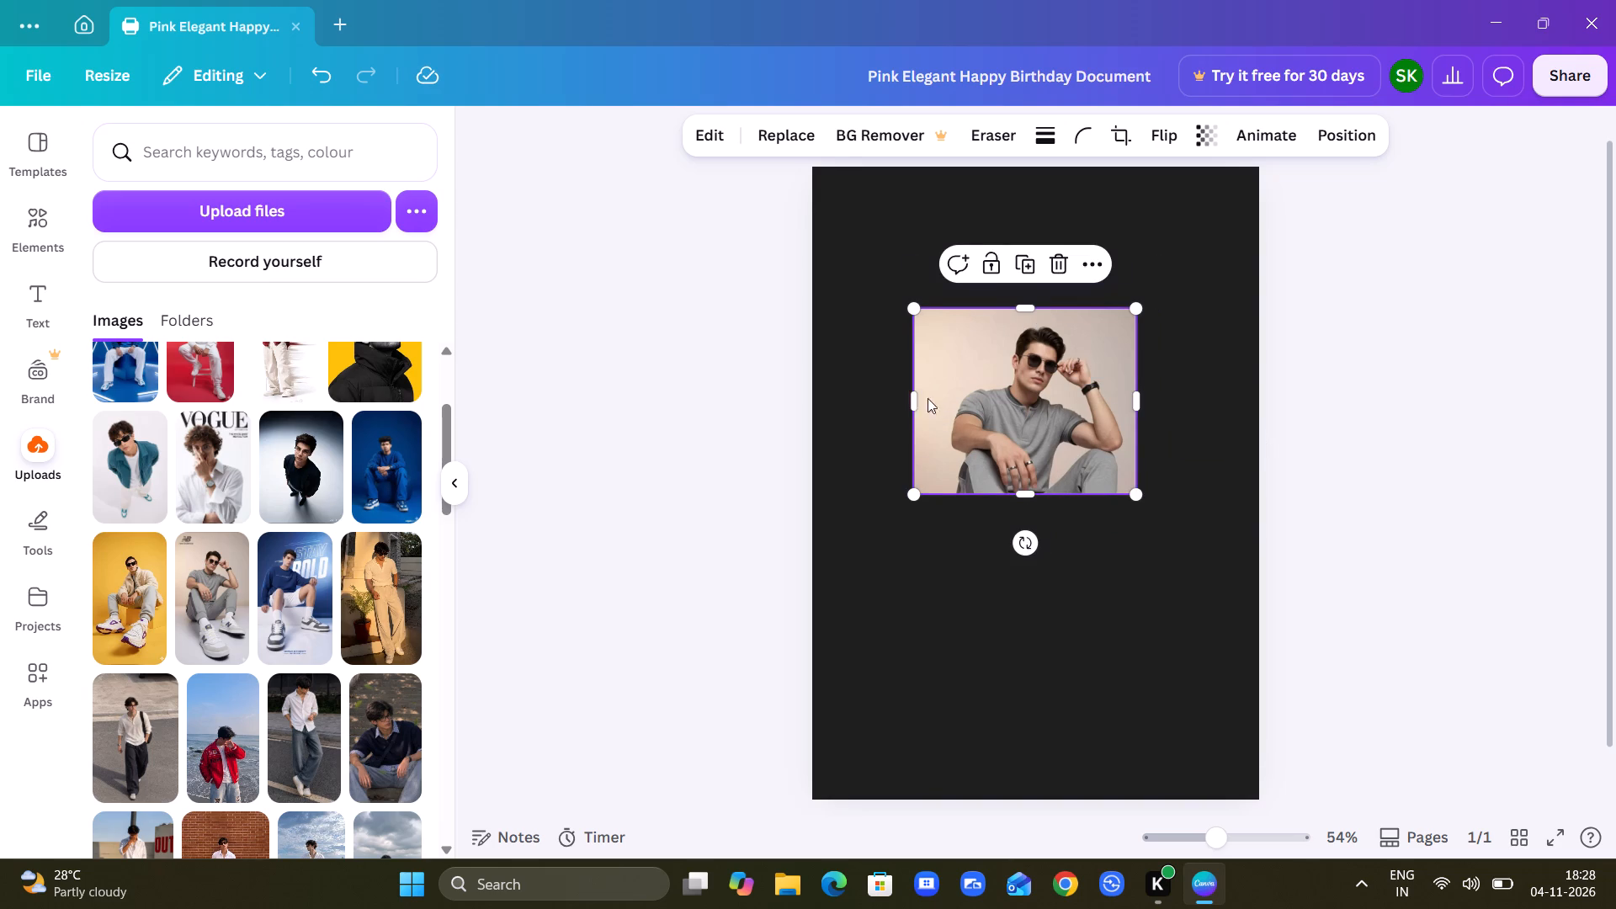
drag(908, 397, 930, 396)
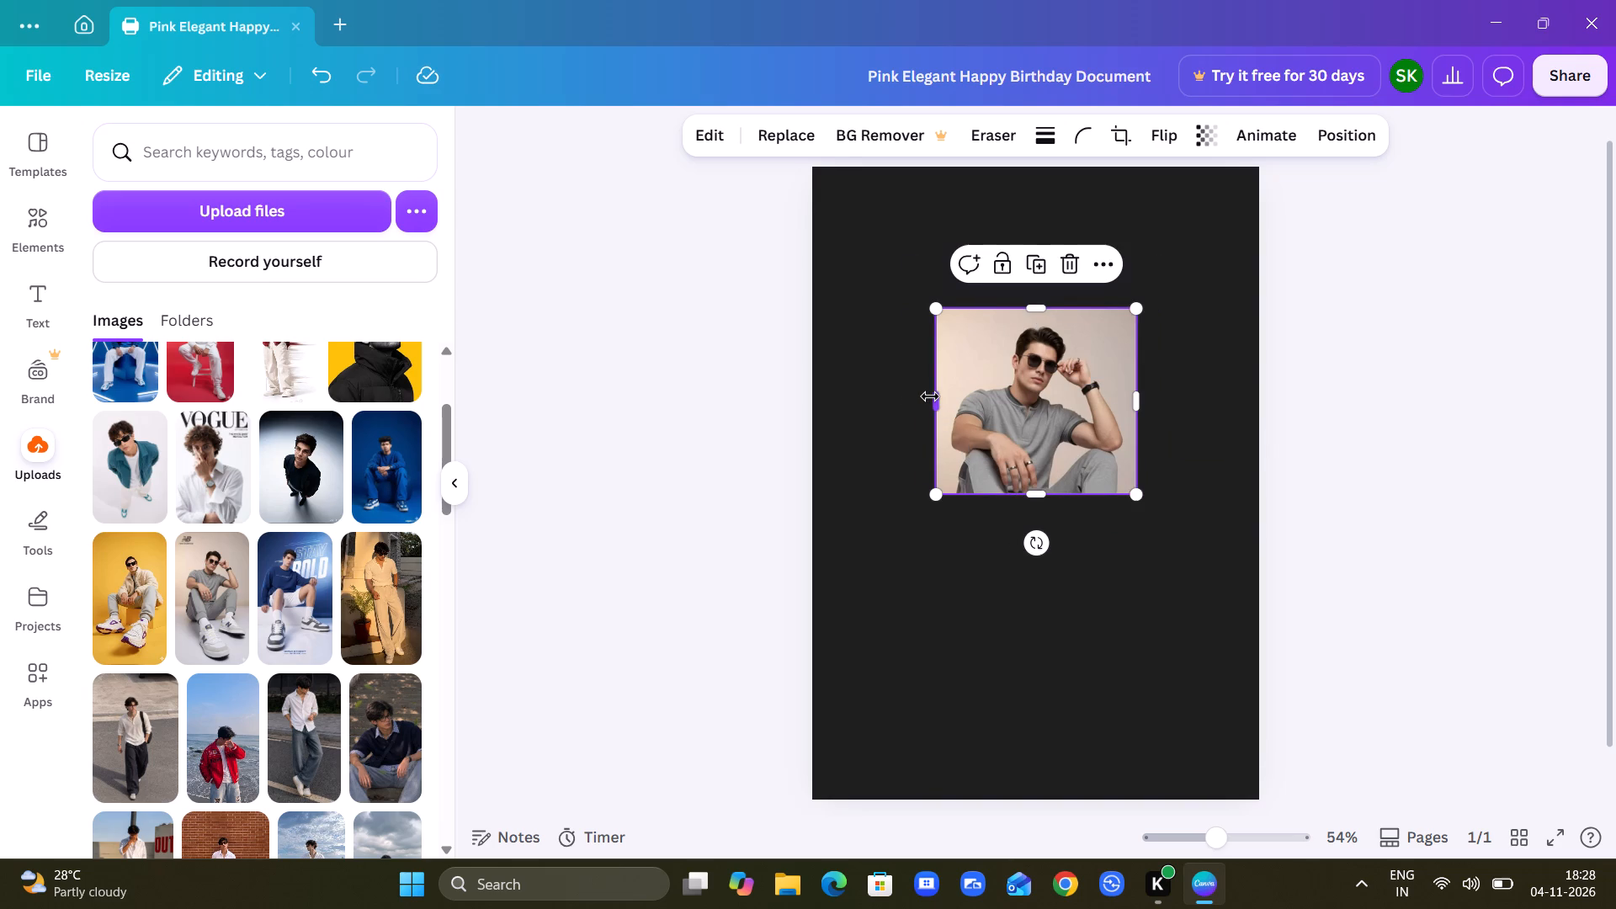
Shrink the cropped grey T-shirt photo and place it in the page's upper-left corner, aligned to the margin guides.
drag(1135, 494, 1049, 422)
drag(1001, 348, 915, 254)
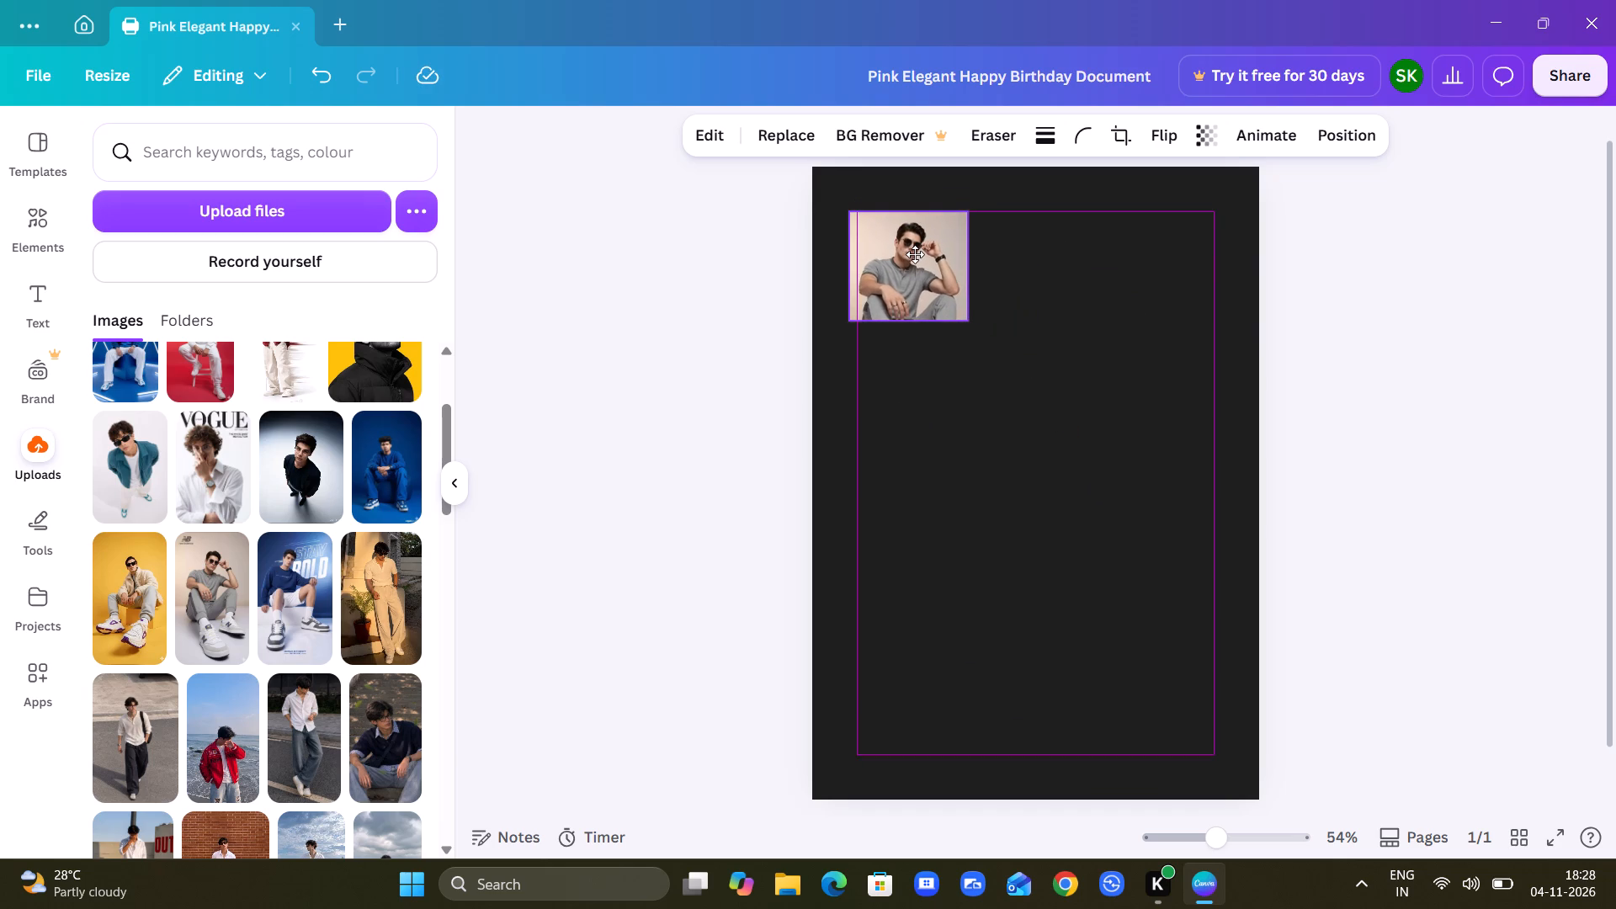
drag(915, 254, 917, 254)
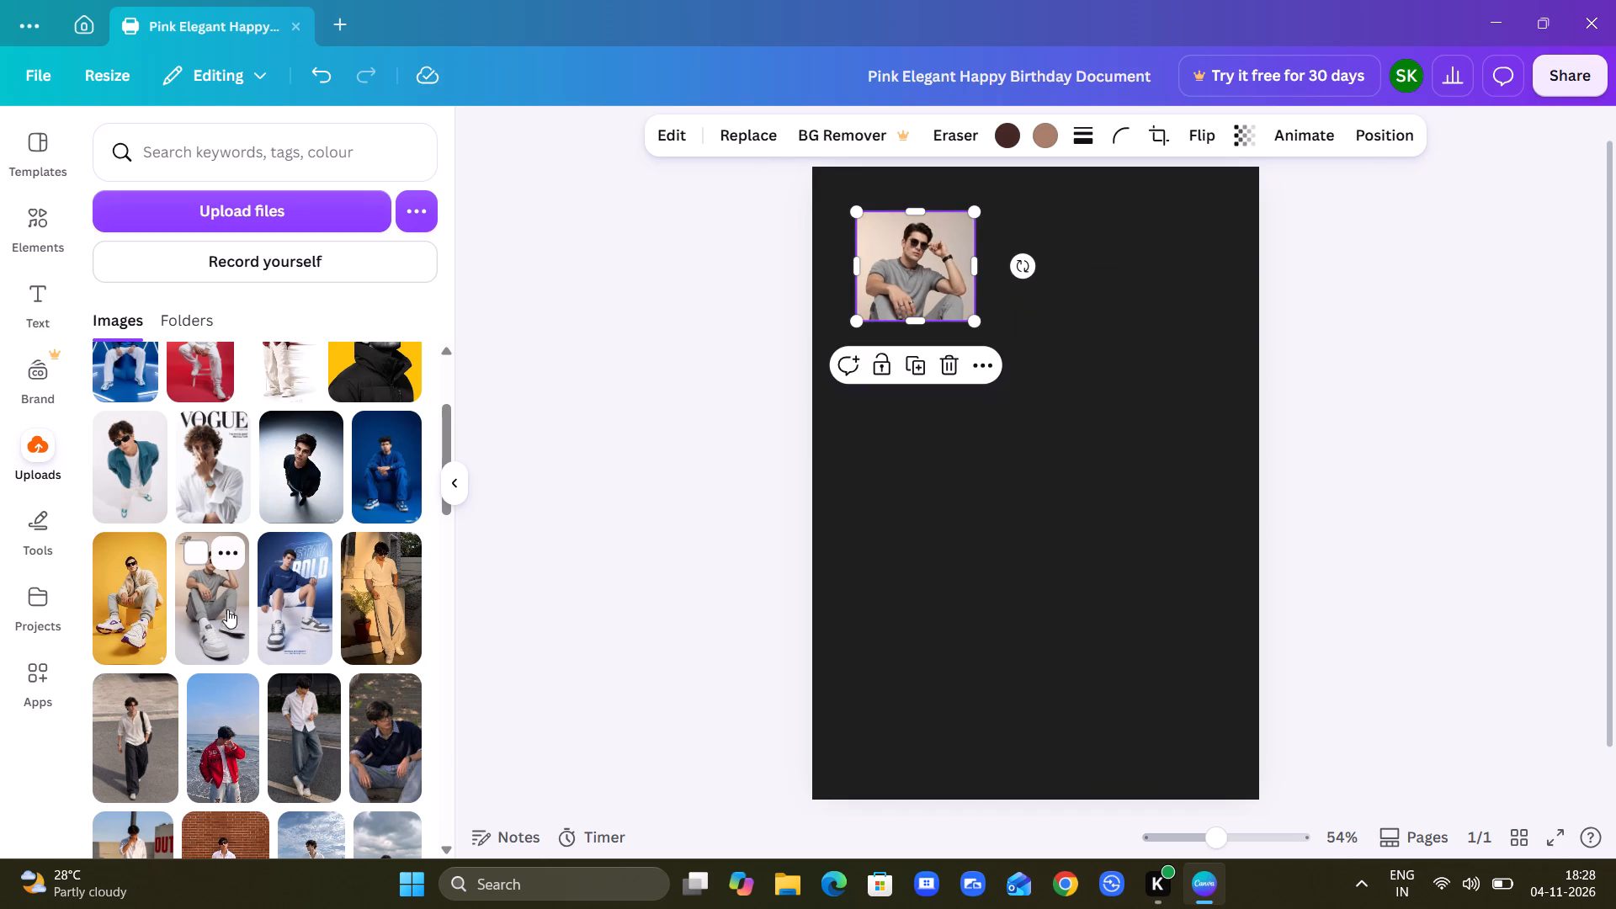
Add the uploaded street photo of the man in a cream shirt with a black bag, and crop it on all four sides.
scroll(227, 609, down, 1)
click(131, 553)
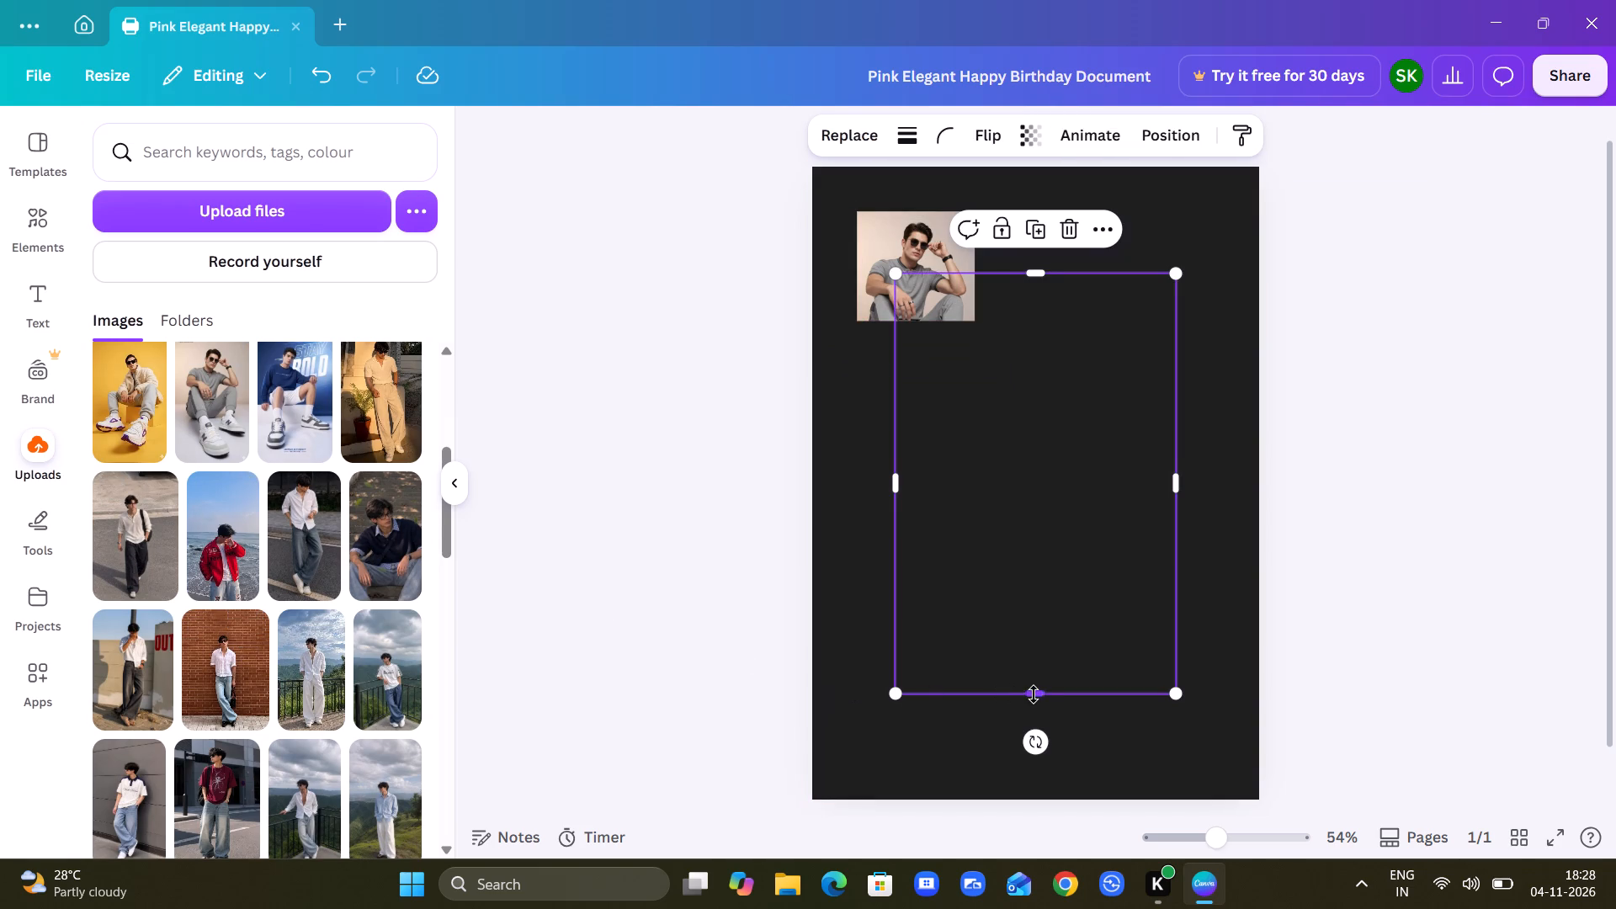
drag(1045, 693, 1047, 583)
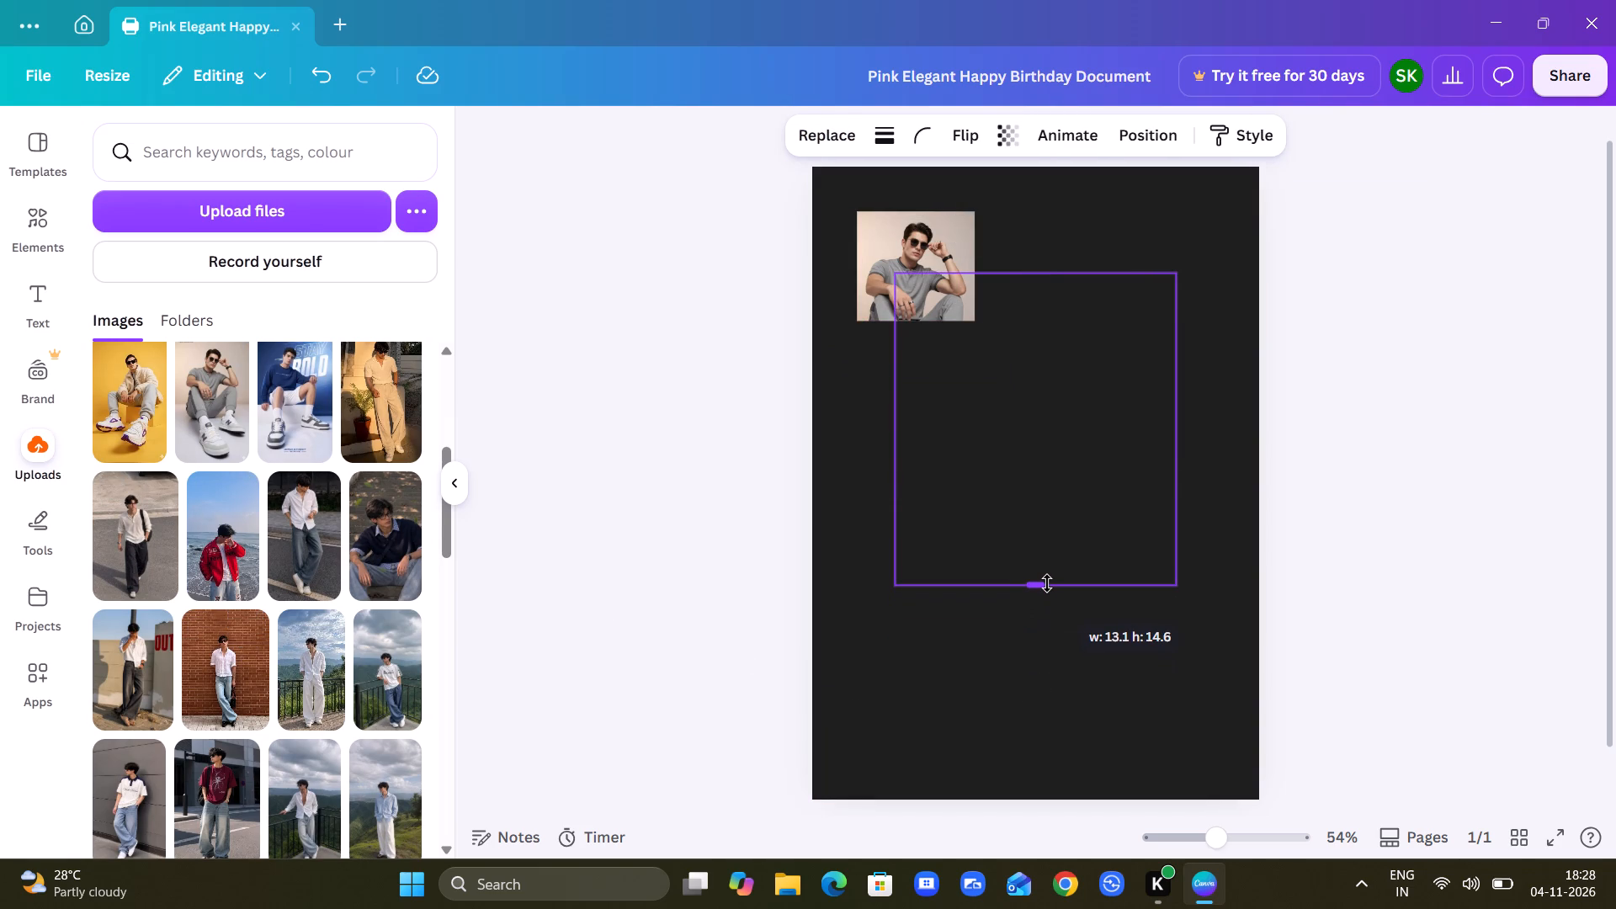
drag(1047, 583, 1045, 625)
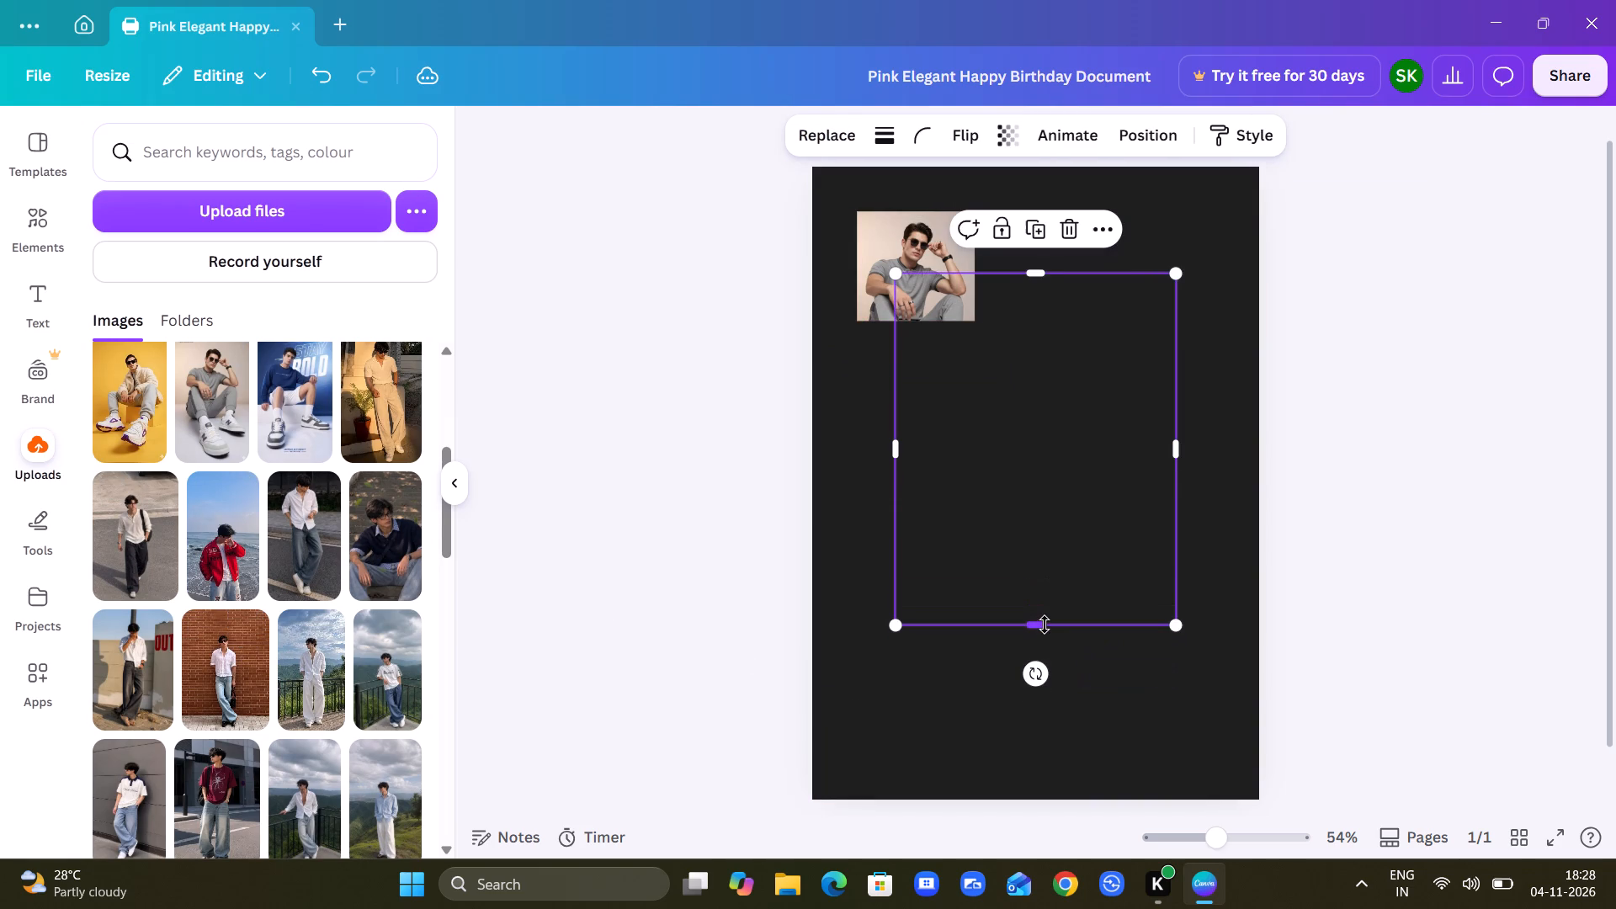
drag(895, 445, 930, 449)
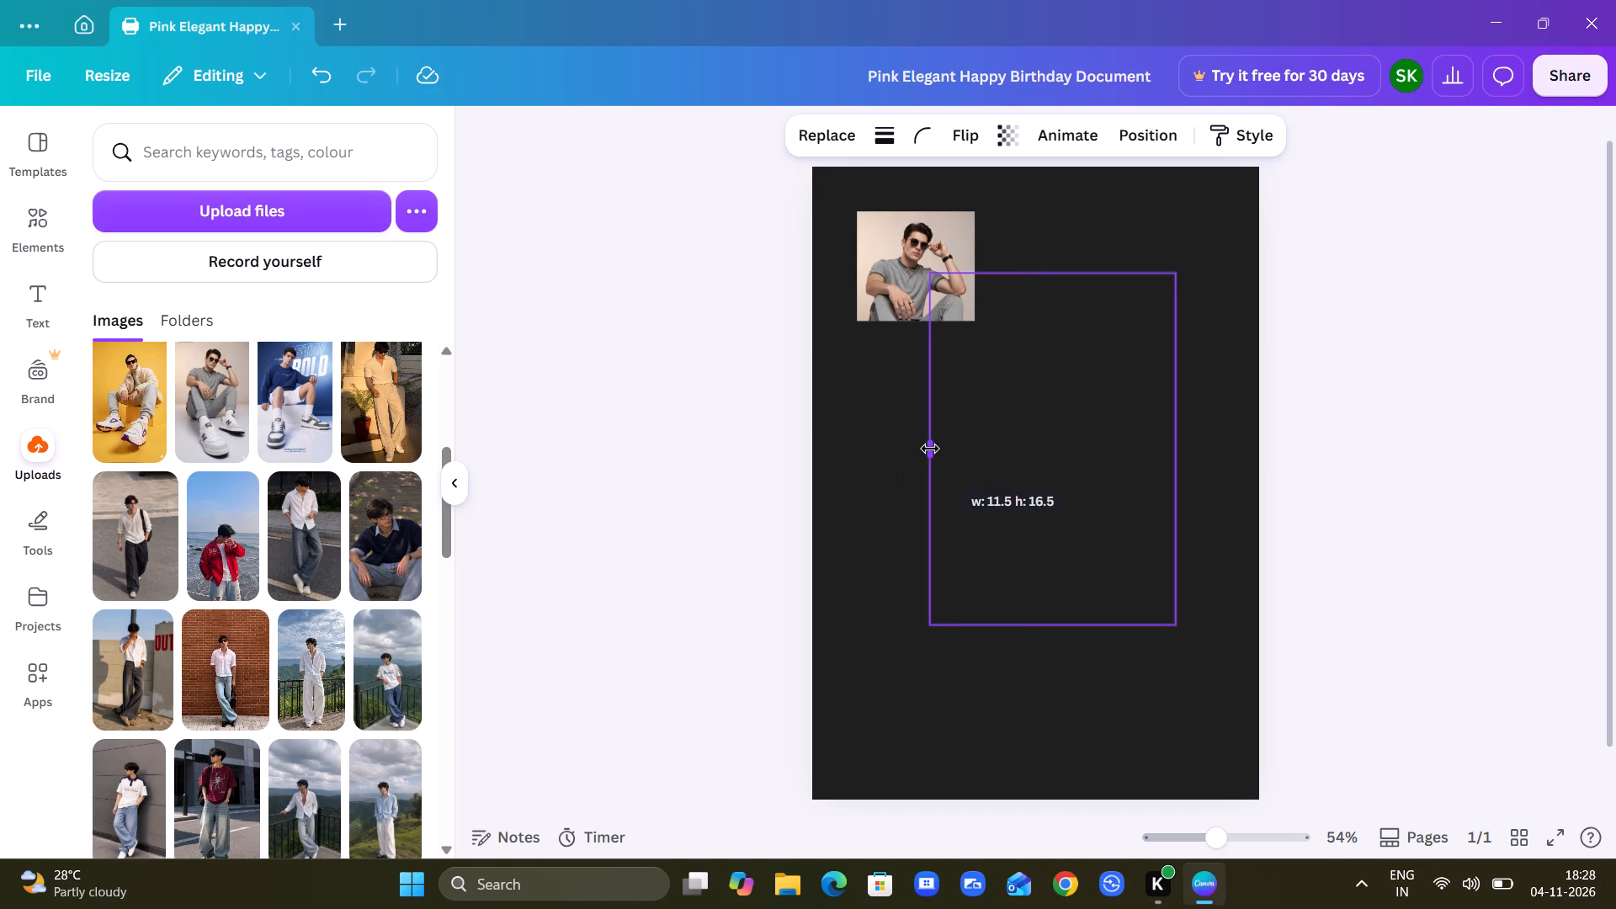
drag(930, 449, 902, 455)
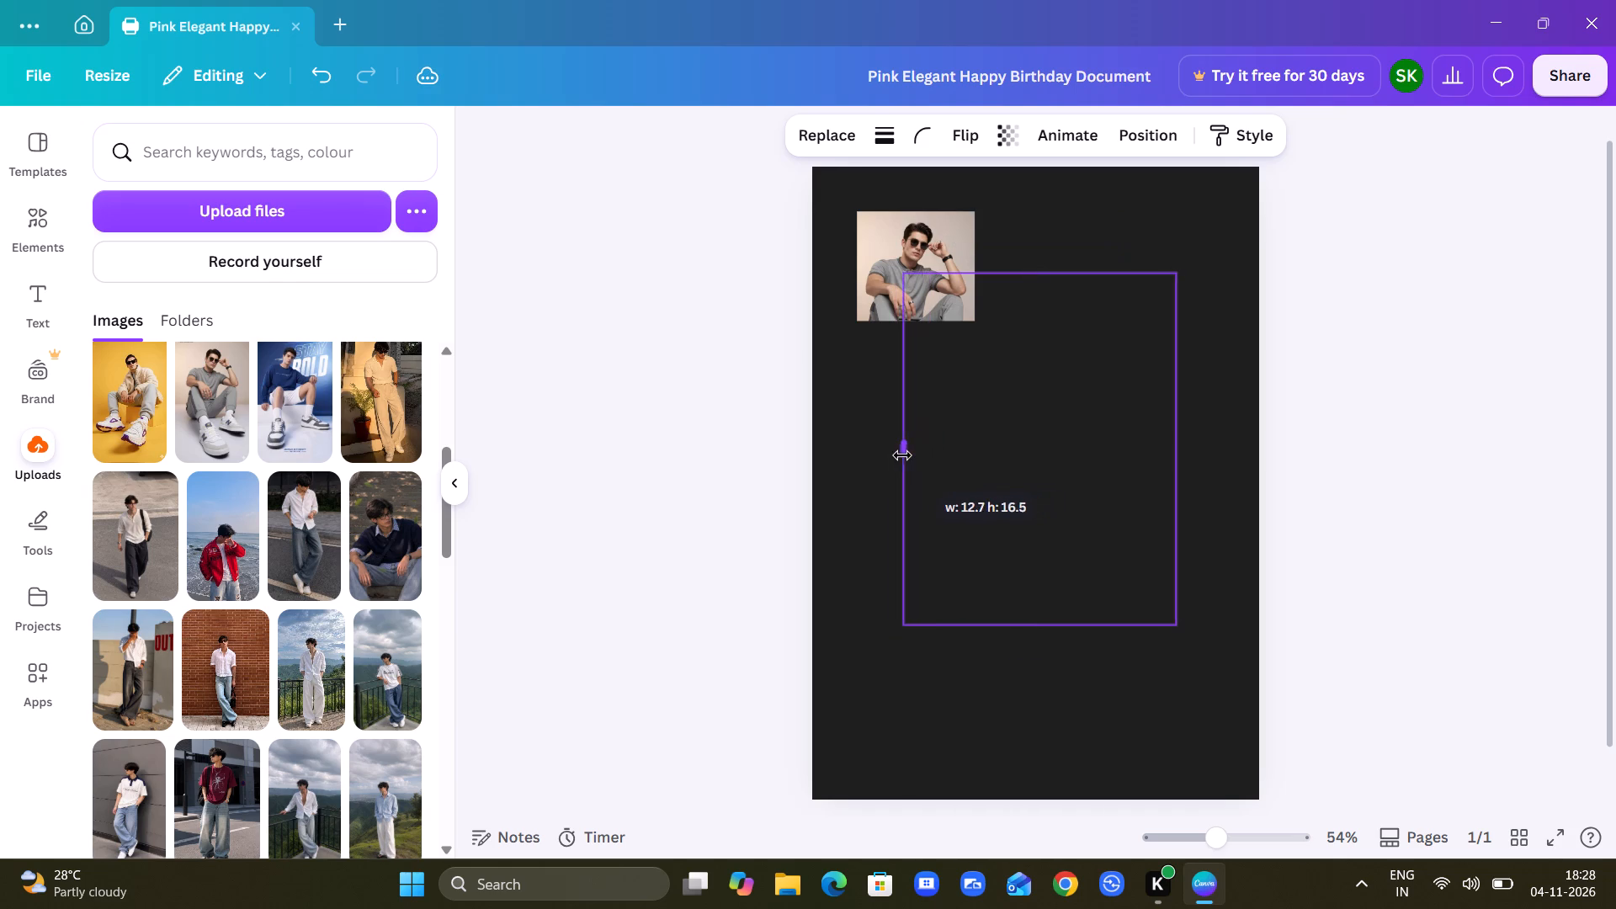
drag(902, 455, 911, 441)
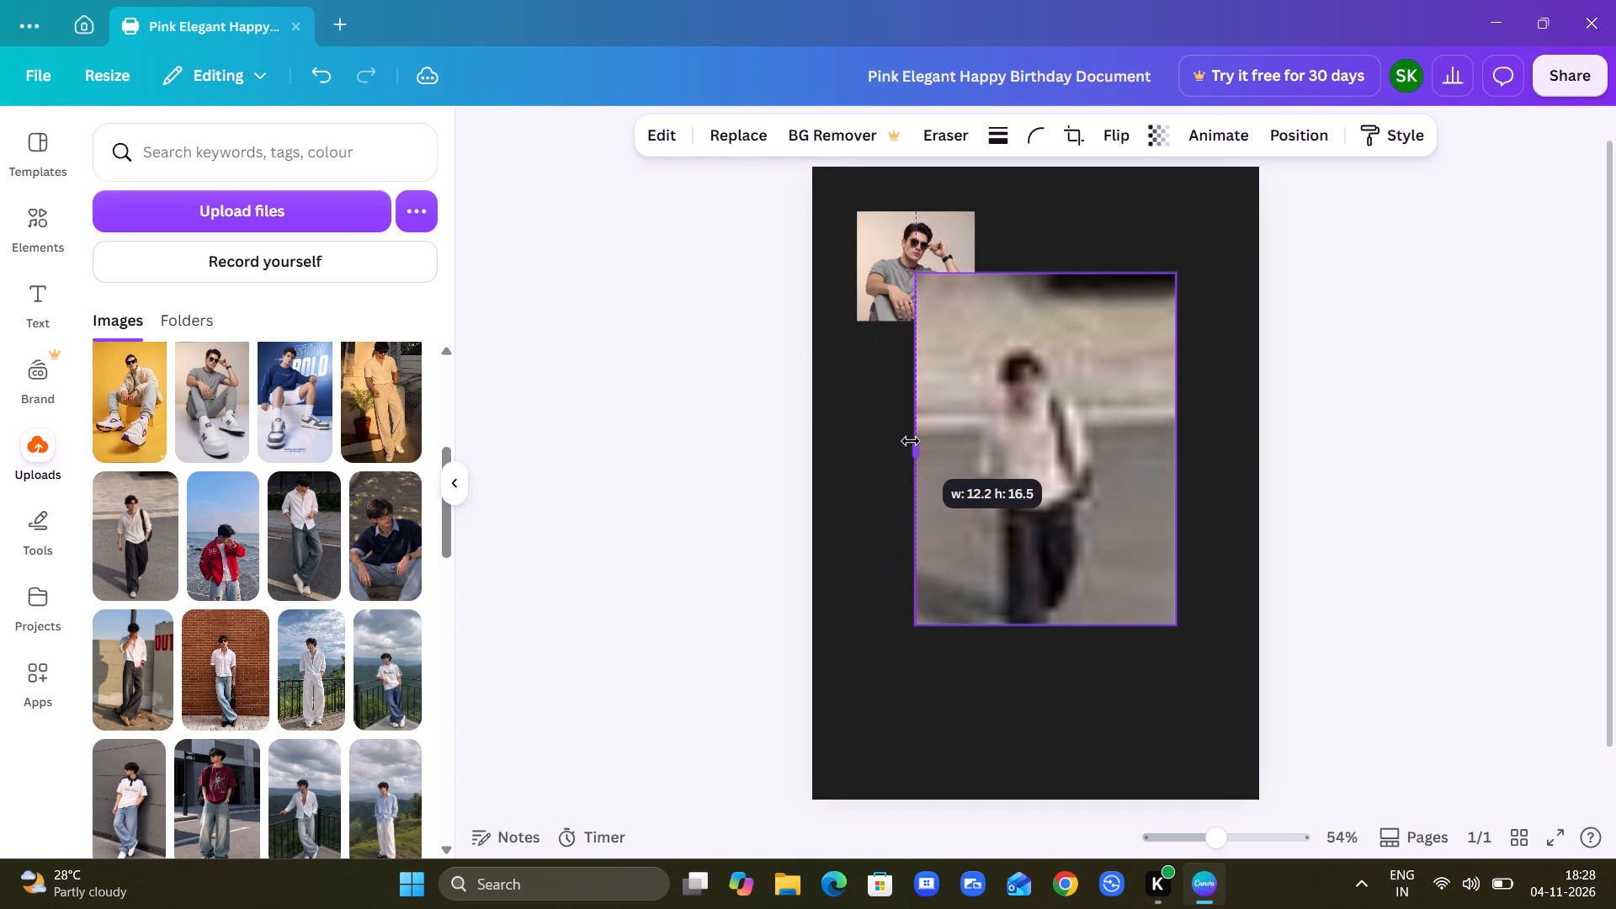
drag(911, 441, 928, 444)
drag(1169, 452, 1149, 450)
drag(1045, 272, 1046, 307)
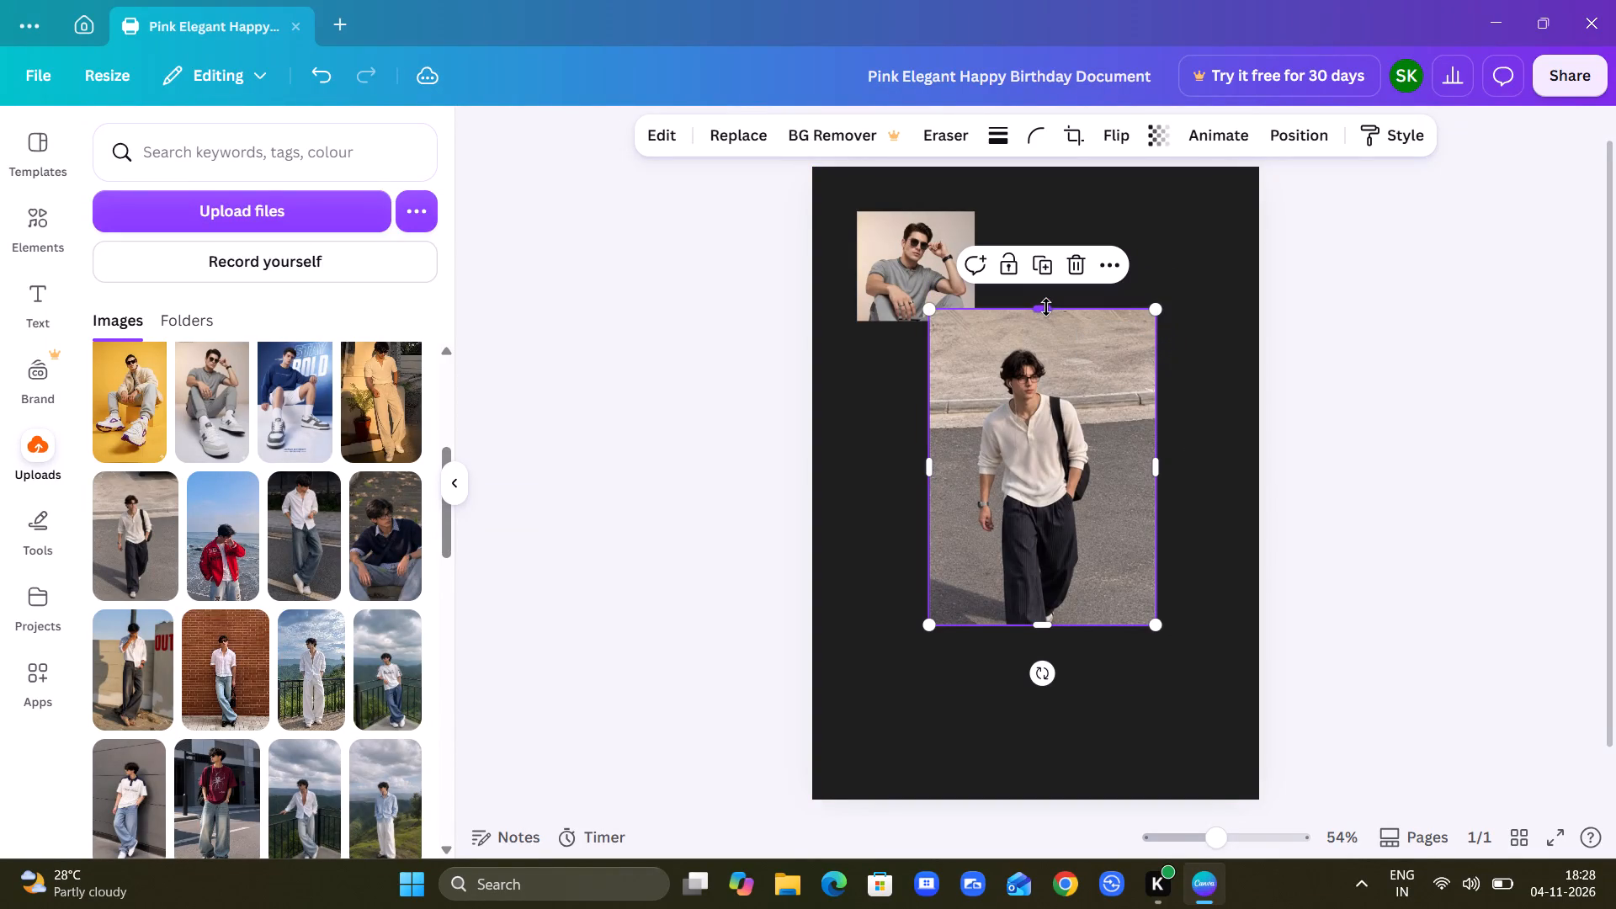
Place the cream shirt photo in the page's upper-right area beside the grey T-shirt photo and enlarge it toward the corner.
drag(1039, 389, 1108, 300)
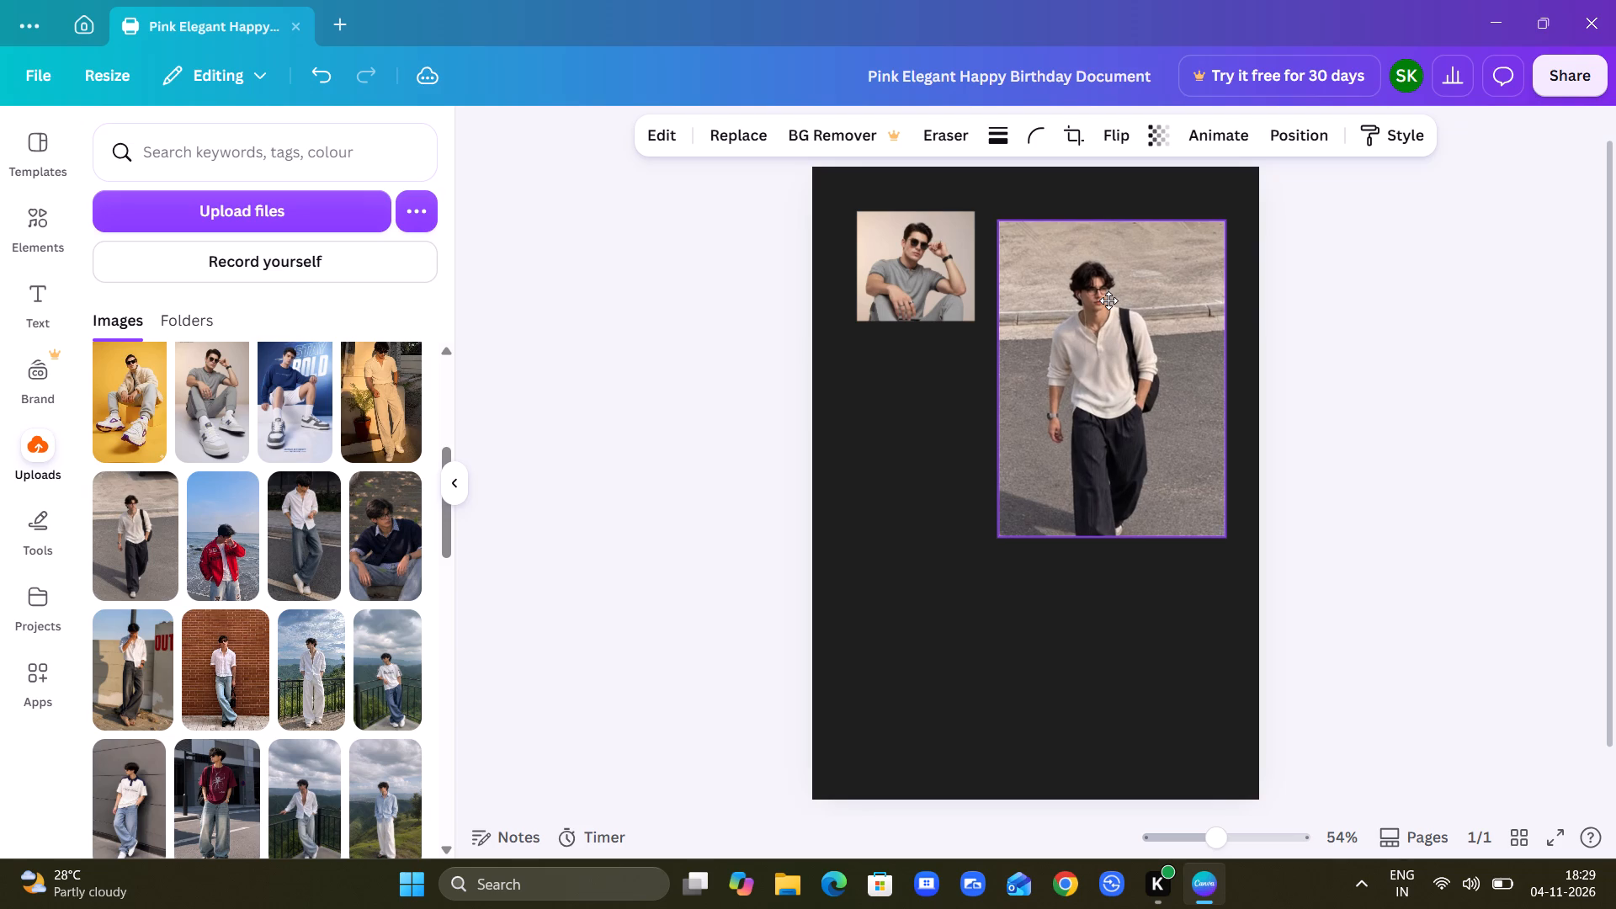
drag(1108, 300, 1104, 288)
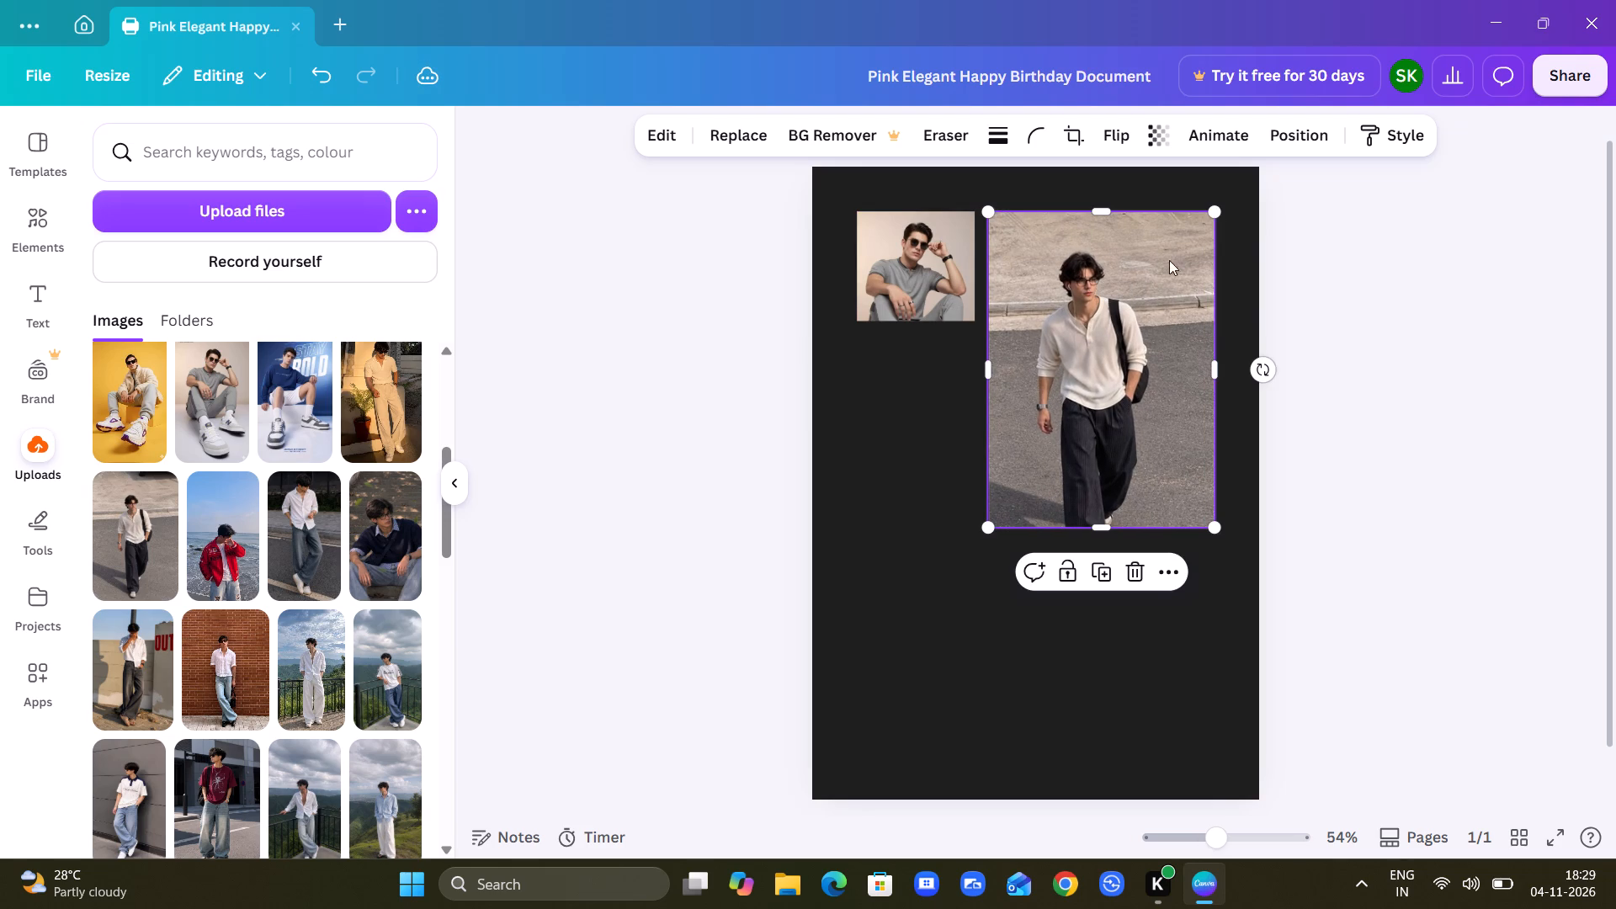
drag(1210, 215, 1235, 189)
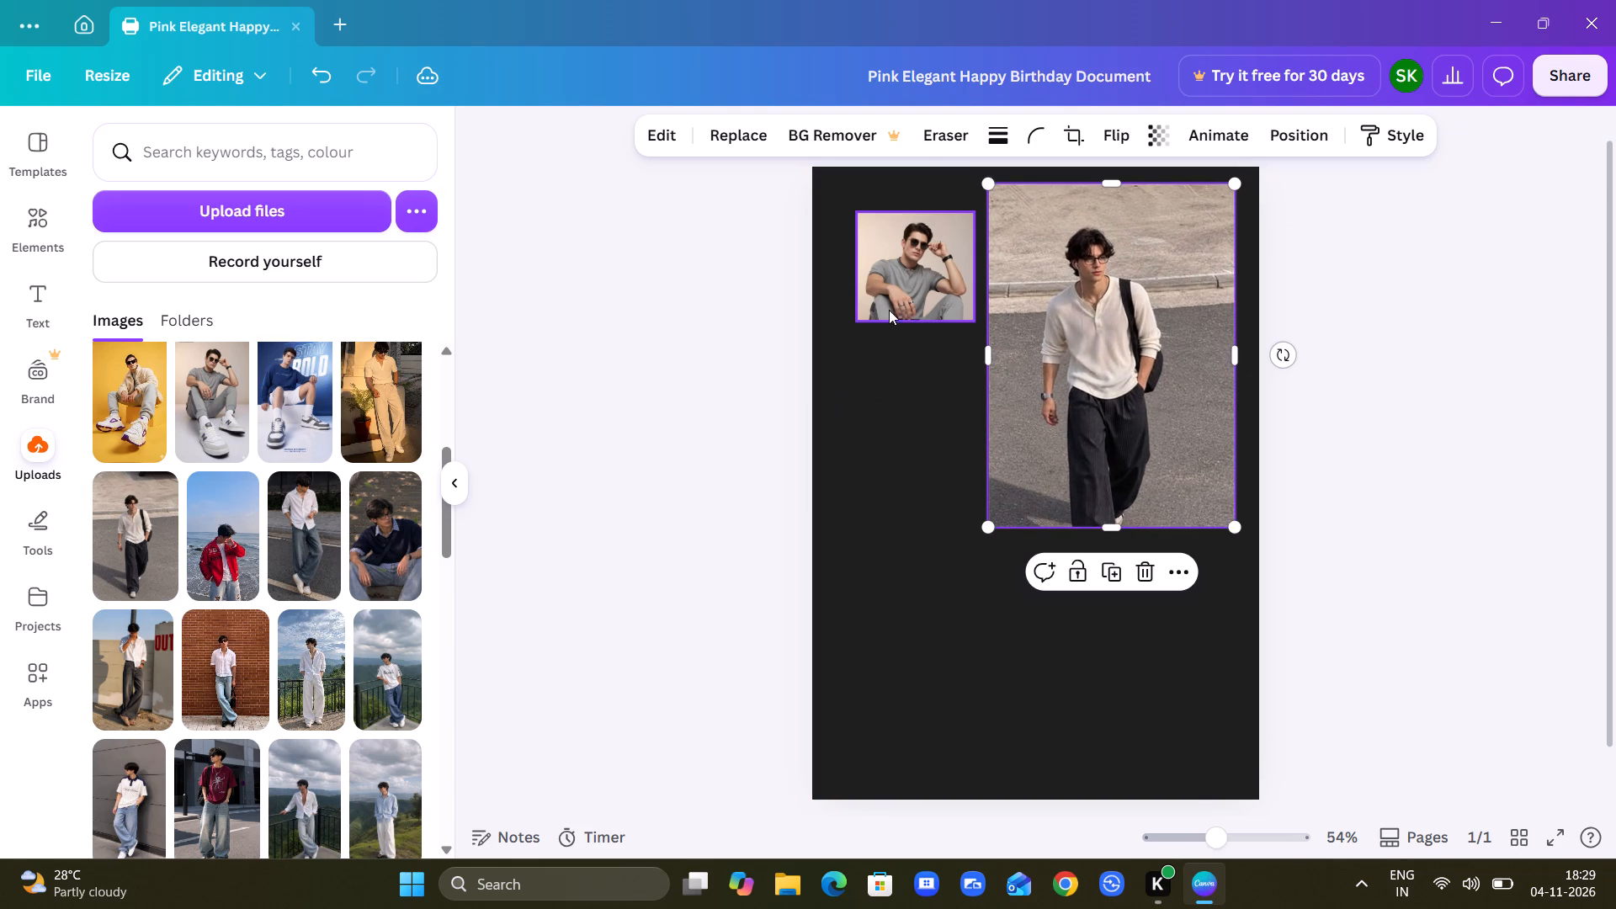
Enlarge the grey T-shirt photo slightly toward the page's left edge.
click(896, 305)
drag(861, 318, 847, 333)
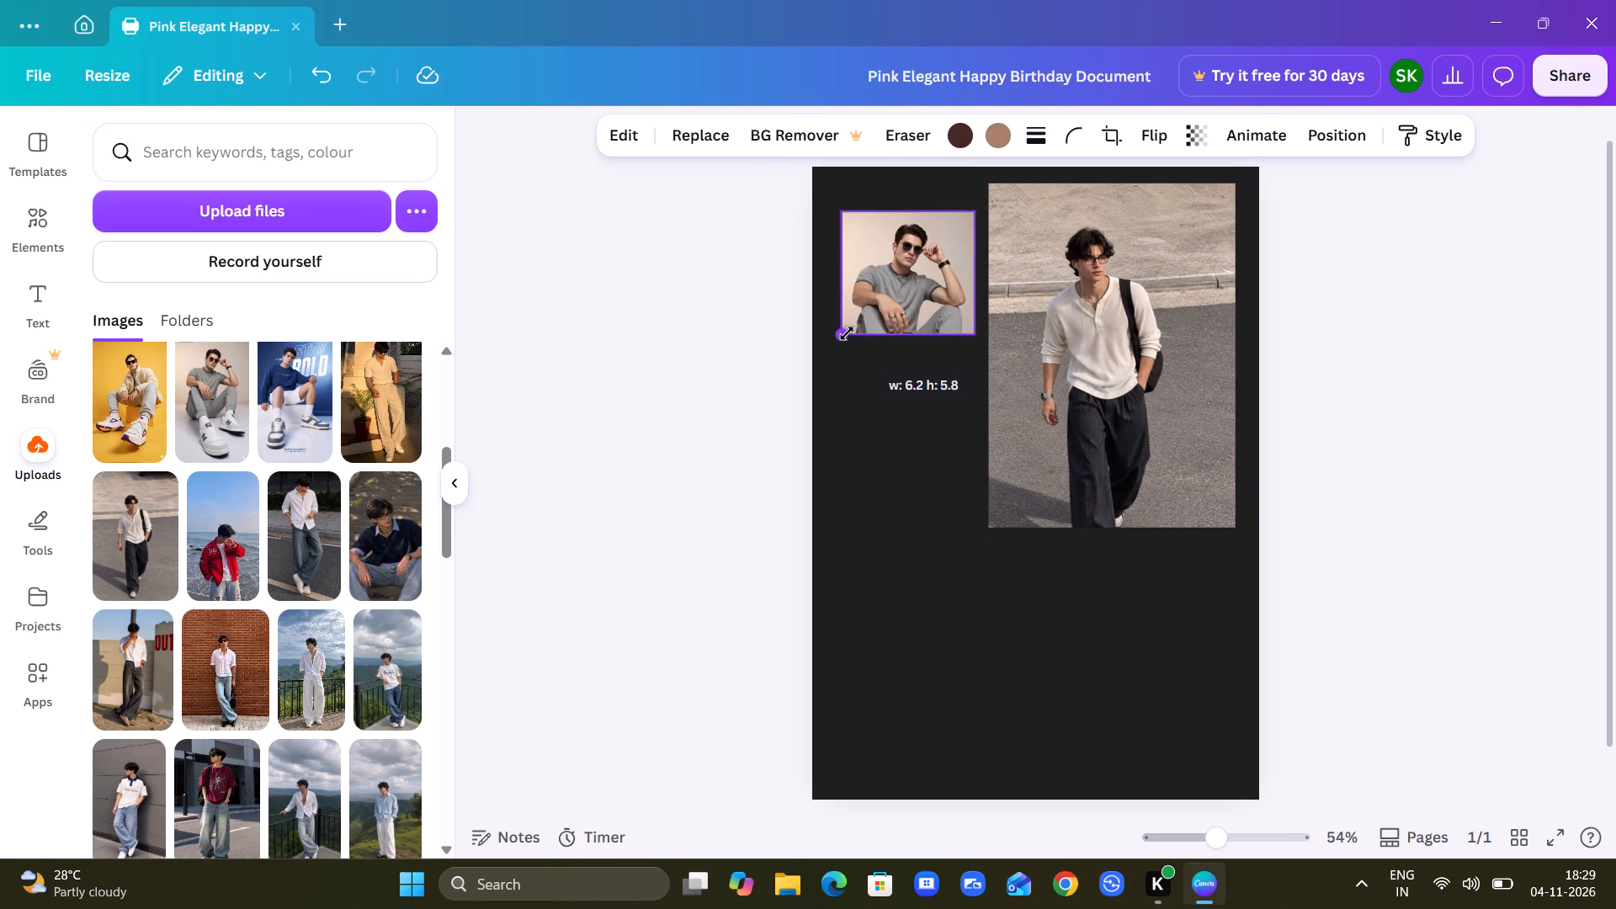
drag(847, 333, 841, 338)
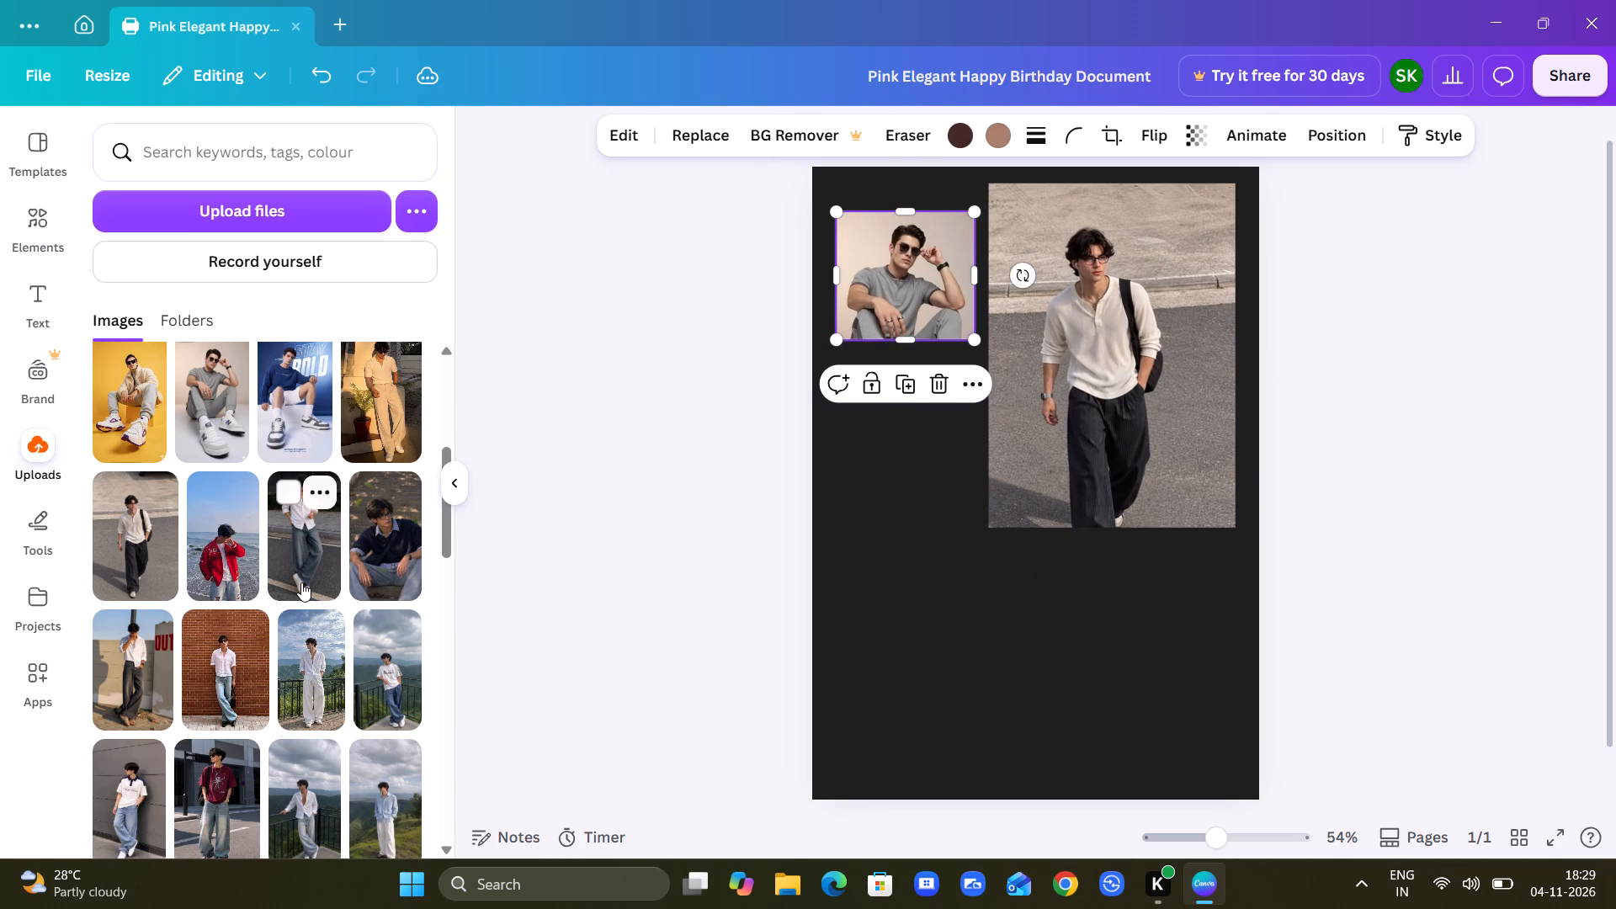
Add the uploaded photo of the man in a white shirt and jeans to the page's lower left, and crop both its sides.
drag(301, 582, 861, 481)
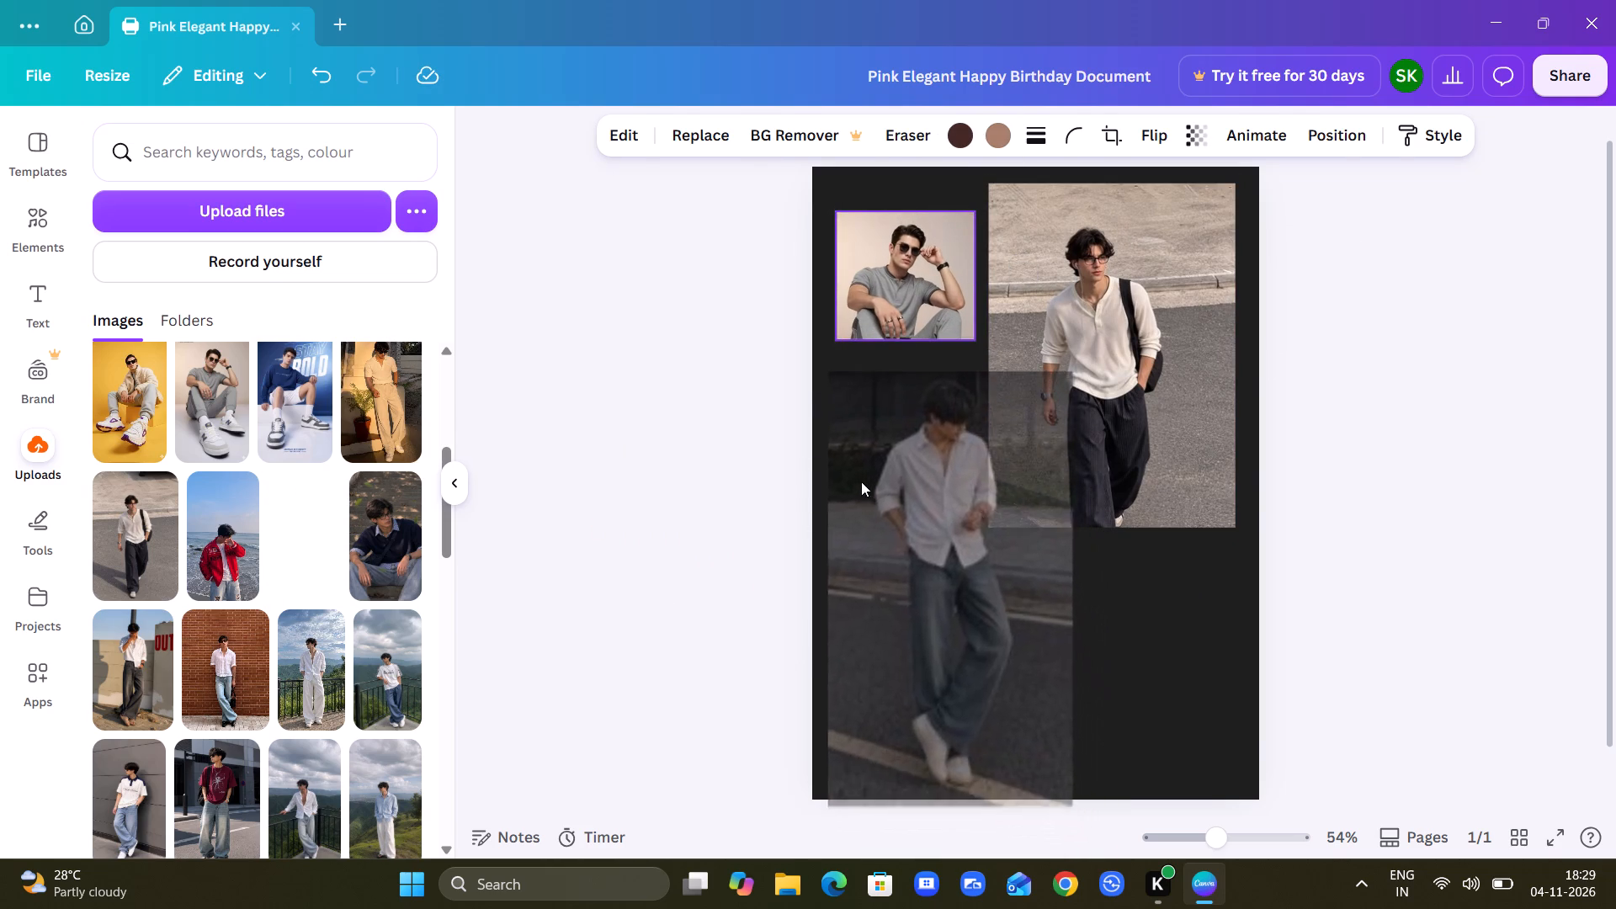
drag(1074, 589, 1038, 582)
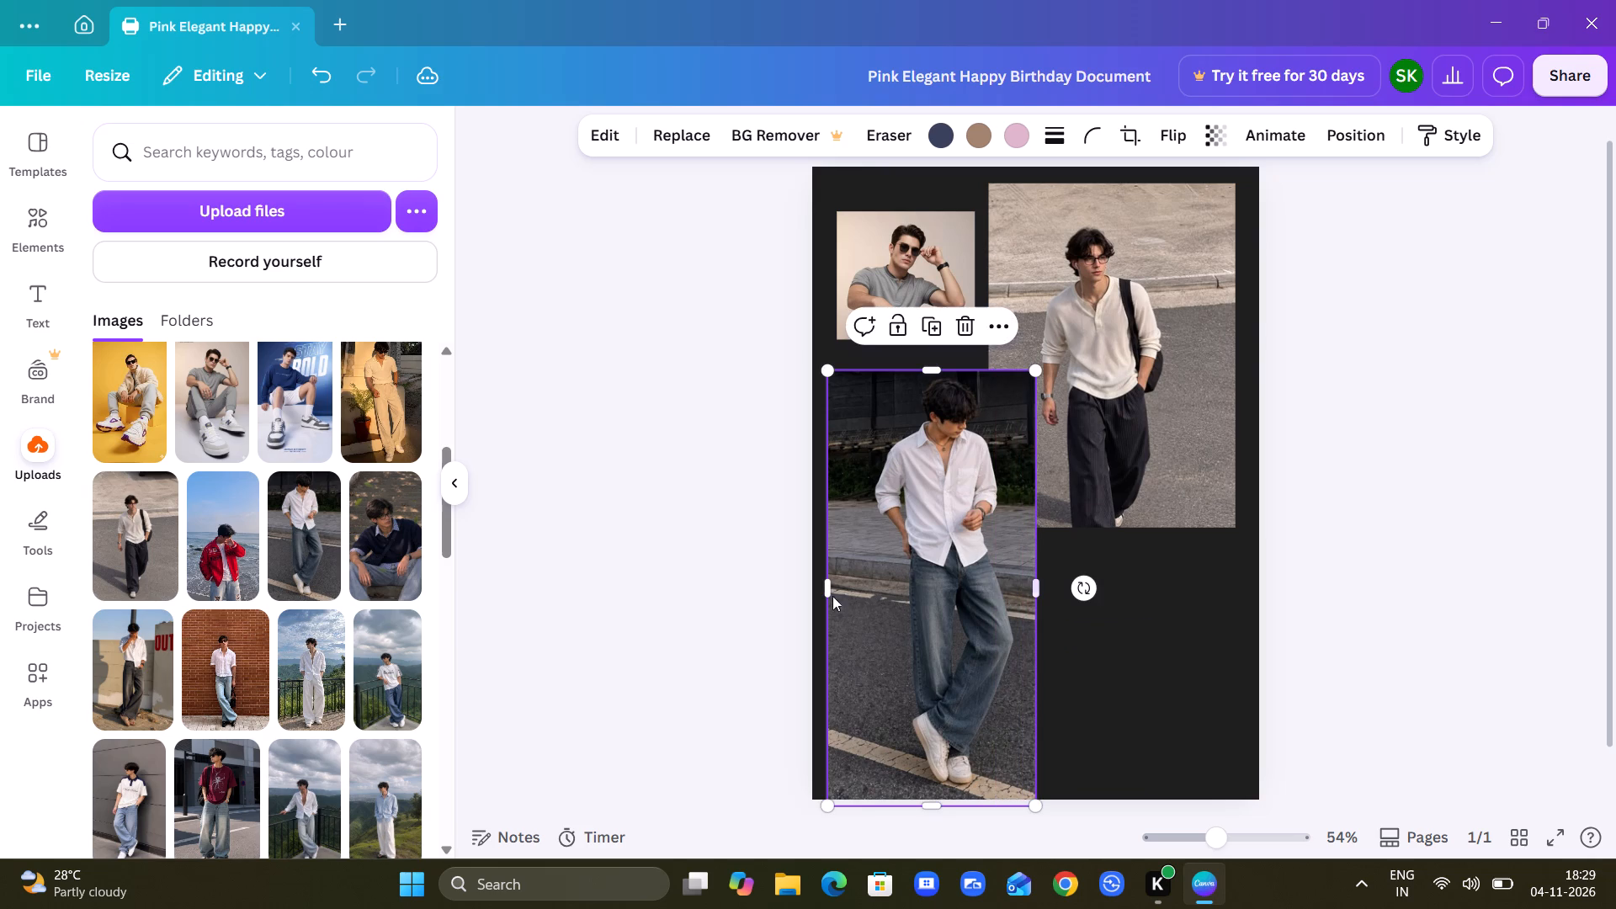
drag(827, 599, 849, 599)
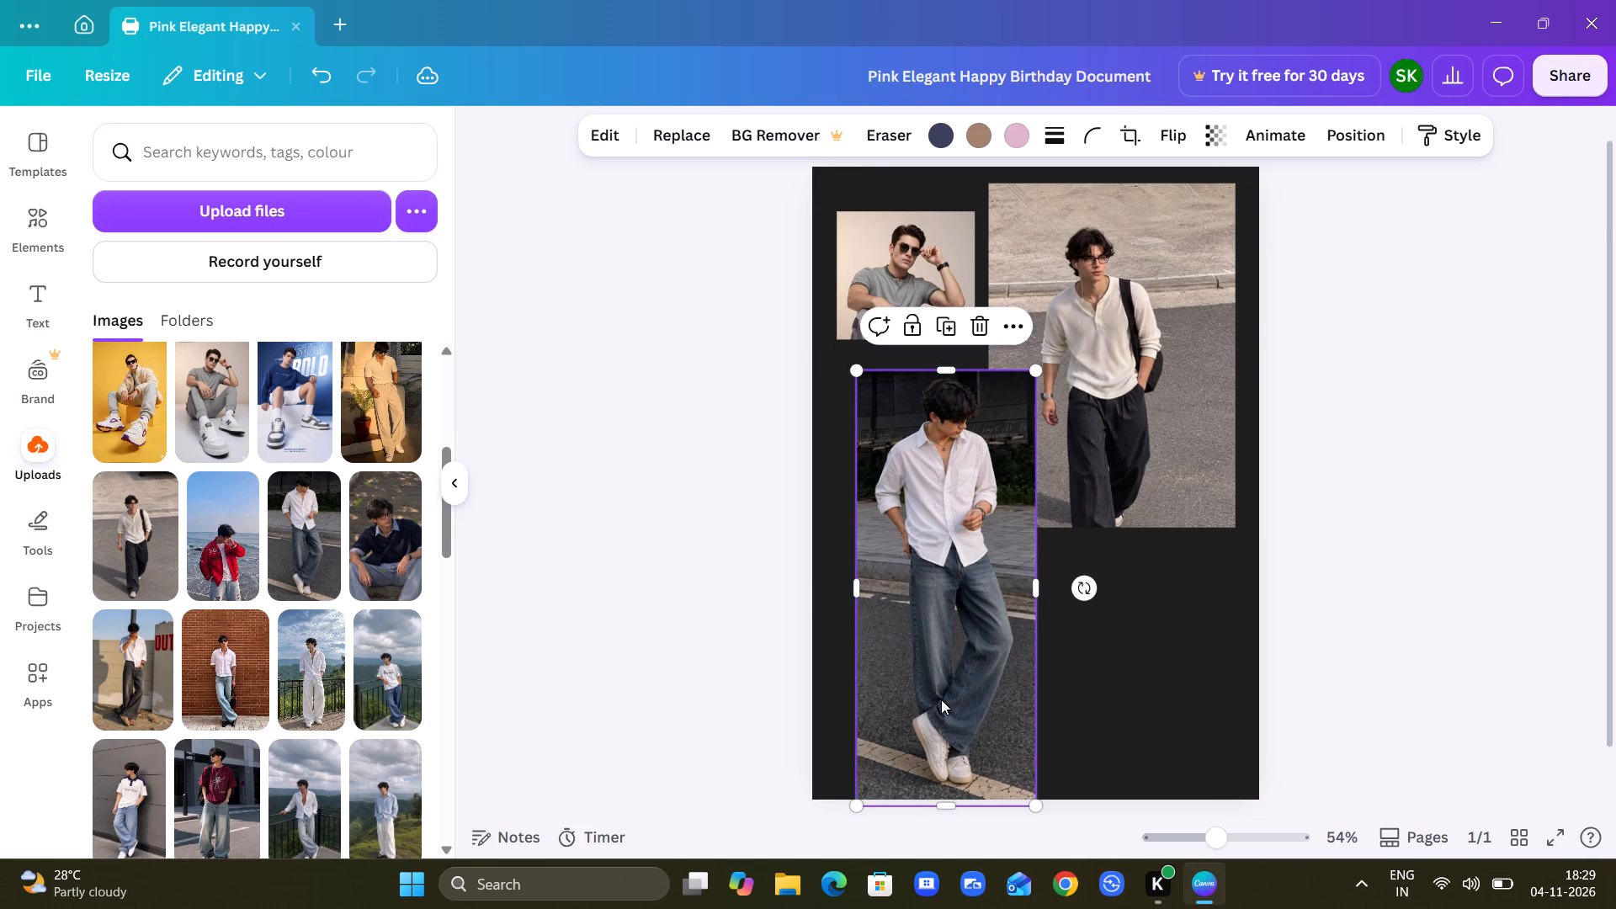
Scale down the white shirt and jeans photo and place it under the grey T-shirt photo, clear of the cream shirt photo.
drag(941, 699, 900, 687)
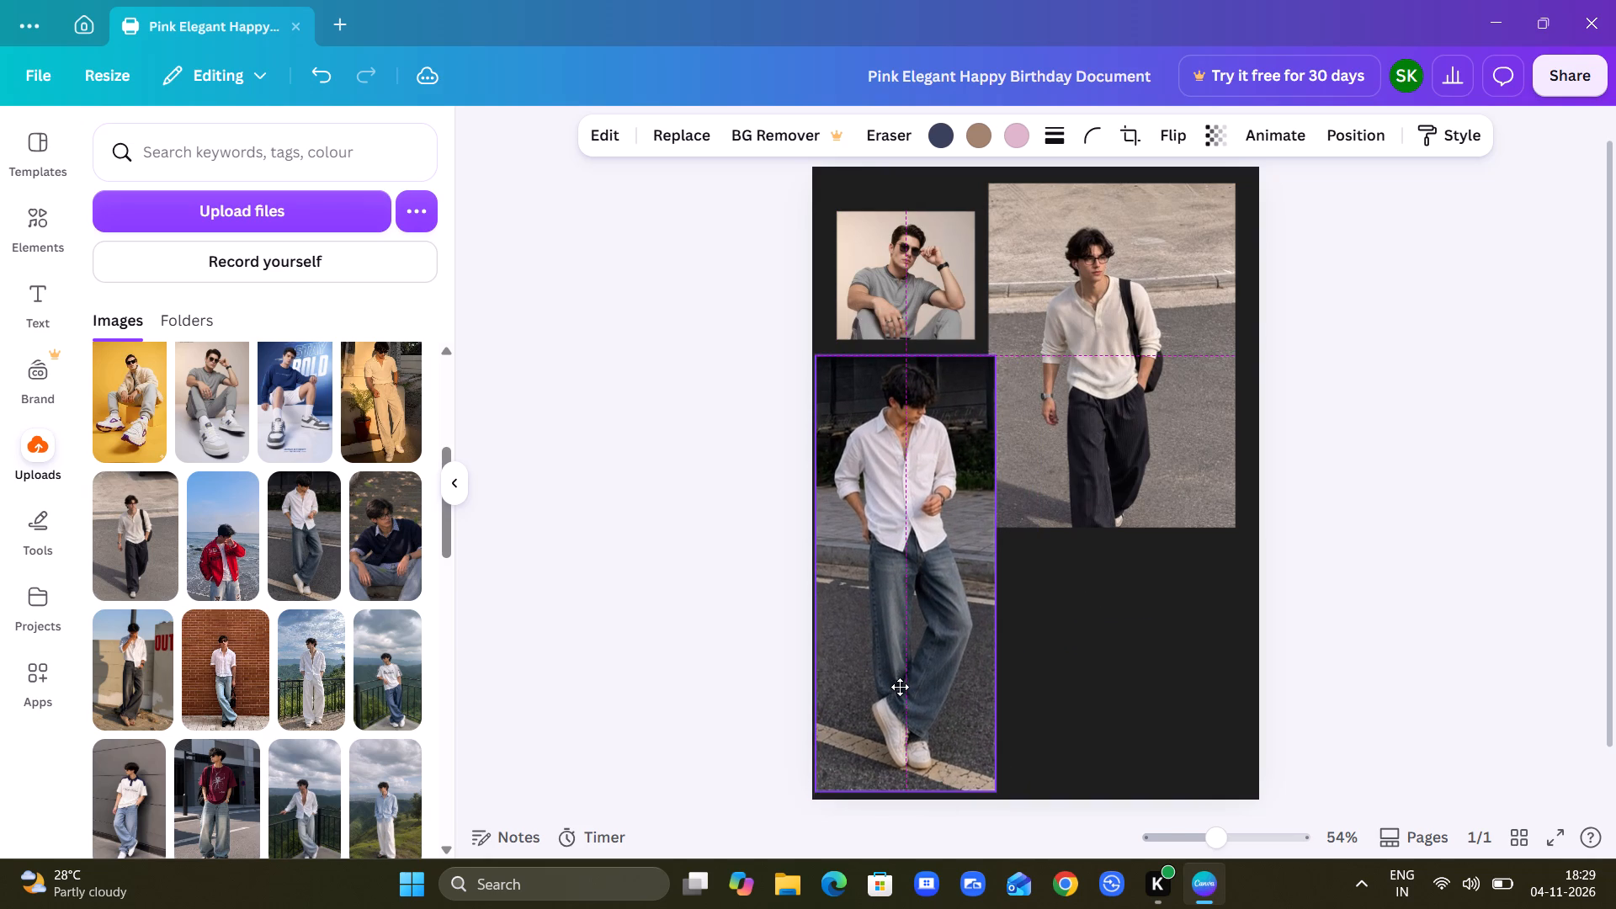
drag(900, 687, 900, 674)
drag(817, 775, 827, 759)
drag(885, 636, 874, 656)
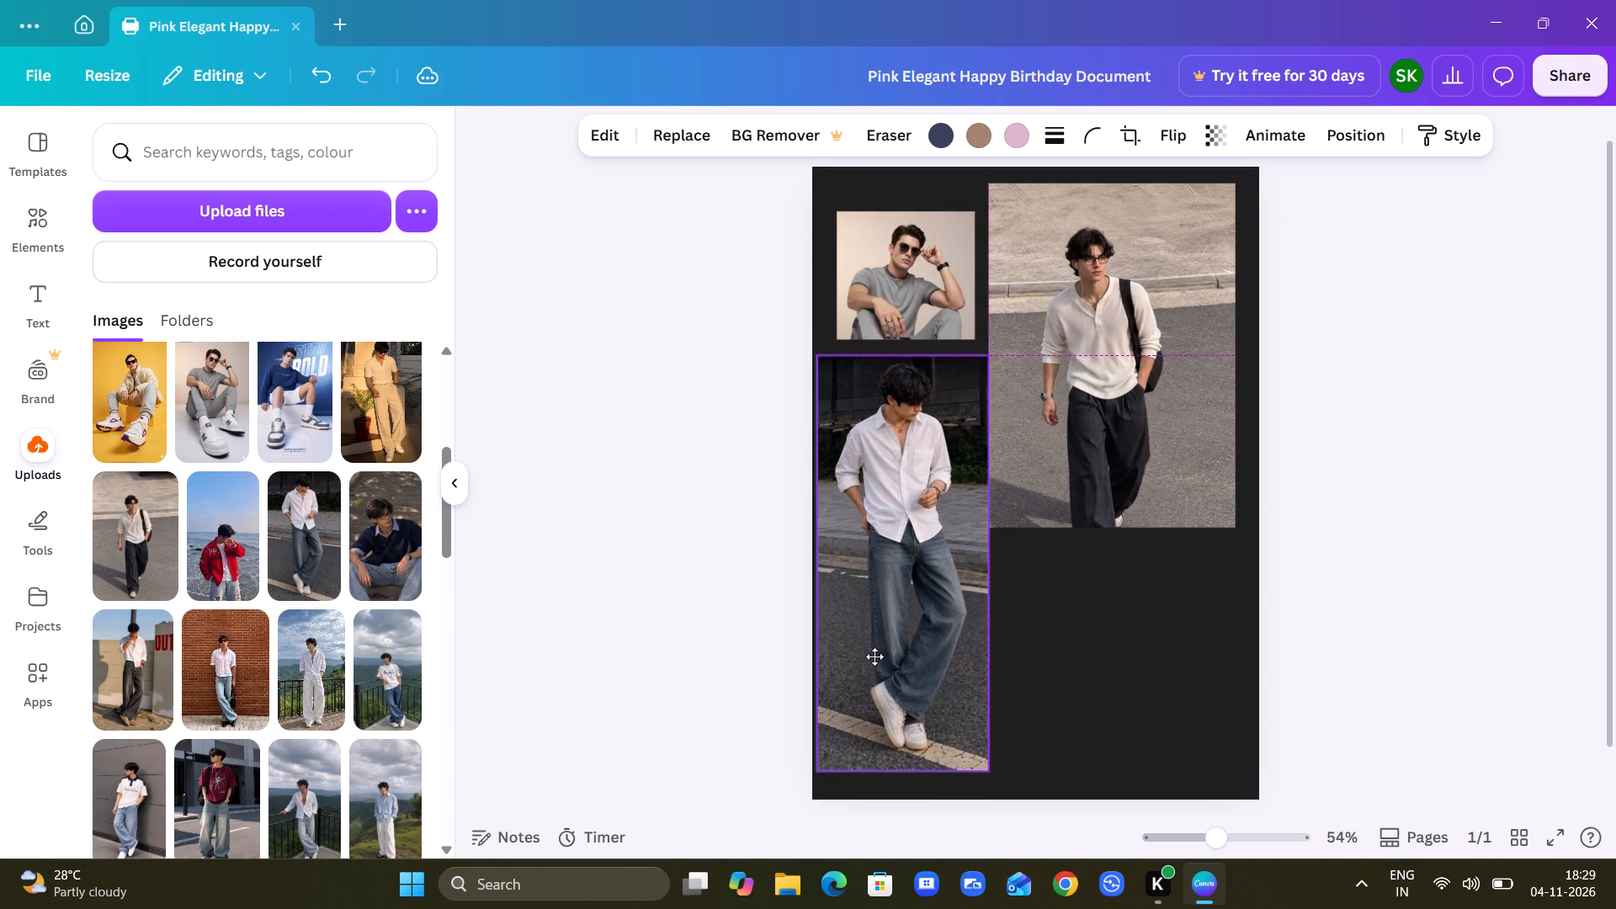
drag(874, 656, 875, 656)
drag(816, 767, 830, 746)
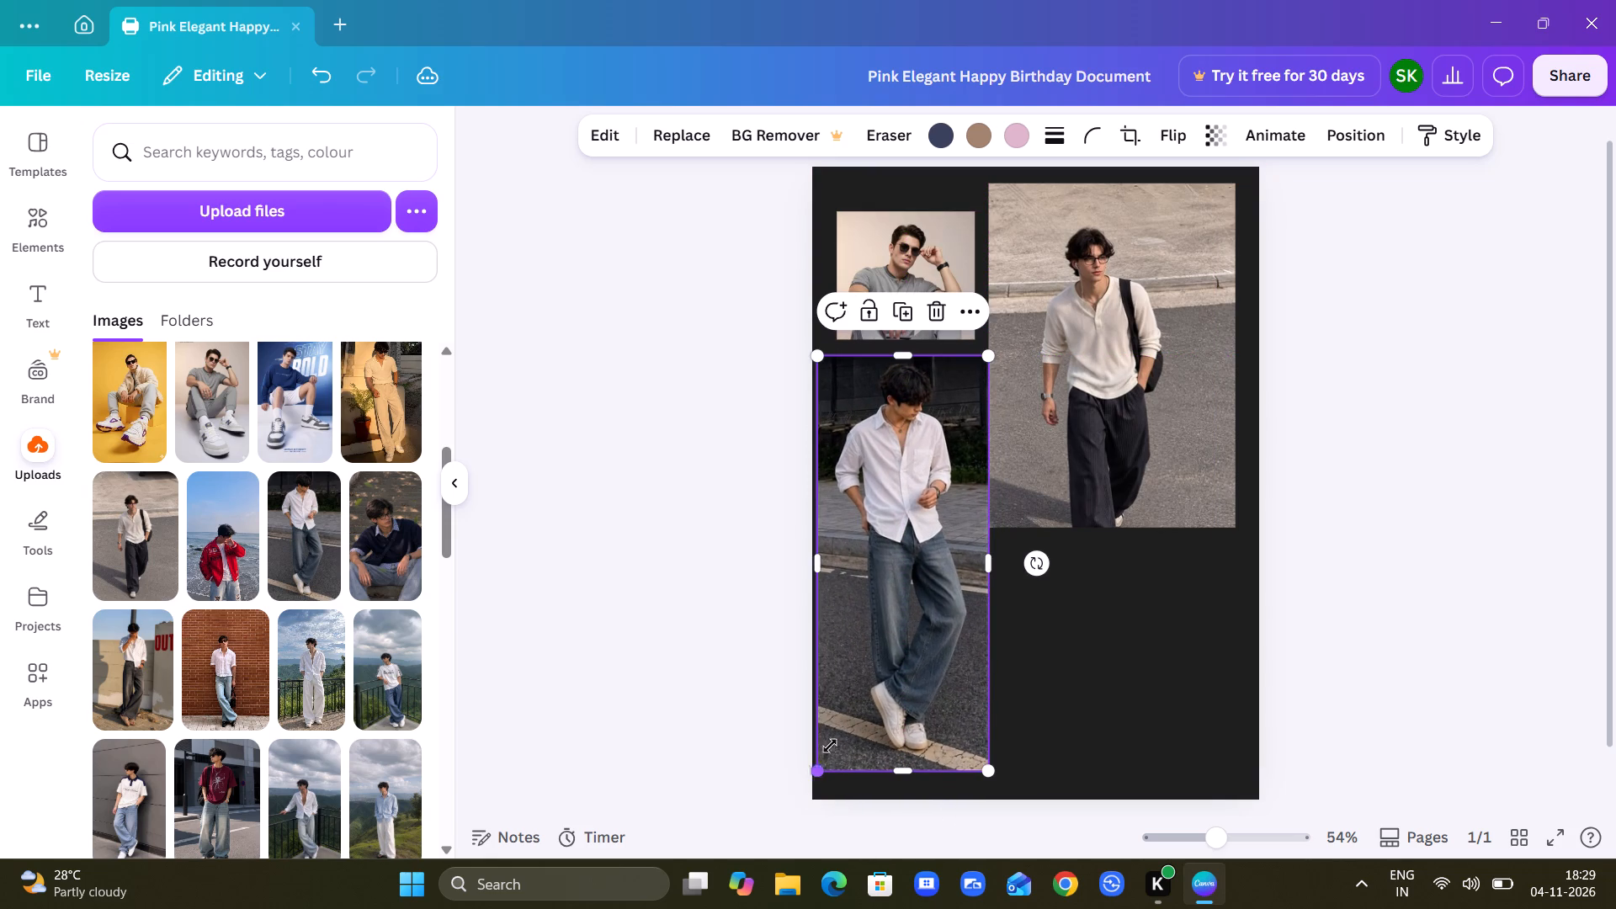
drag(830, 746, 832, 737)
drag(888, 652, 882, 663)
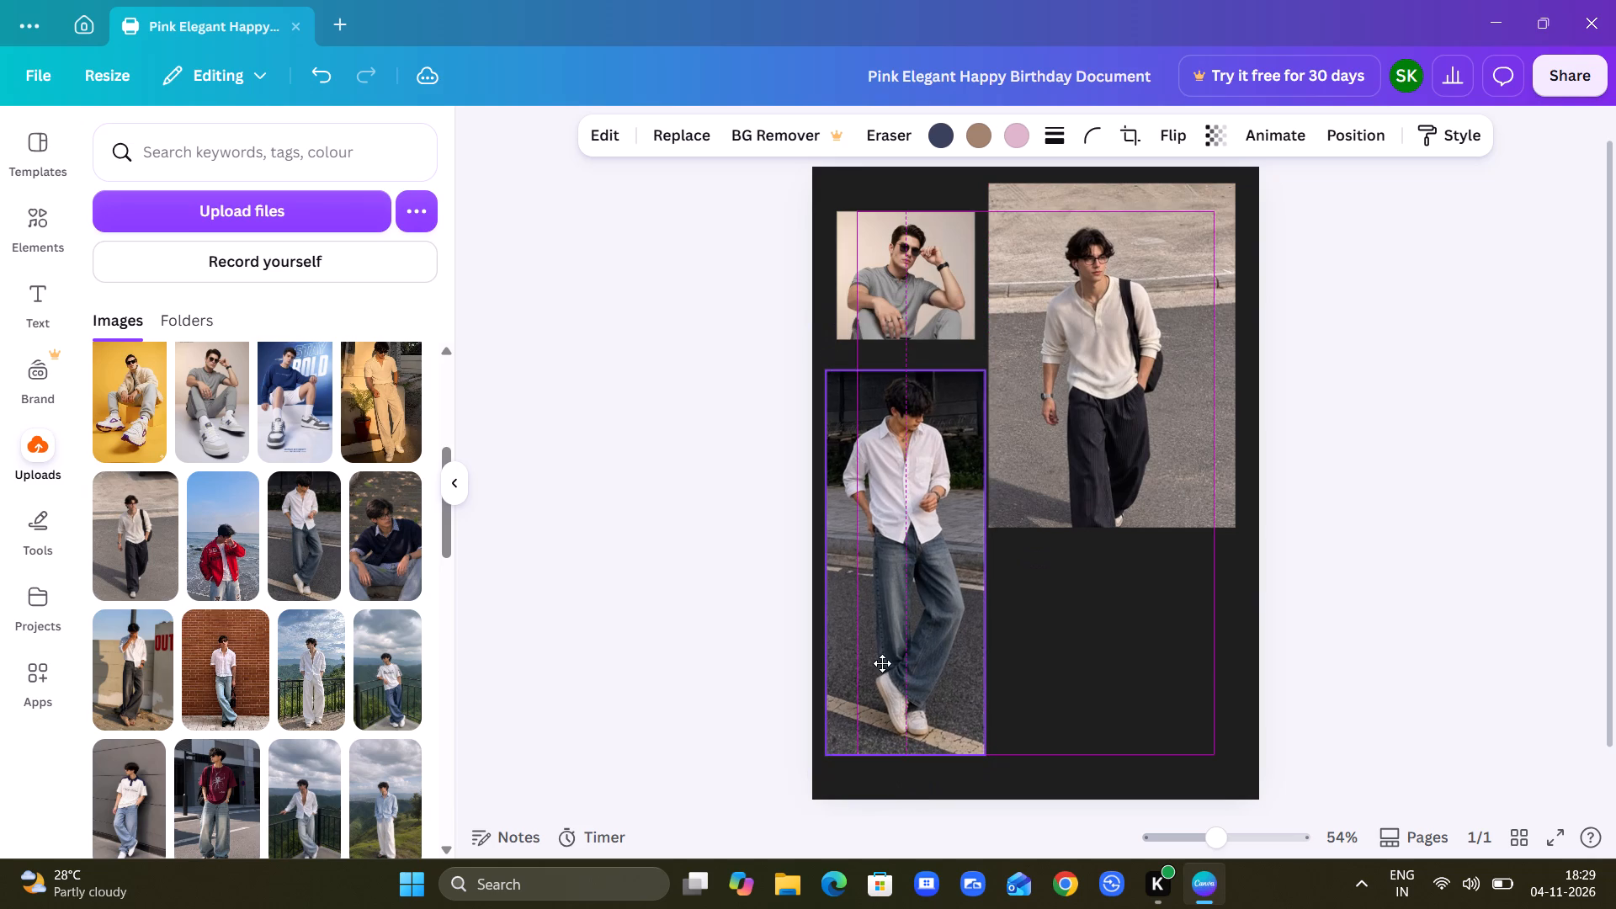
drag(882, 663, 885, 680)
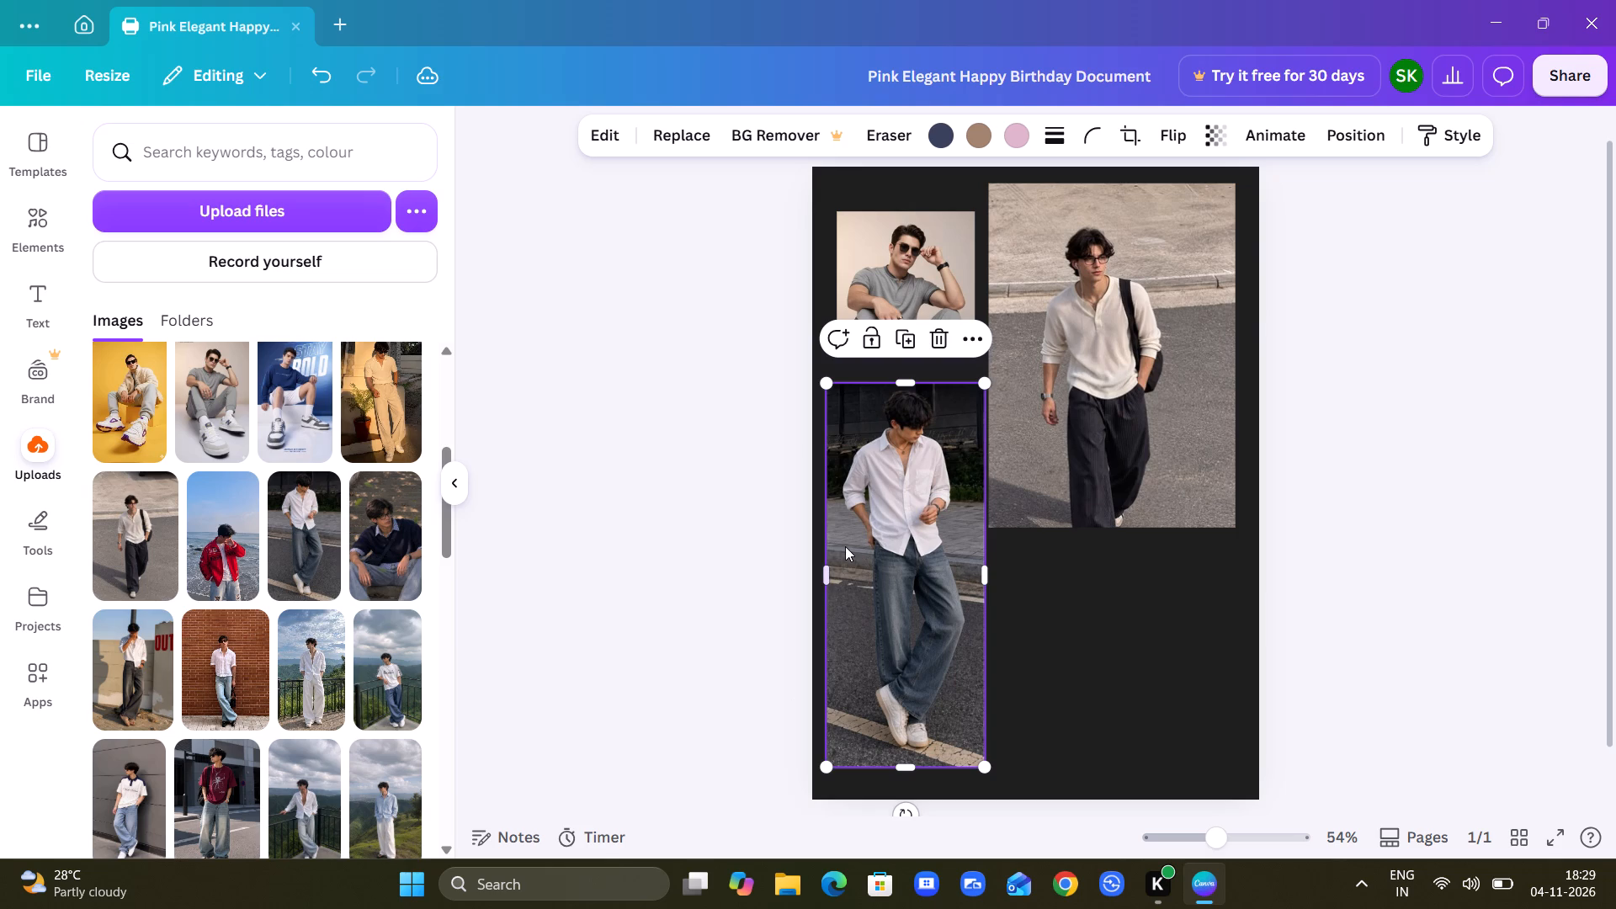
Enlarge the grey T-shirt photo to about the width of the jeans photo below it and shift it slightly left.
click(892, 305)
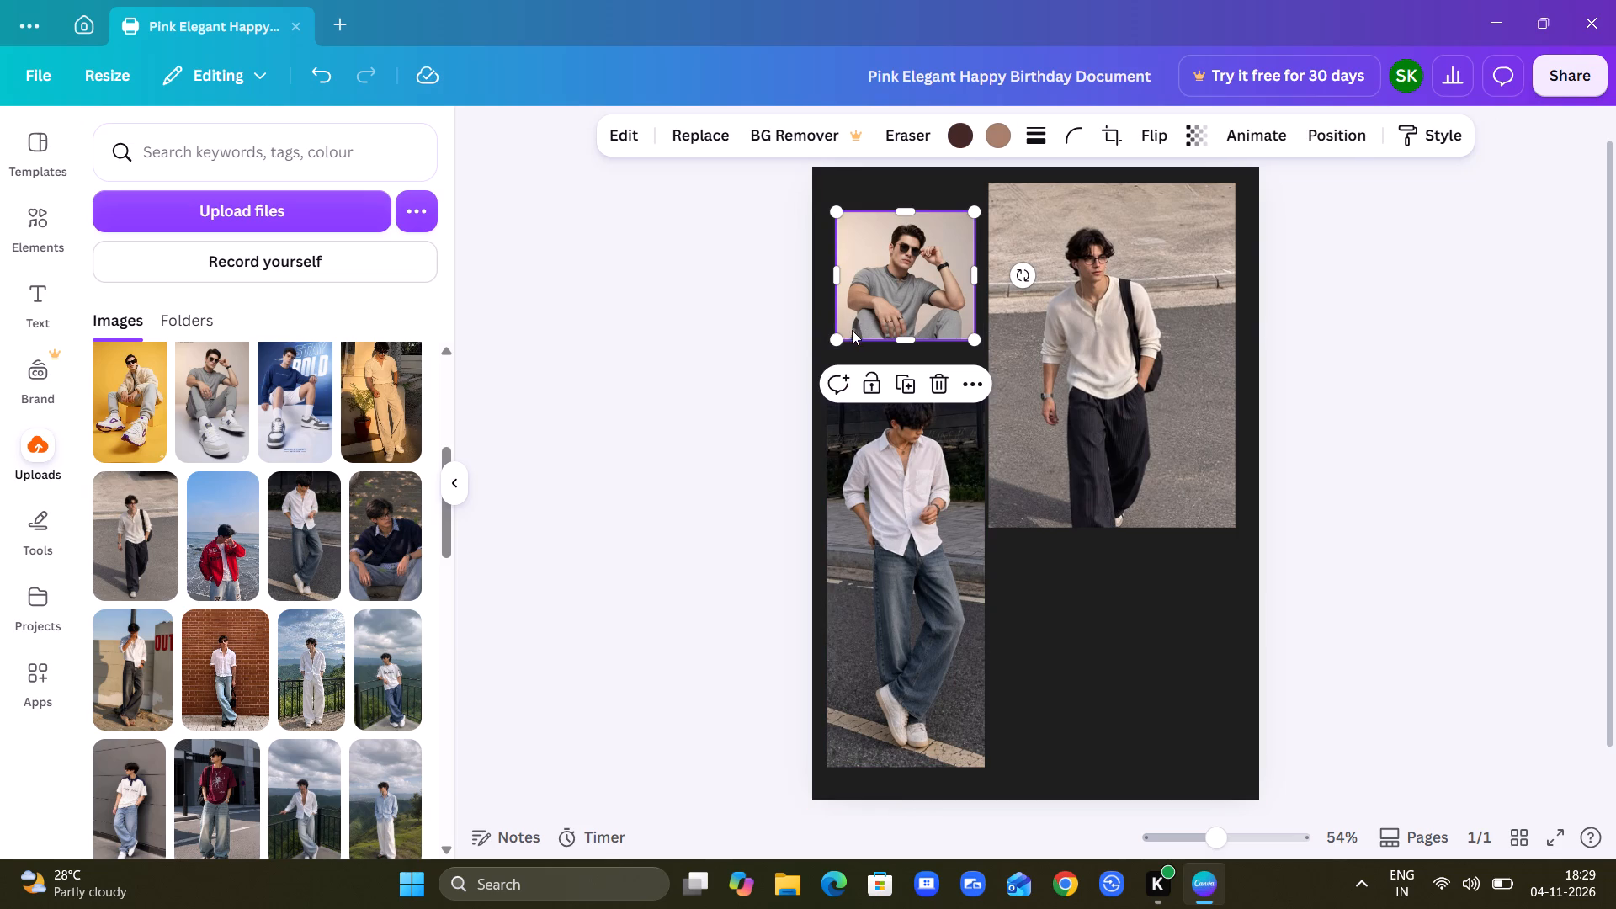
drag(843, 335, 837, 343)
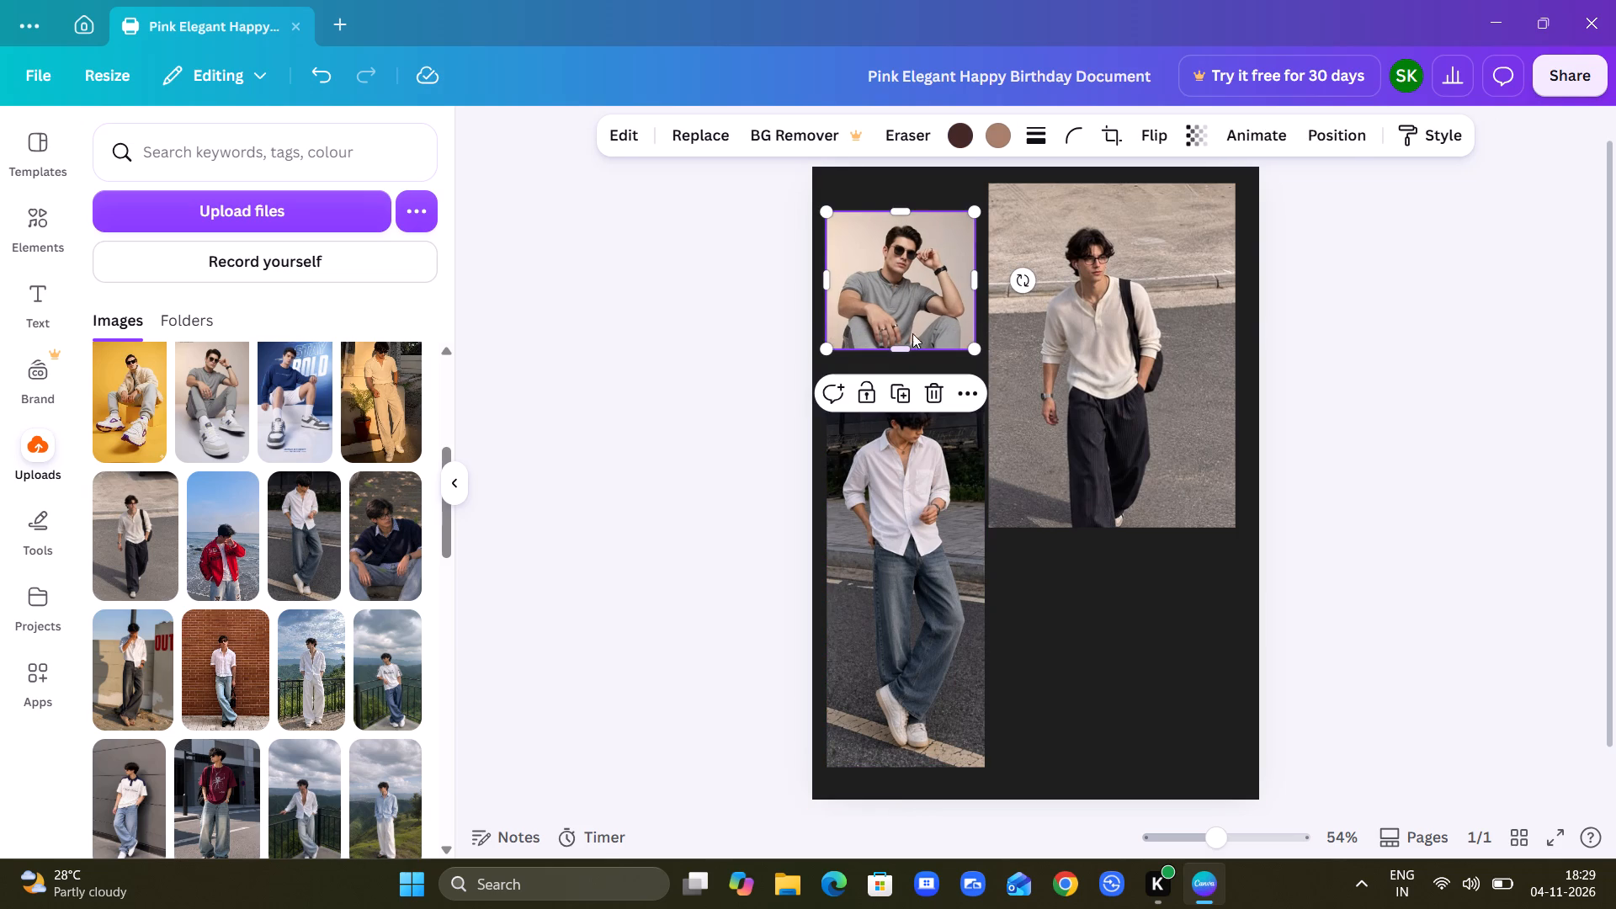
drag(966, 343, 976, 348)
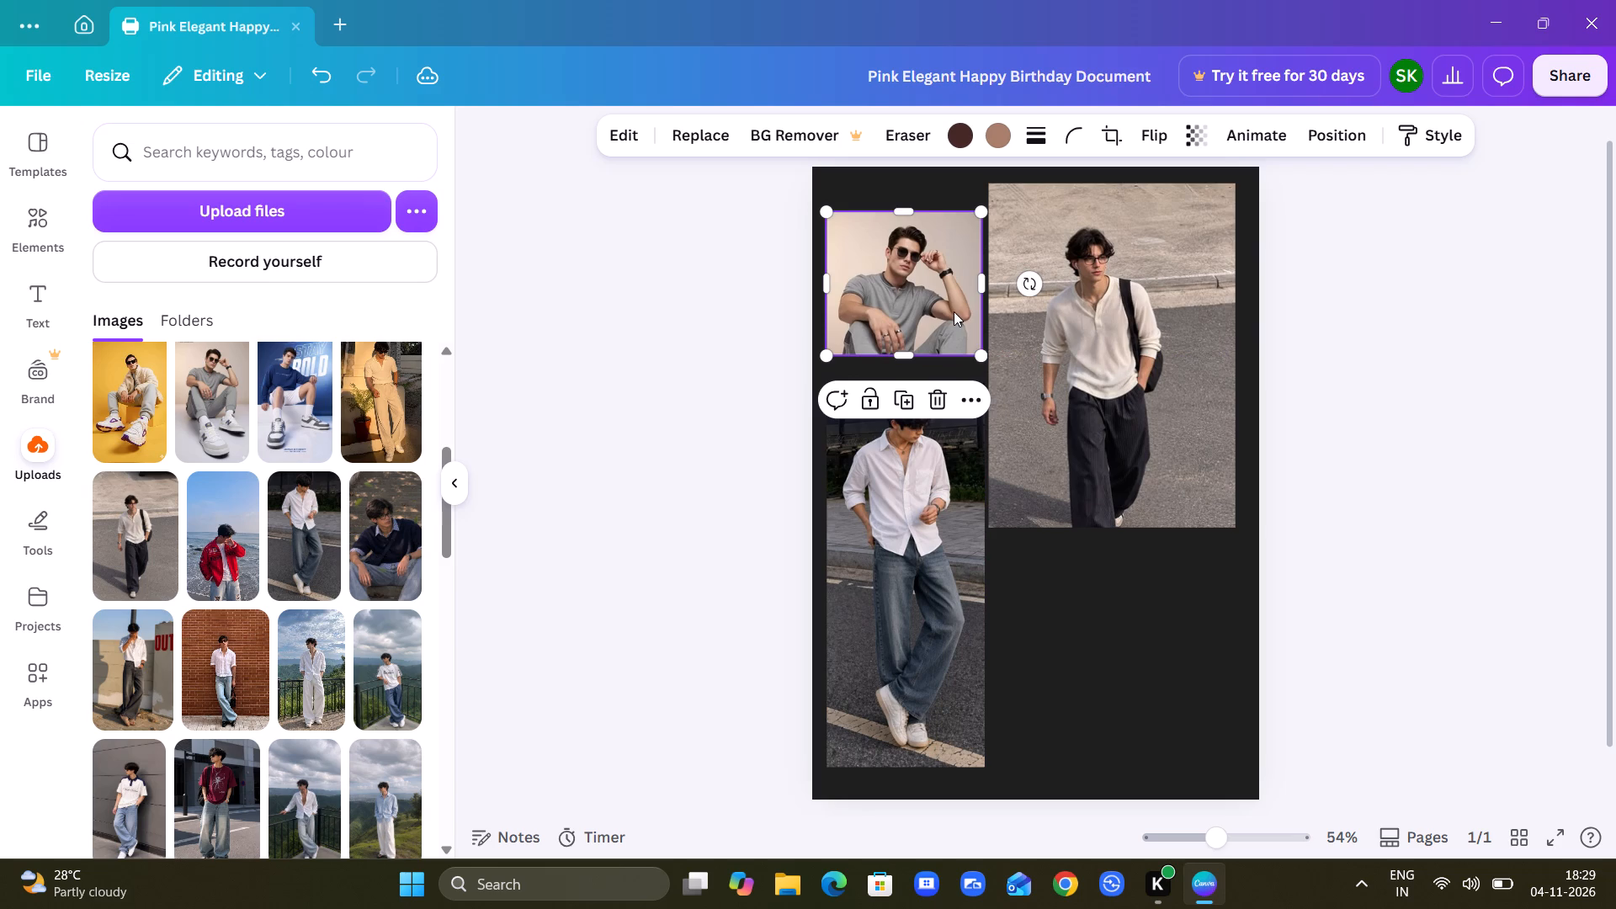
click(954, 311)
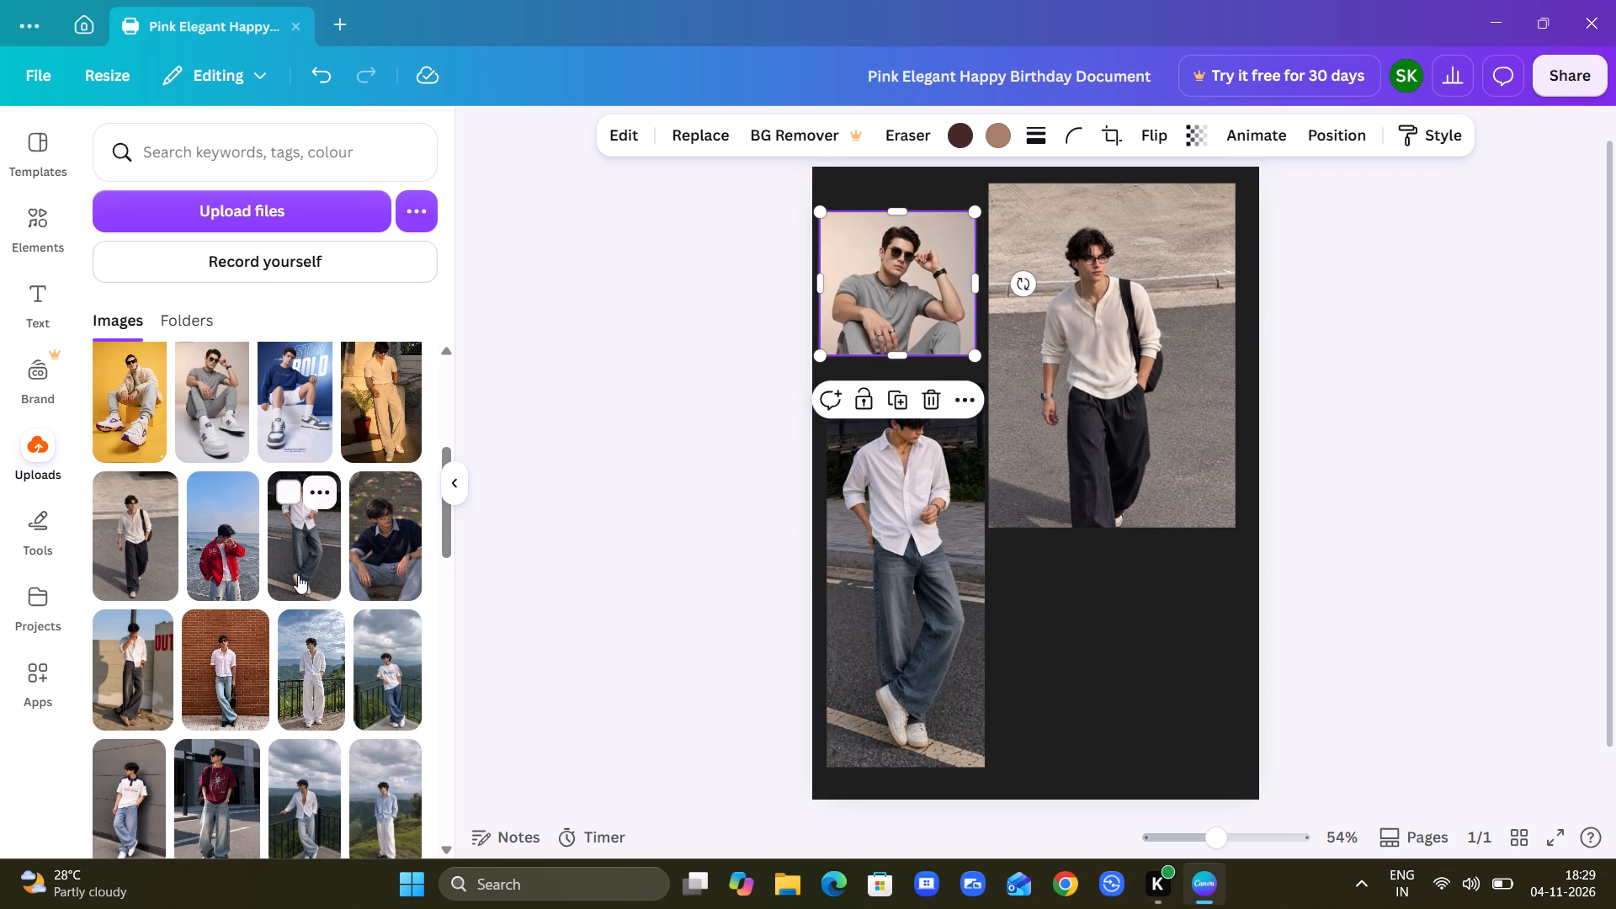
Add the uploaded photo of the man in a white shirt and white trousers at the page's lower right, cropping both sides and the top.
scroll(298, 575, down, 2)
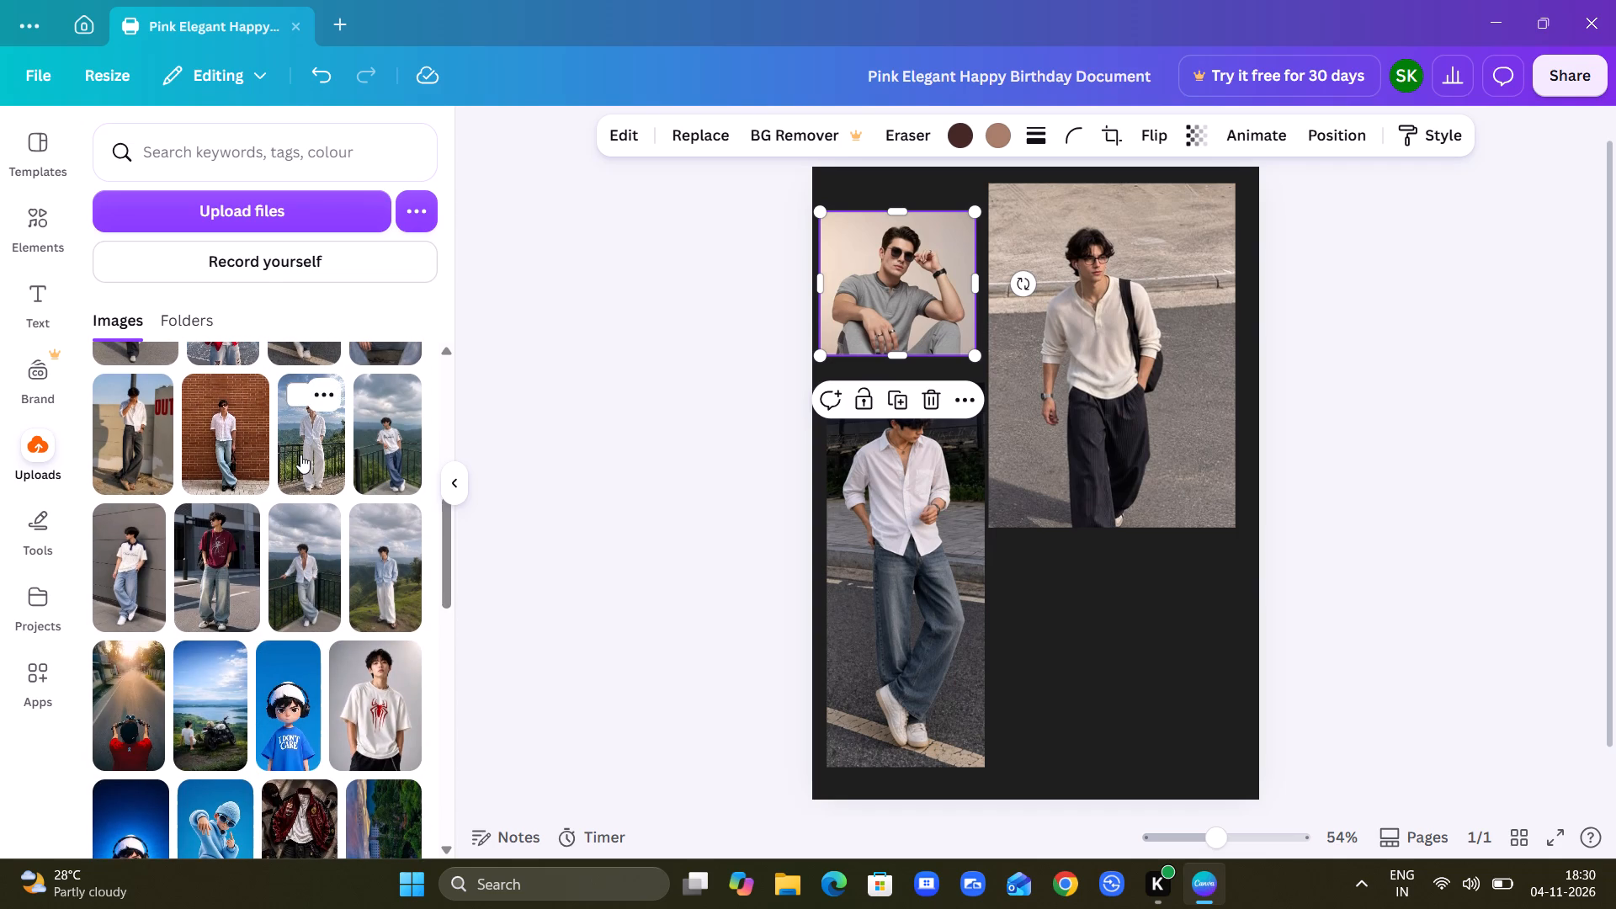
click(300, 454)
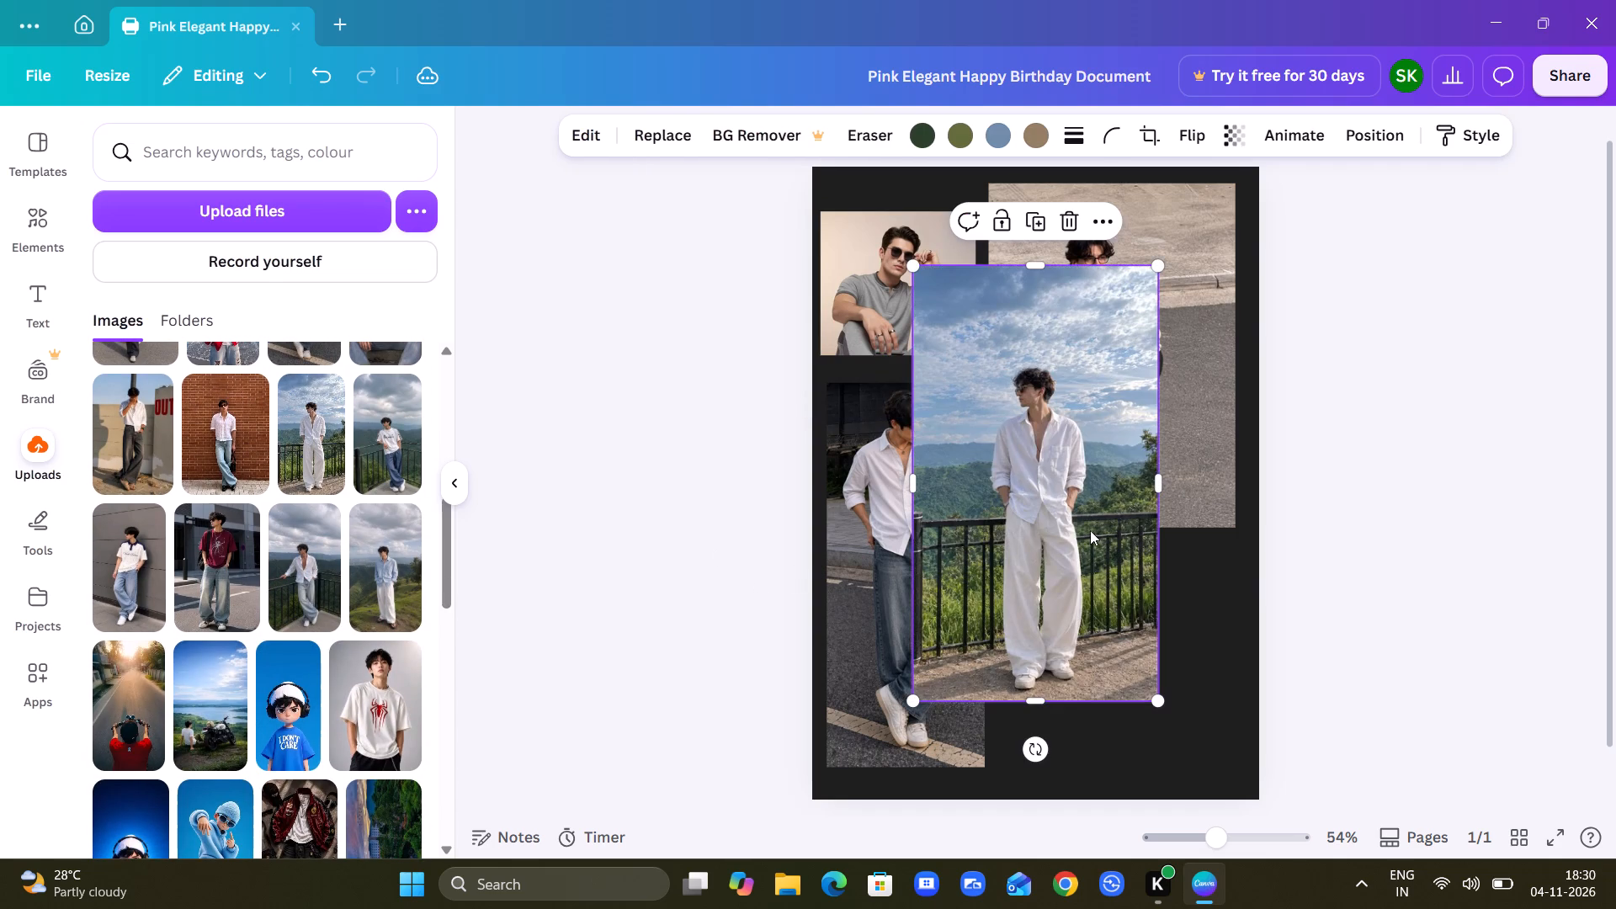
drag(1092, 529, 1167, 624)
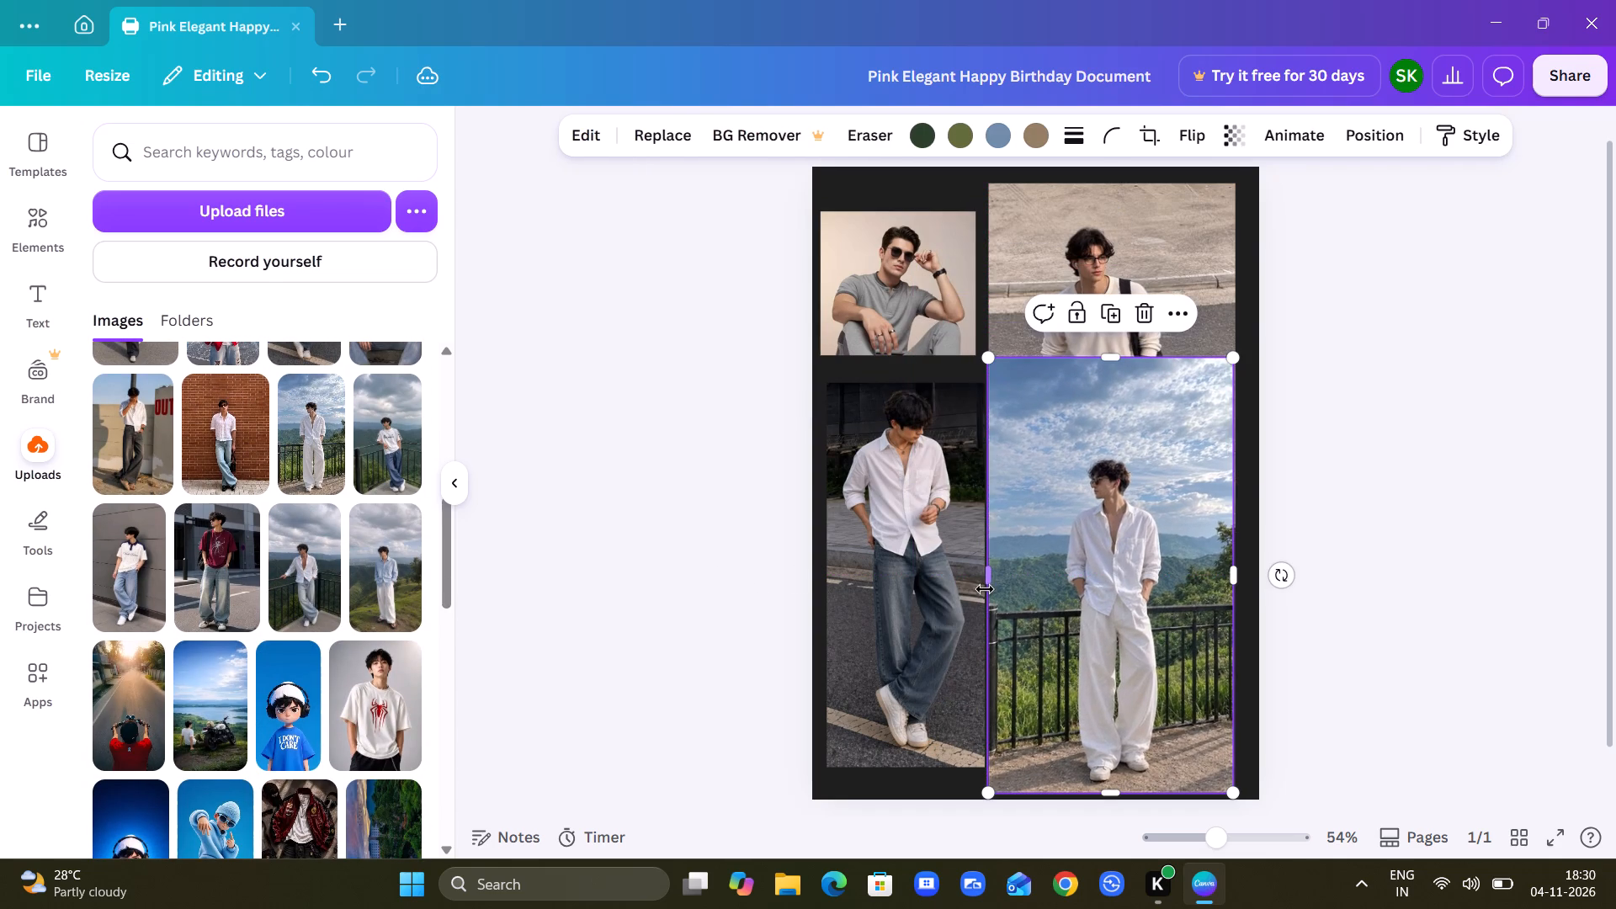
drag(985, 588, 1019, 583)
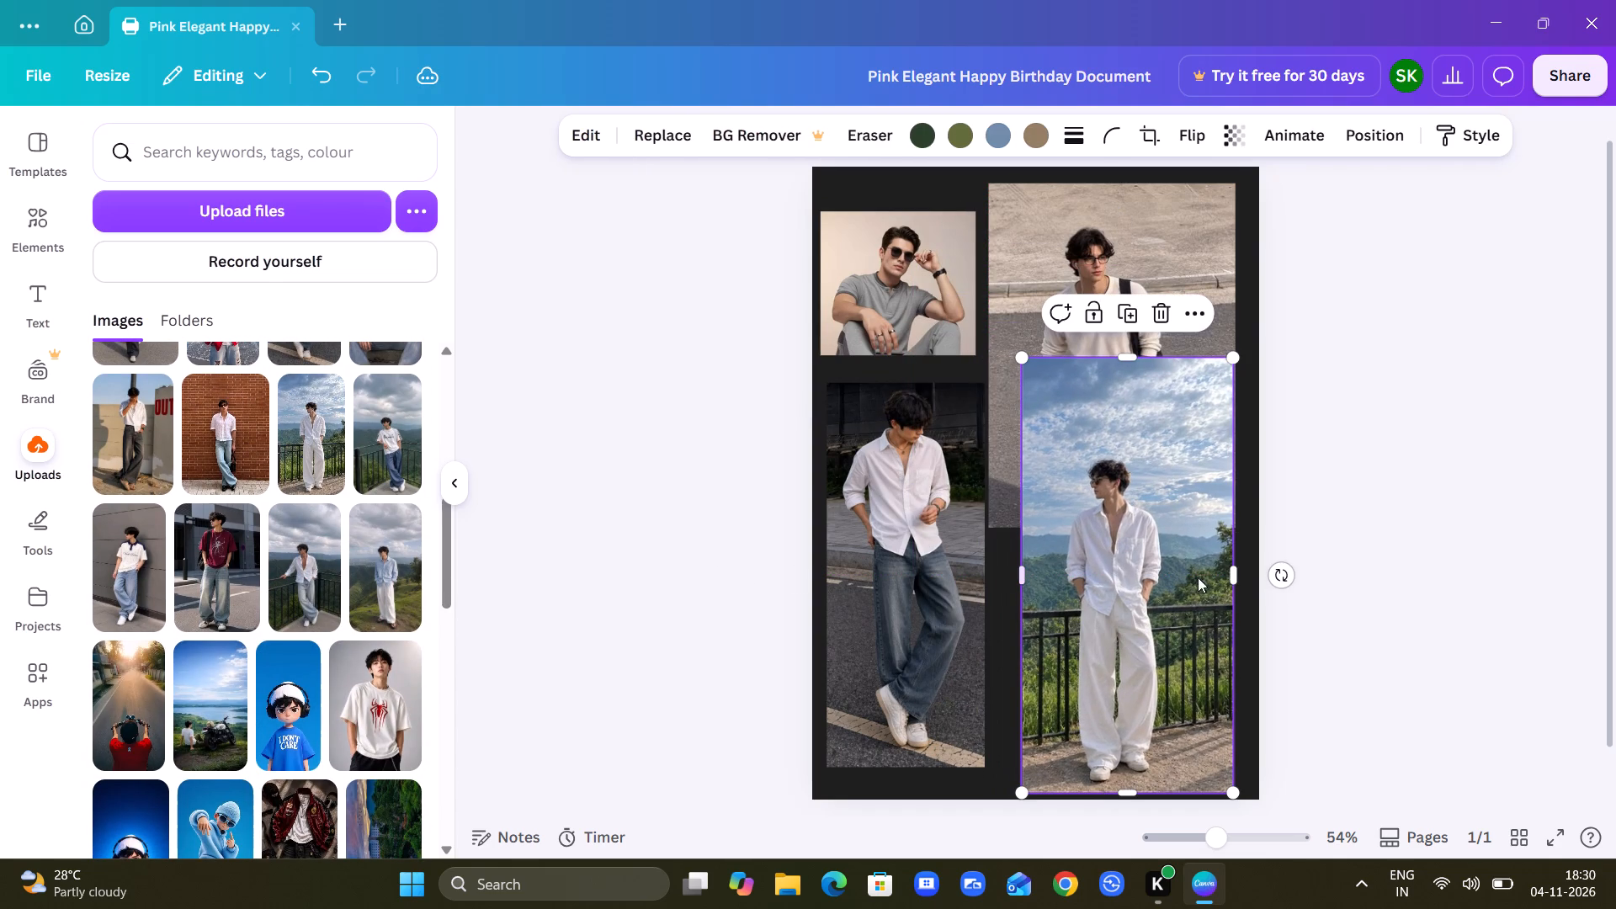
drag(1232, 575, 1215, 578)
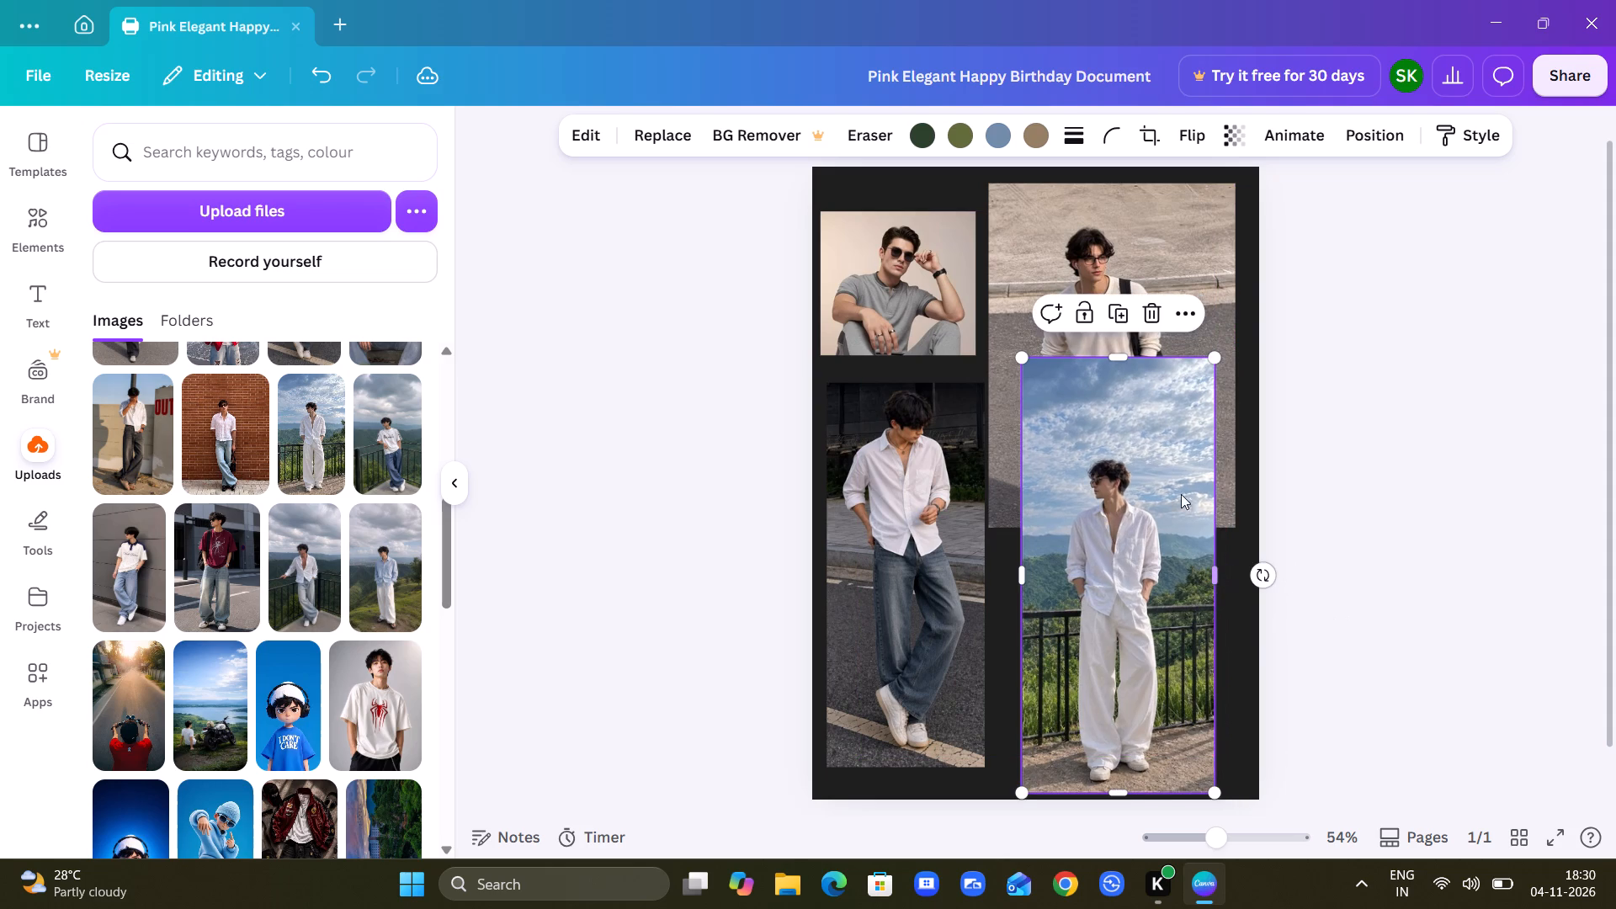
drag(1120, 358, 1119, 443)
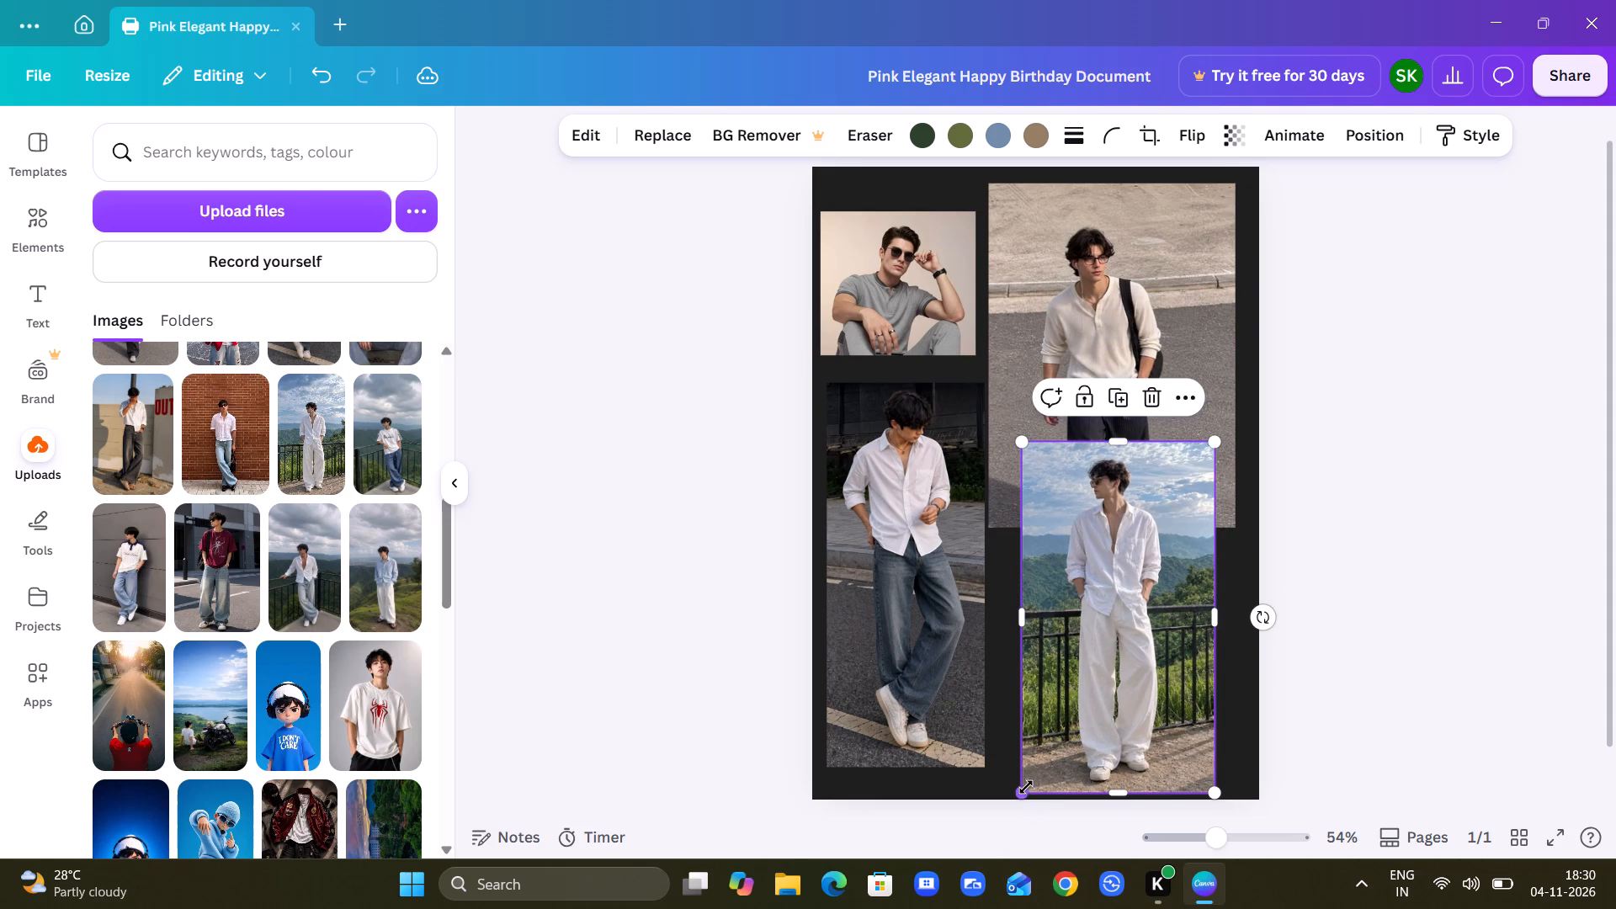
Scale down the white trousers photo, crop away its lower part below the thighs, and place it beneath the cream shirt photo.
drag(1026, 787, 1062, 745)
drag(1091, 656, 1102, 709)
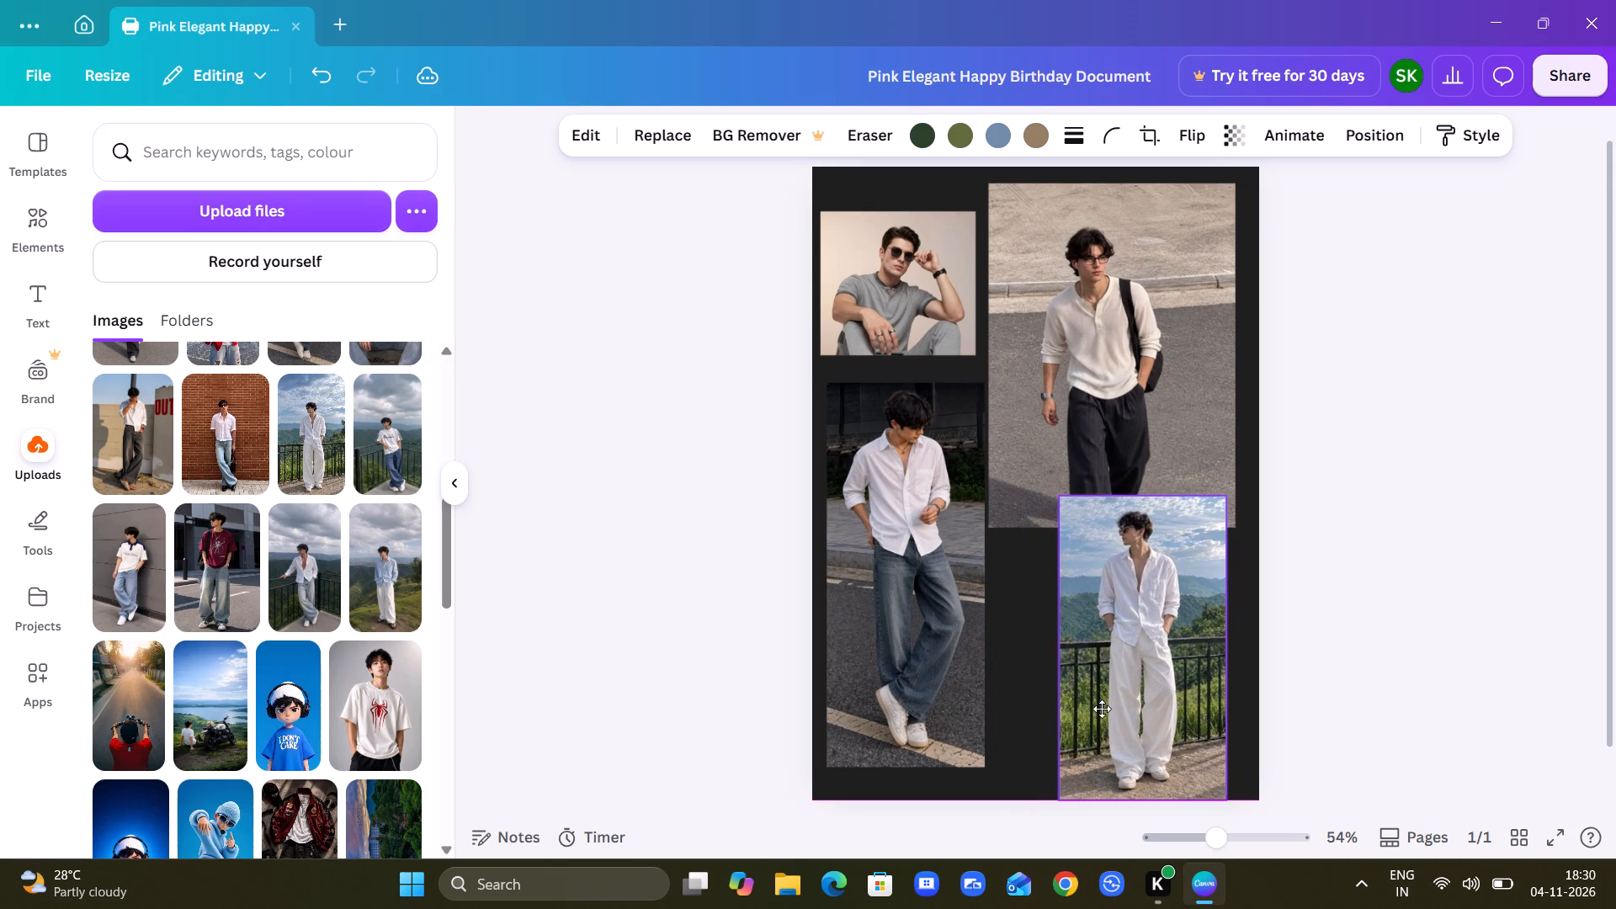
drag(1102, 709, 1050, 709)
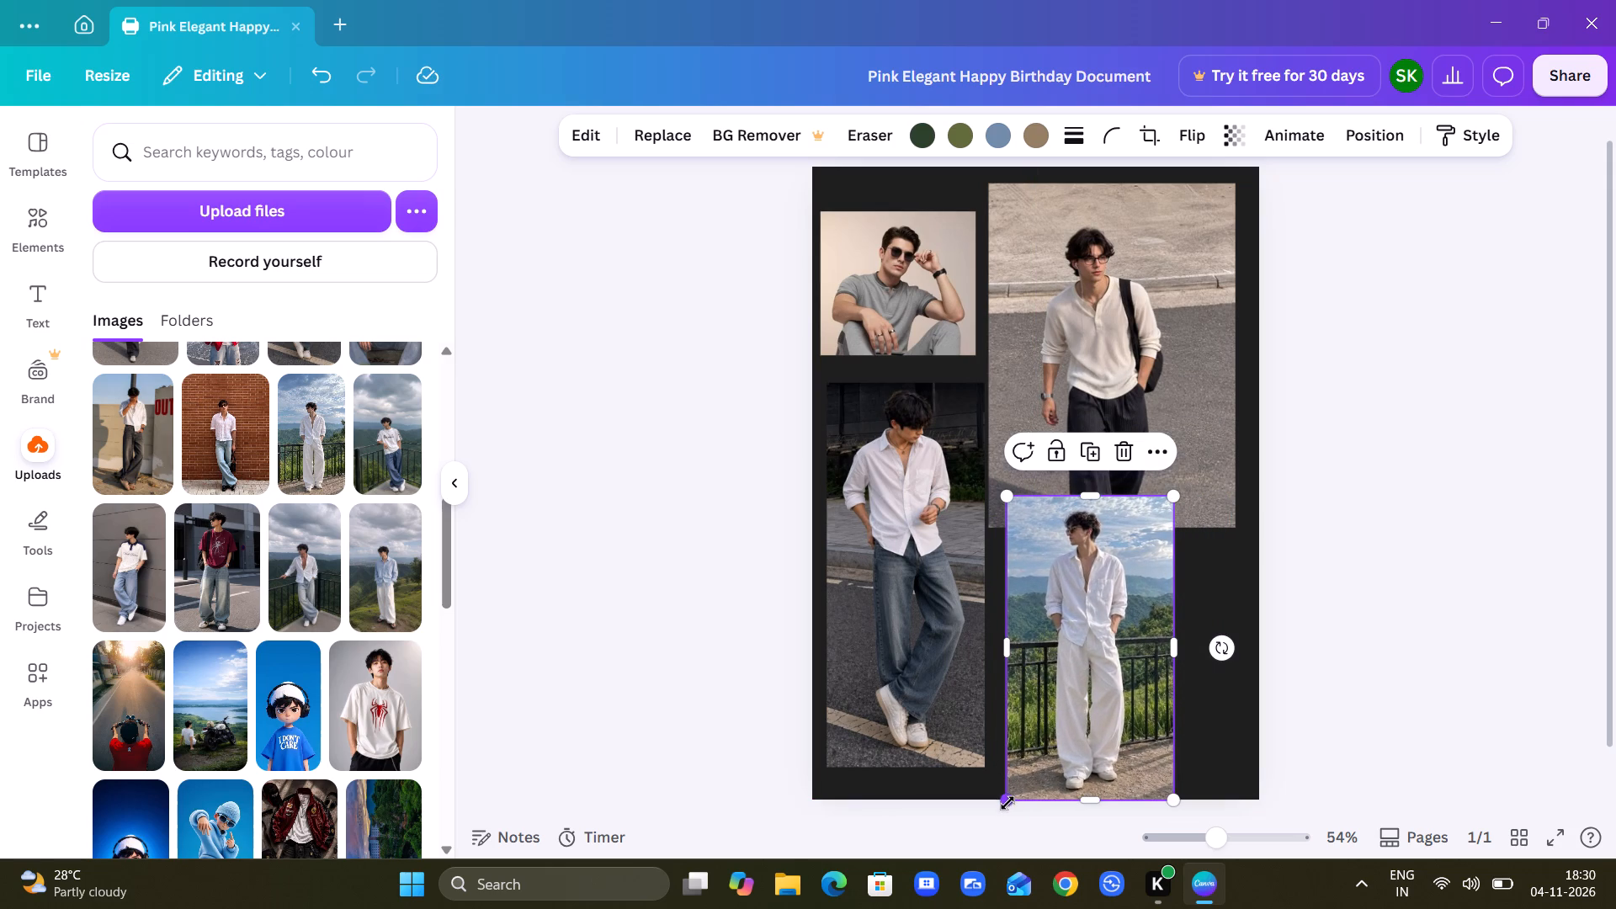
drag(1007, 804, 1027, 768)
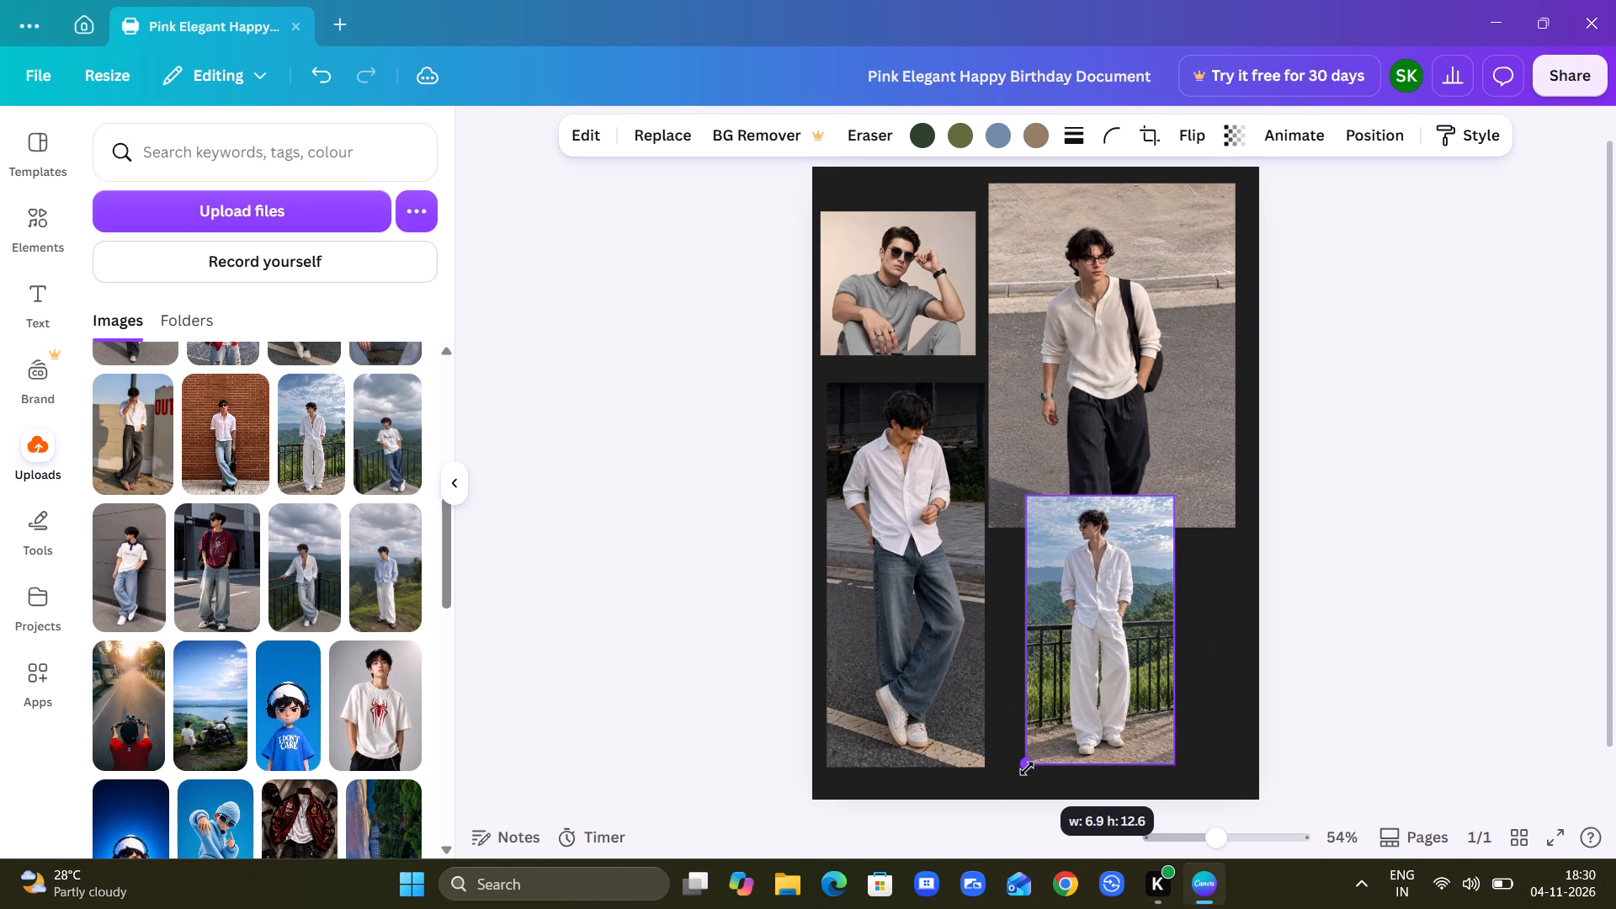
drag(1027, 768, 1004, 753)
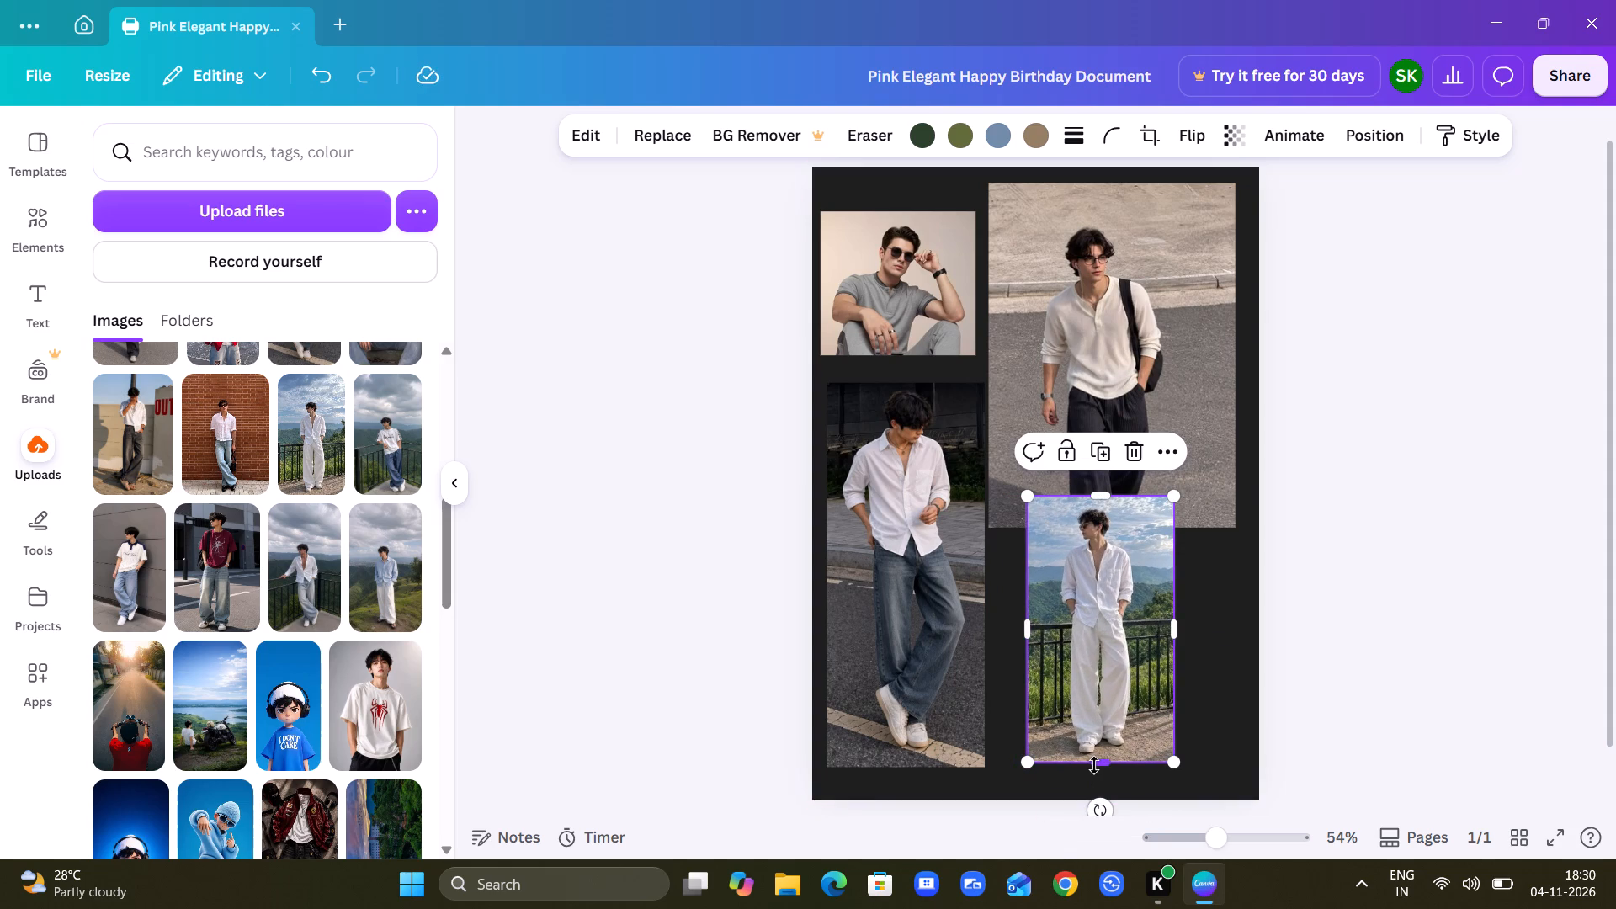
drag(1094, 765, 1079, 678)
drag(1074, 566, 1132, 611)
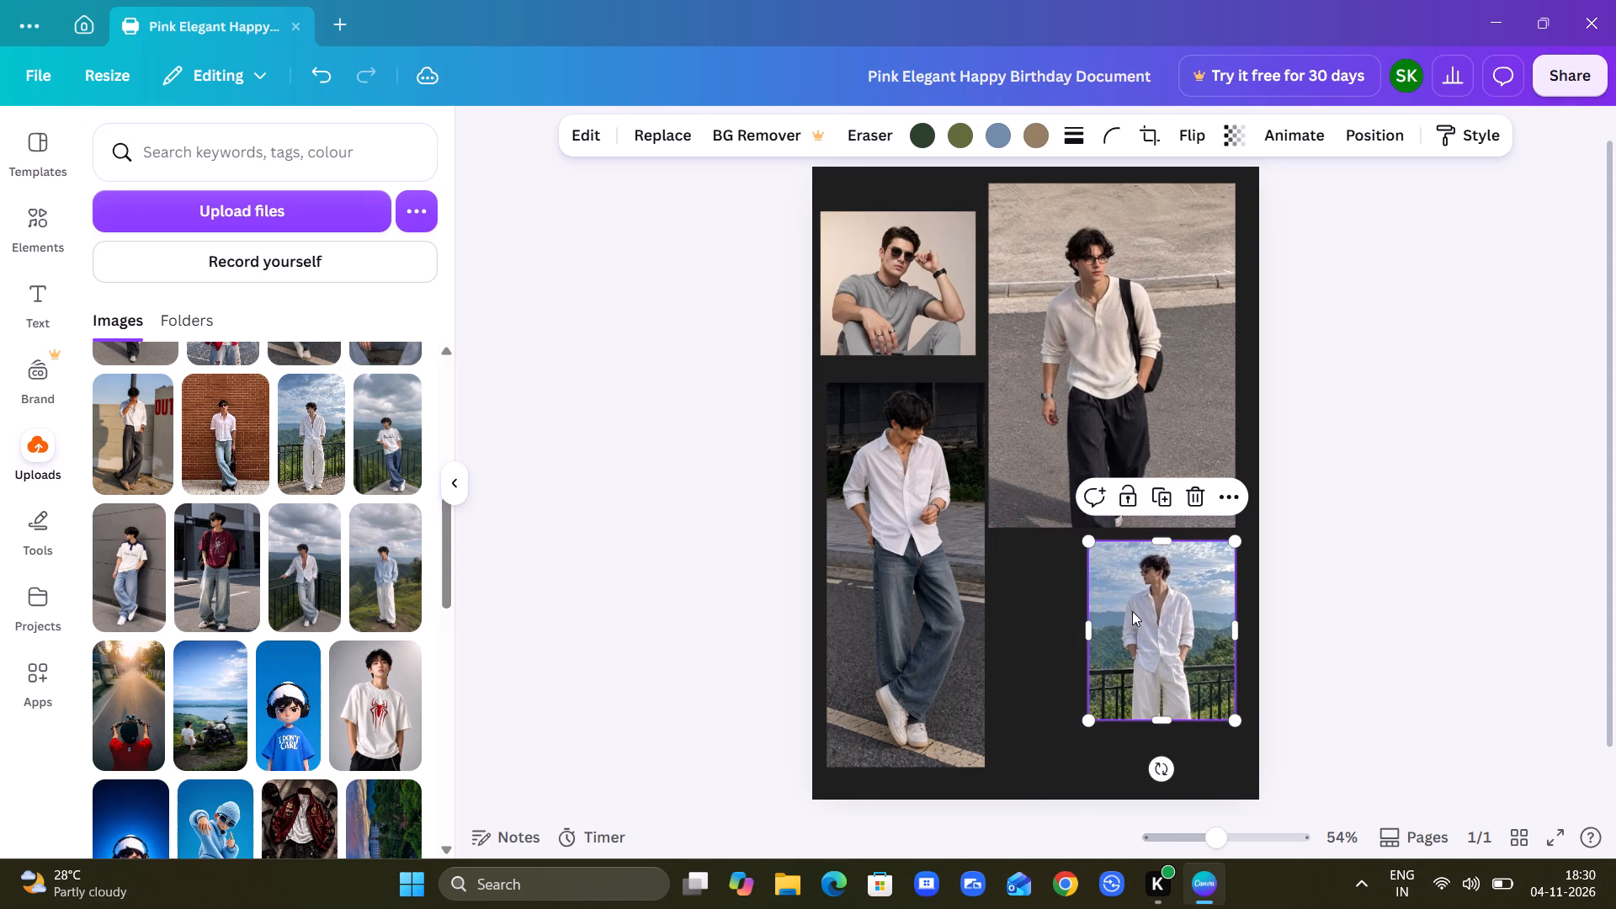
Enlarge the white trousers photo, trim its lower edge level with the jeans photo, and widen it toward the jeans photo.
drag(1084, 717, 1008, 768)
drag(1130, 779, 1138, 757)
drag(1033, 651, 974, 656)
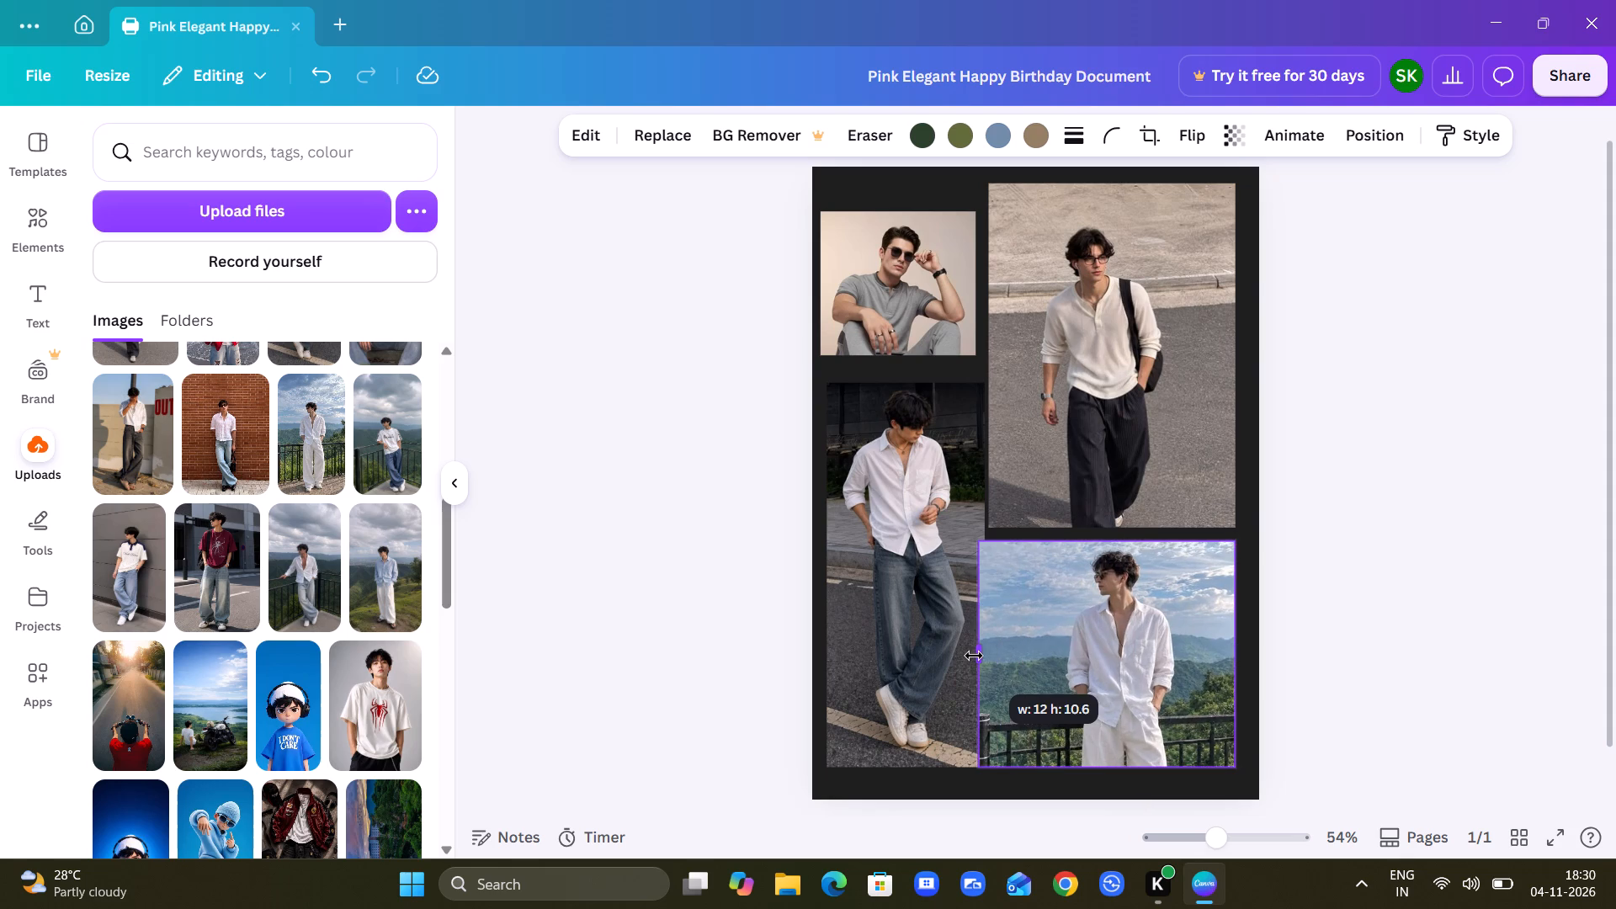
drag(974, 656, 997, 639)
Move the white trousers photo up against the cream shirt photo and scale it to the same width, about 11.5.
drag(1095, 652, 1087, 640)
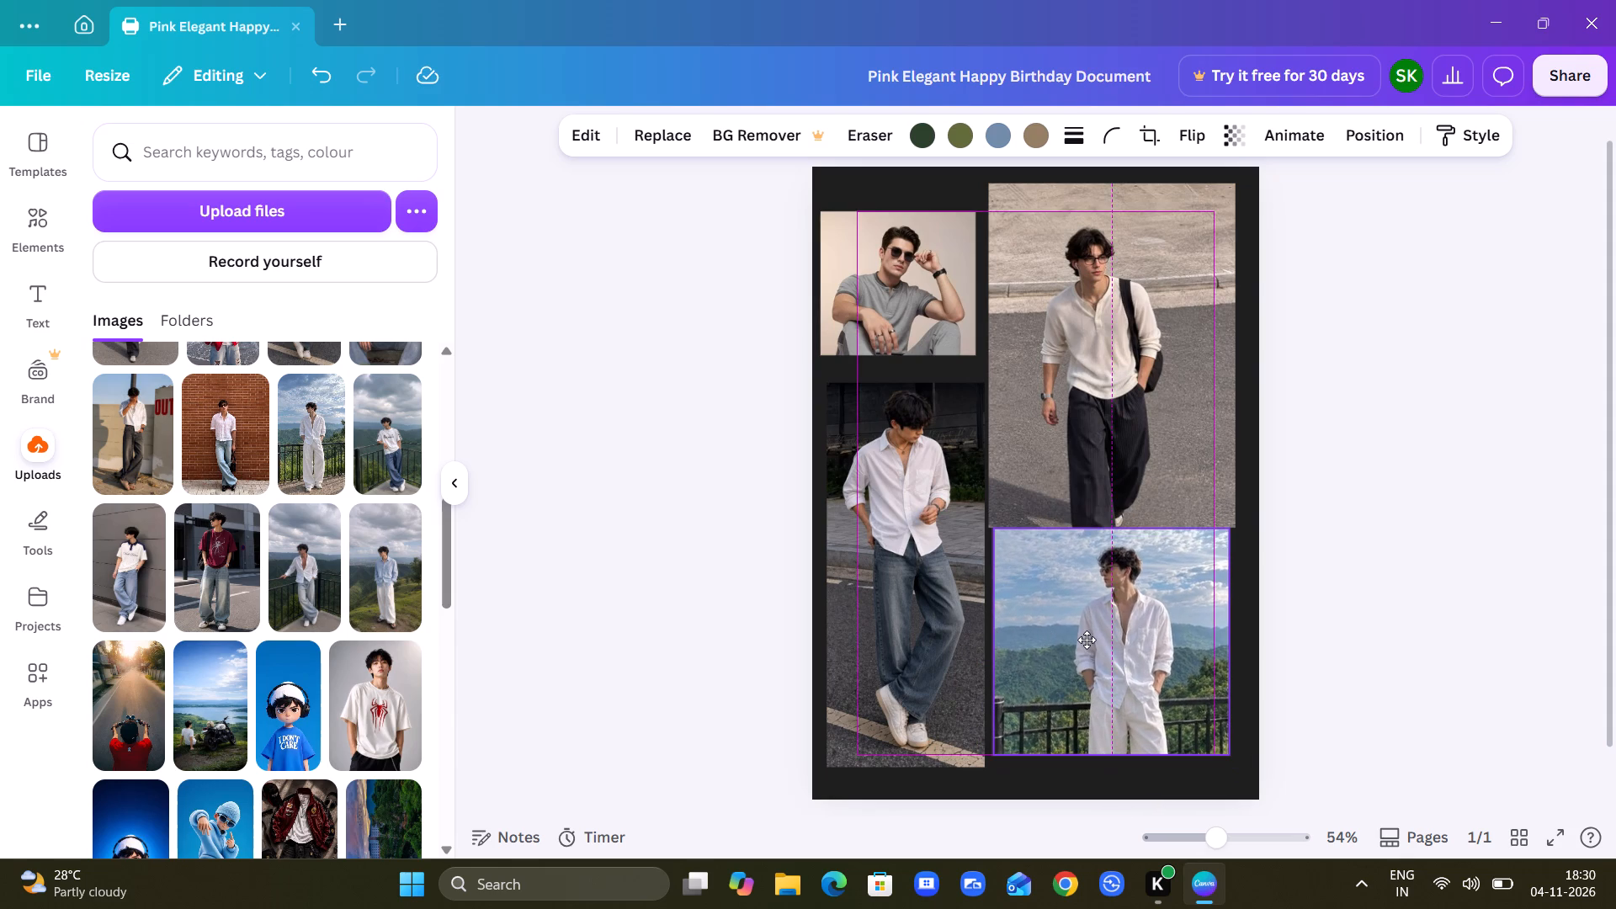
drag(1087, 640, 1089, 639)
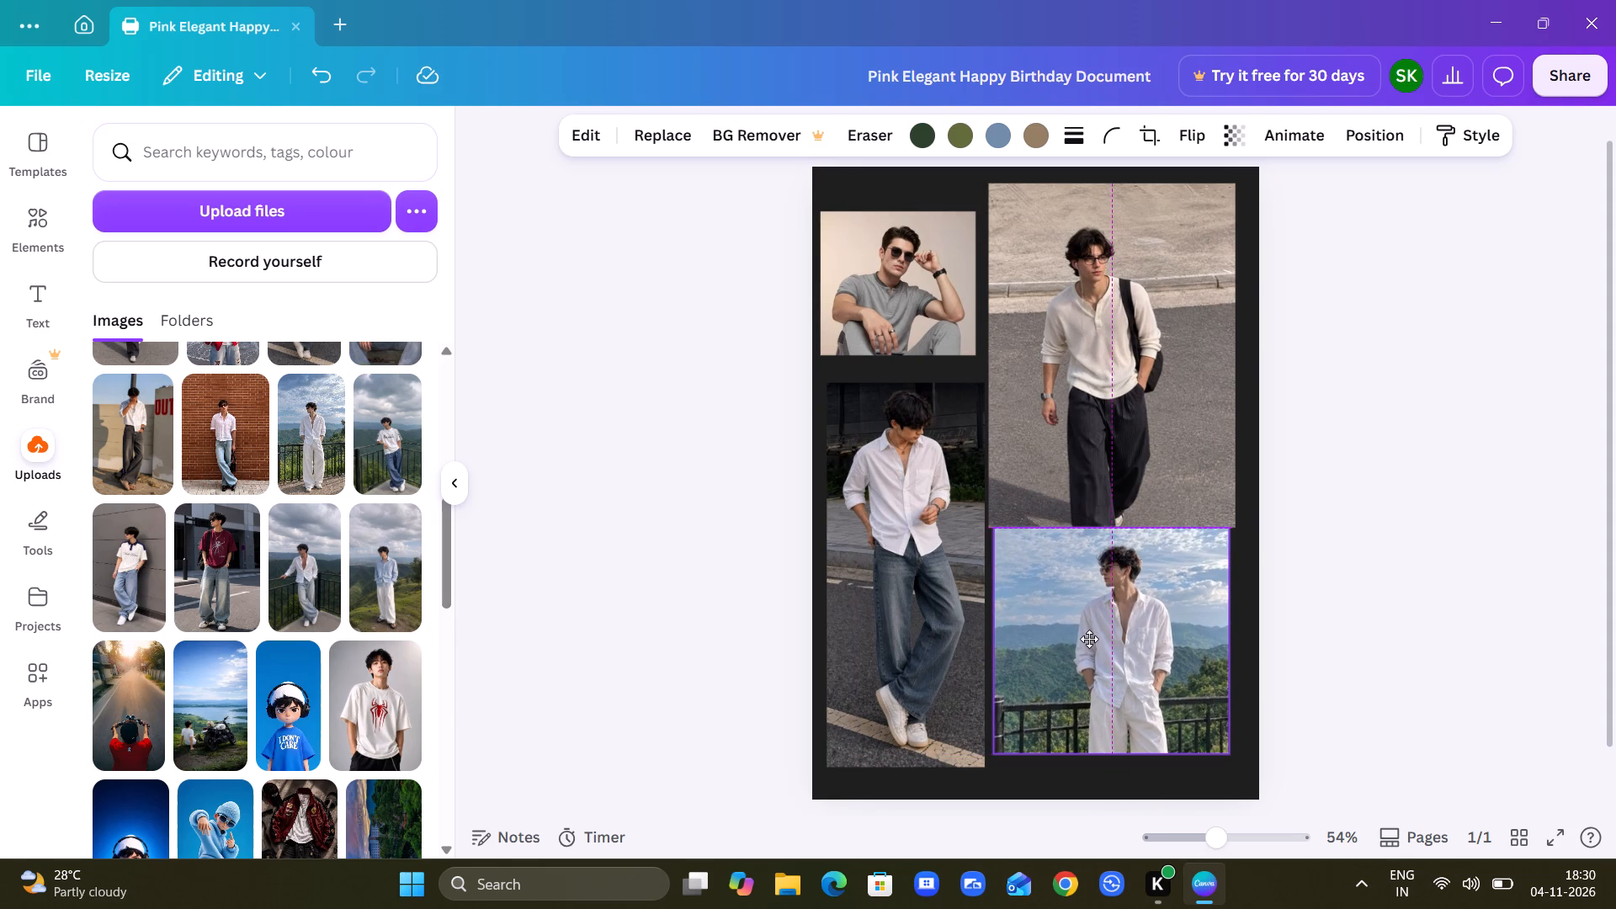
drag(1089, 639, 1093, 642)
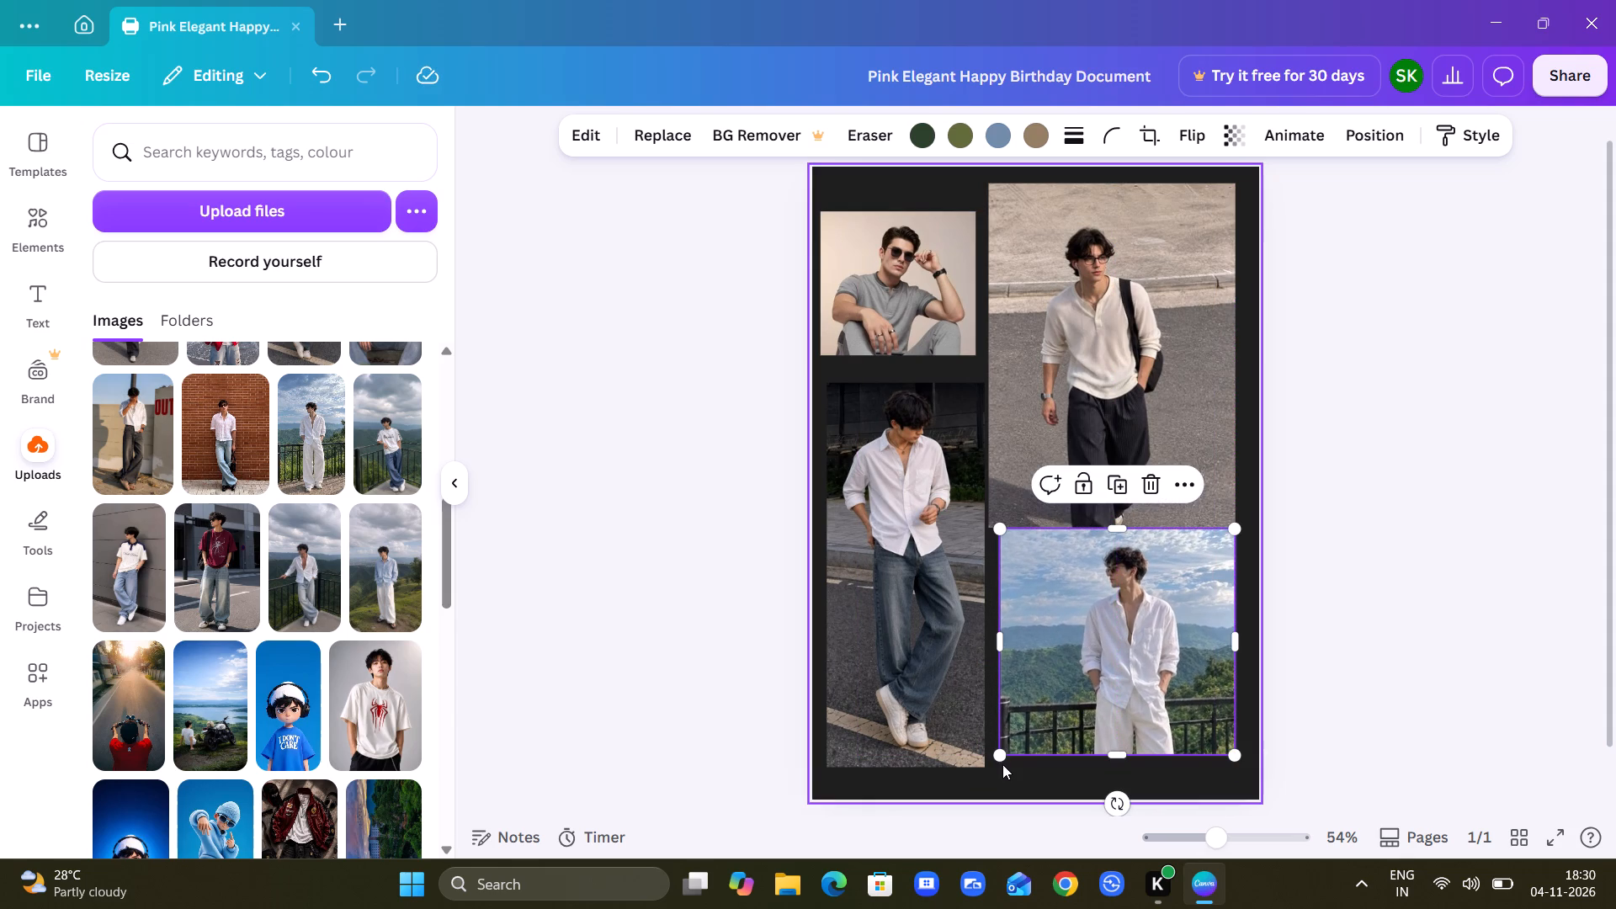
drag(1003, 759, 994, 773)
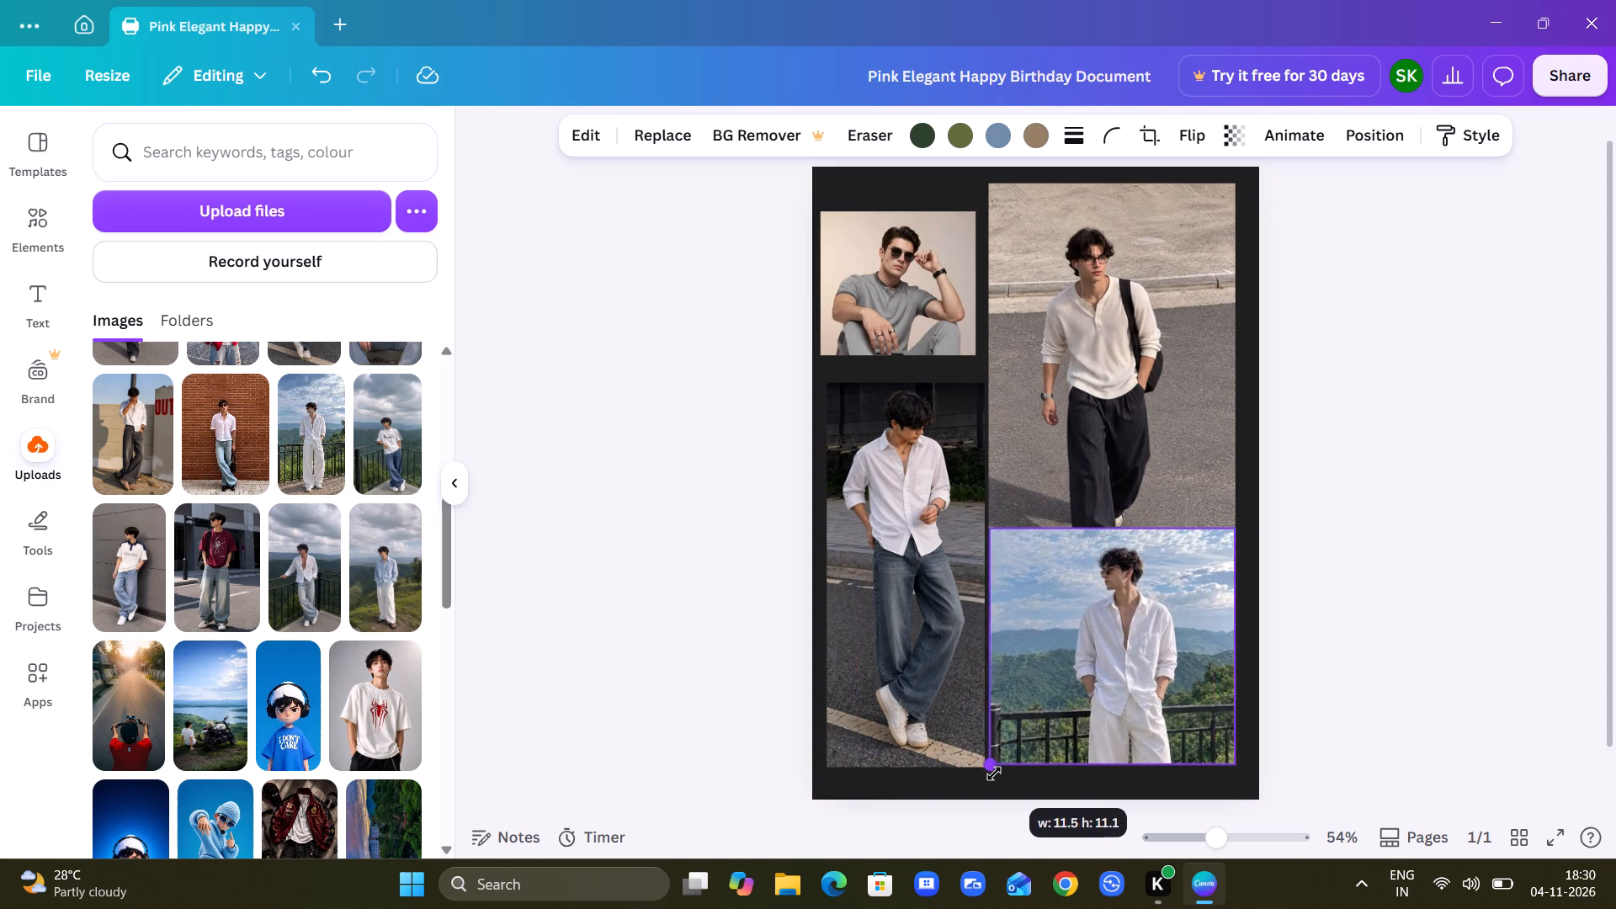
drag(994, 773, 994, 774)
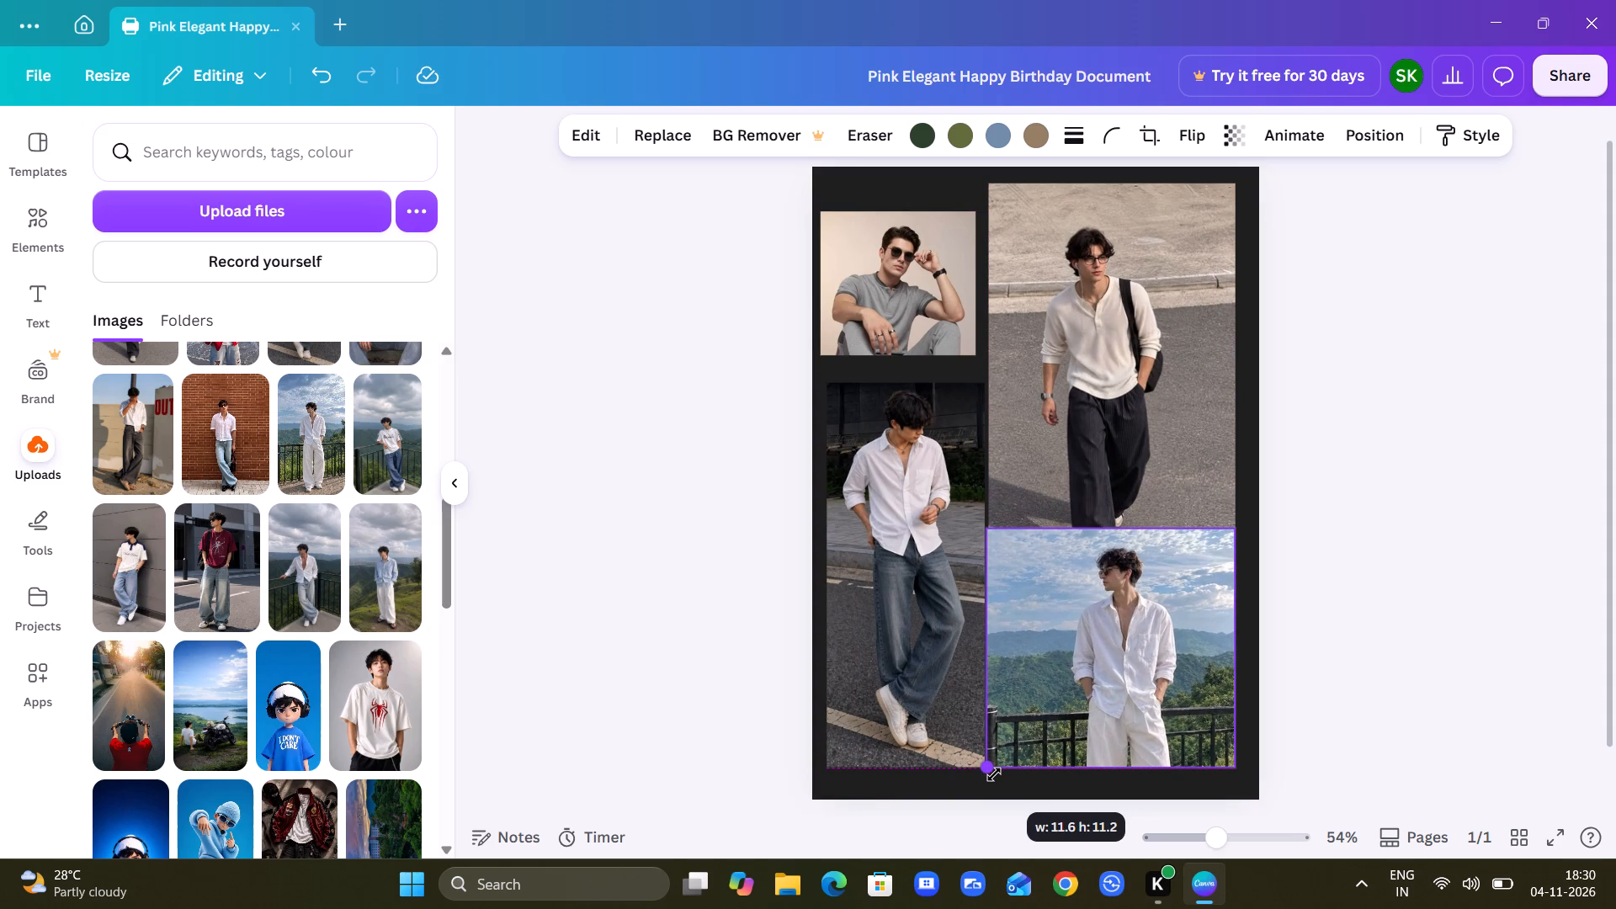
drag(994, 774, 996, 773)
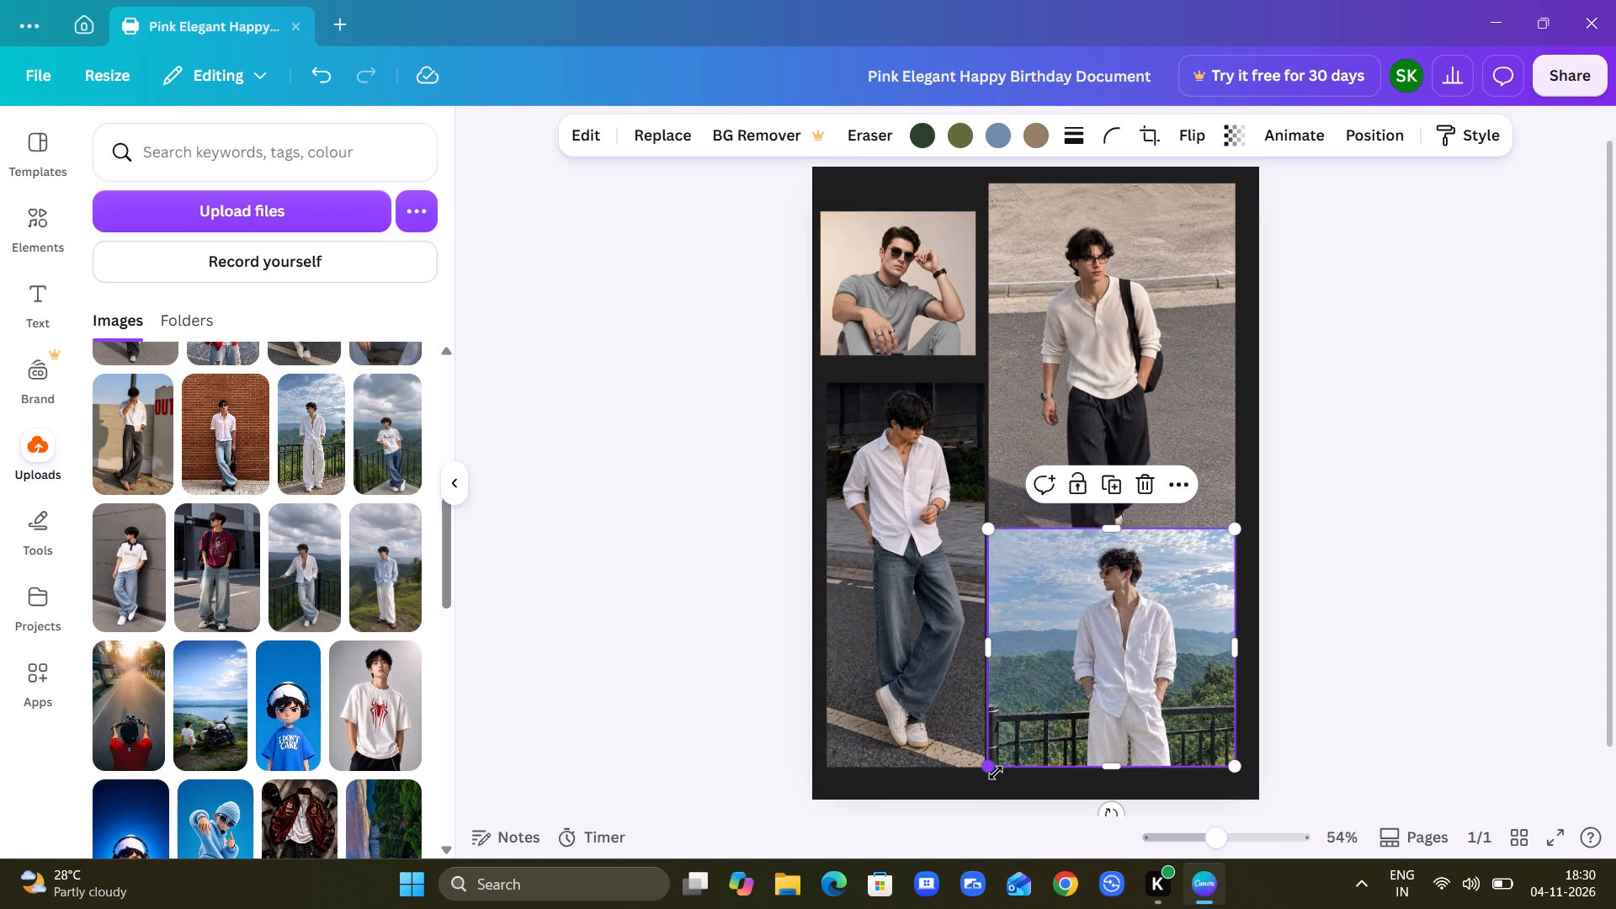
click(1044, 787)
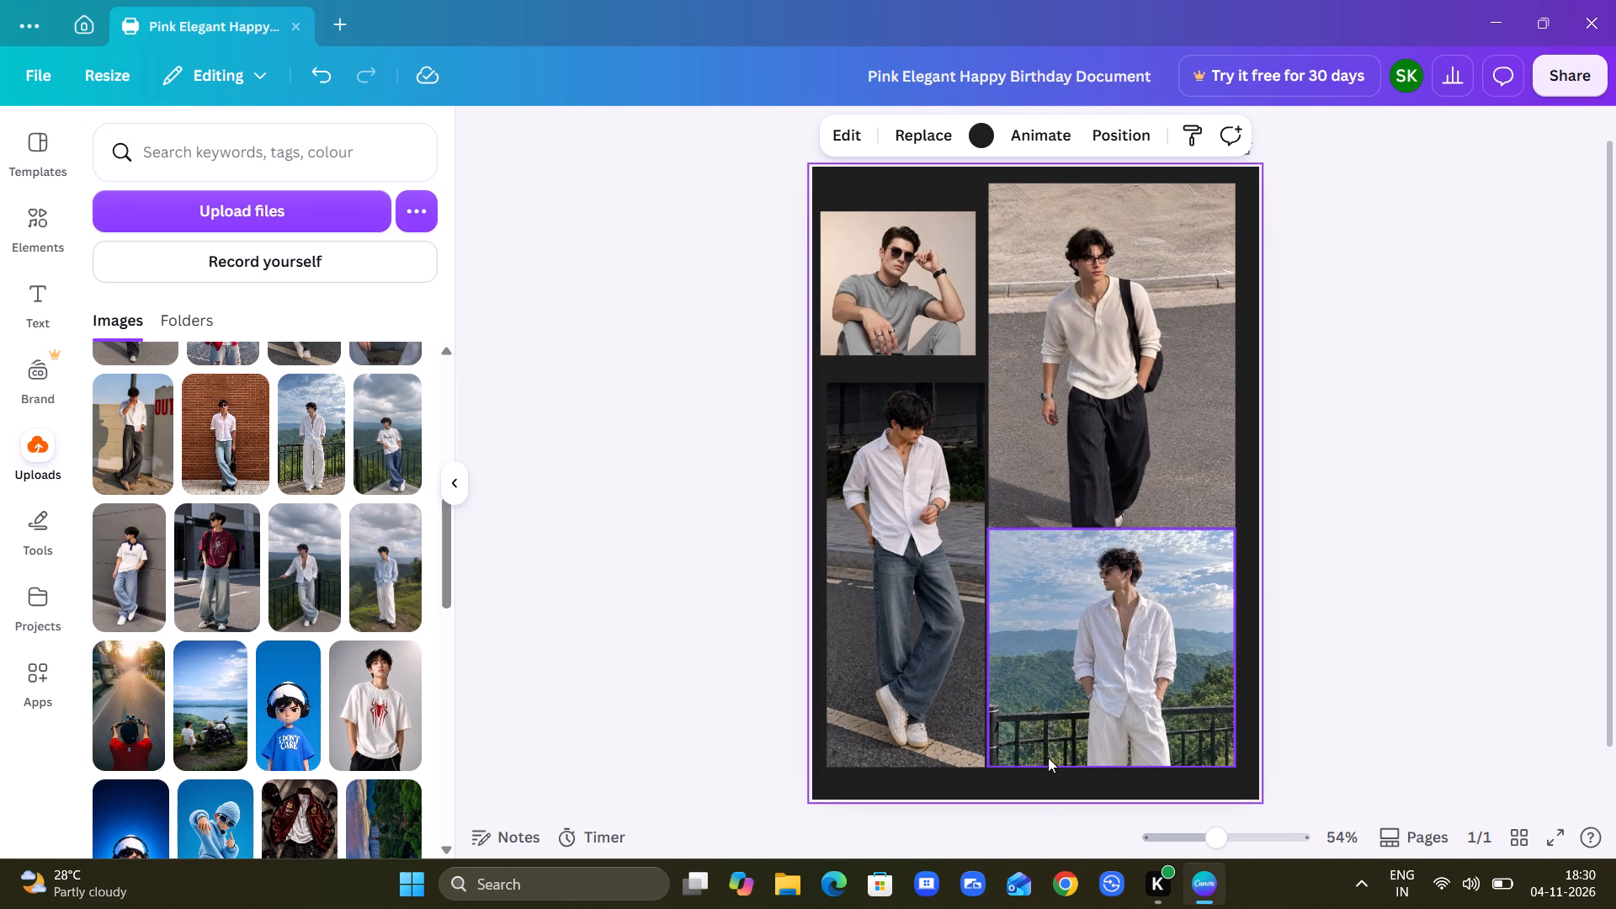
click(1050, 742)
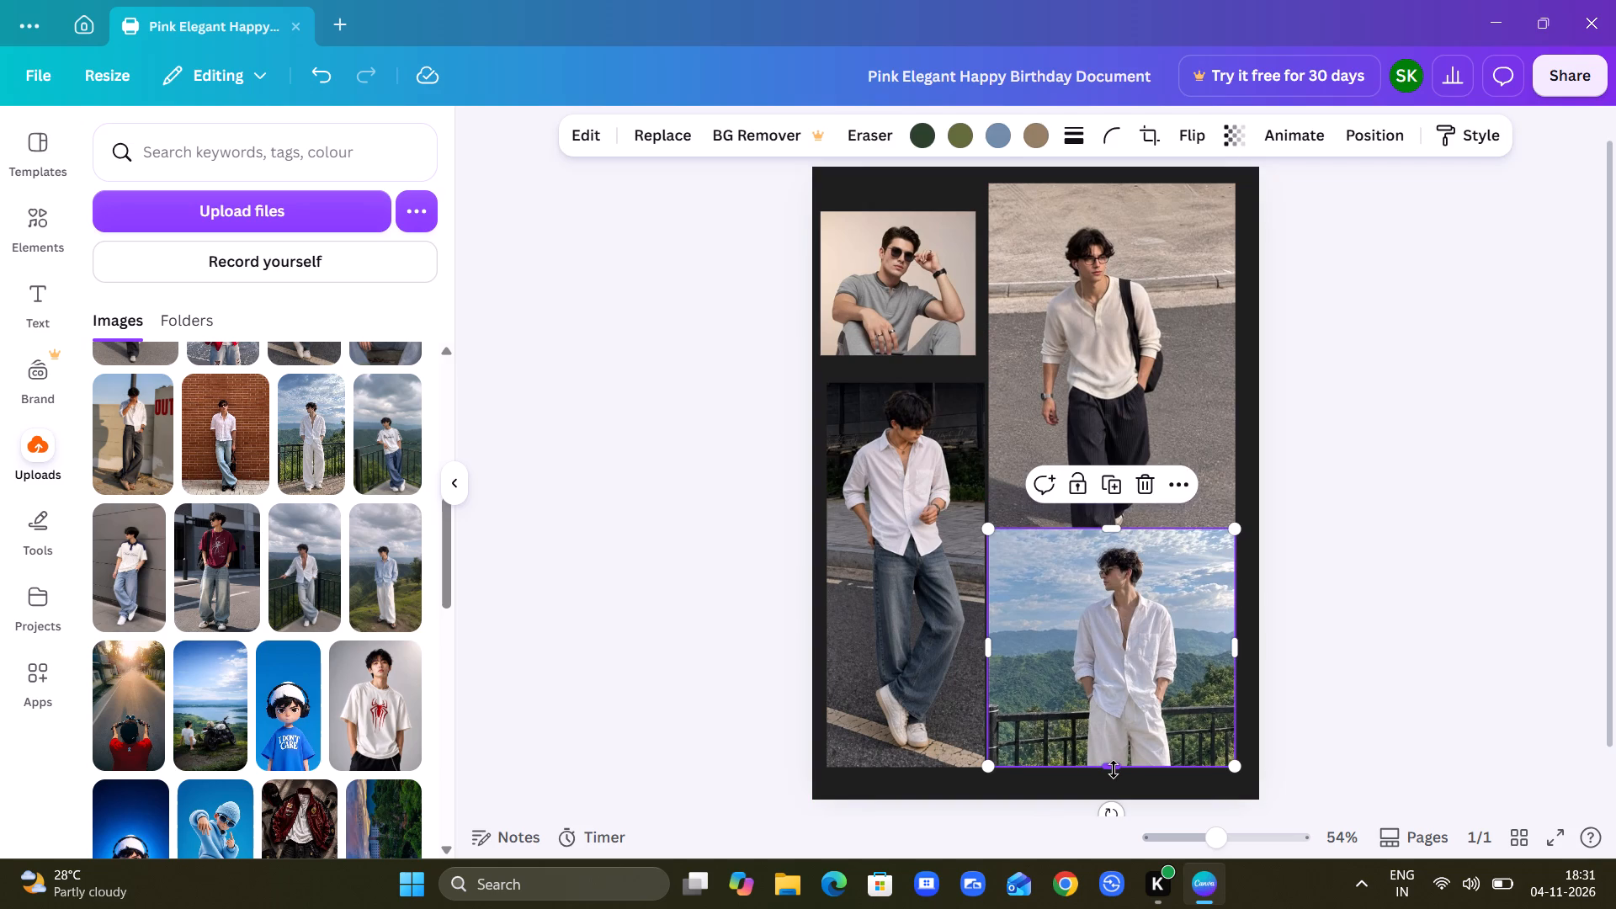
click(1115, 769)
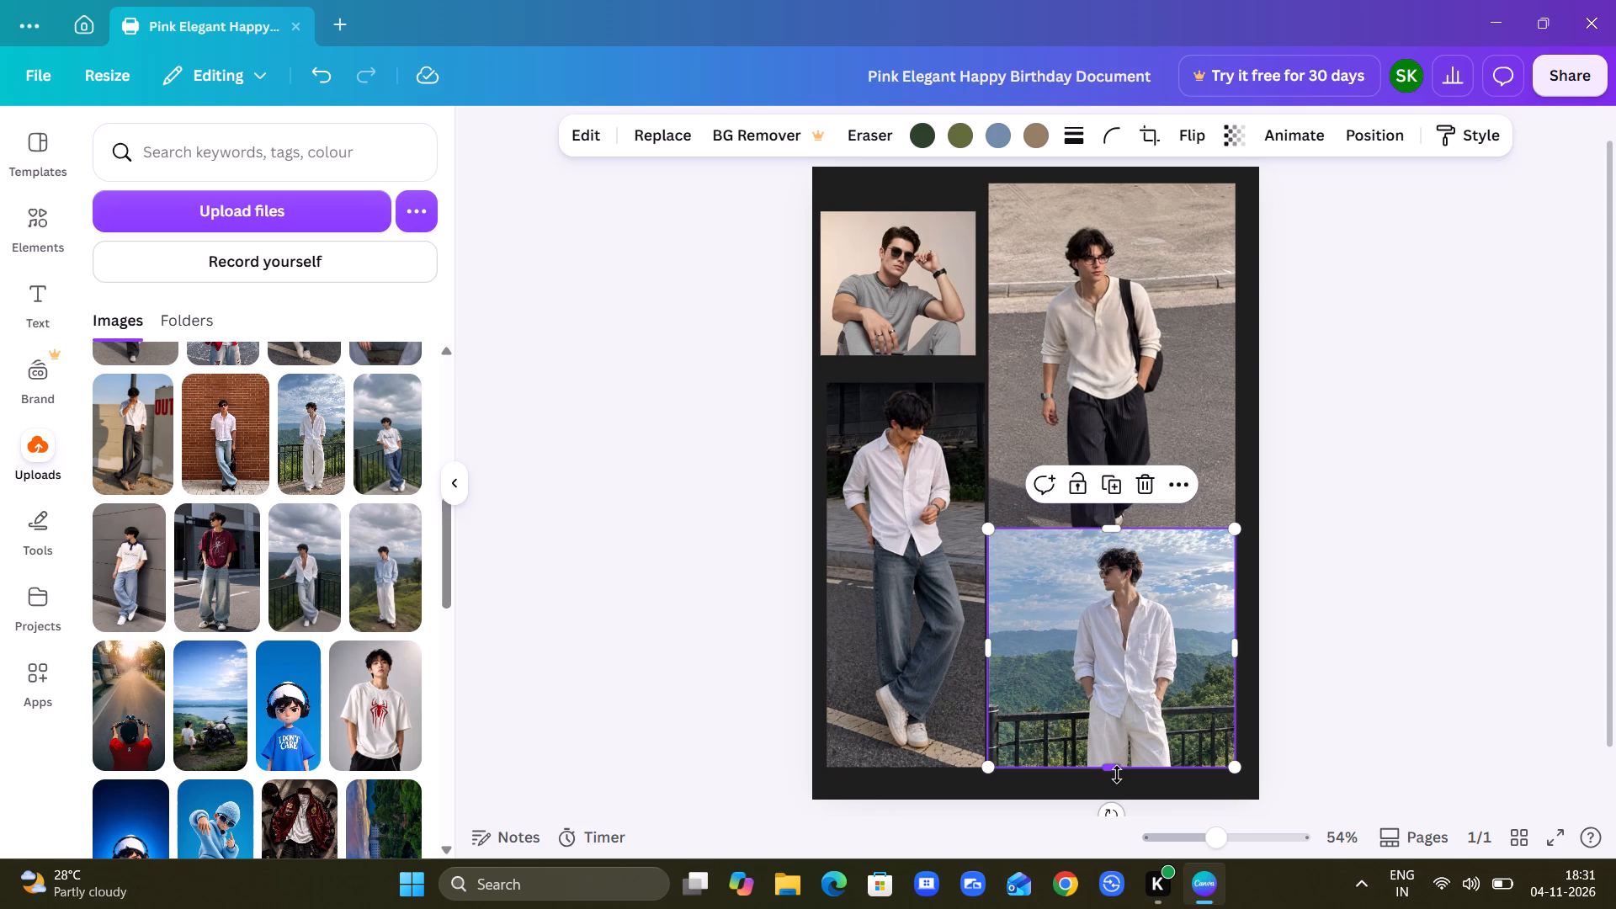
click(746, 548)
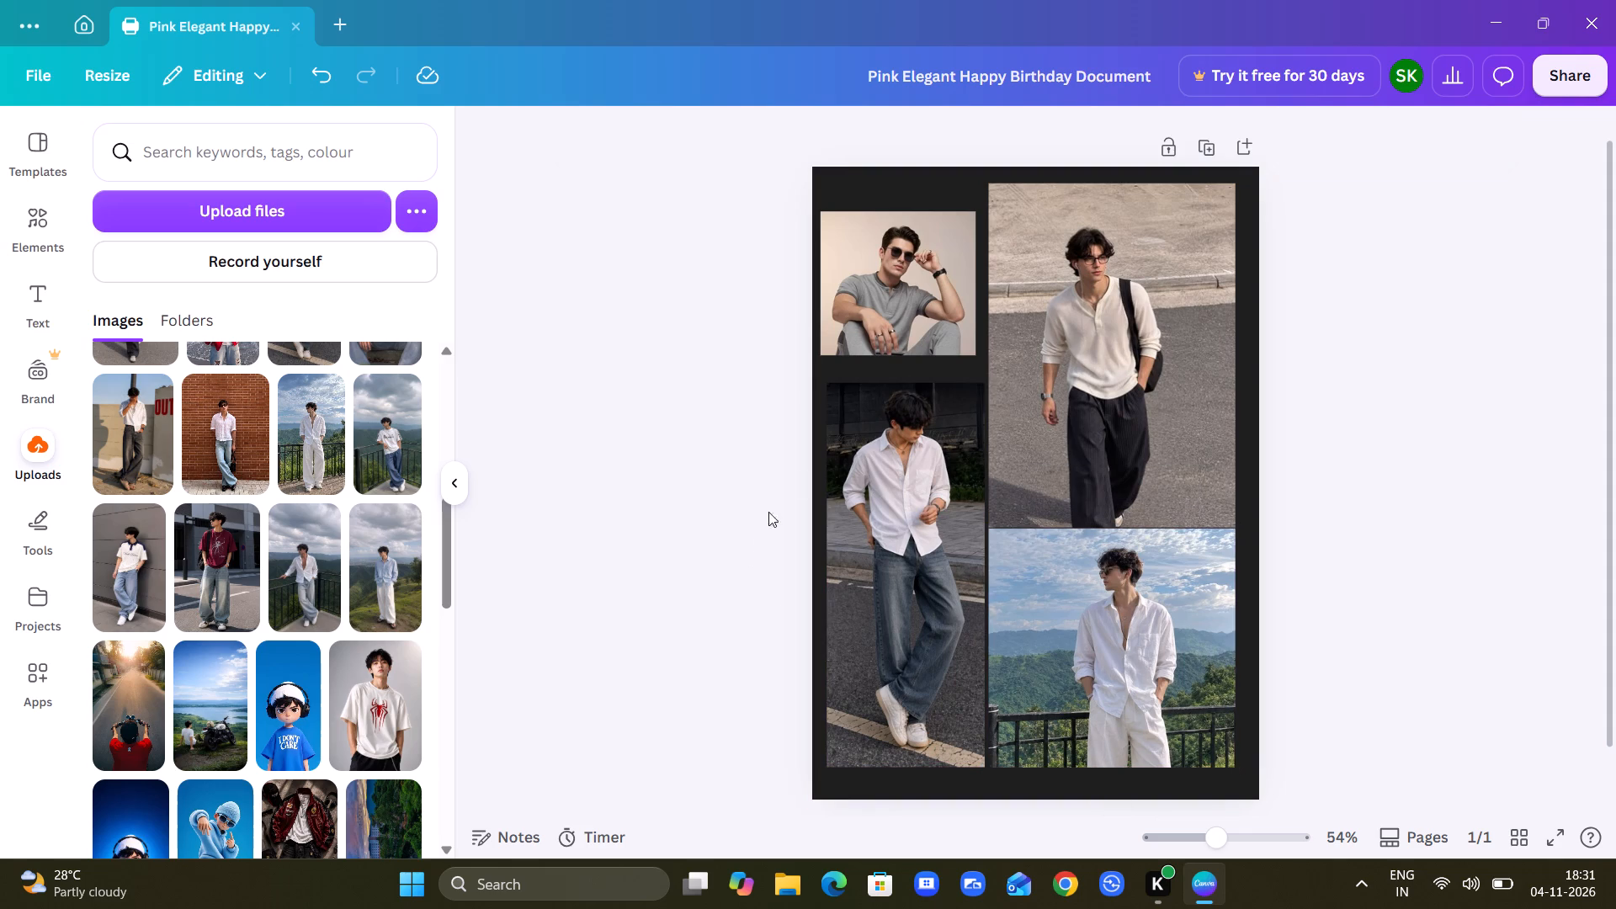
Add the recently used "Happy Birthday" font combination to the page.
click(13, 311)
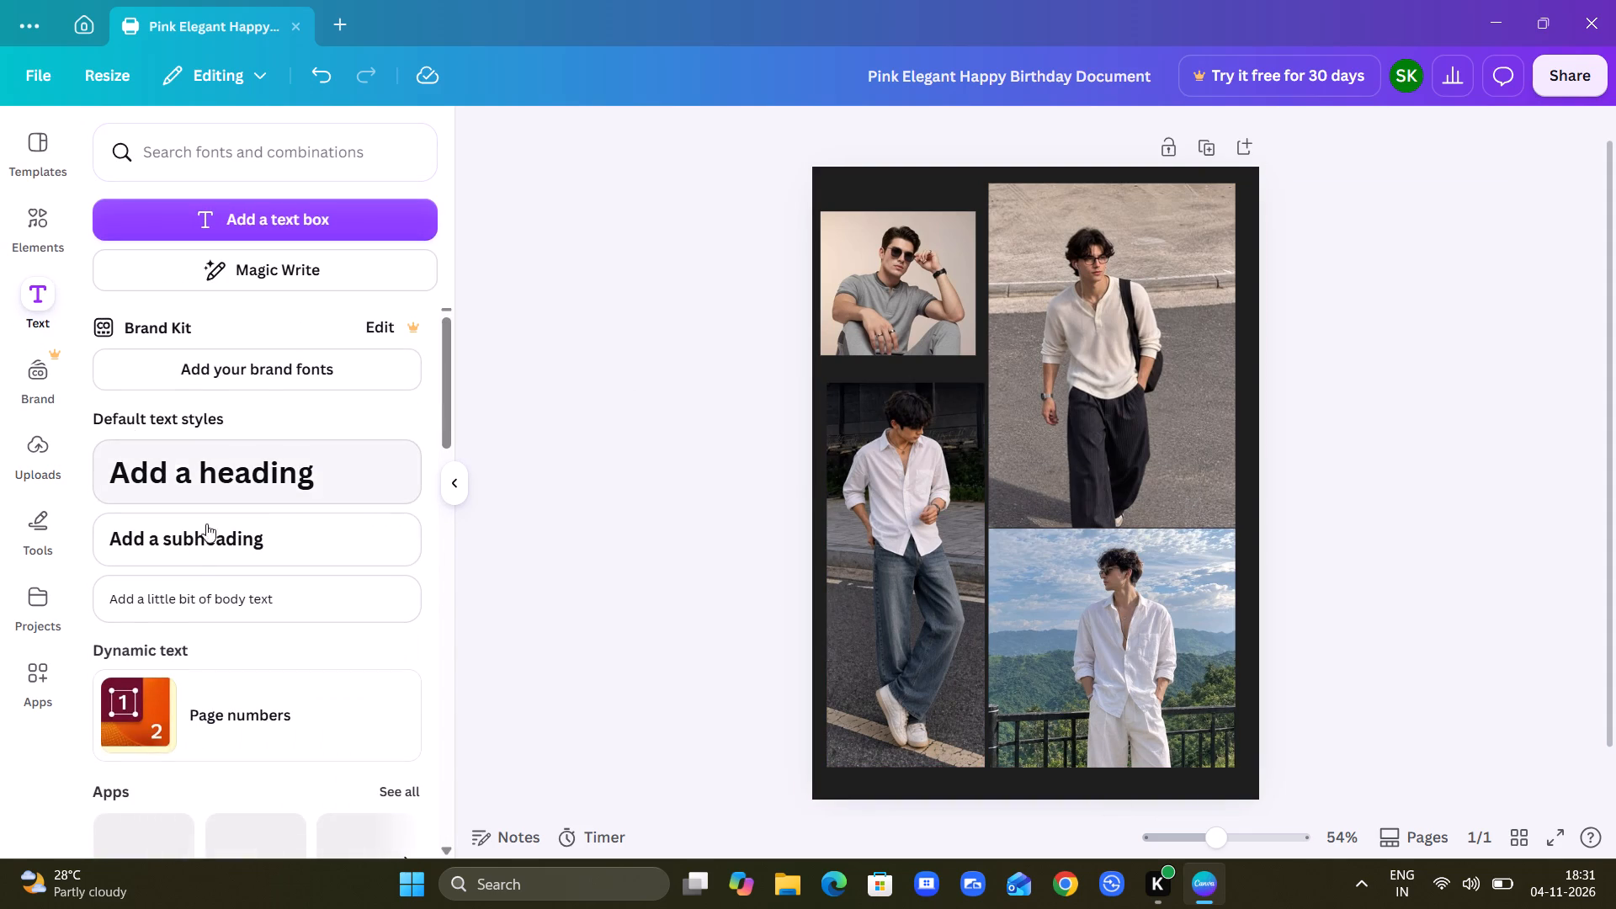
scroll(216, 551, down, 3)
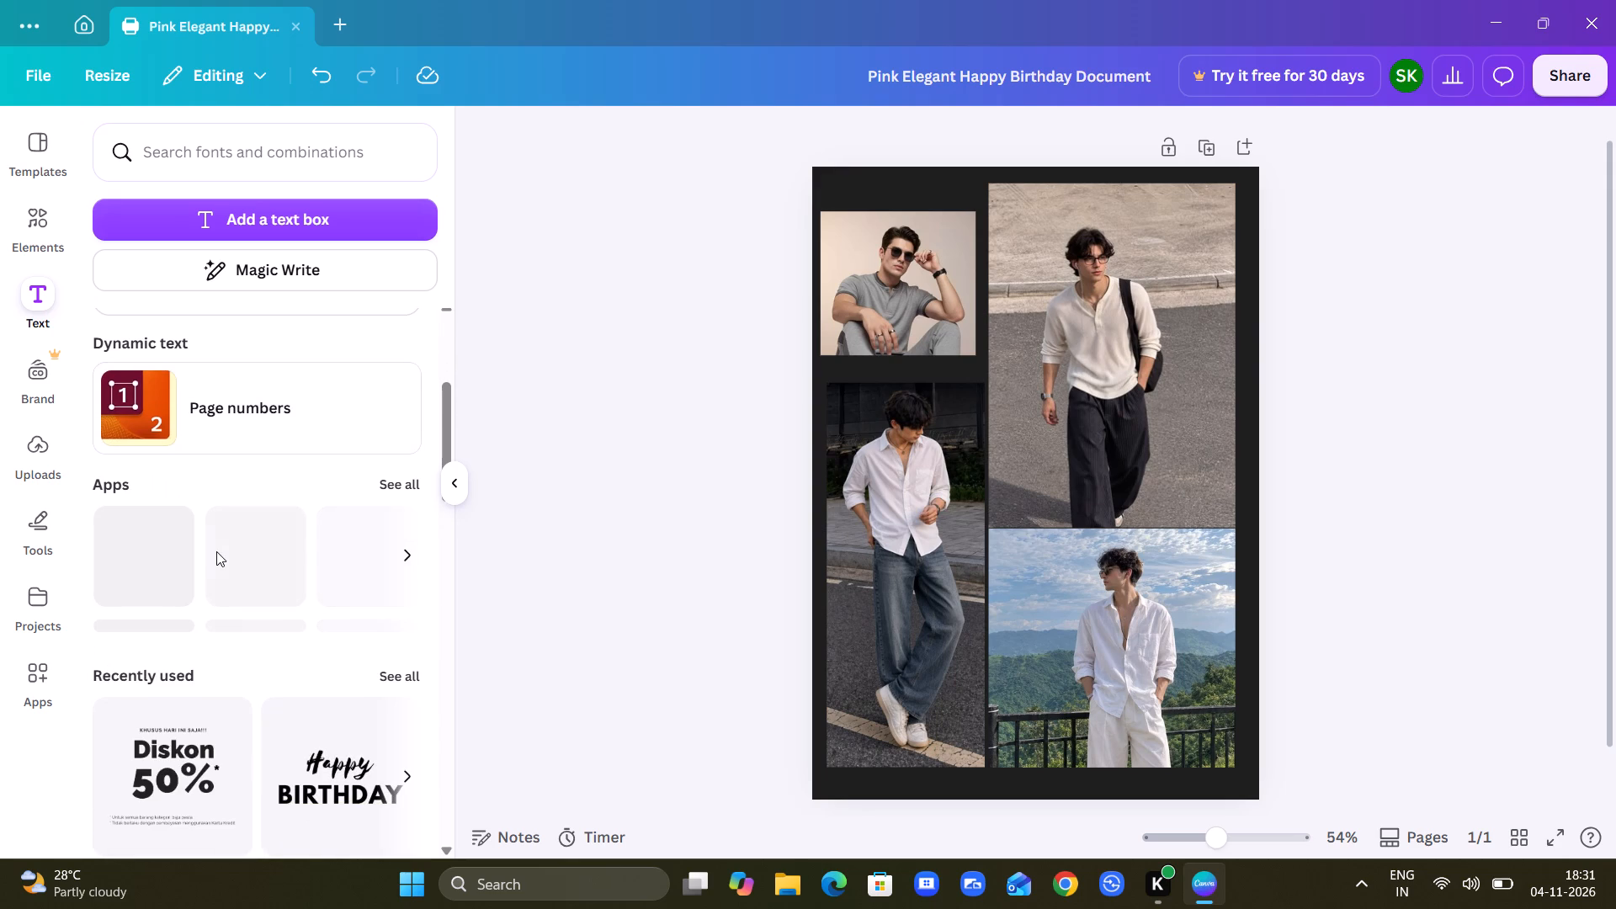
scroll(216, 551, down, 1)
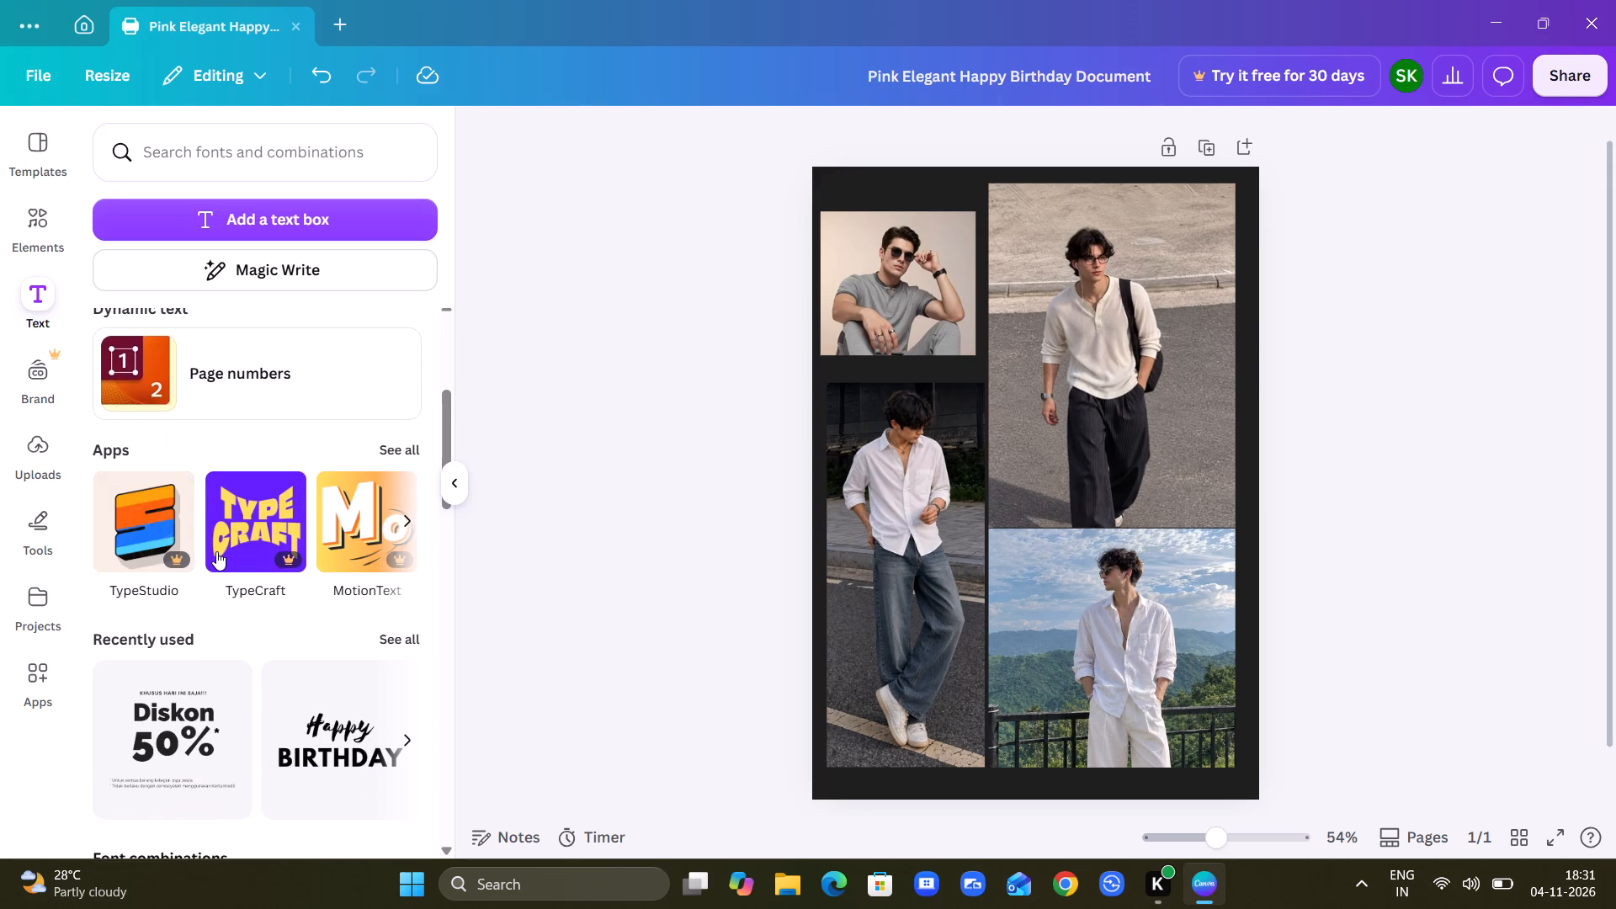
scroll(216, 551, down, 2)
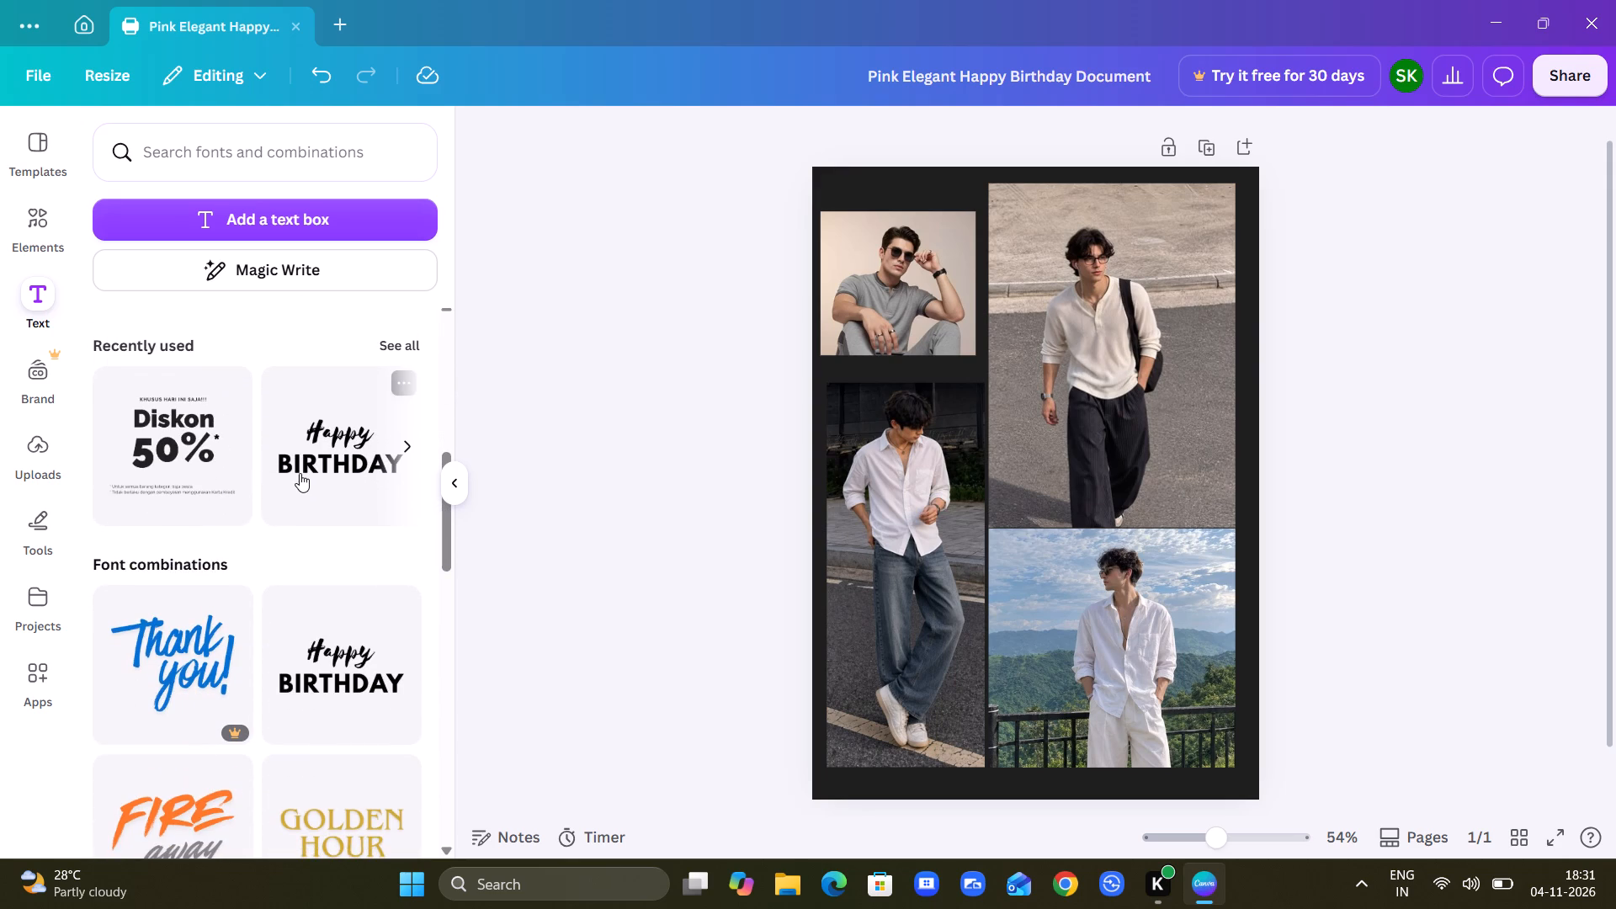
click(300, 473)
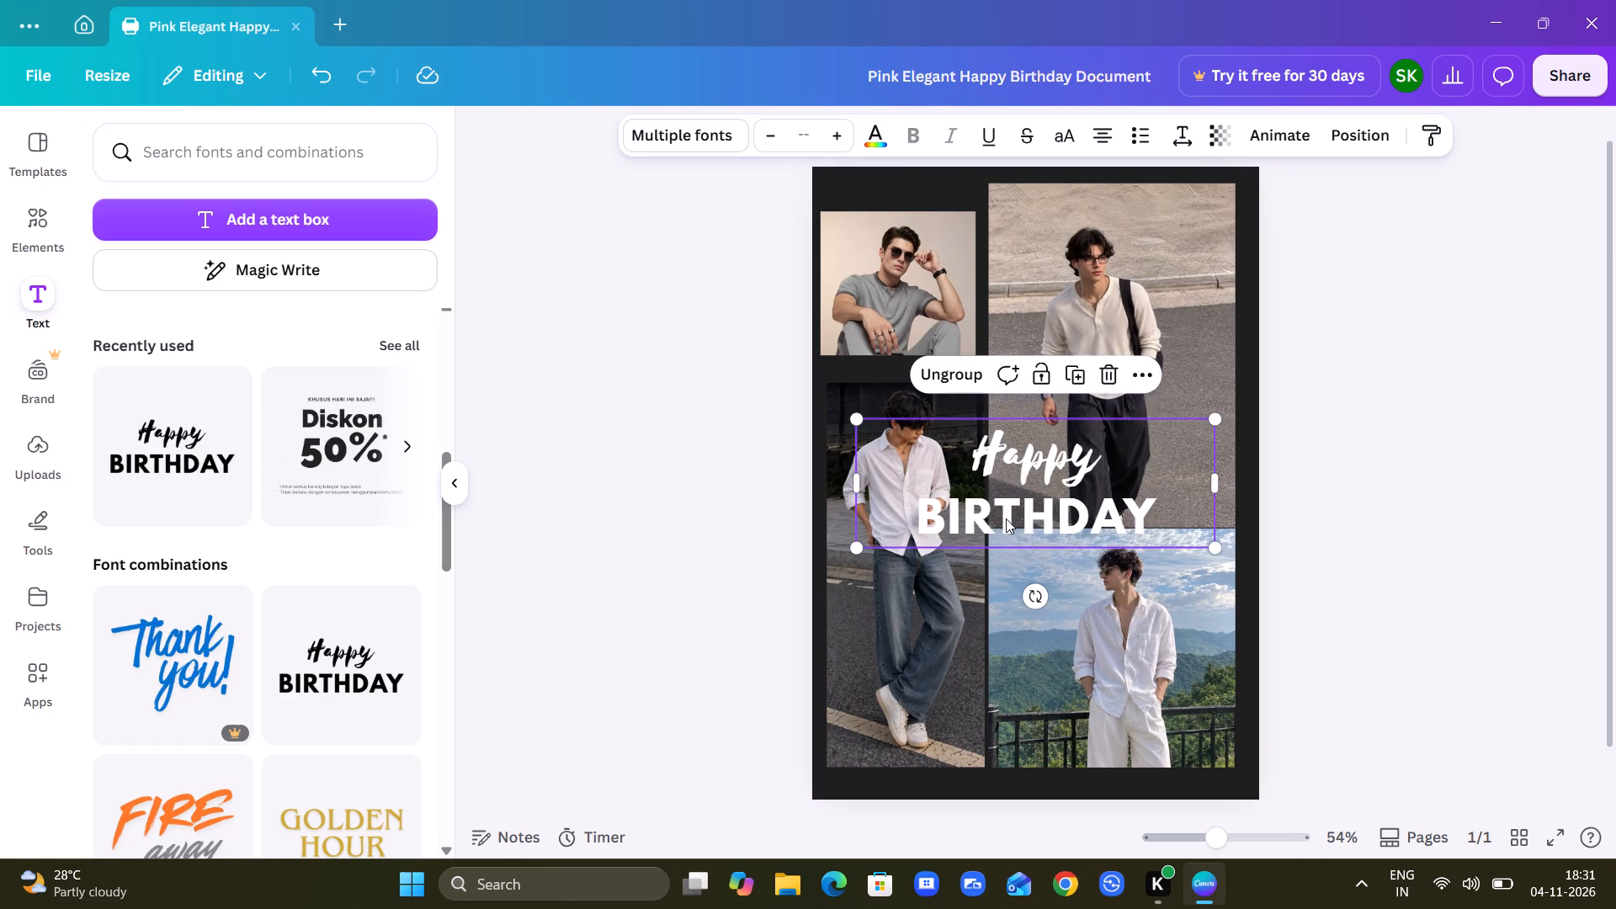
Scale the "Happy Birthday" text down to roughly half its size and place it over the shirt in the jeans photo.
drag(861, 541, 977, 478)
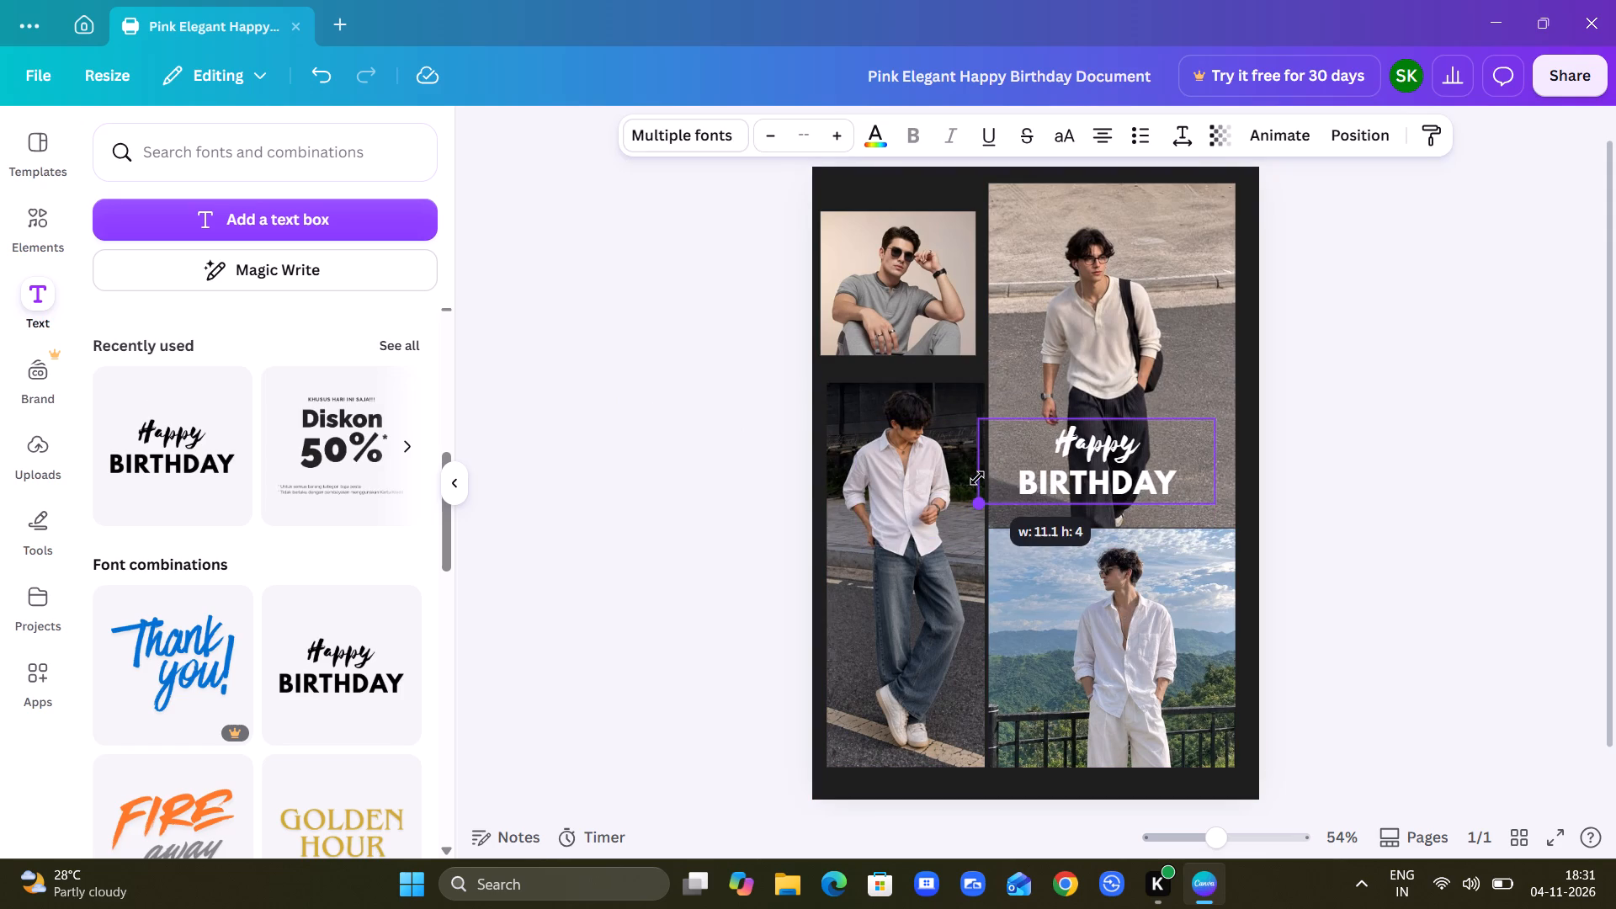
drag(977, 478, 989, 477)
drag(1076, 455, 1079, 317)
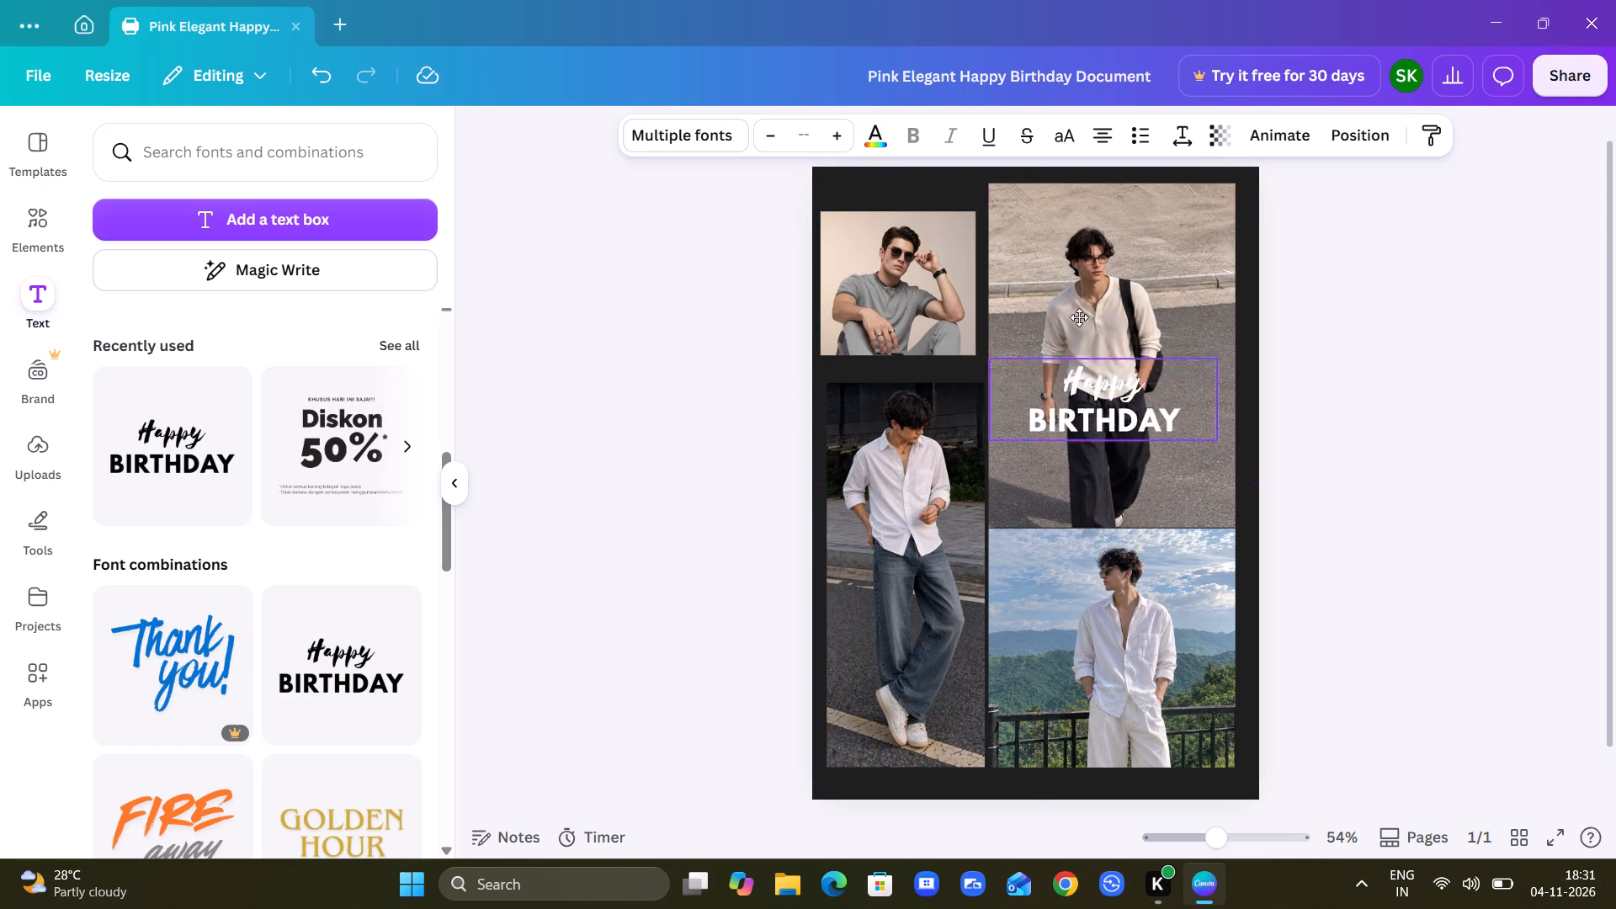
drag(1079, 317, 983, 424)
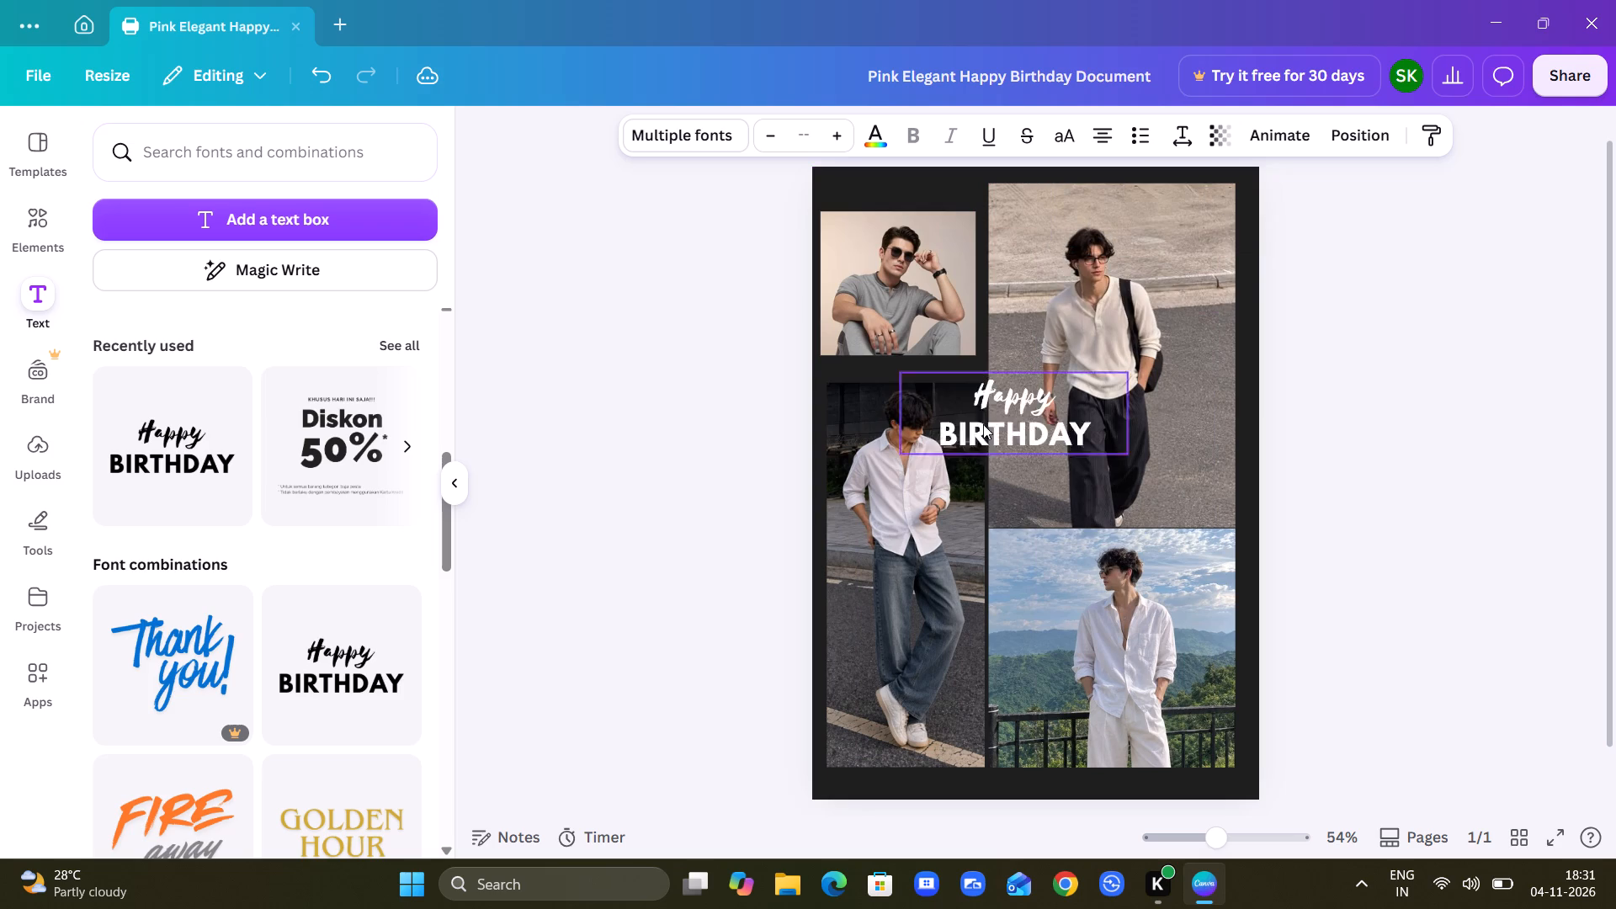
drag(983, 424, 985, 541)
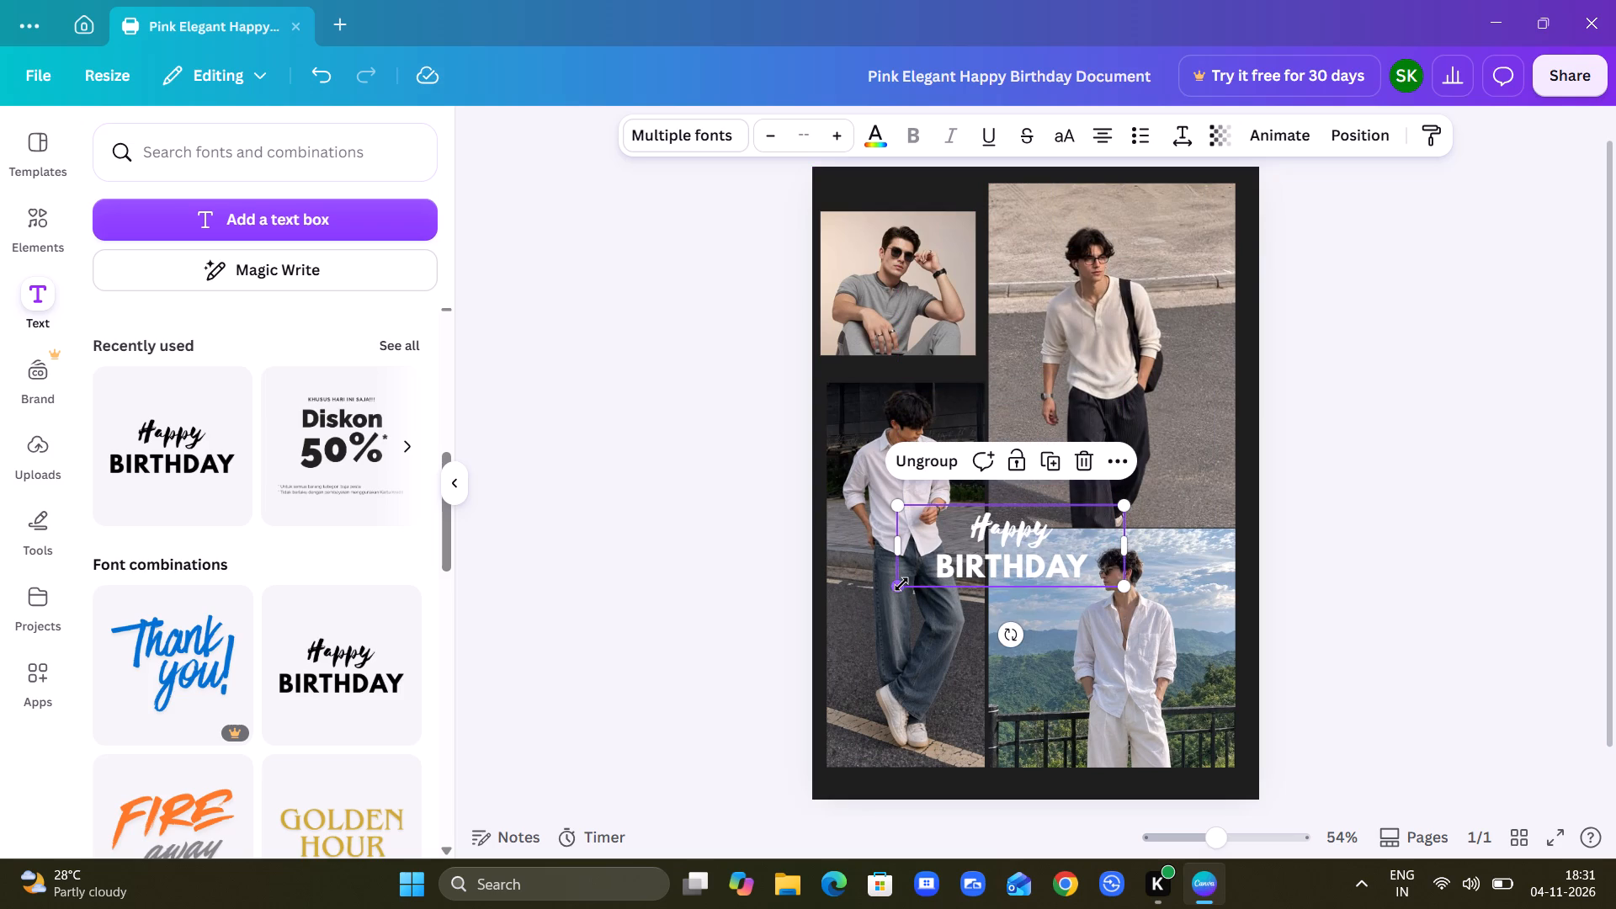
drag(901, 584, 928, 566)
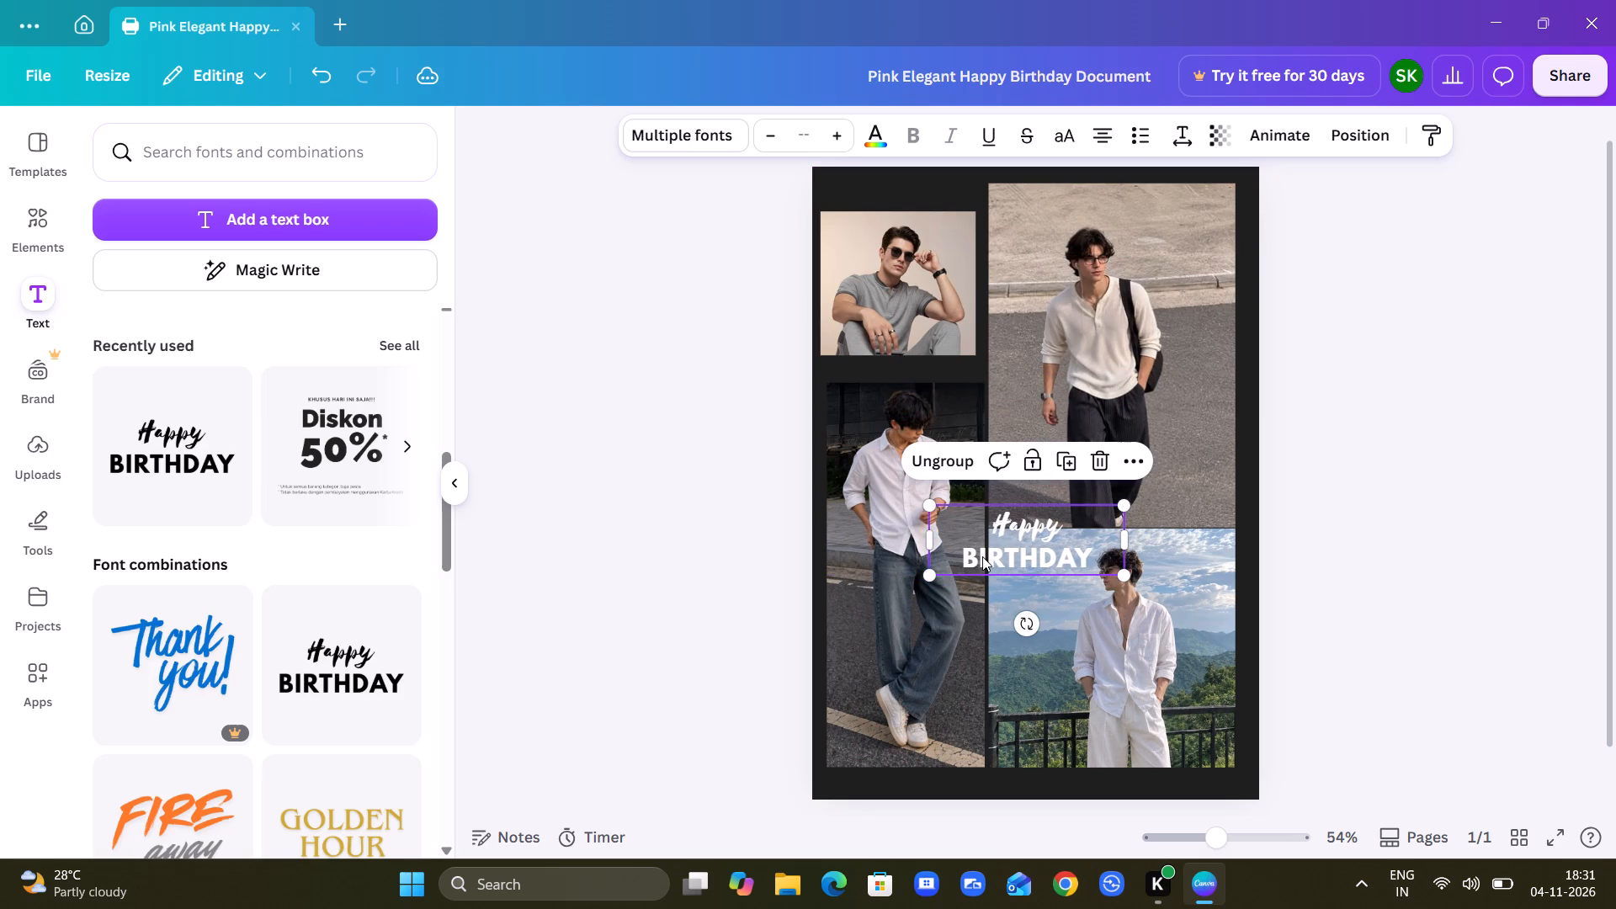
drag(982, 556, 1125, 231)
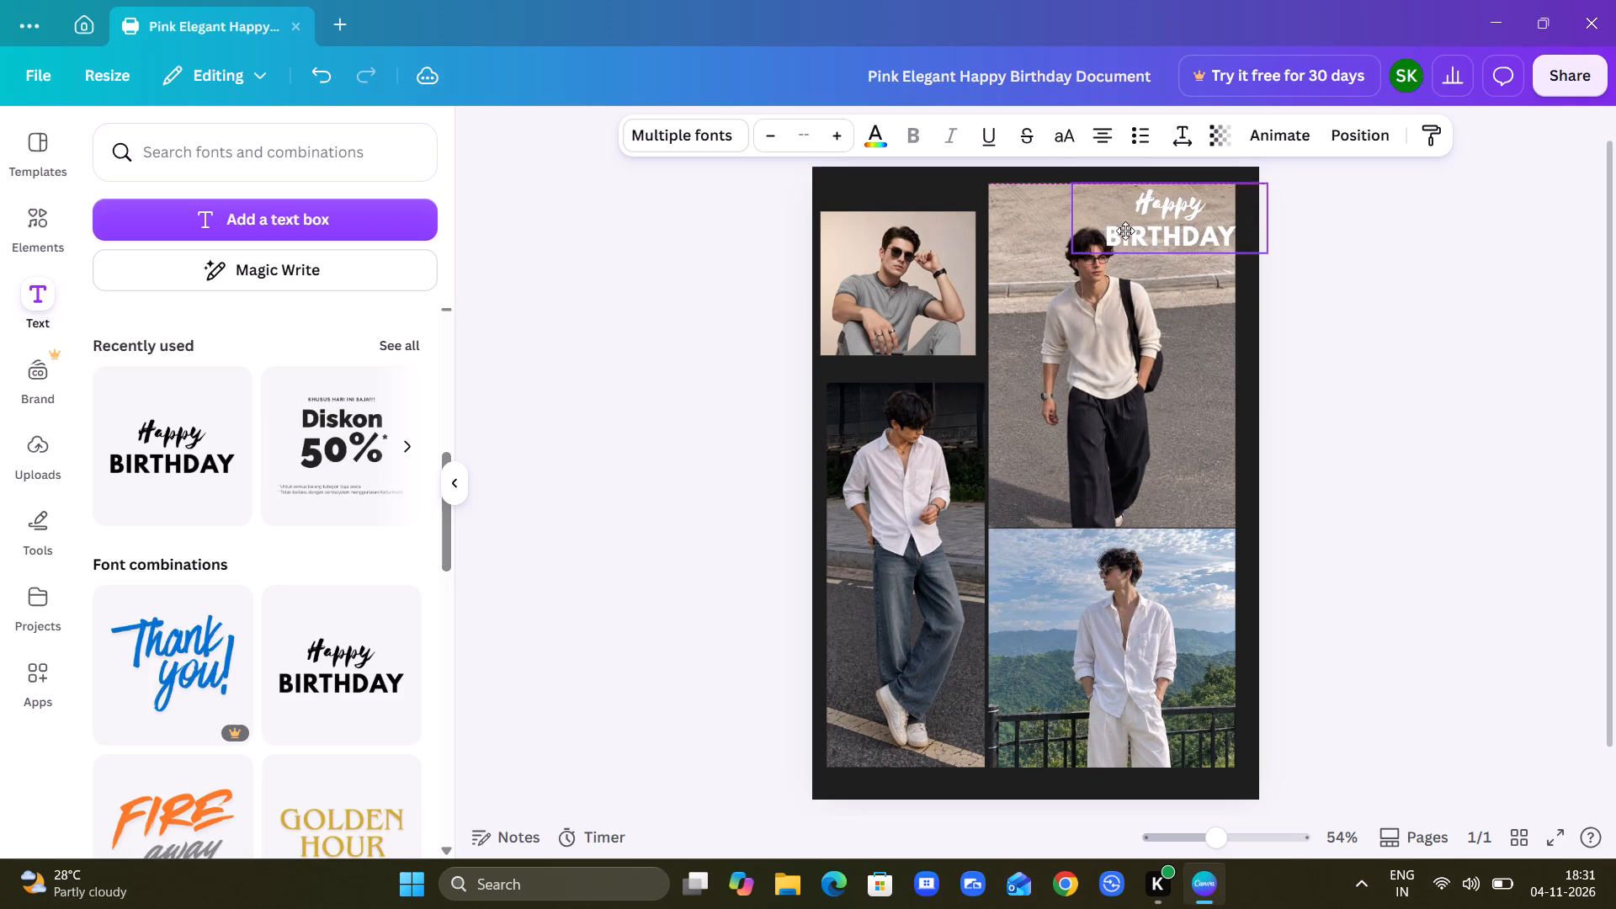
drag(1125, 231, 851, 507)
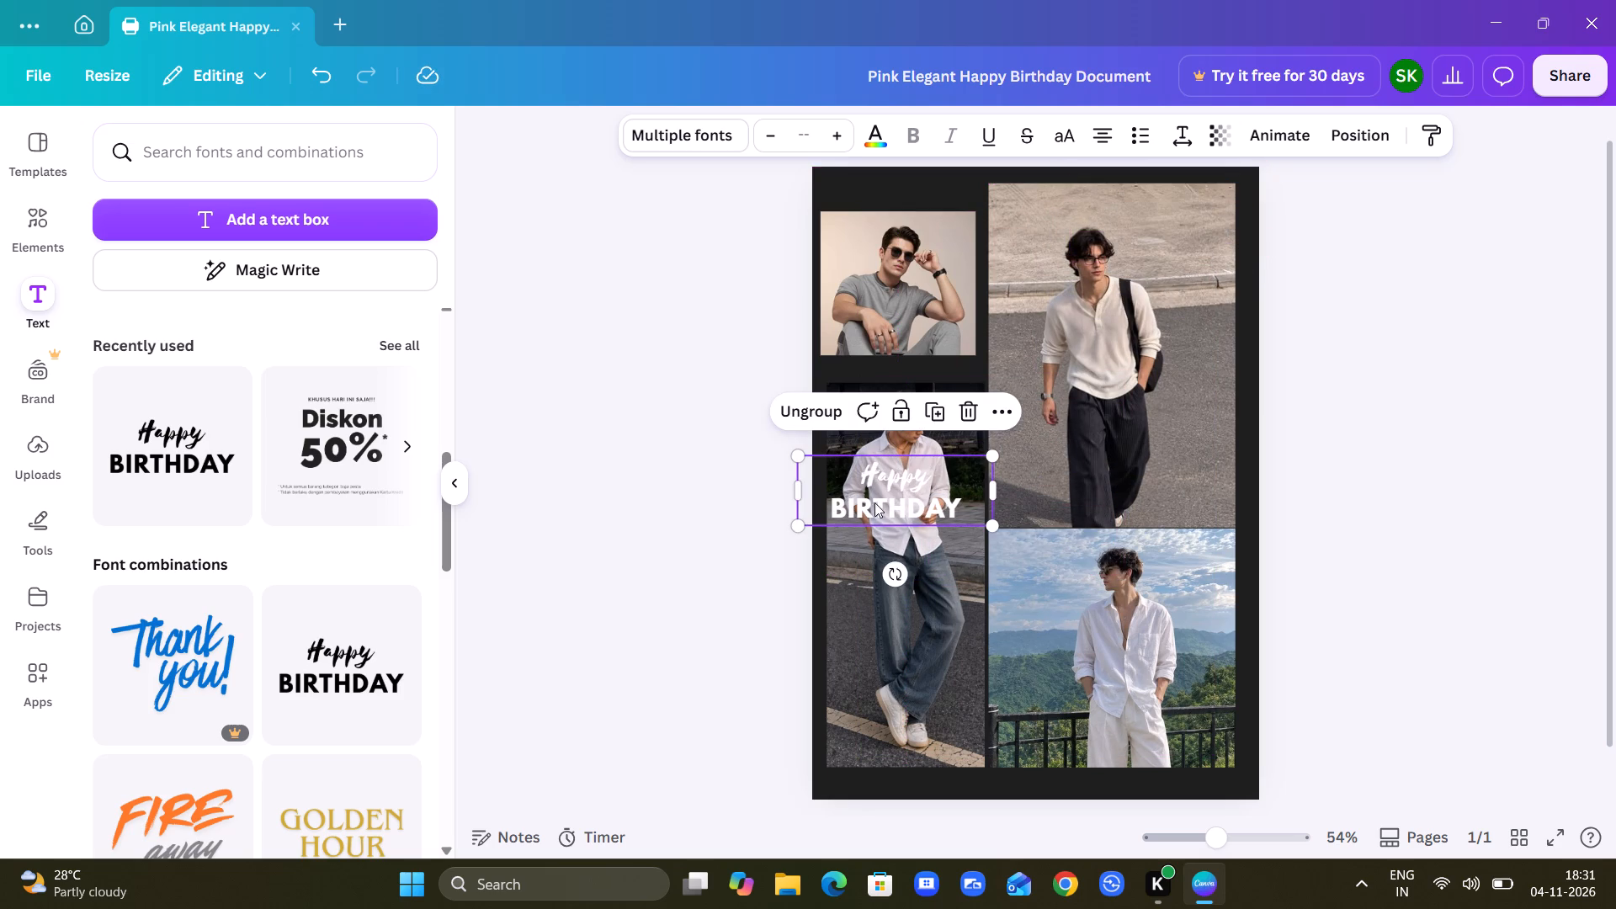
click(1055, 423)
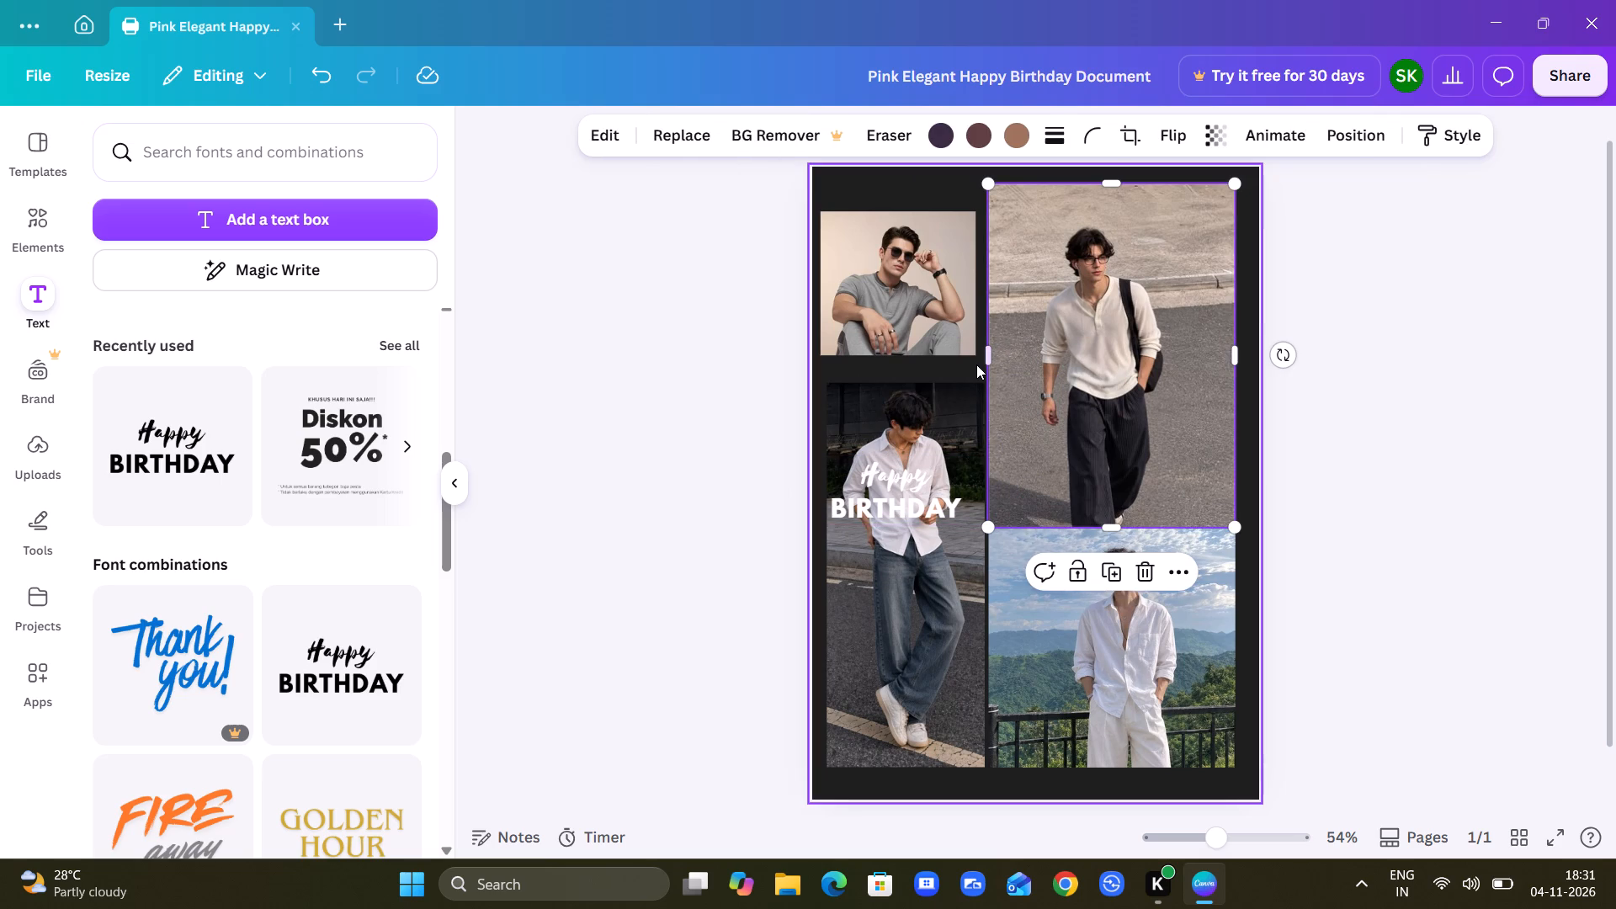
Crop the cream shirt photo's left side, shift it back beside the jeans photo, and widen its right edge level with the white trousers photo.
drag(986, 357, 995, 351)
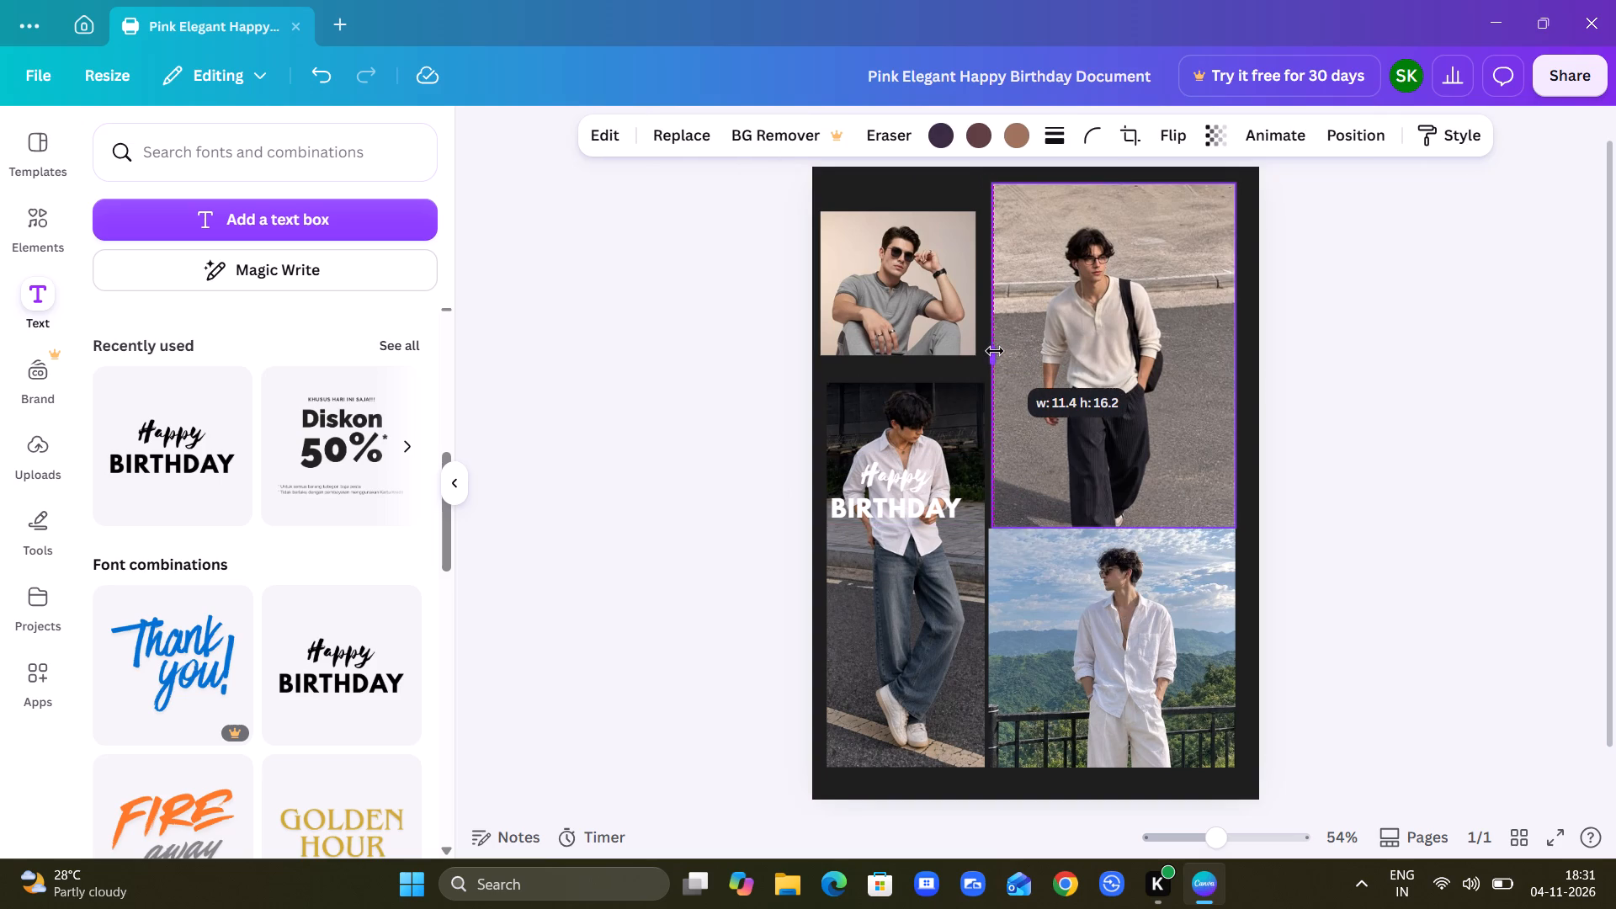
drag(995, 351, 1002, 348)
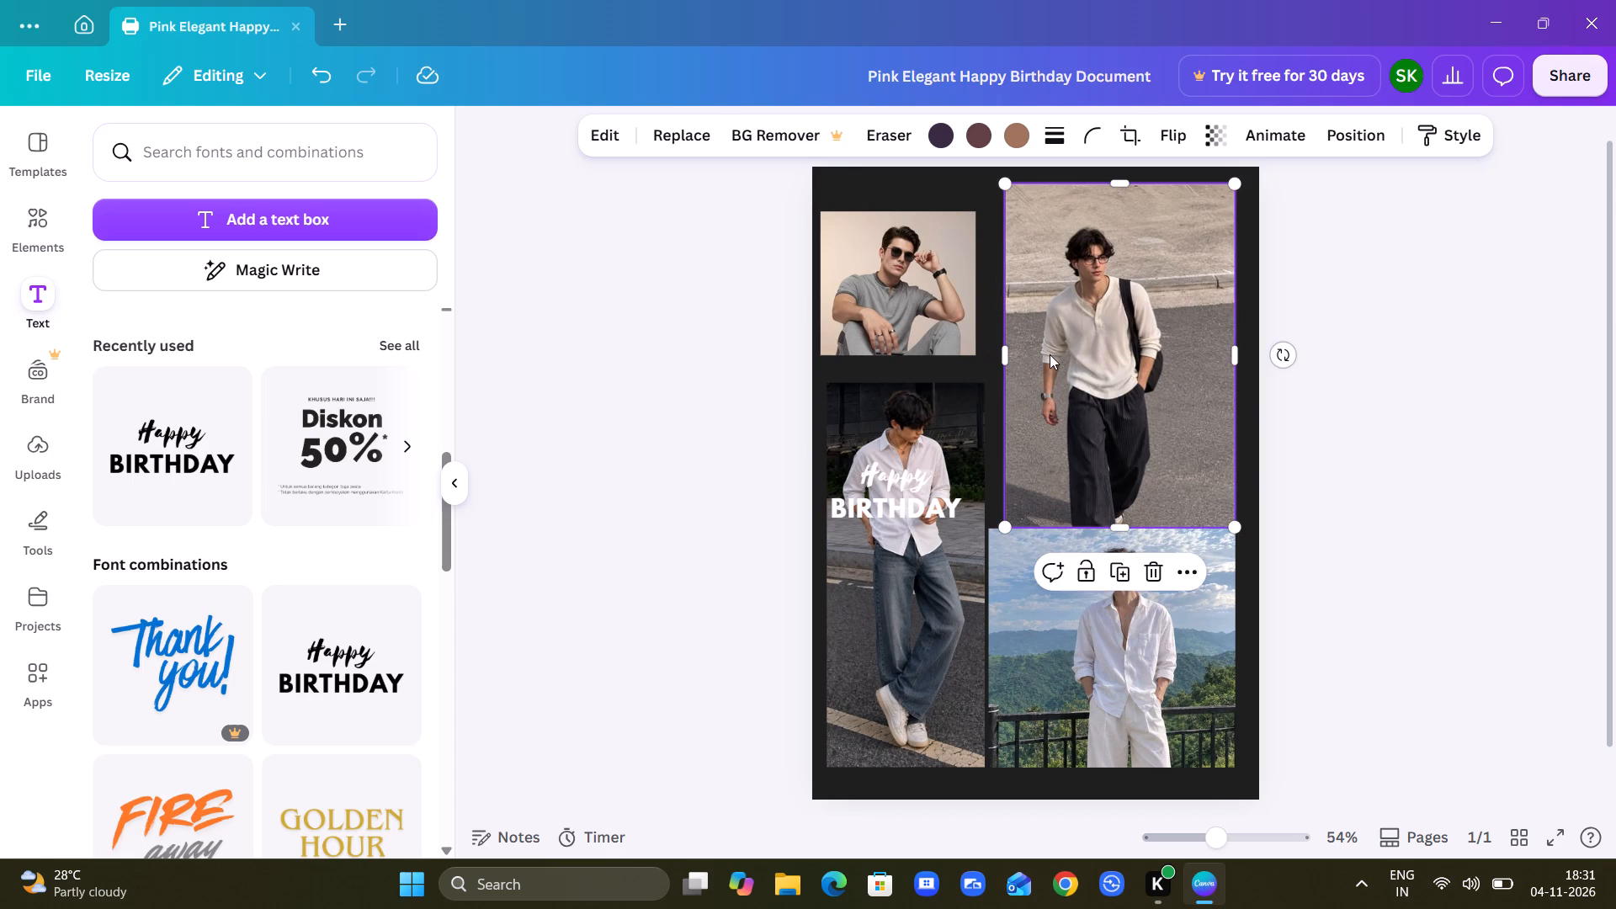
drag(1103, 345, 1088, 348)
drag(1212, 348, 1225, 346)
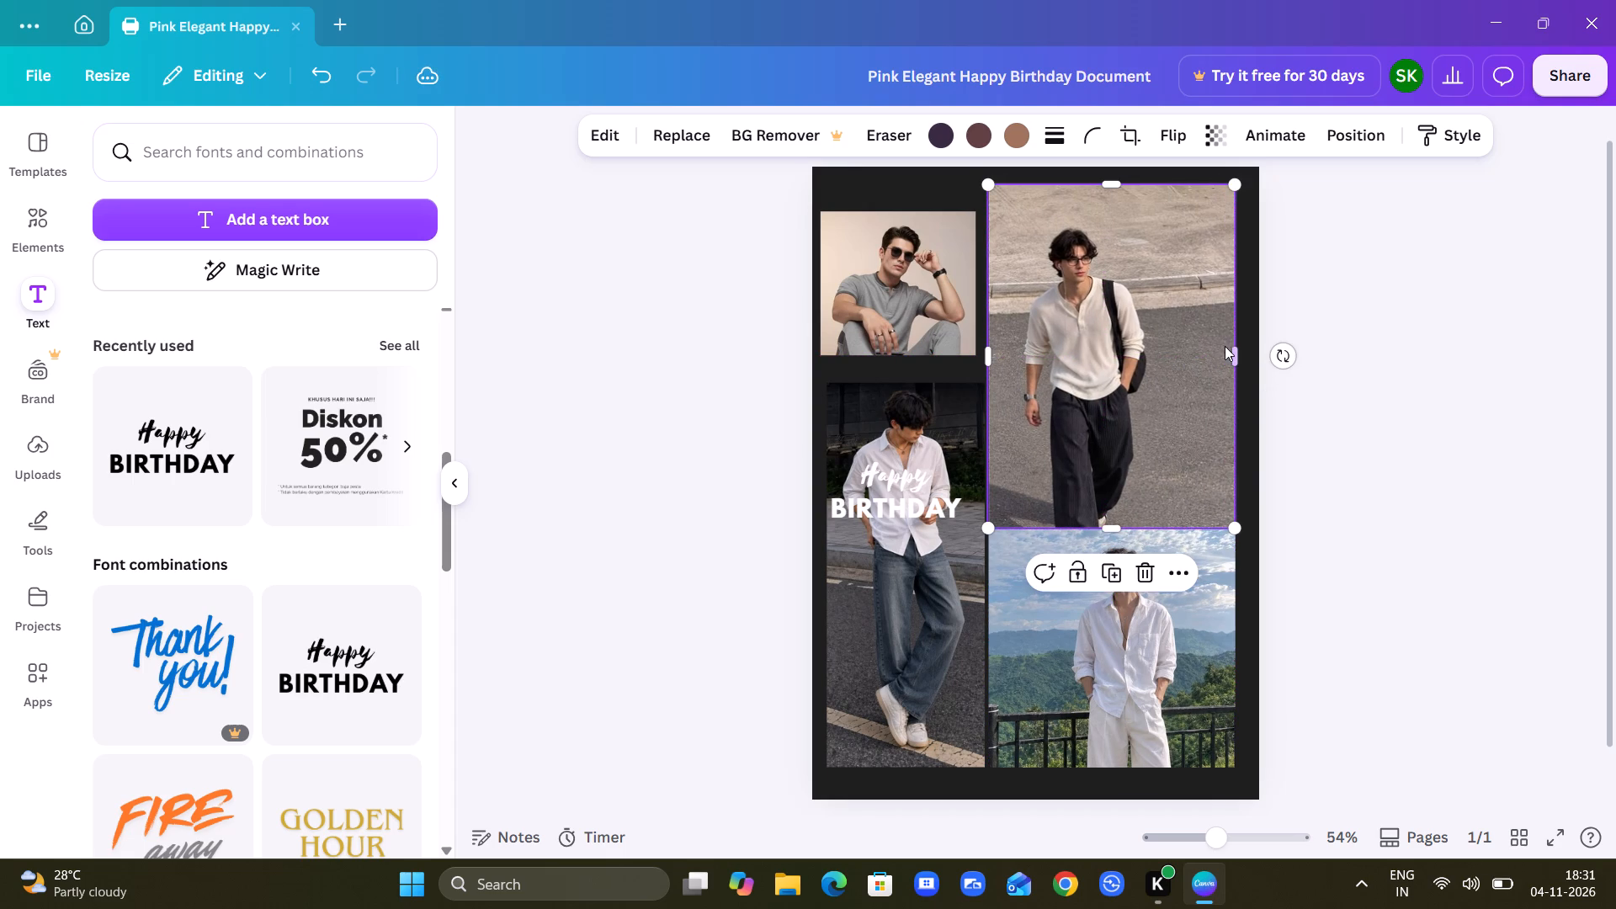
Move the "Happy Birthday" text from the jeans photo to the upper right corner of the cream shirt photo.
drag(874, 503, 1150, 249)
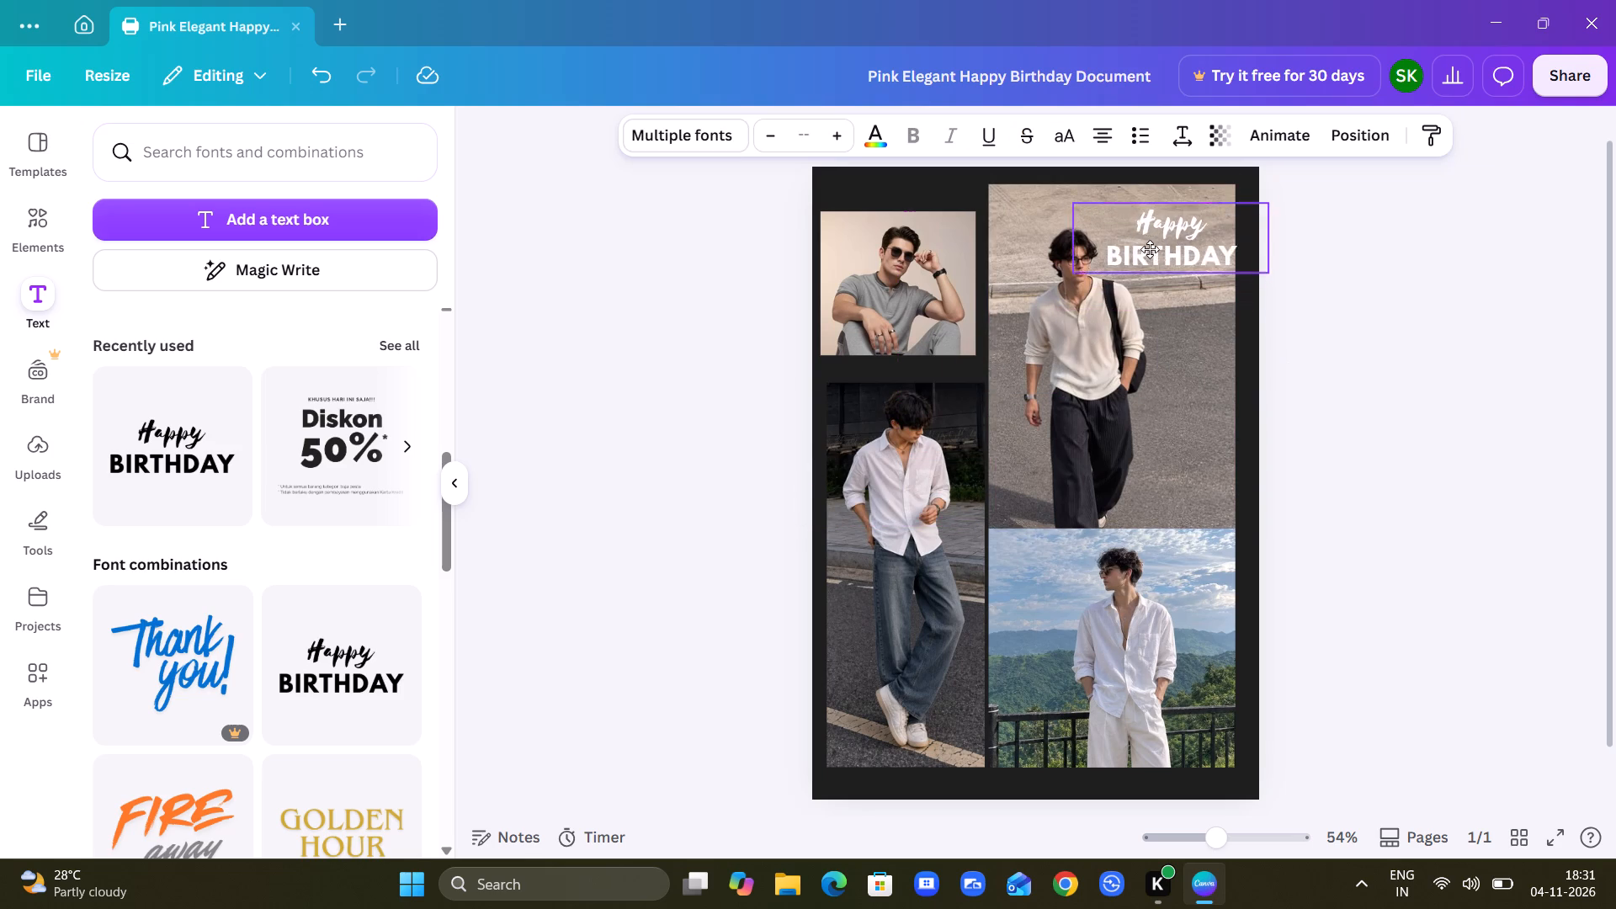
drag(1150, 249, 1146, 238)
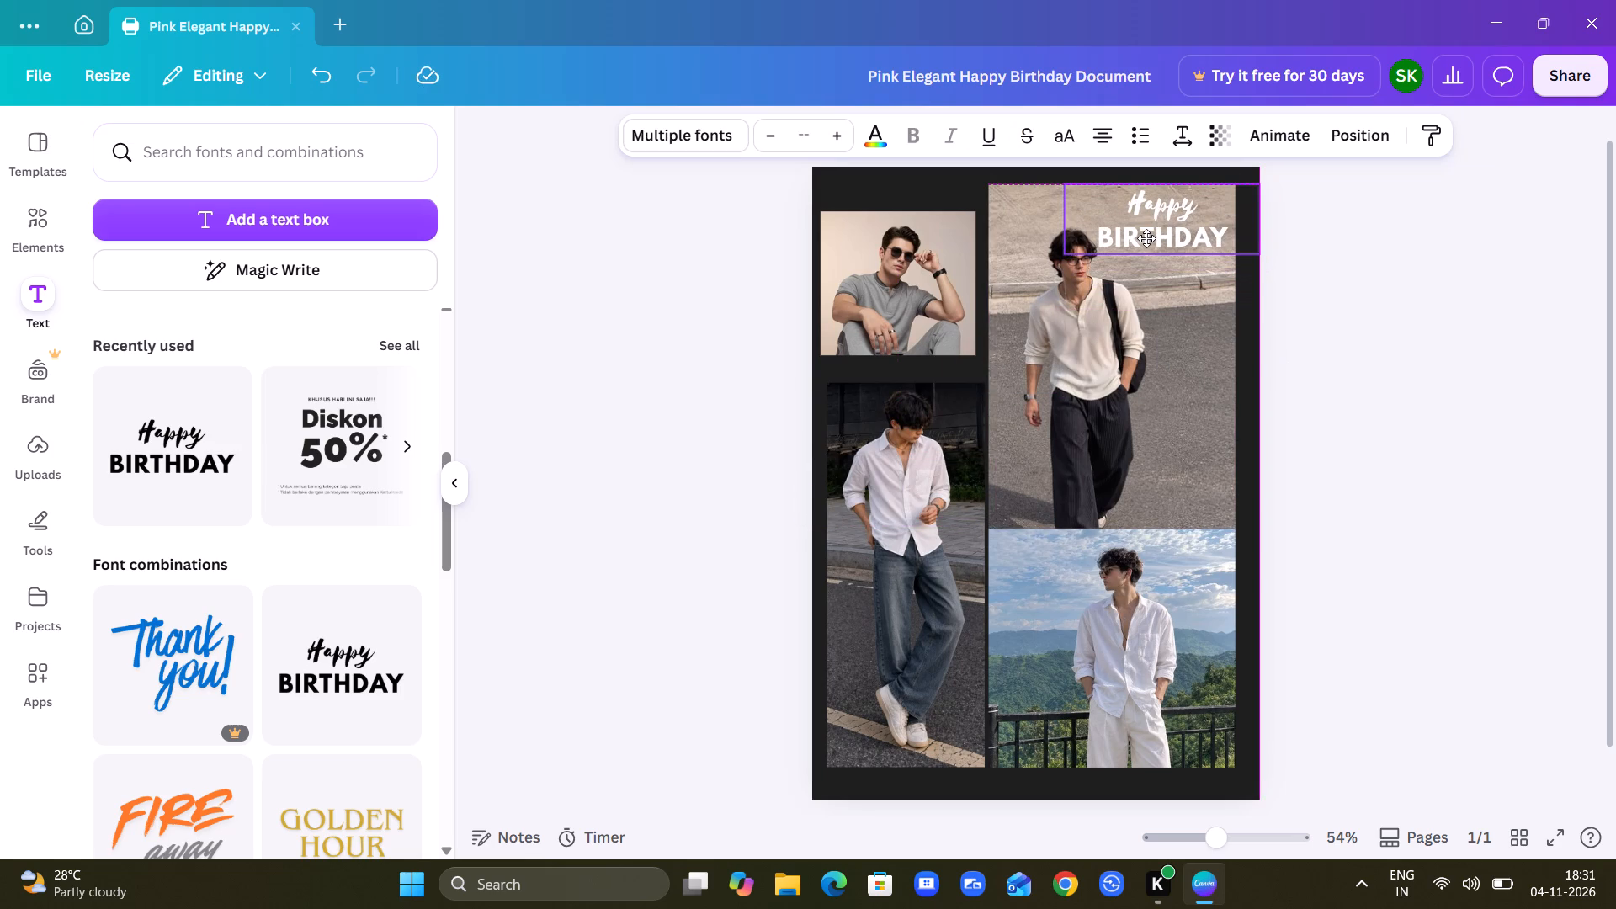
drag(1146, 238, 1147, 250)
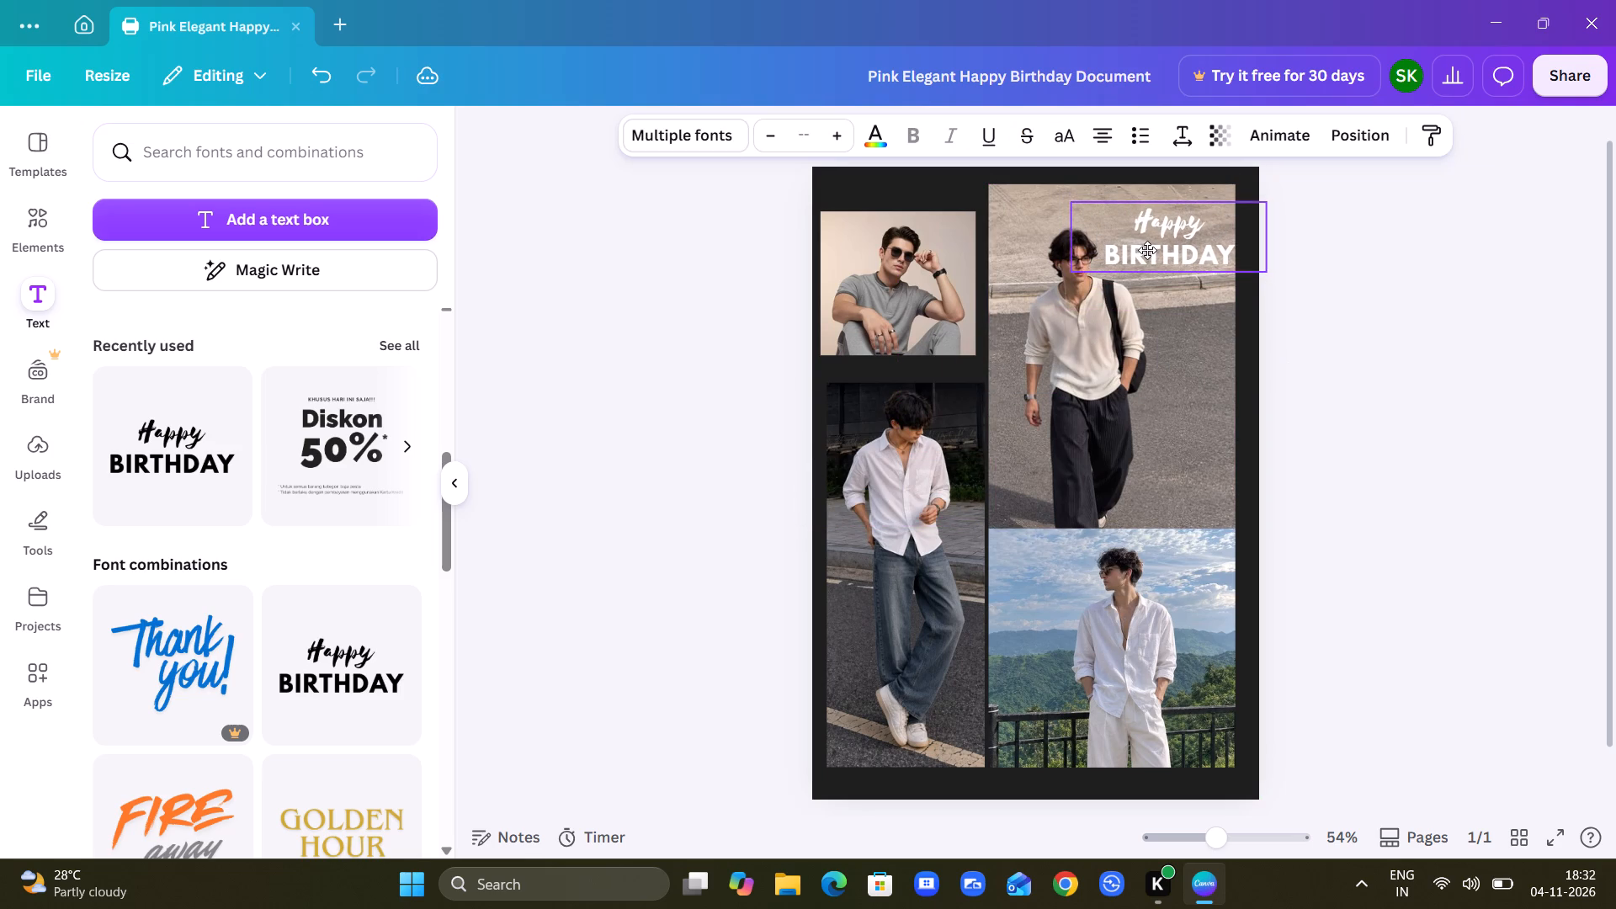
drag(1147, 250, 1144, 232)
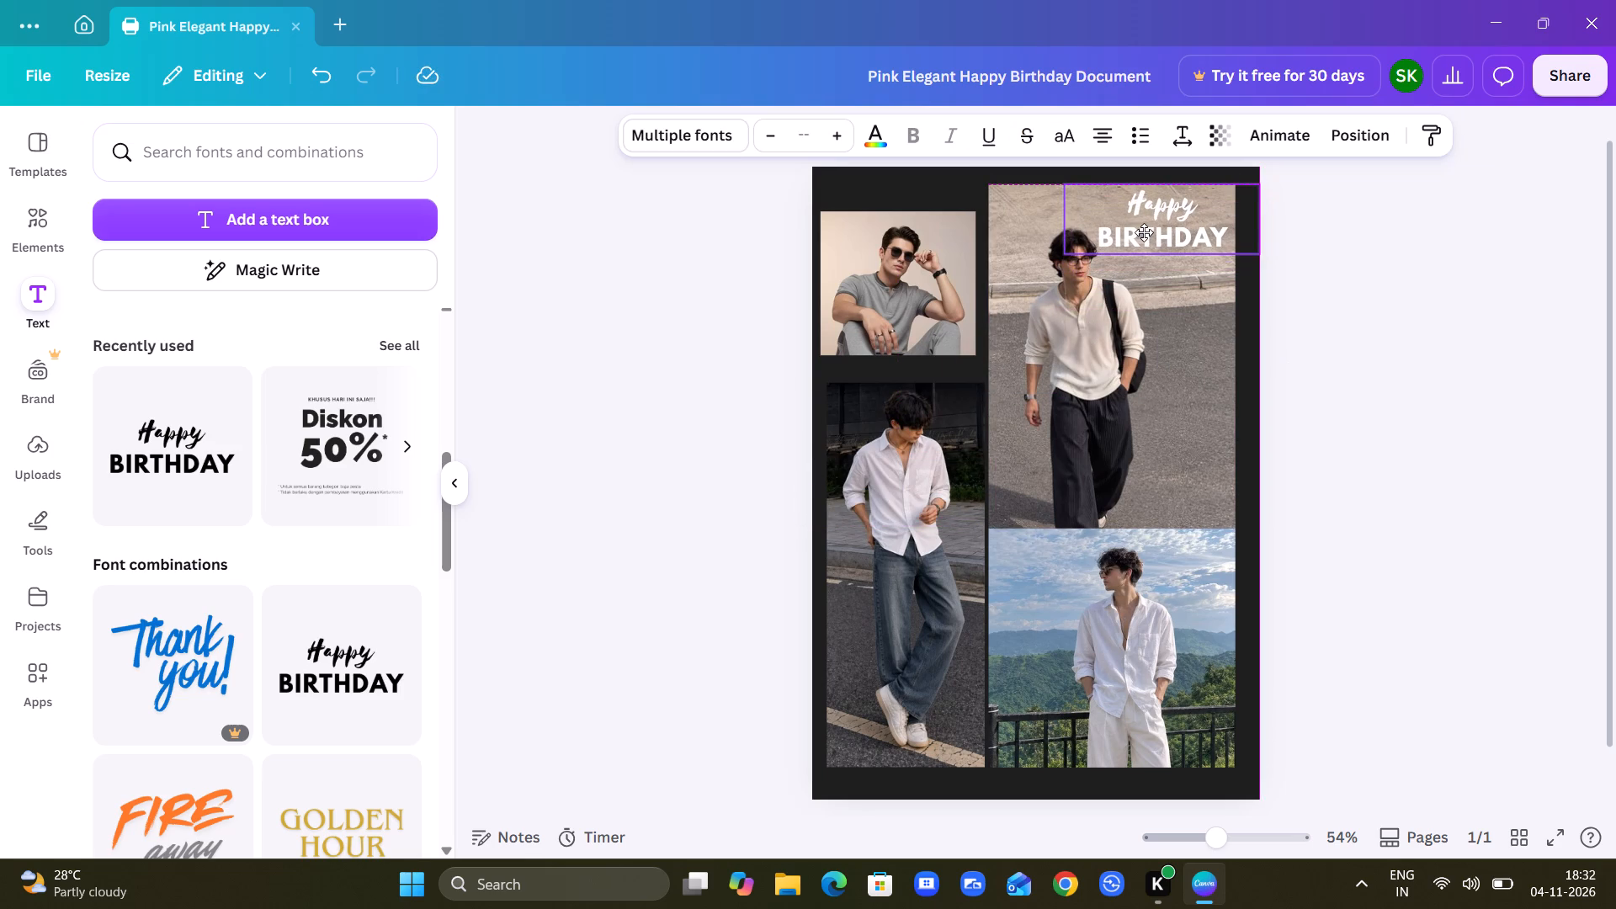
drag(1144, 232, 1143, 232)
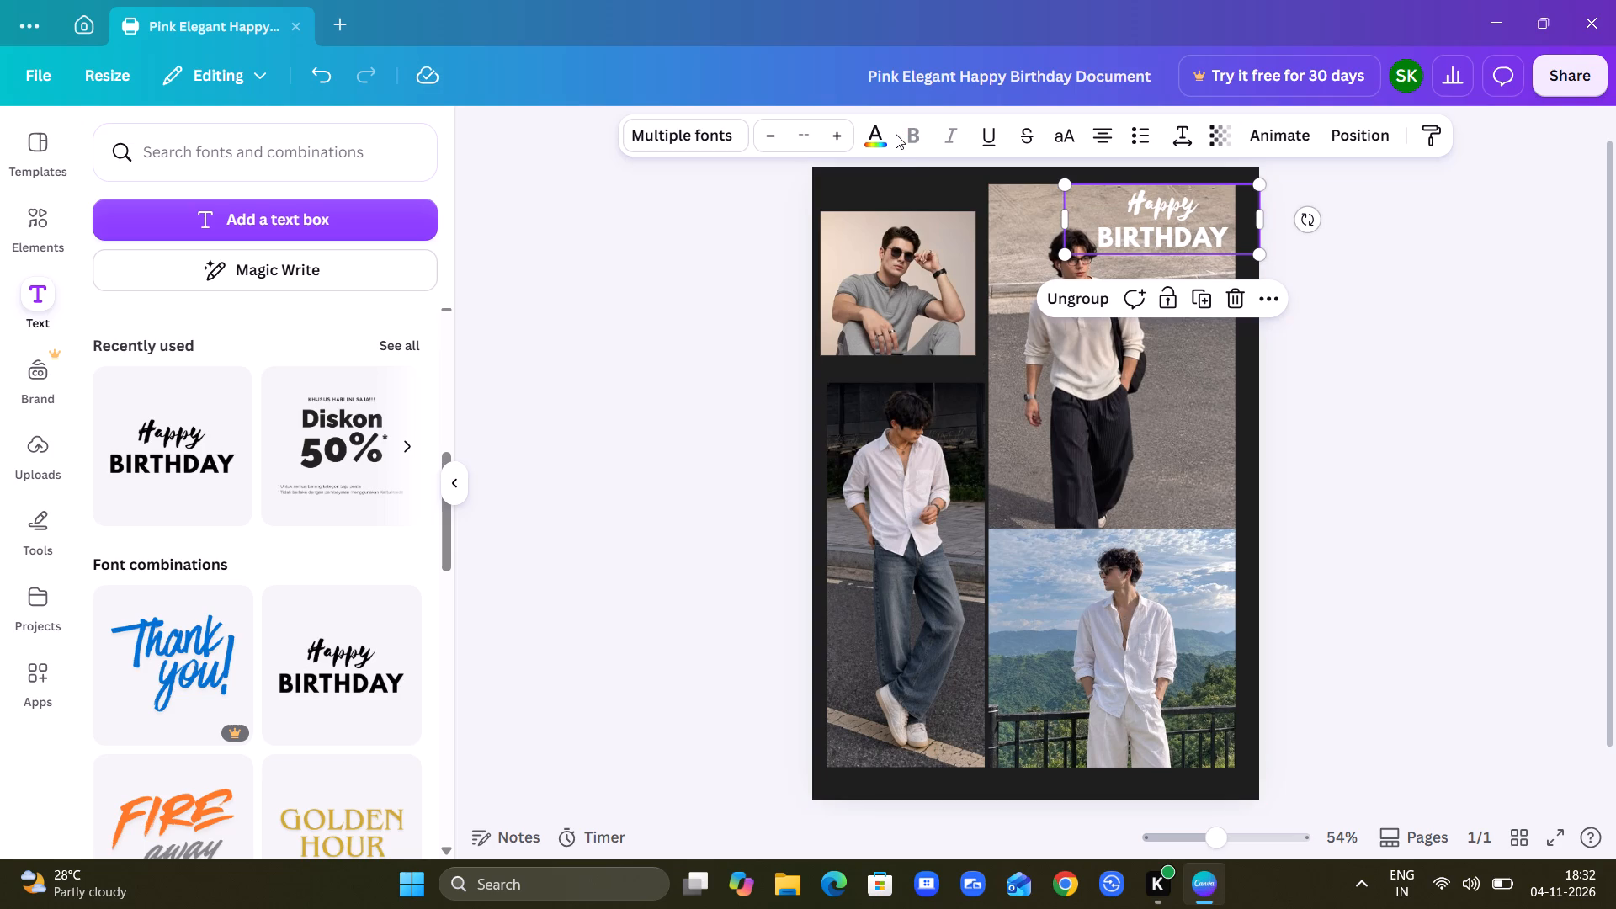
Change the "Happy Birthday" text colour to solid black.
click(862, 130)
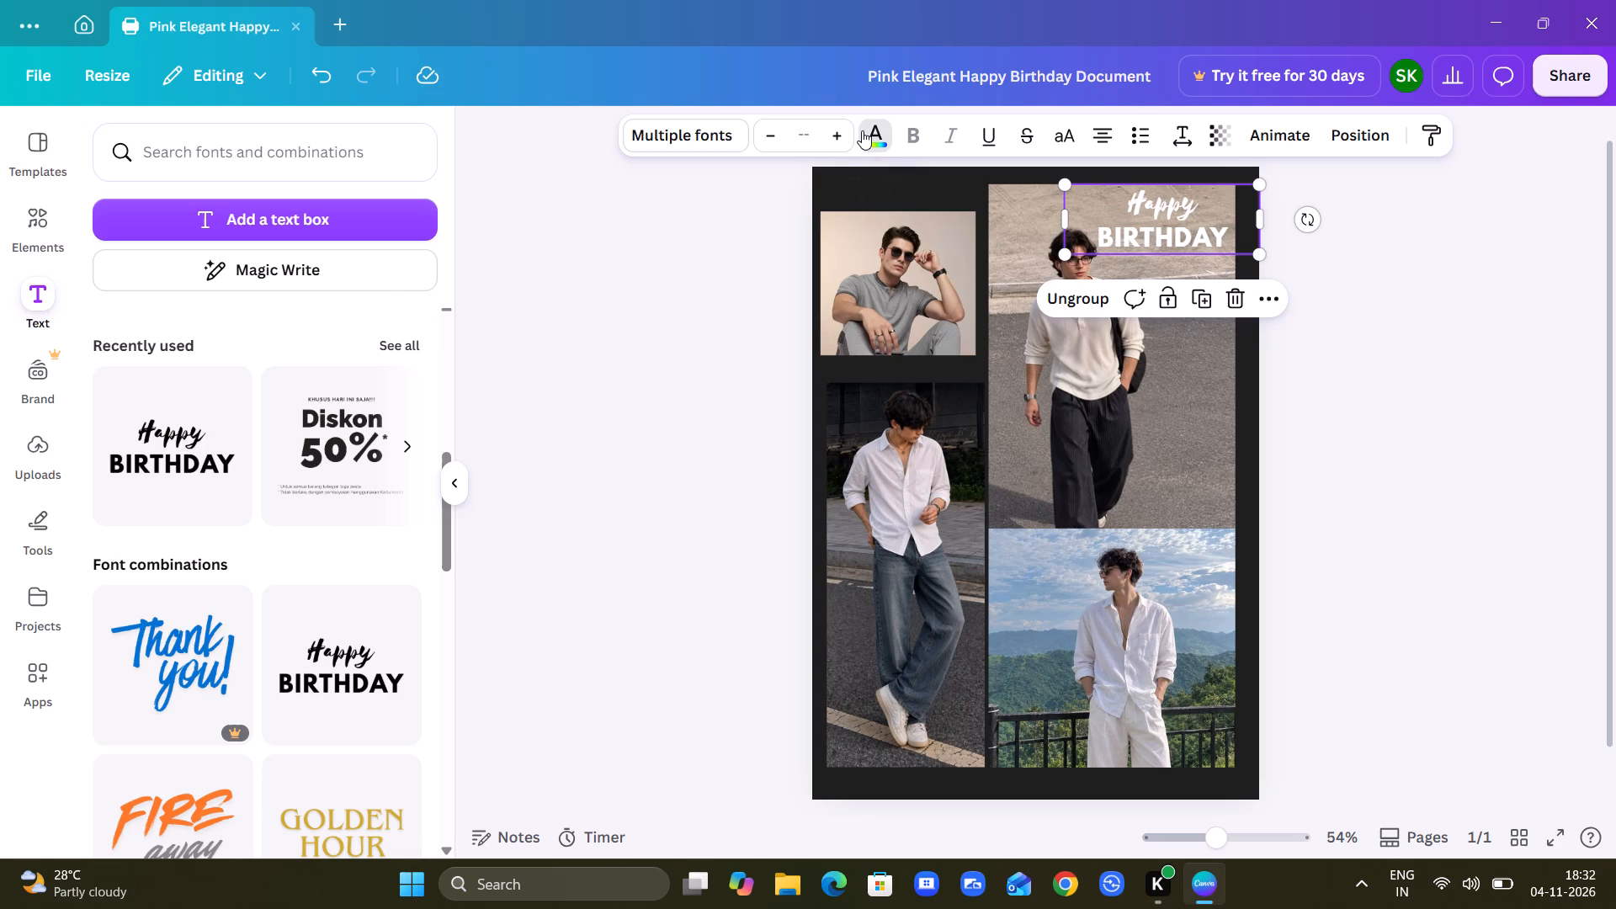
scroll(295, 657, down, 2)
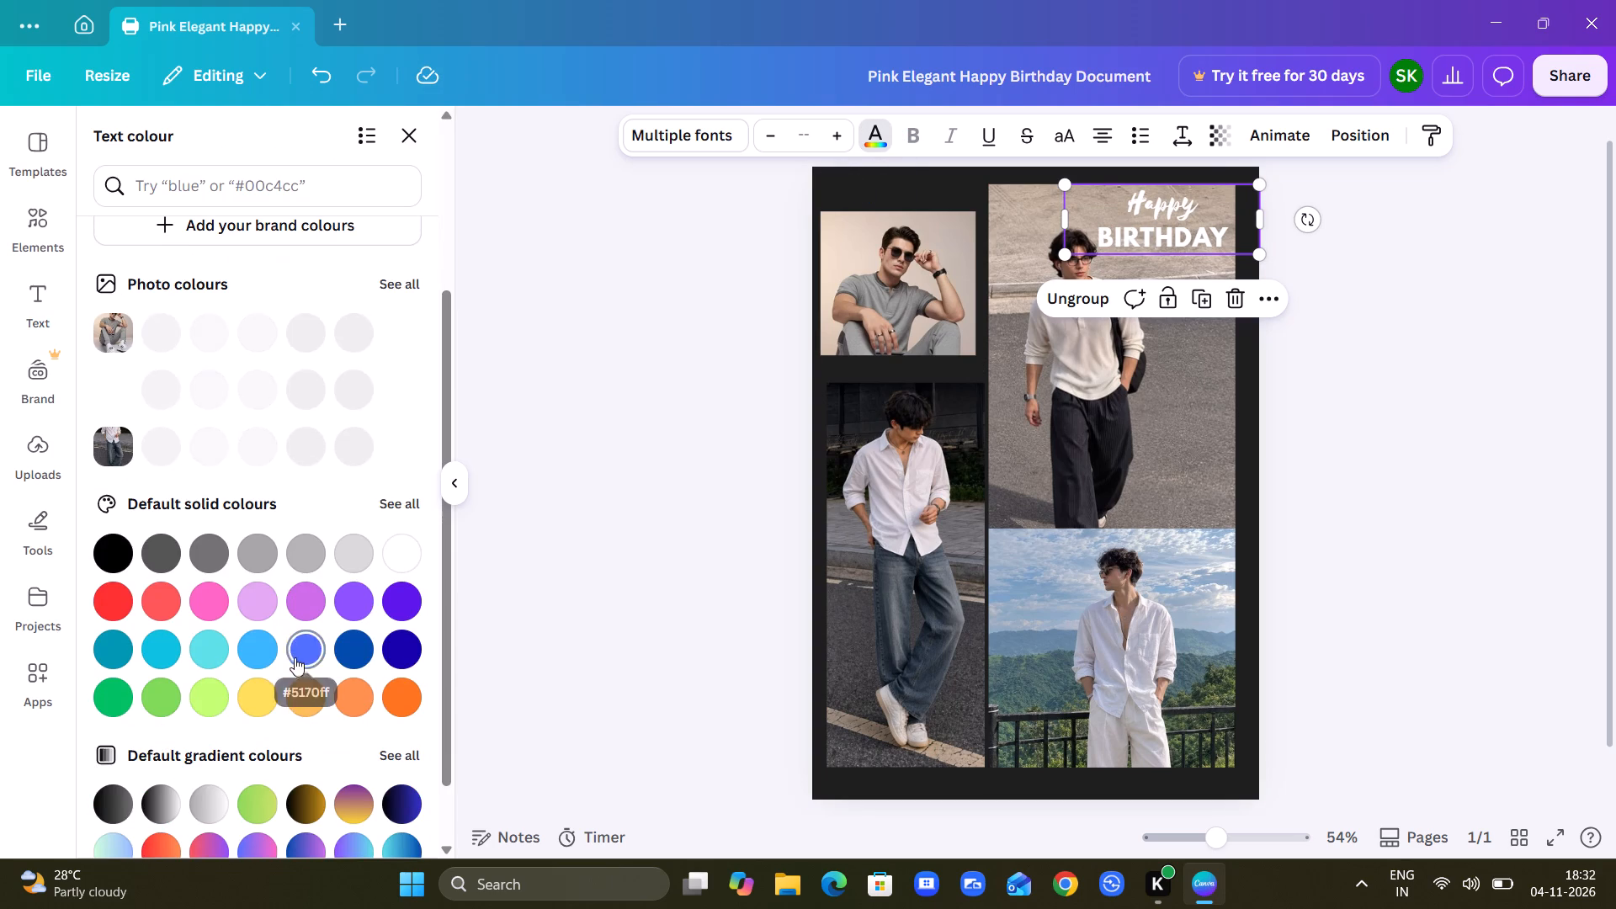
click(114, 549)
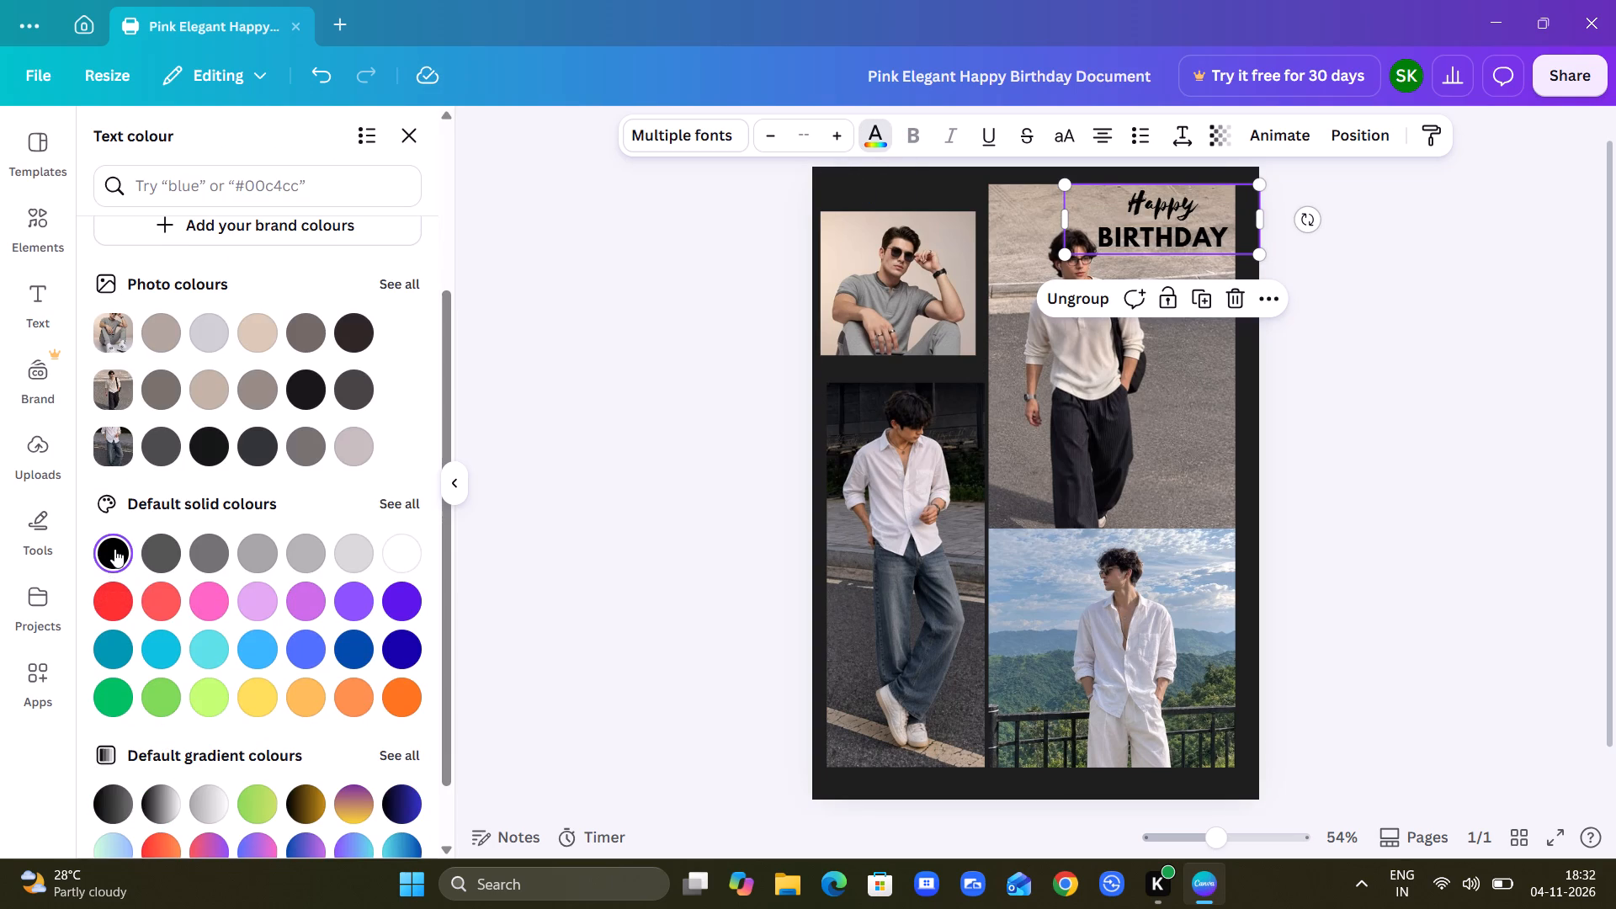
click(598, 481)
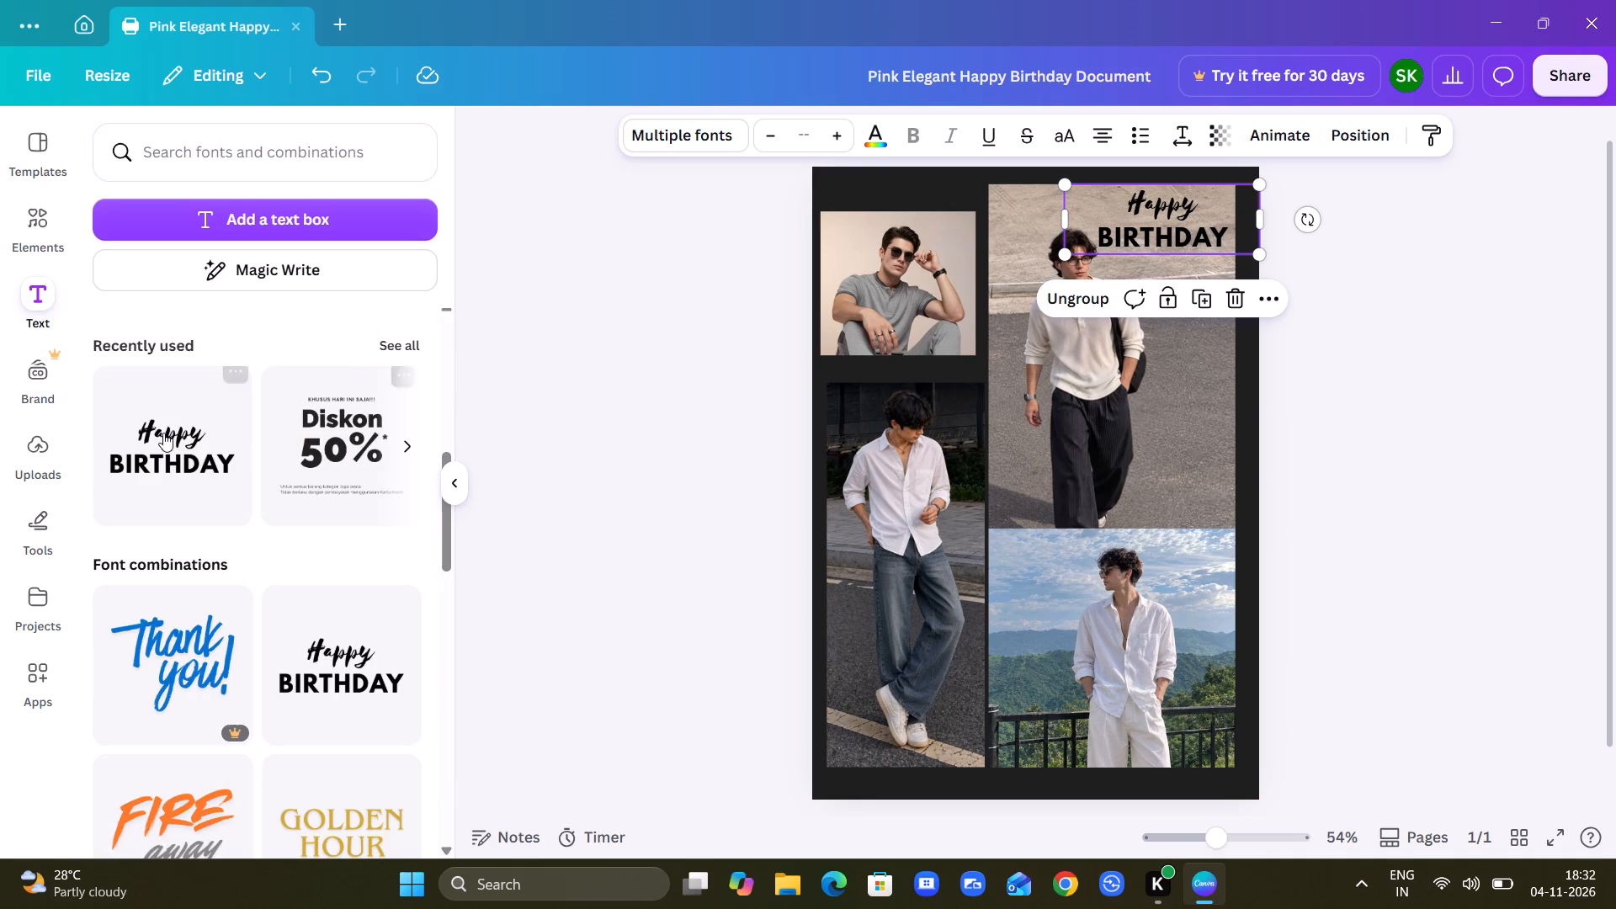
Browse the available font combinations and text styles for another text design.
scroll(233, 503, down, 1)
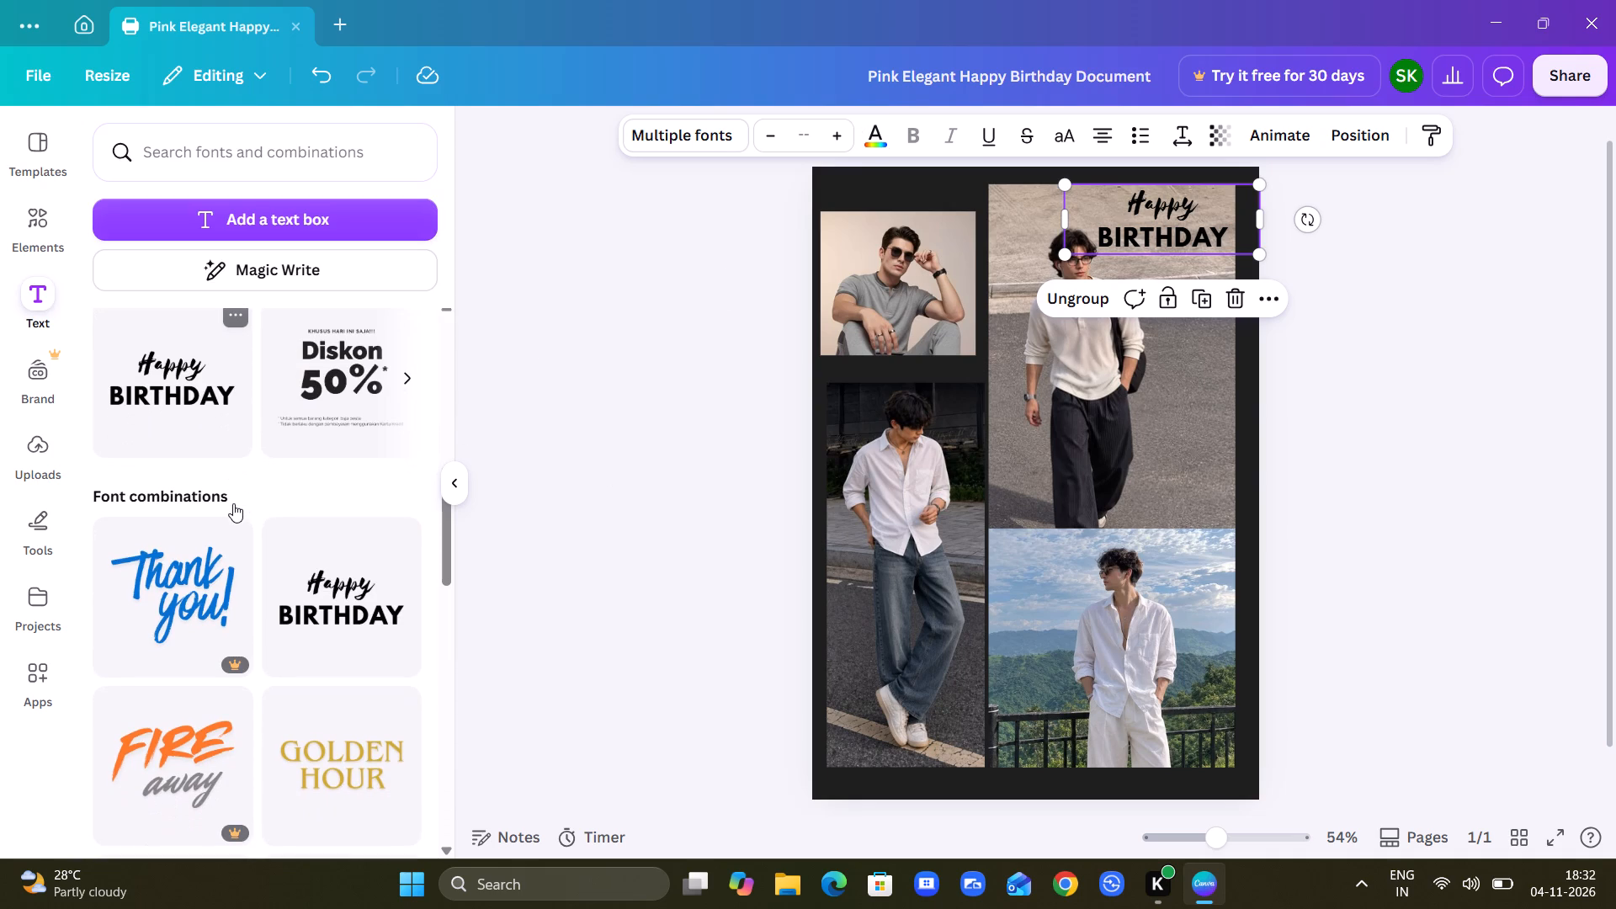
scroll(233, 503, down, 1)
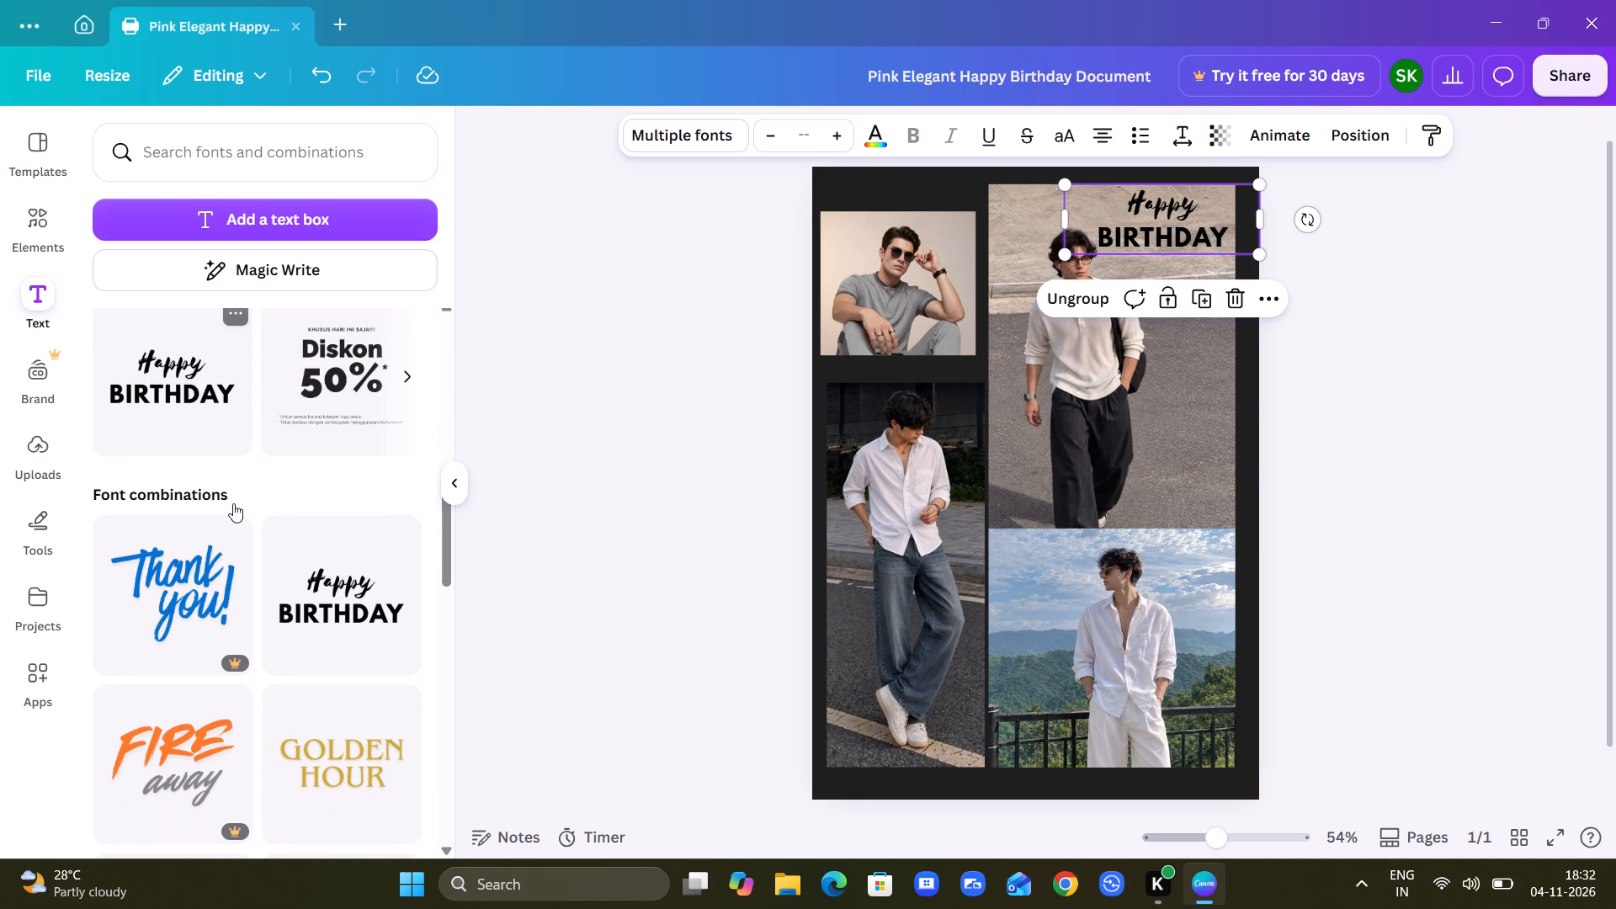
scroll(233, 503, down, 1)
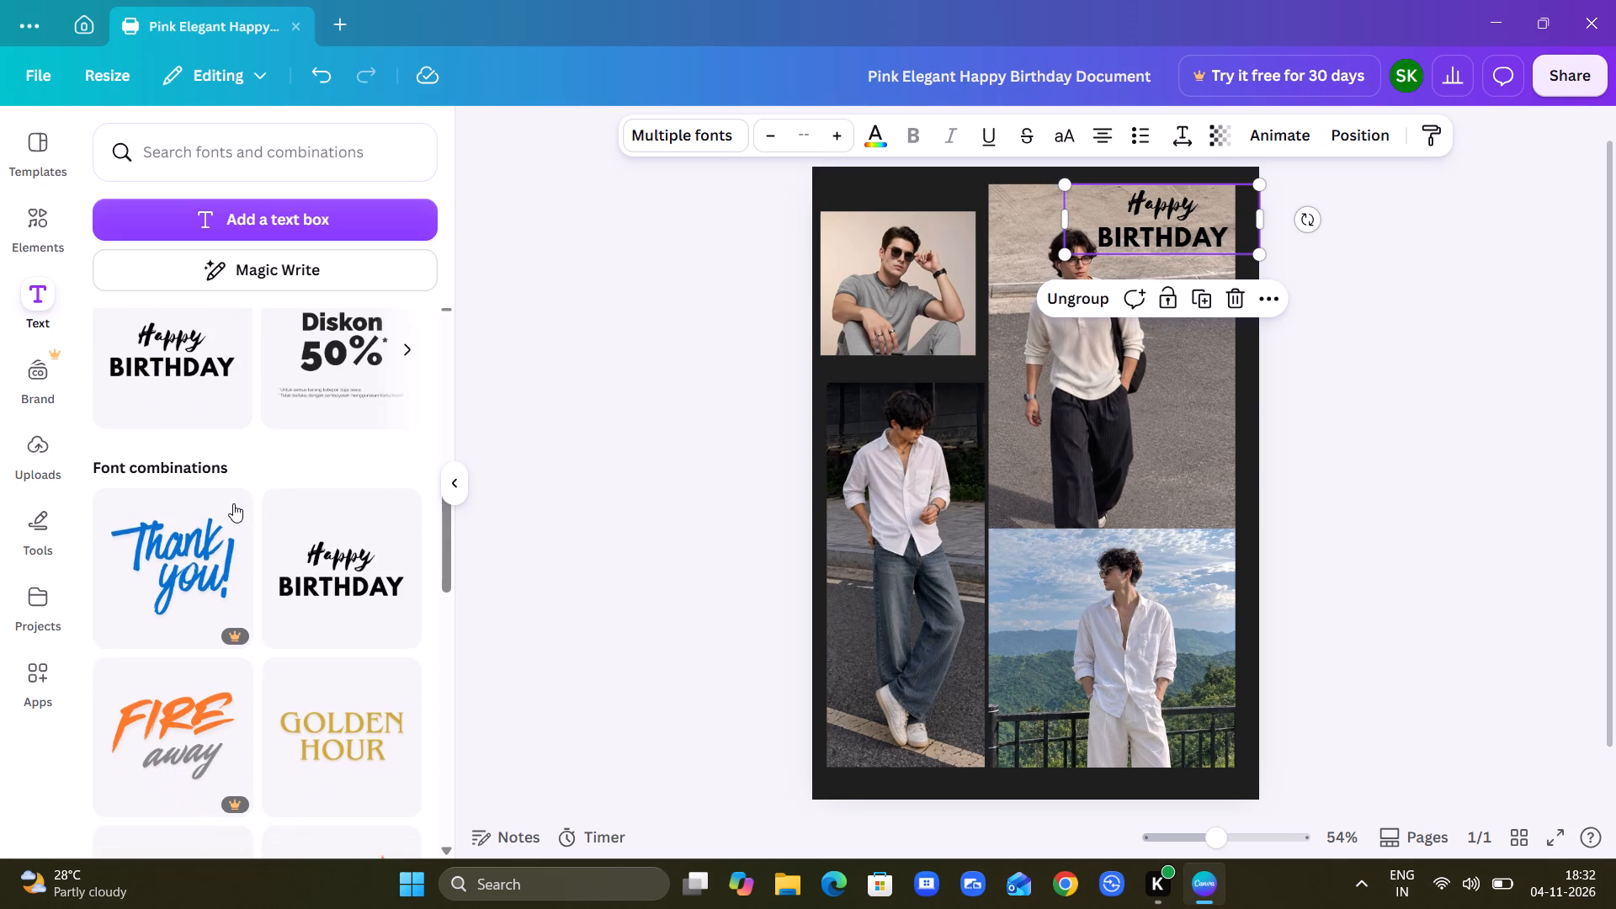
scroll(233, 503, down, 1)
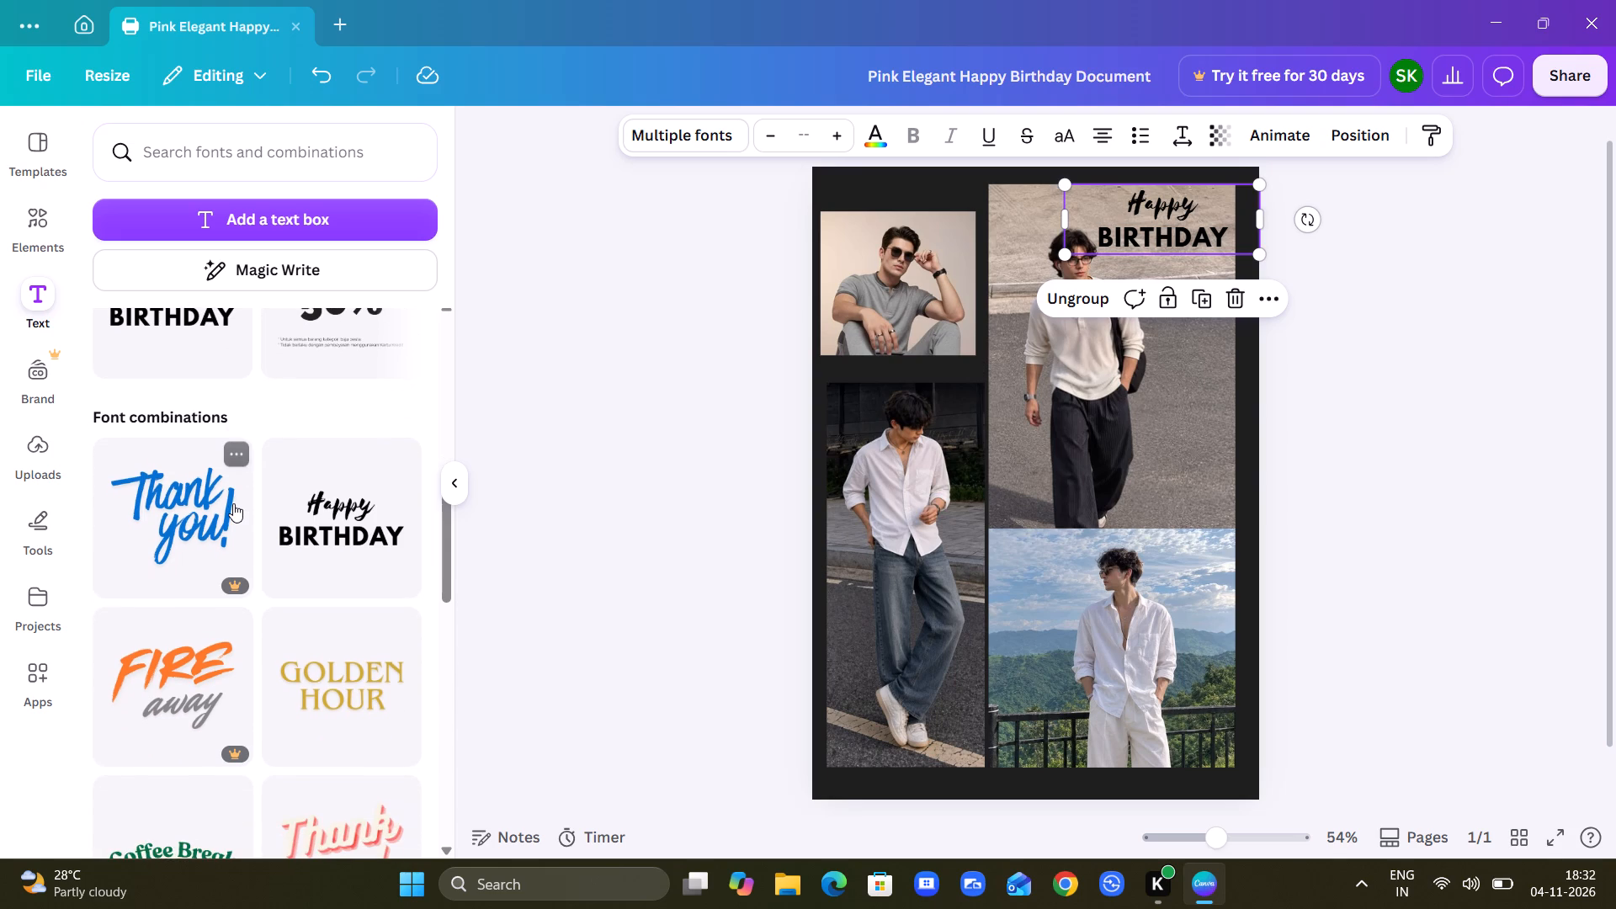
scroll(233, 503, down, 2)
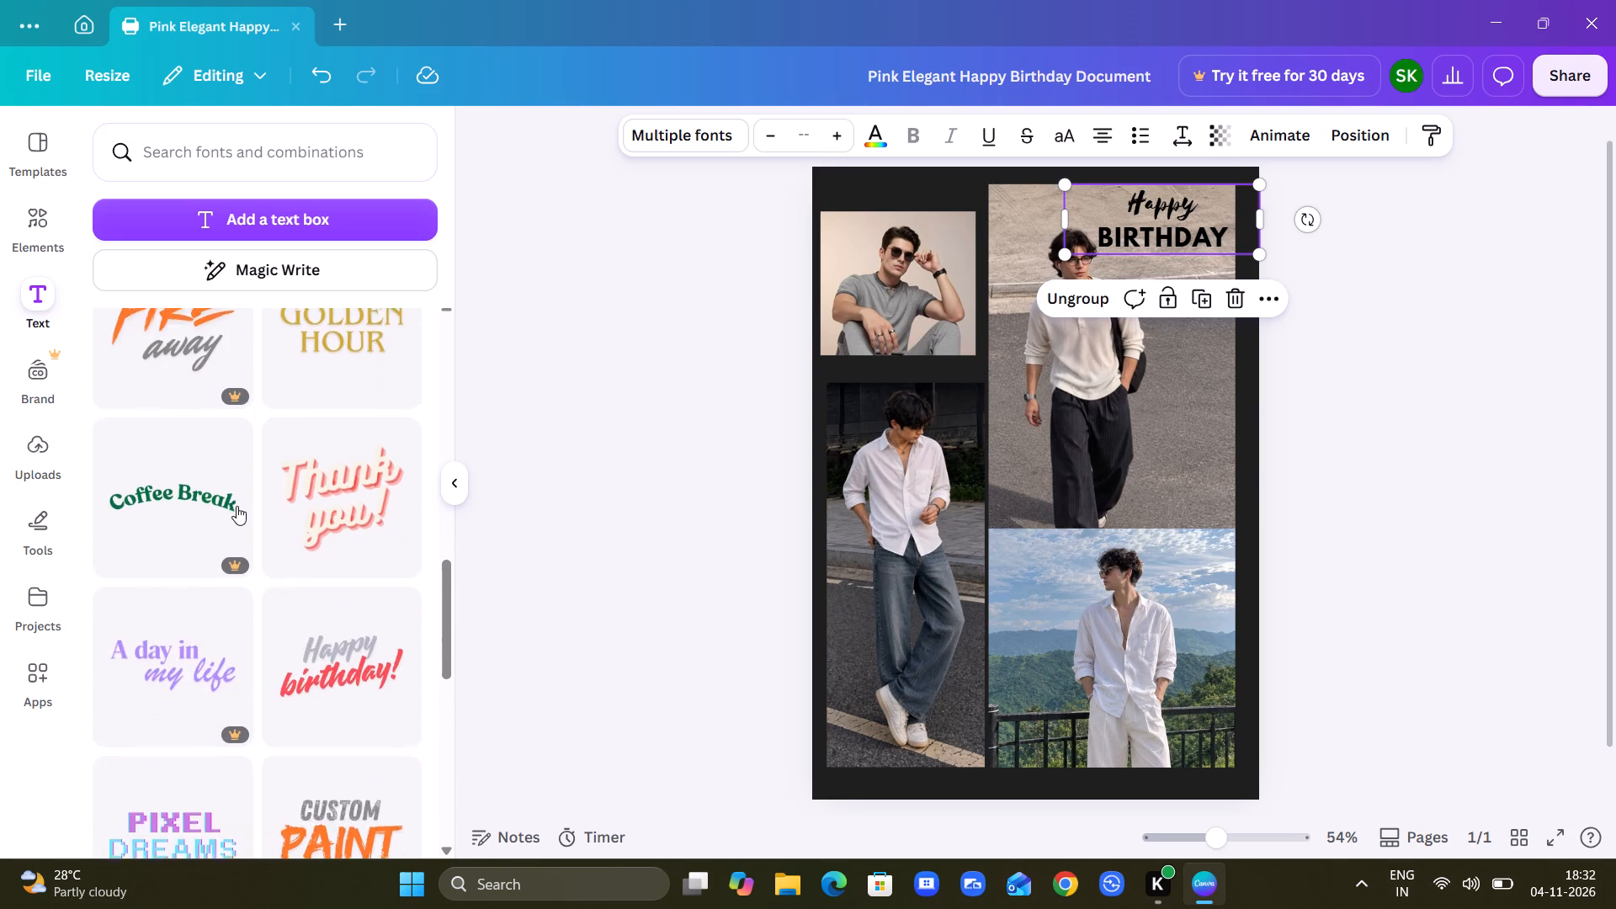
scroll(237, 506, down, 1)
scroll(237, 506, right, 1)
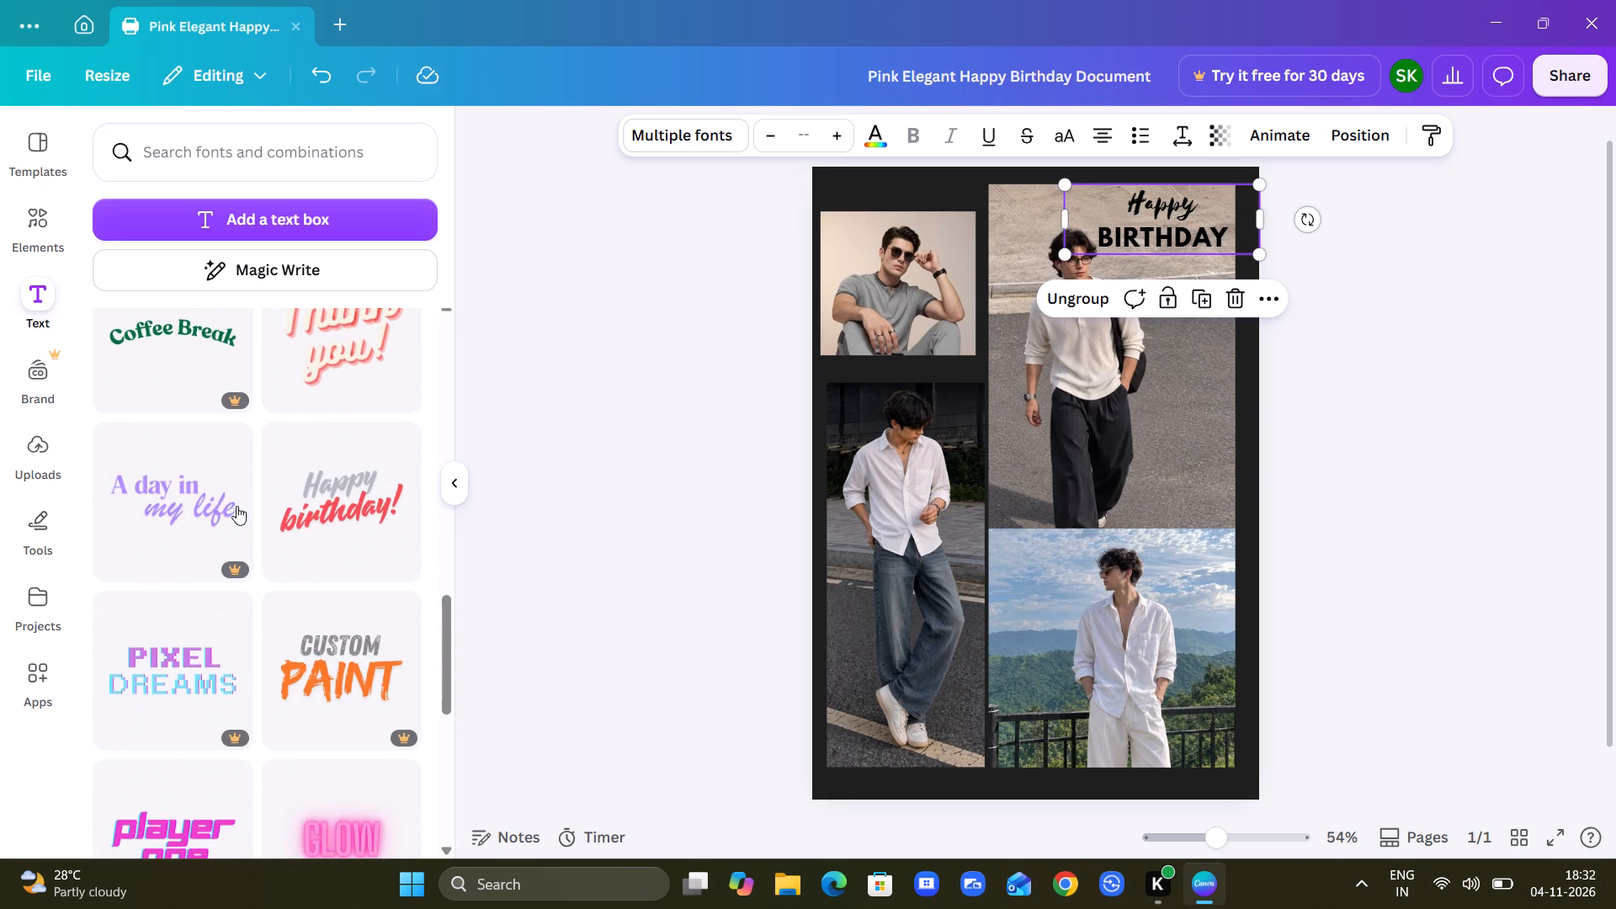
scroll(237, 506, right, 1)
scroll(237, 506, up, 4)
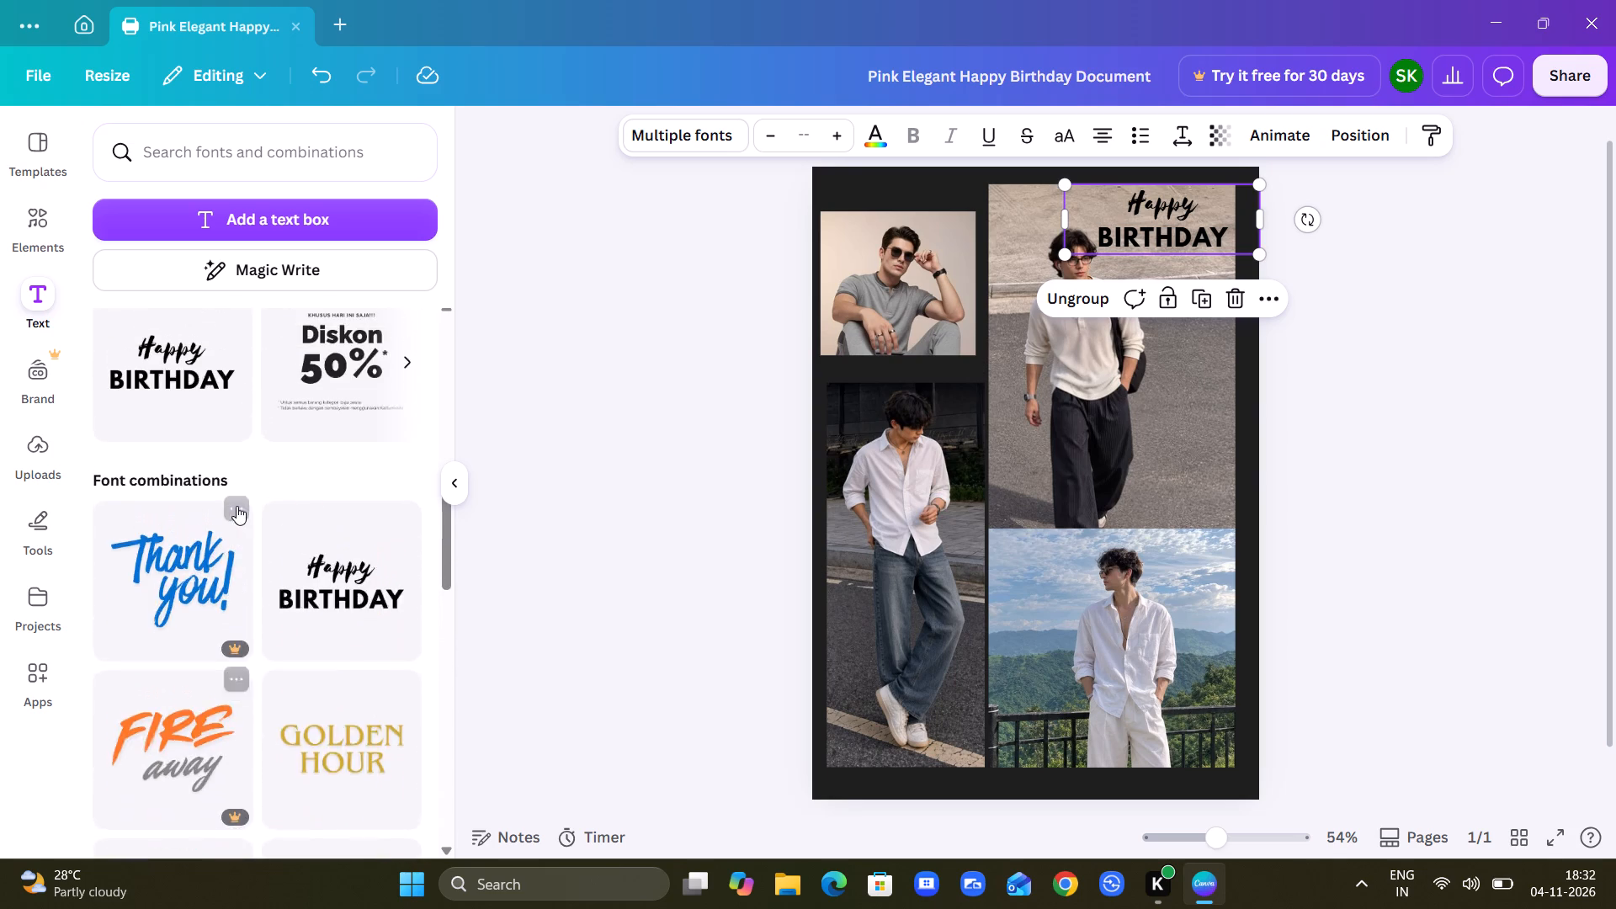
scroll(237, 506, up, 2)
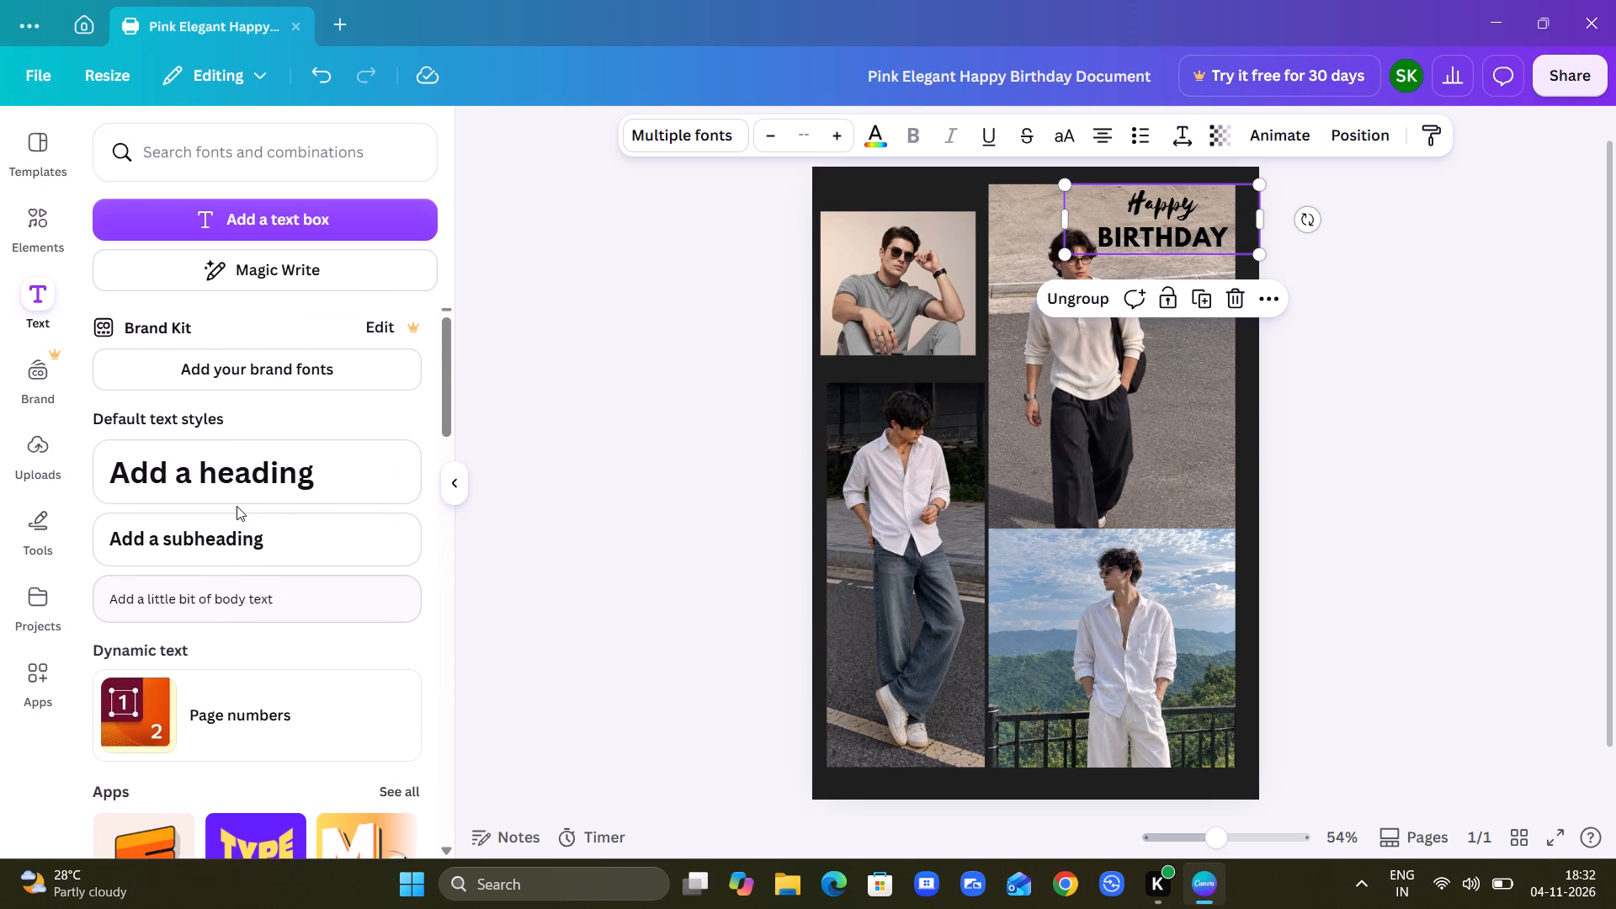
scroll(237, 506, up, 1)
Add the recently used "Diskon 50%" font combination and shift it slightly upward over the middle of the collage.
scroll(247, 490, down, 3)
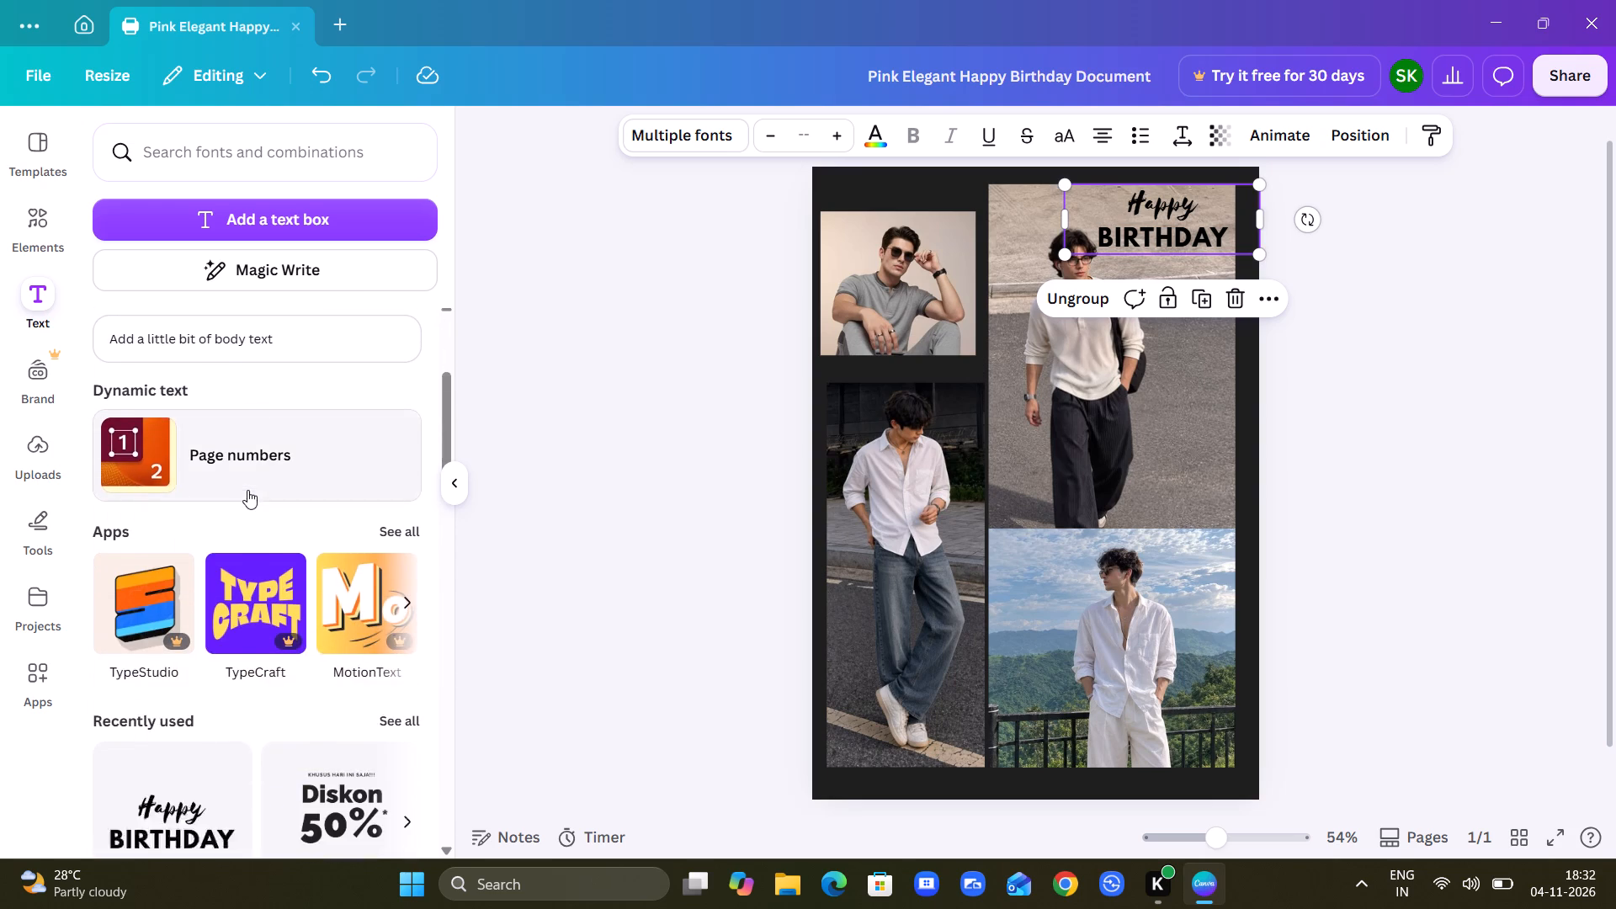
scroll(247, 490, down, 2)
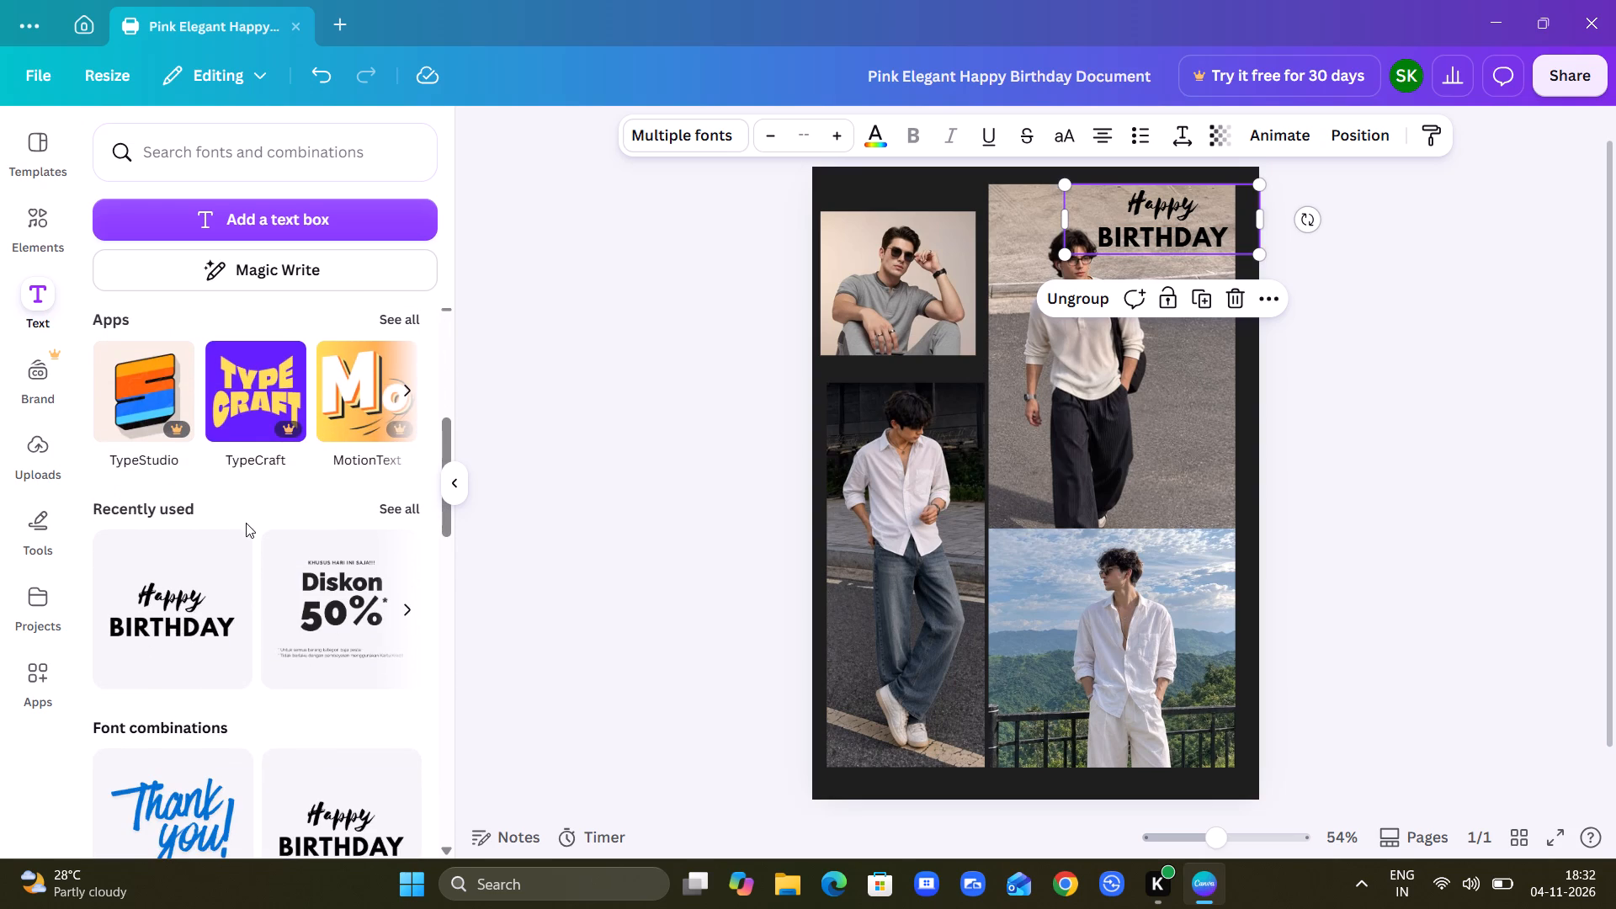
click(312, 576)
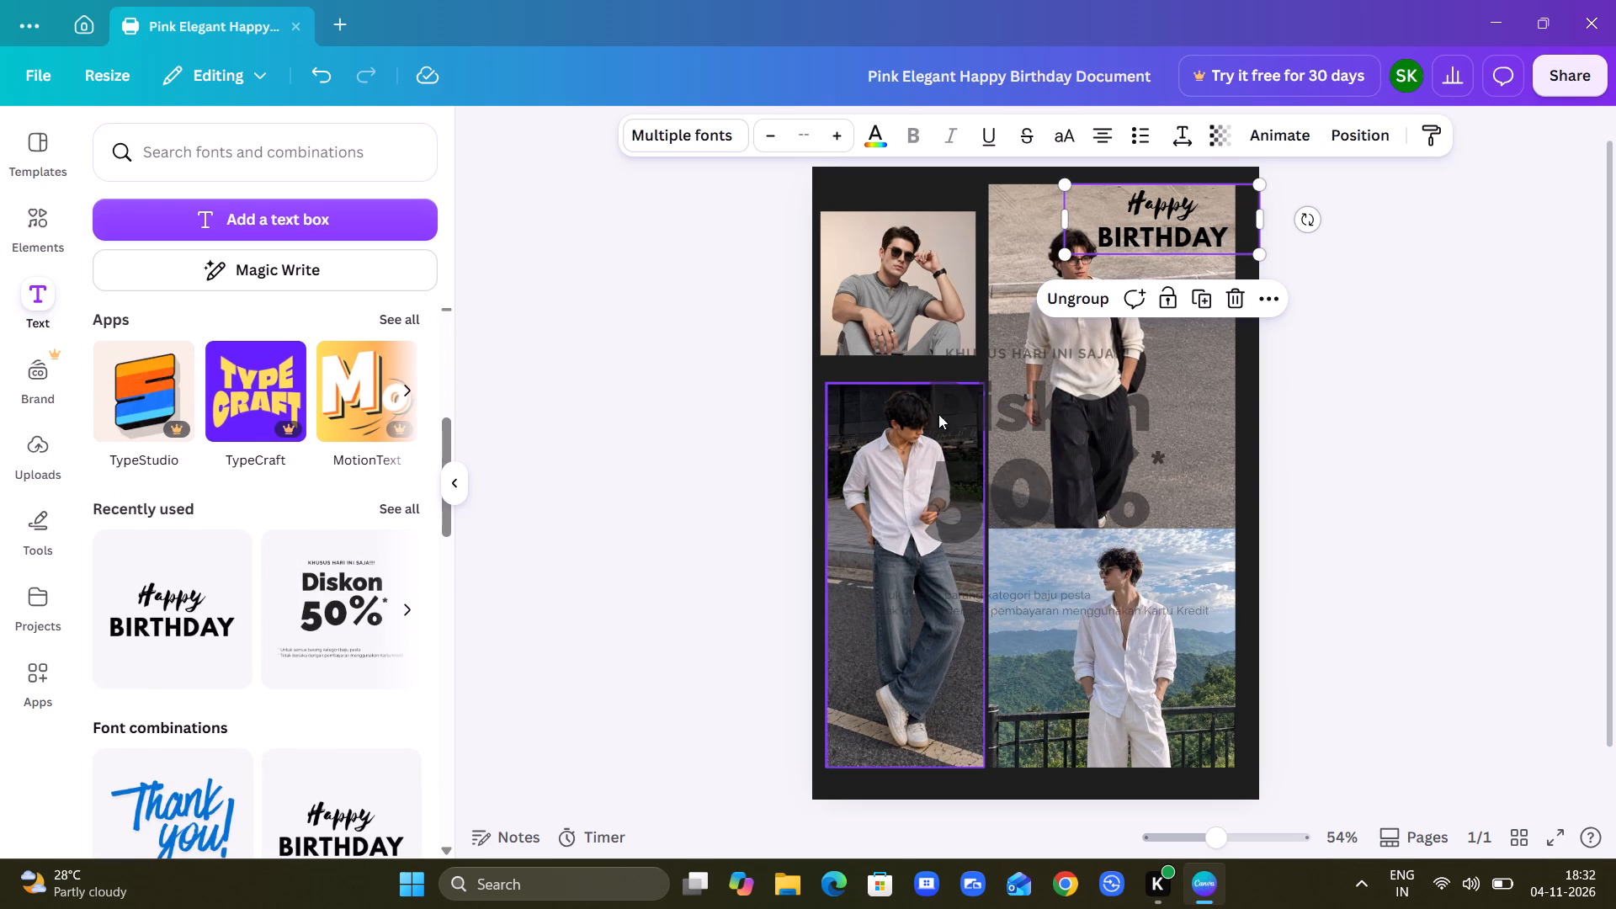
drag(991, 439, 1010, 420)
Take the black "Happy Birthday" text off the page.
drag(1216, 209, 698, 470)
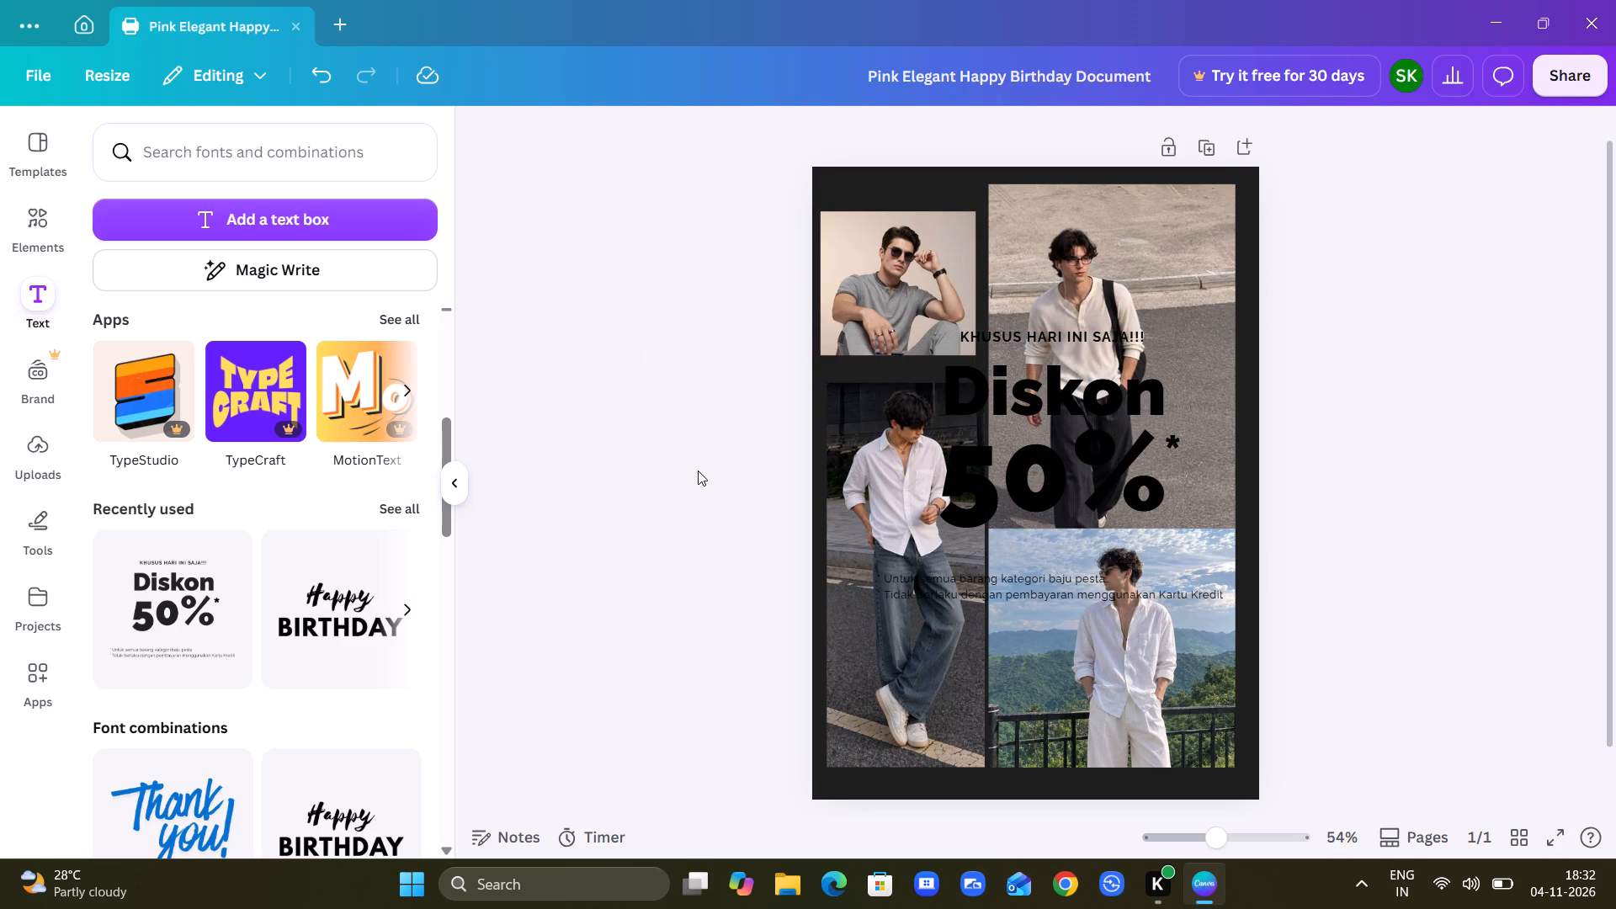
Shrink the "Diskon 50%" text group to roughly half its size and move it over the upper part of the large street photo.
click(1104, 535)
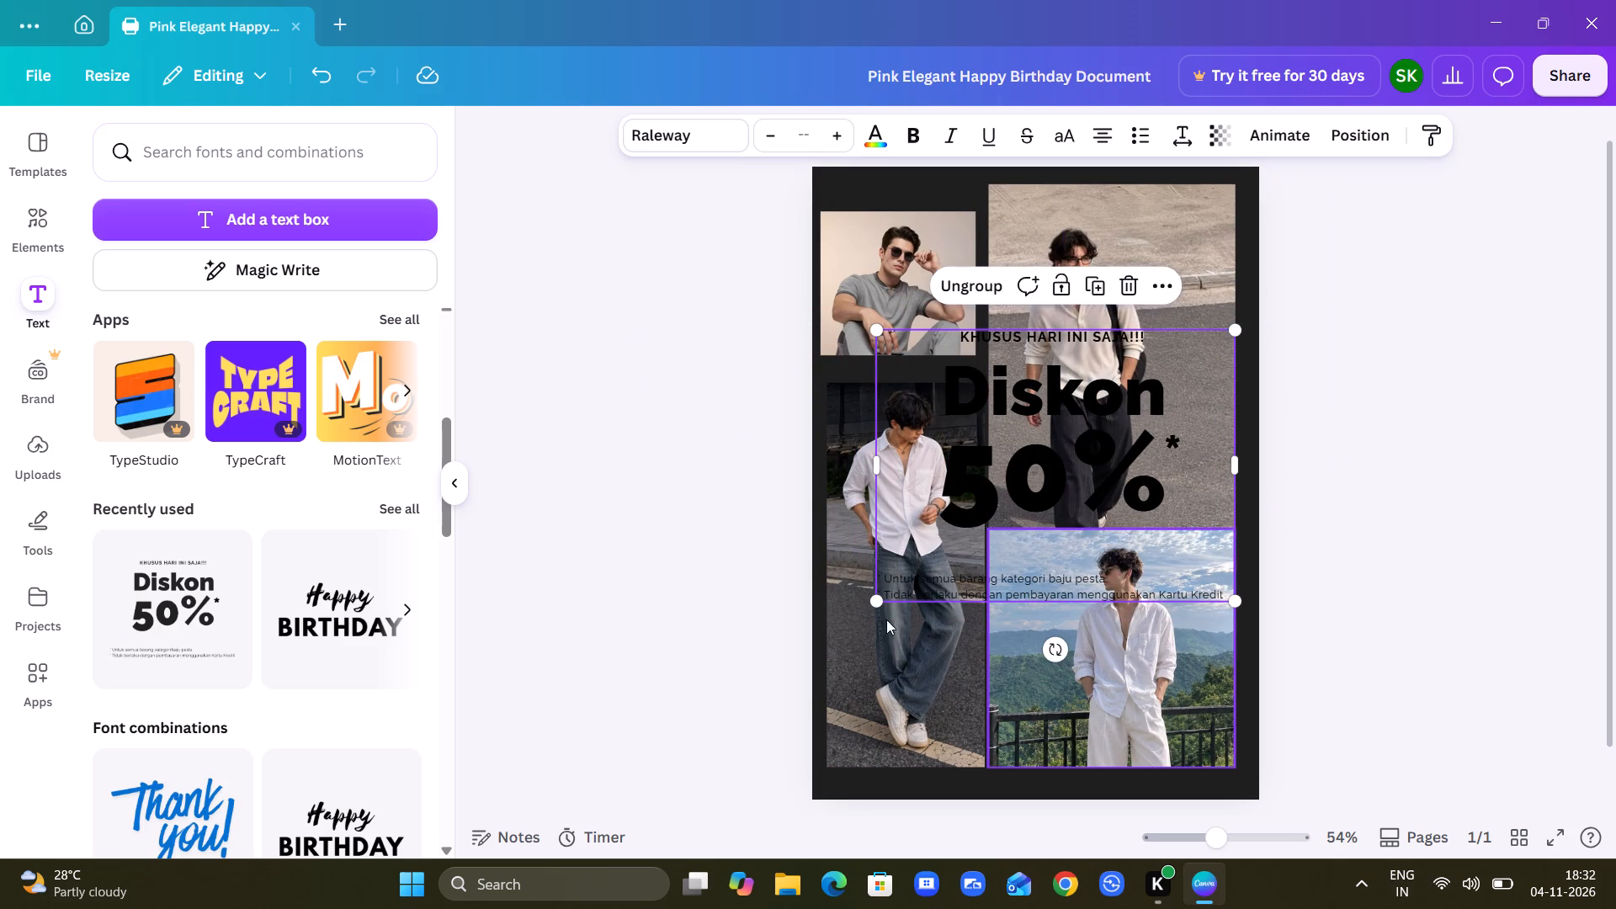
drag(873, 602, 1018, 467)
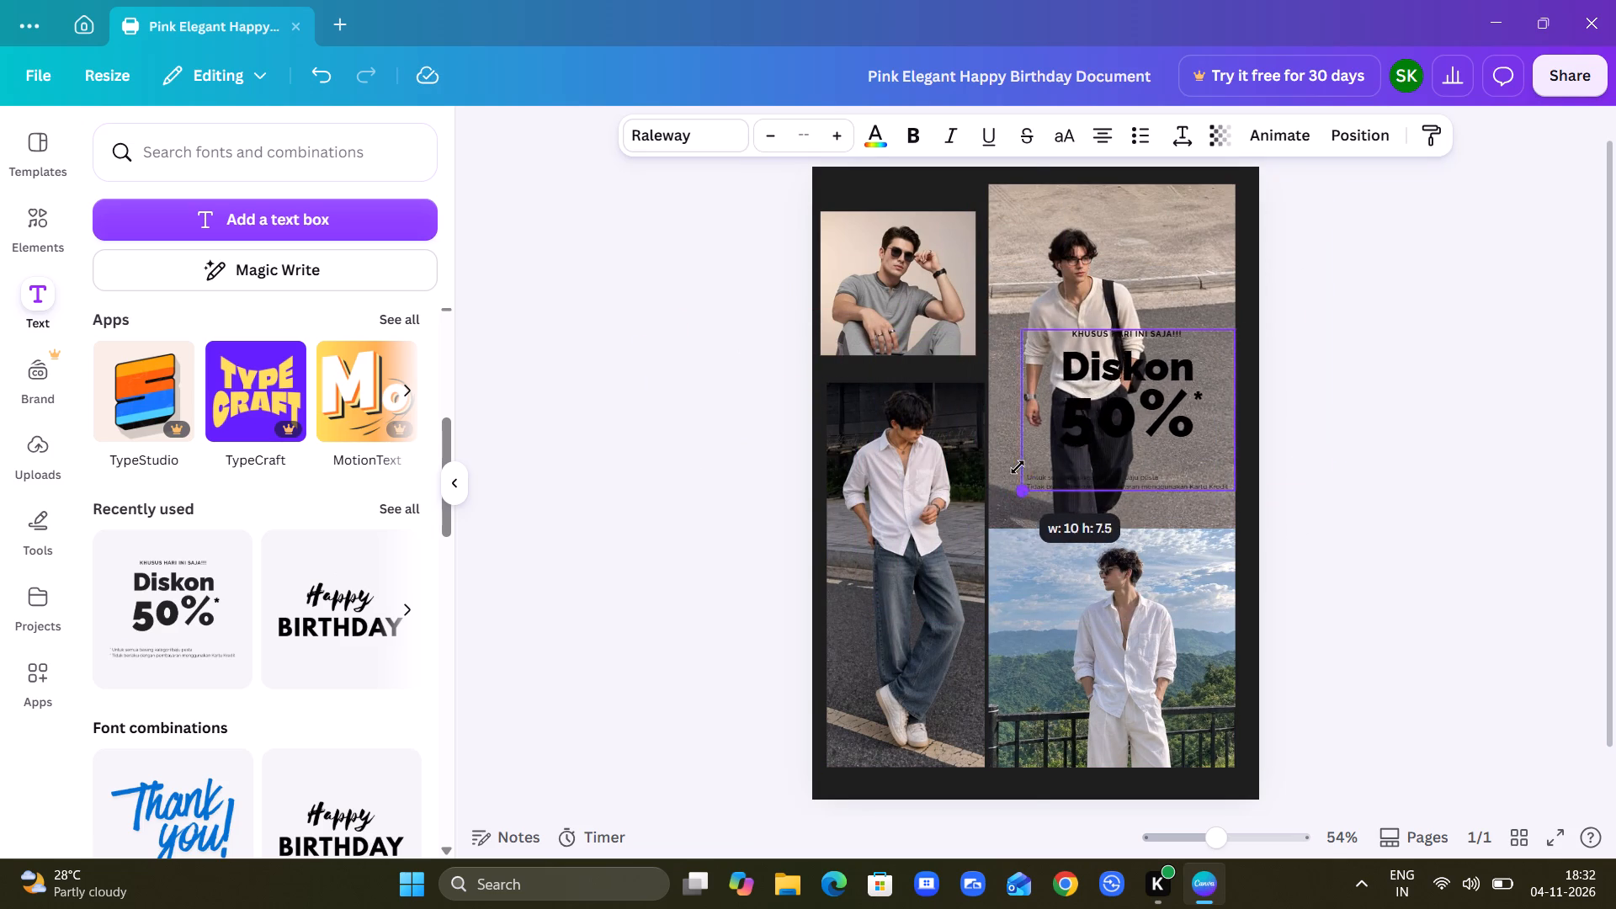
drag(1018, 467, 1019, 464)
drag(1108, 375, 1109, 214)
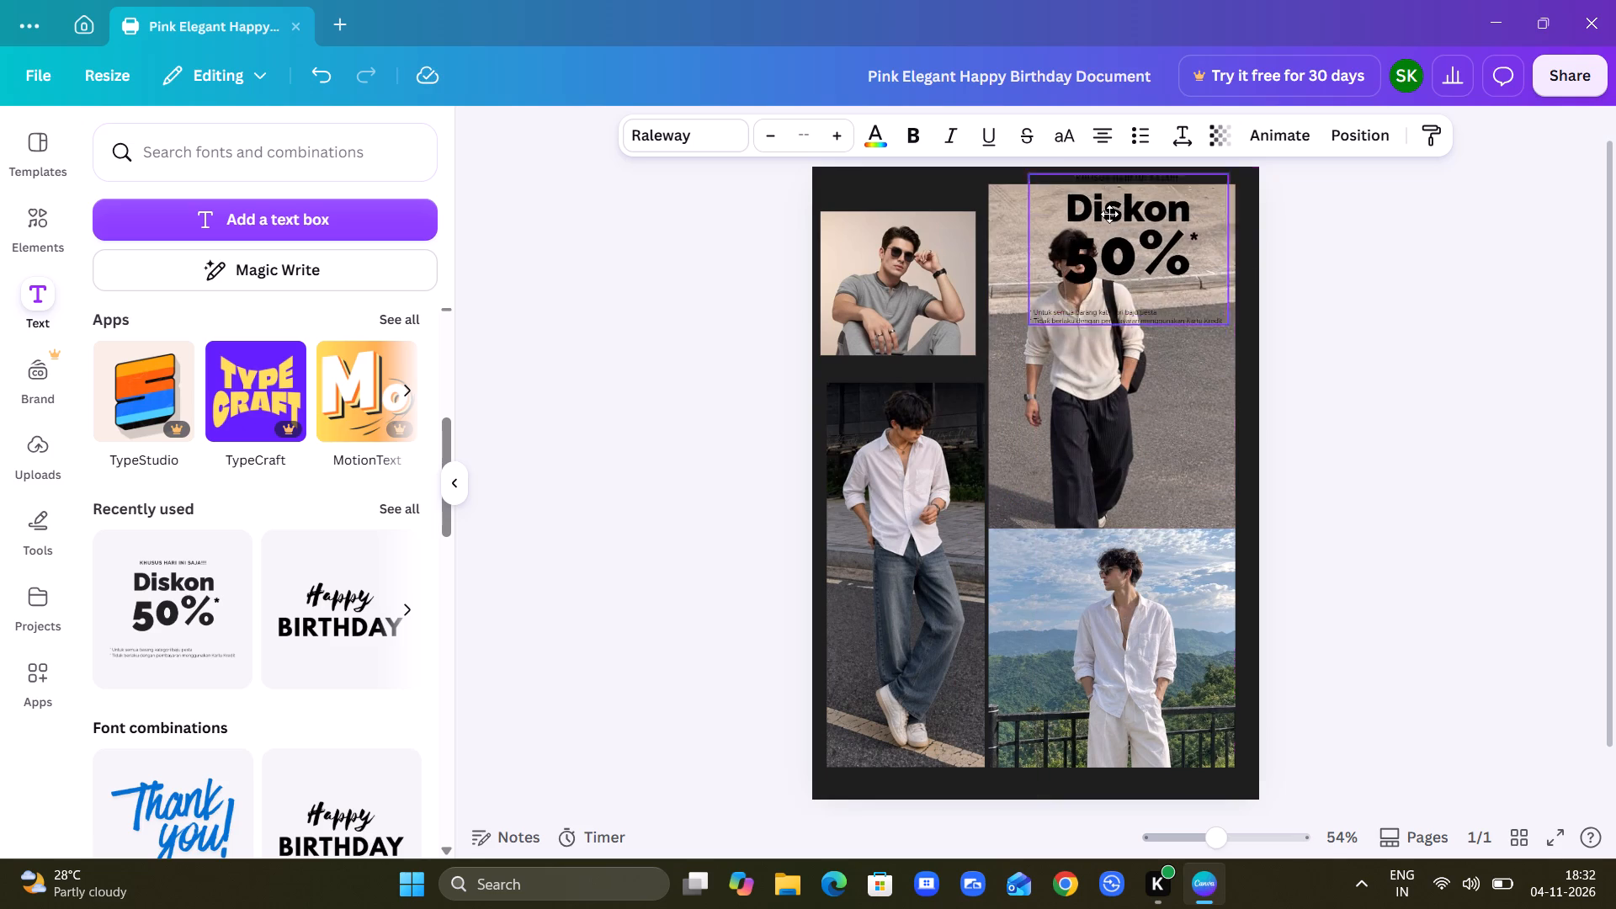
drag(1109, 214, 1111, 231)
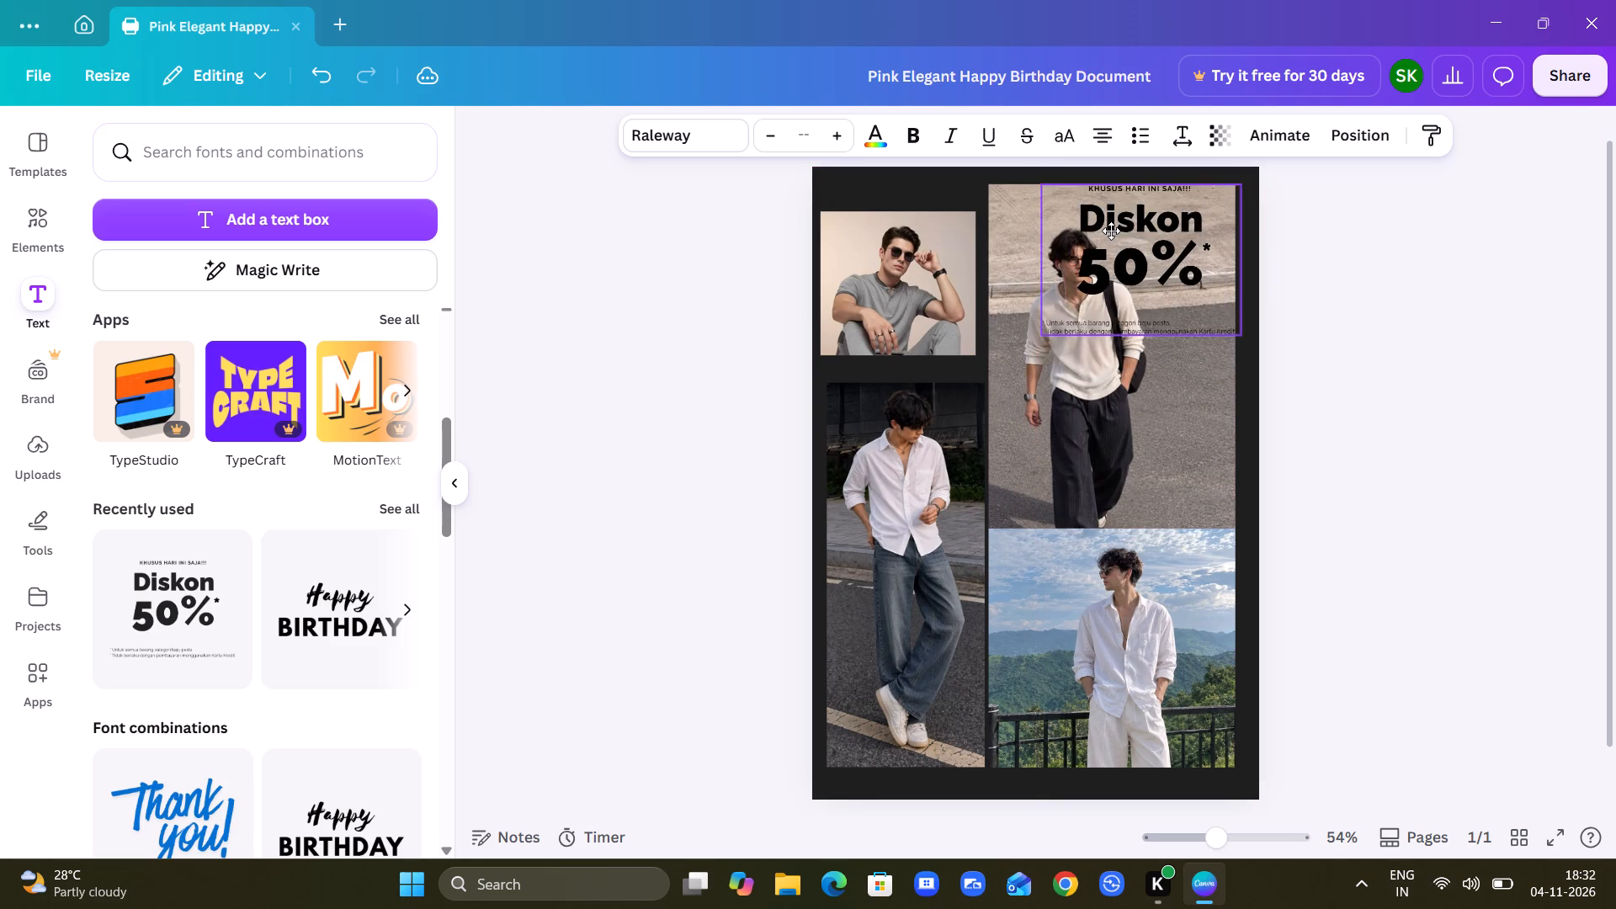
drag(1111, 231, 1134, 234)
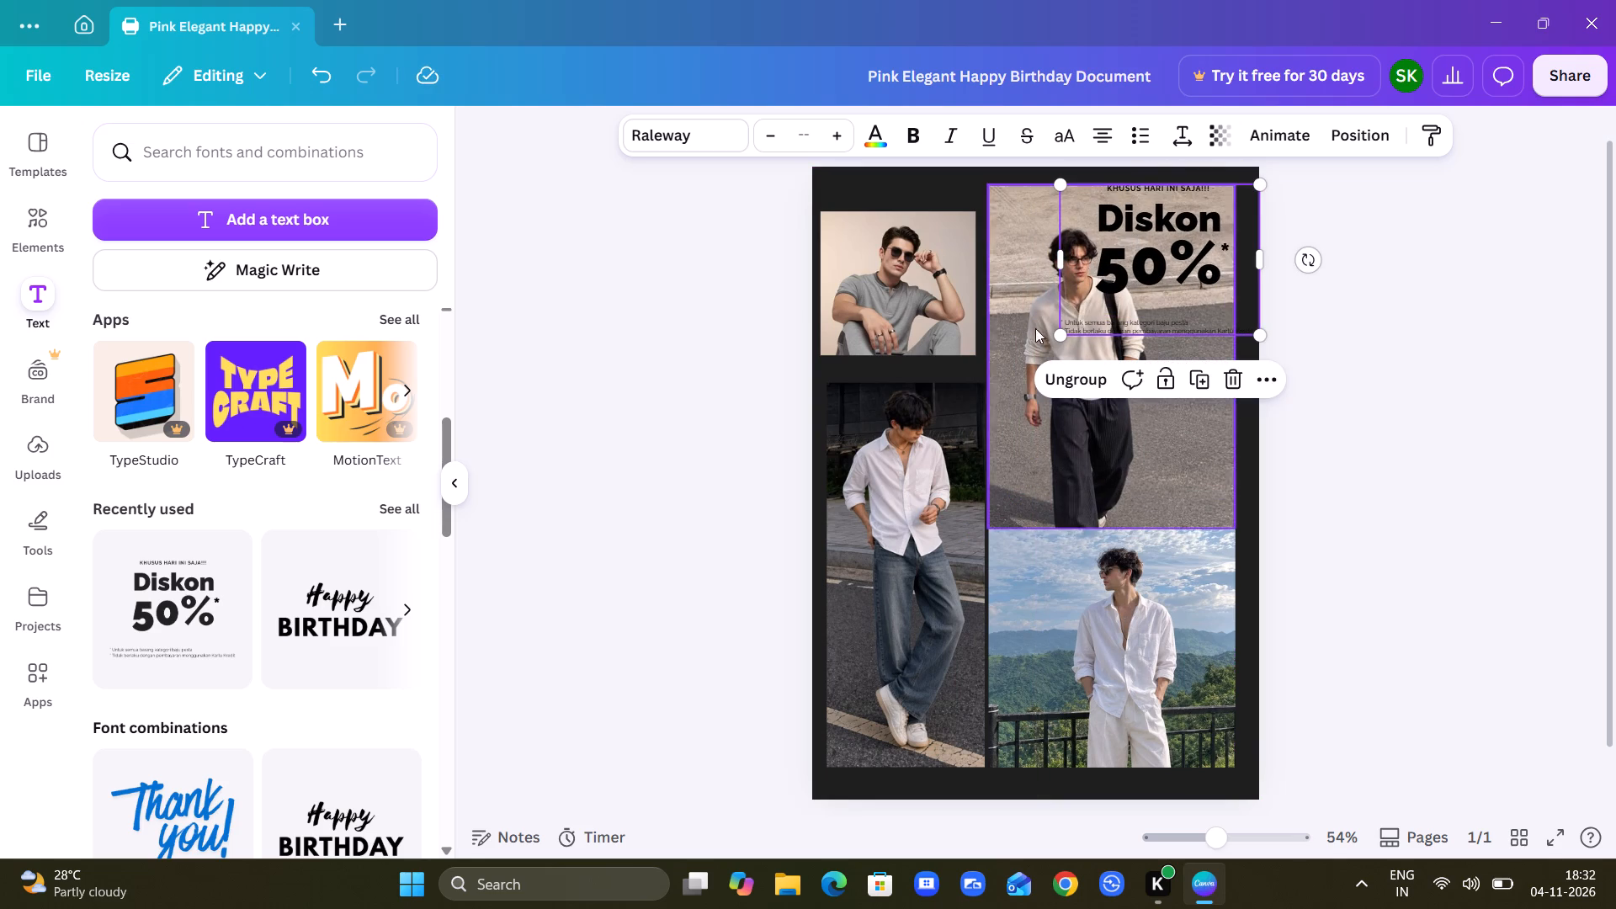
Reduce the "Diskon 50%" text group a little more and reposition it near the large street photo's upper-right corner.
drag(1061, 336, 1084, 304)
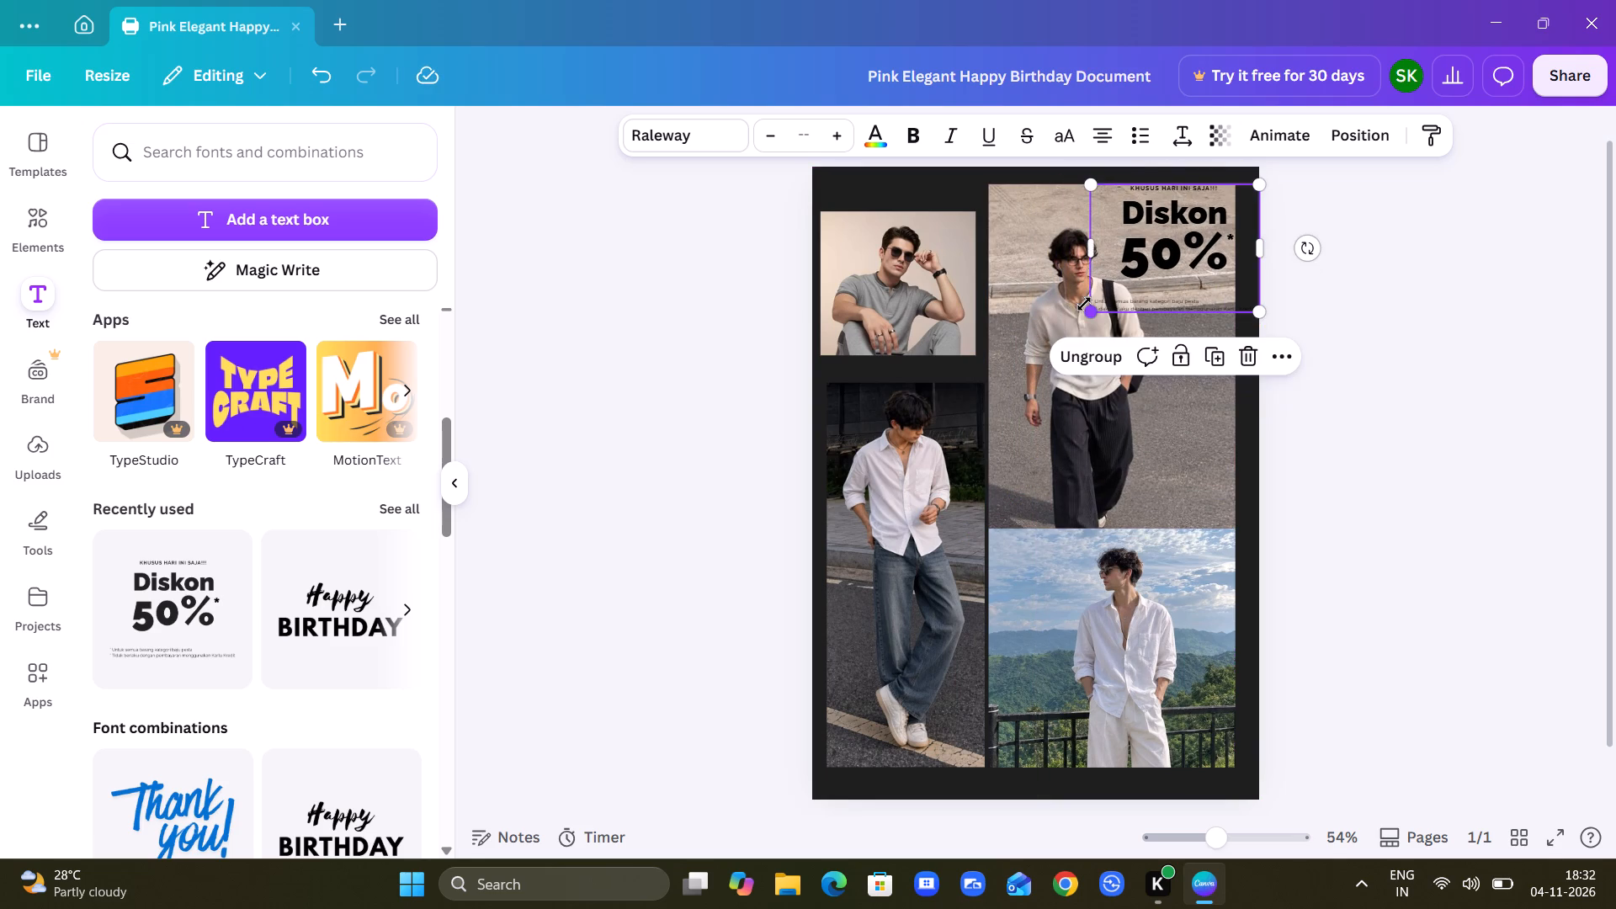
drag(1151, 249, 1135, 253)
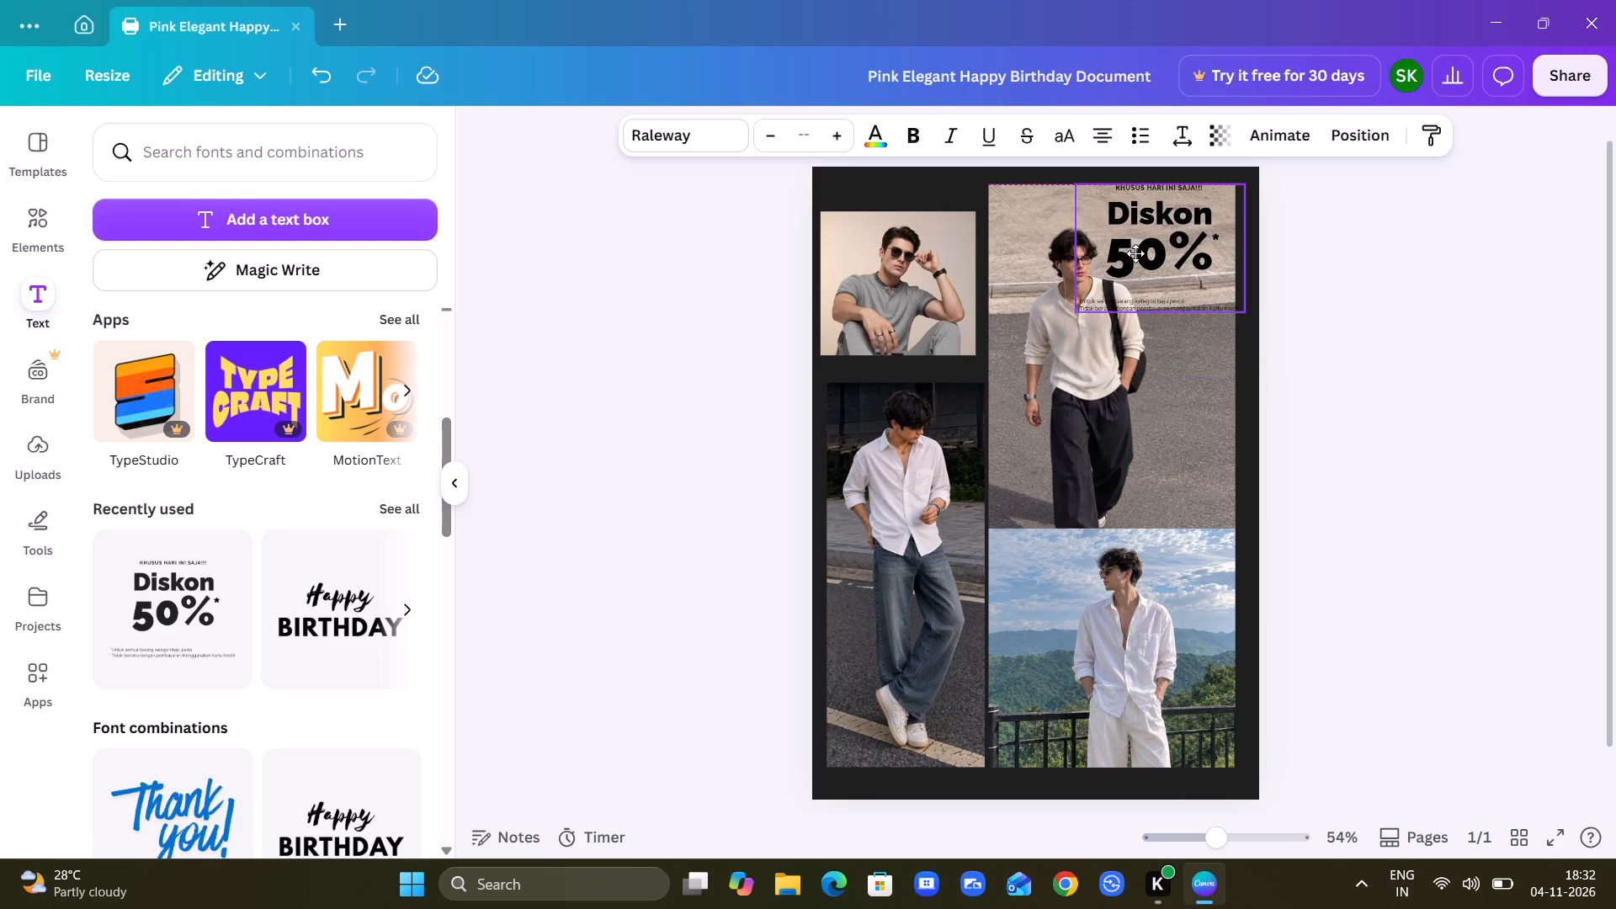
drag(1135, 253, 1139, 253)
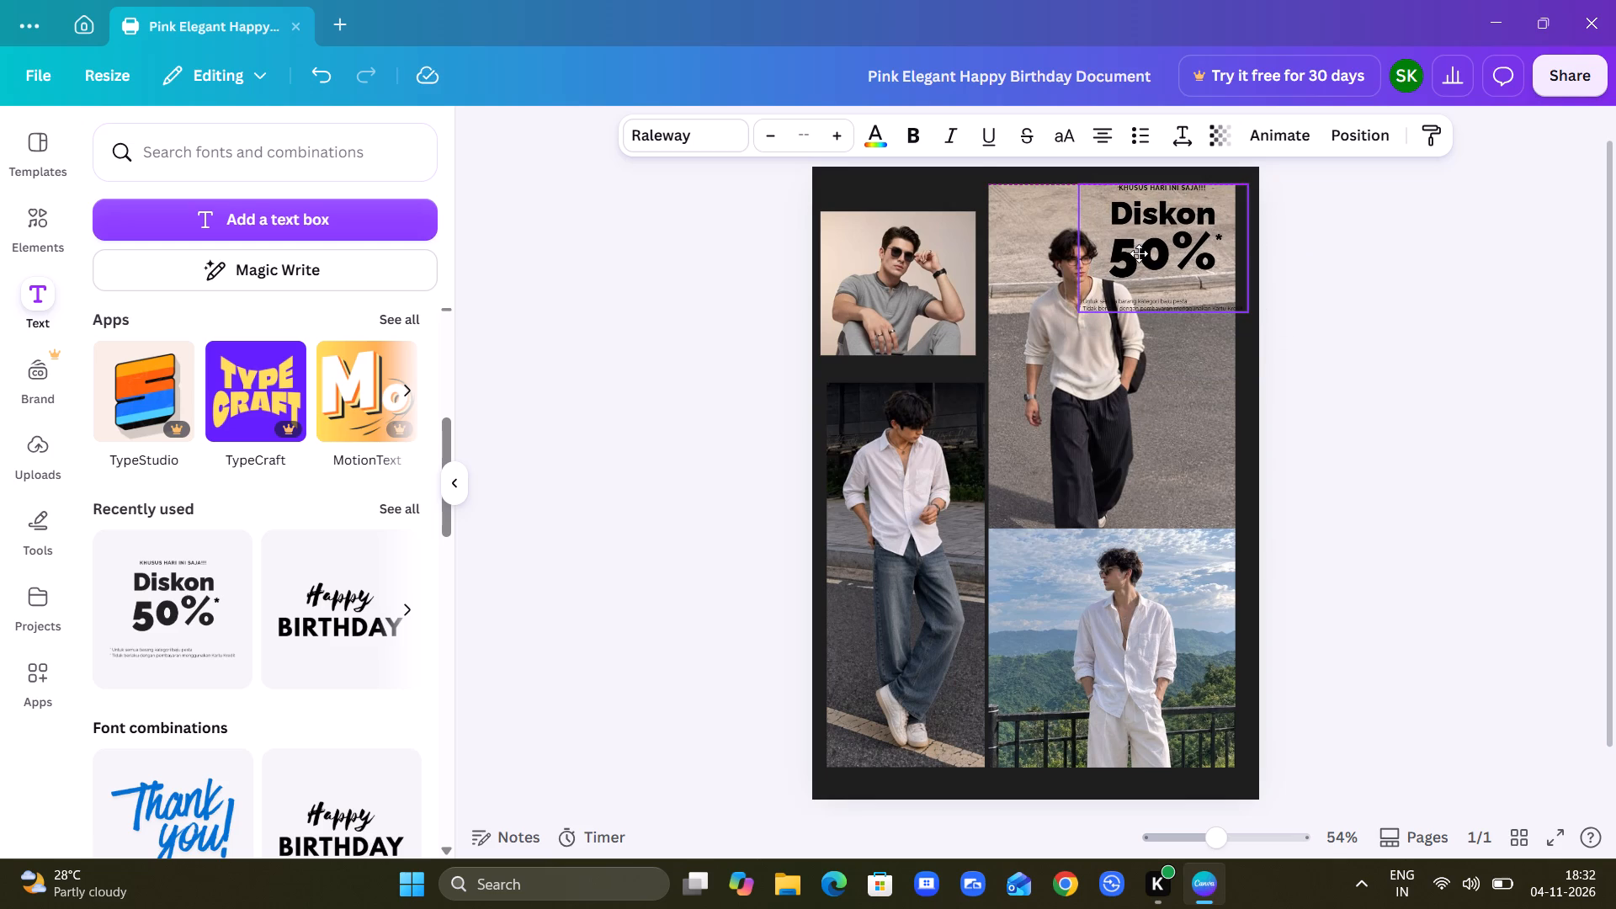
drag(1139, 253, 1143, 253)
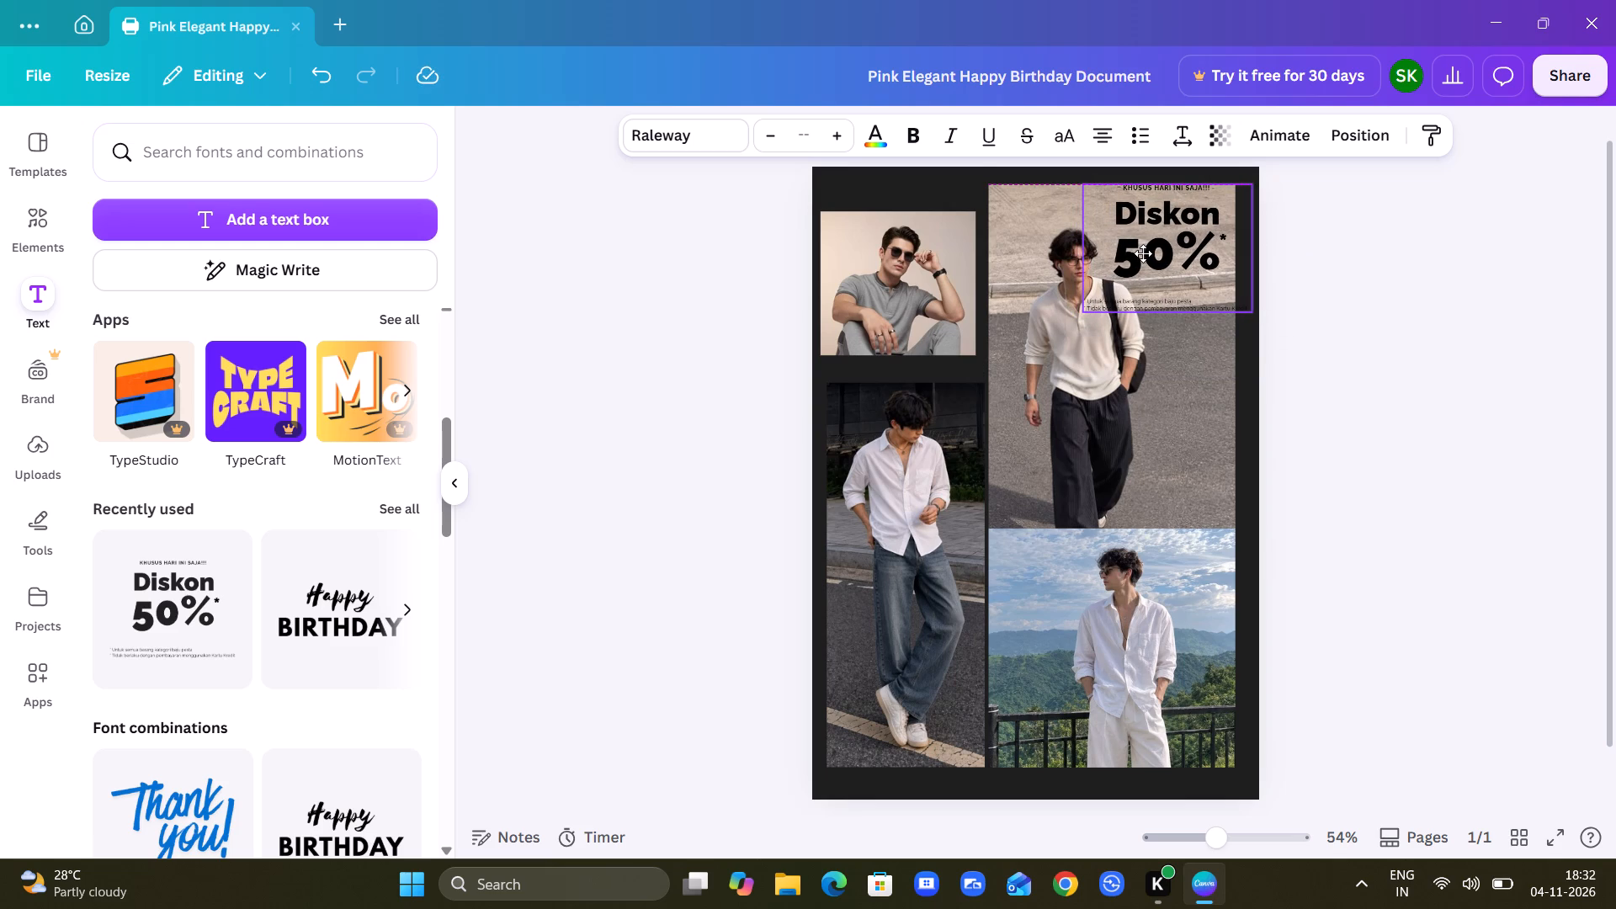
drag(1143, 253, 1145, 275)
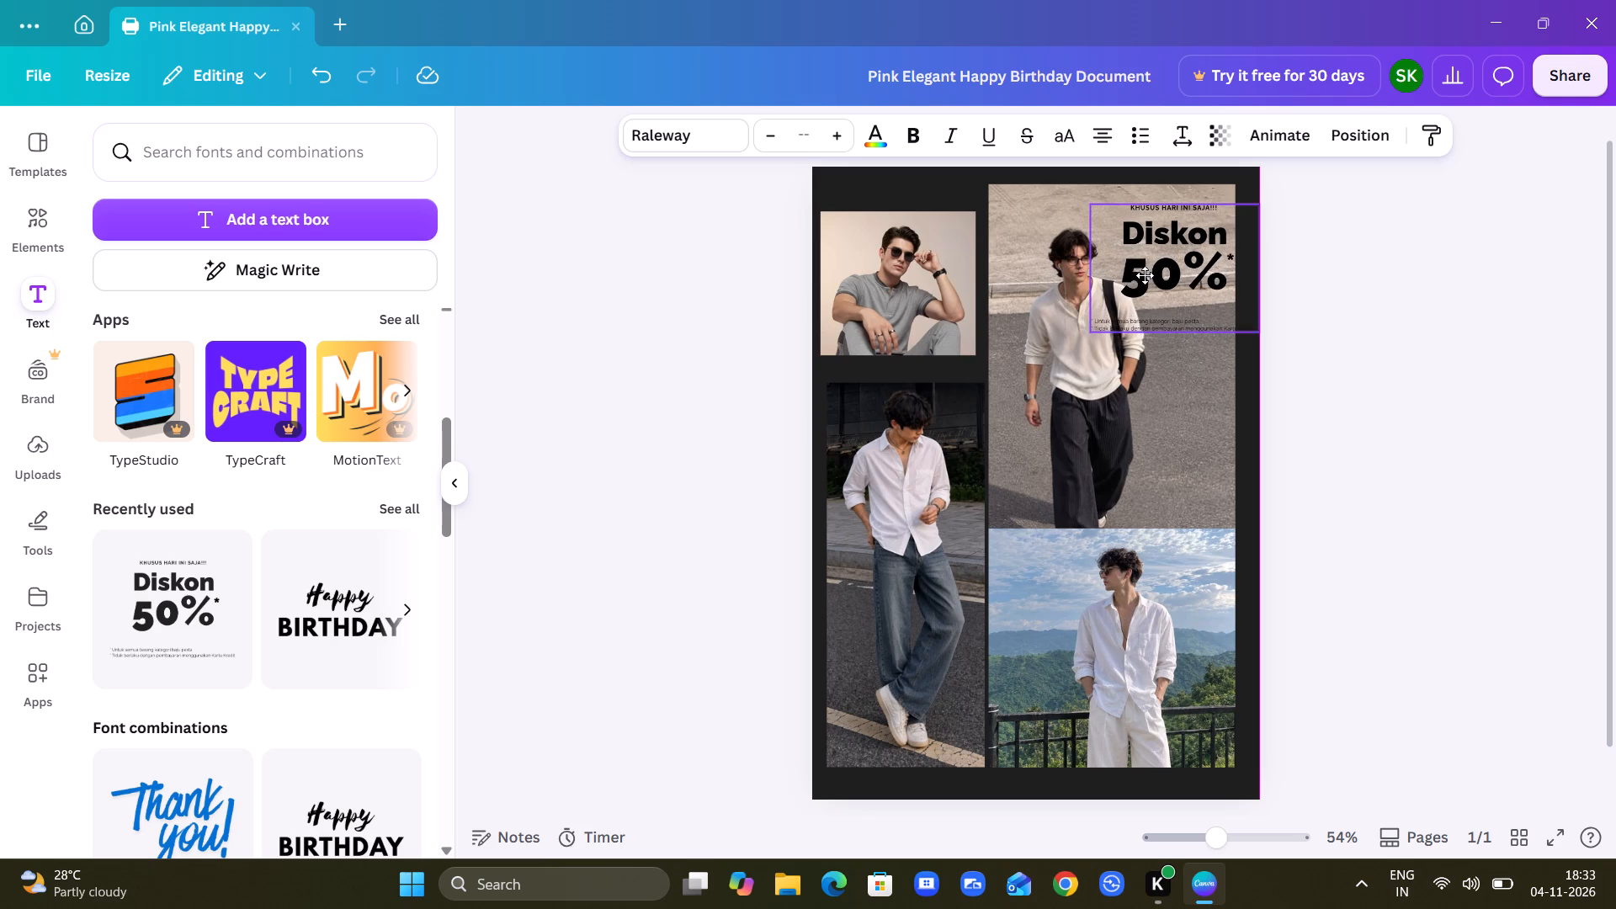
drag(1145, 275, 1137, 271)
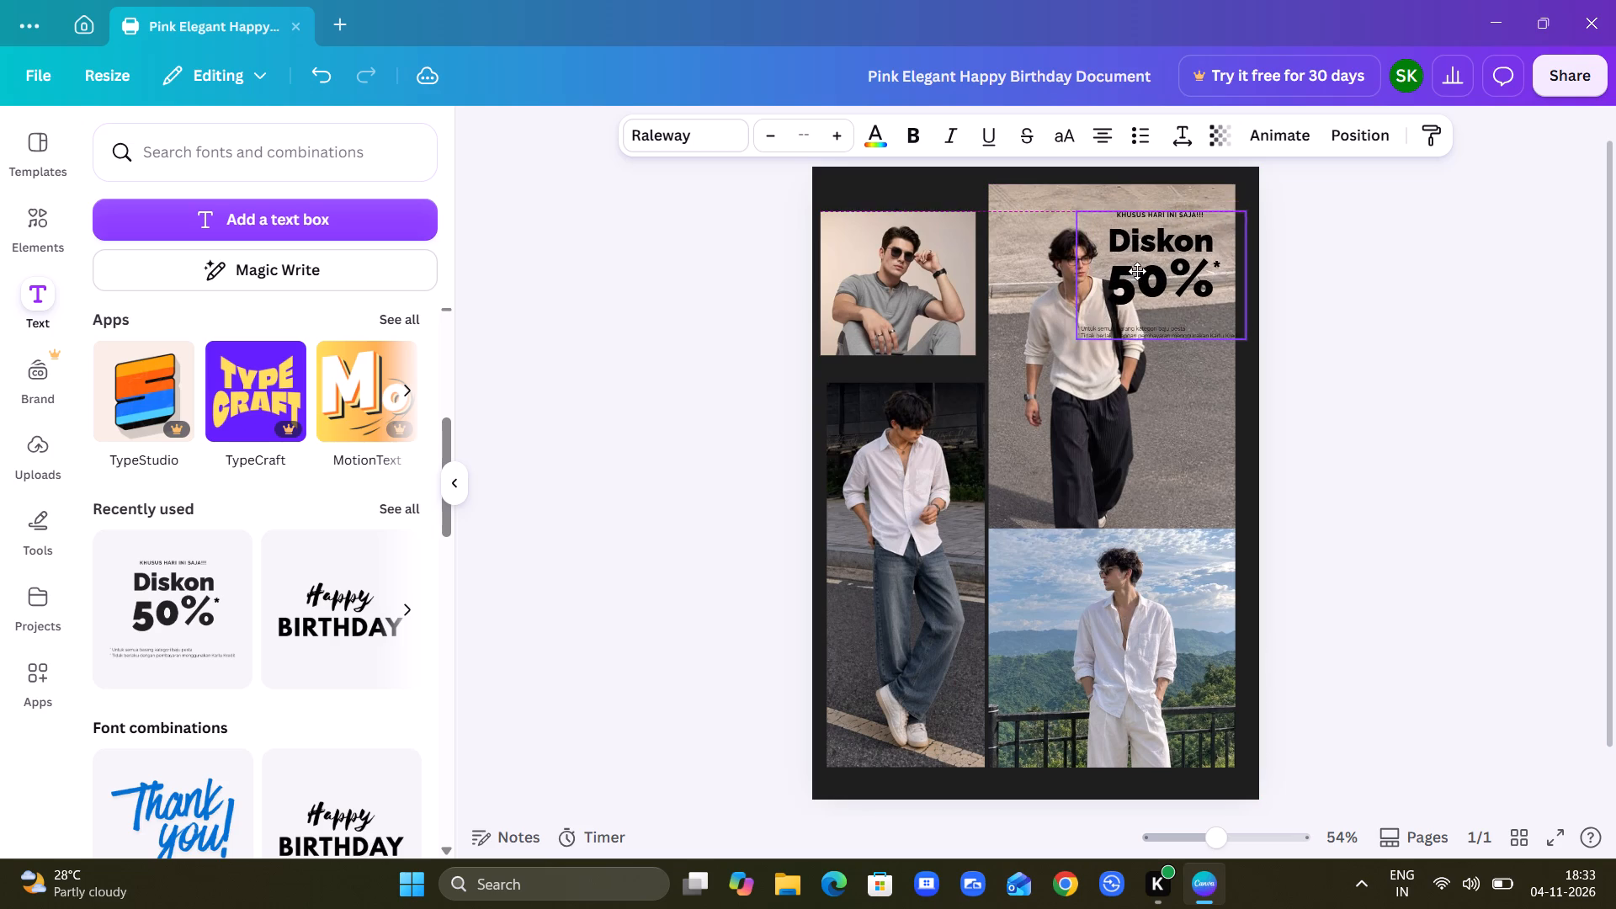
drag(1137, 271, 1139, 257)
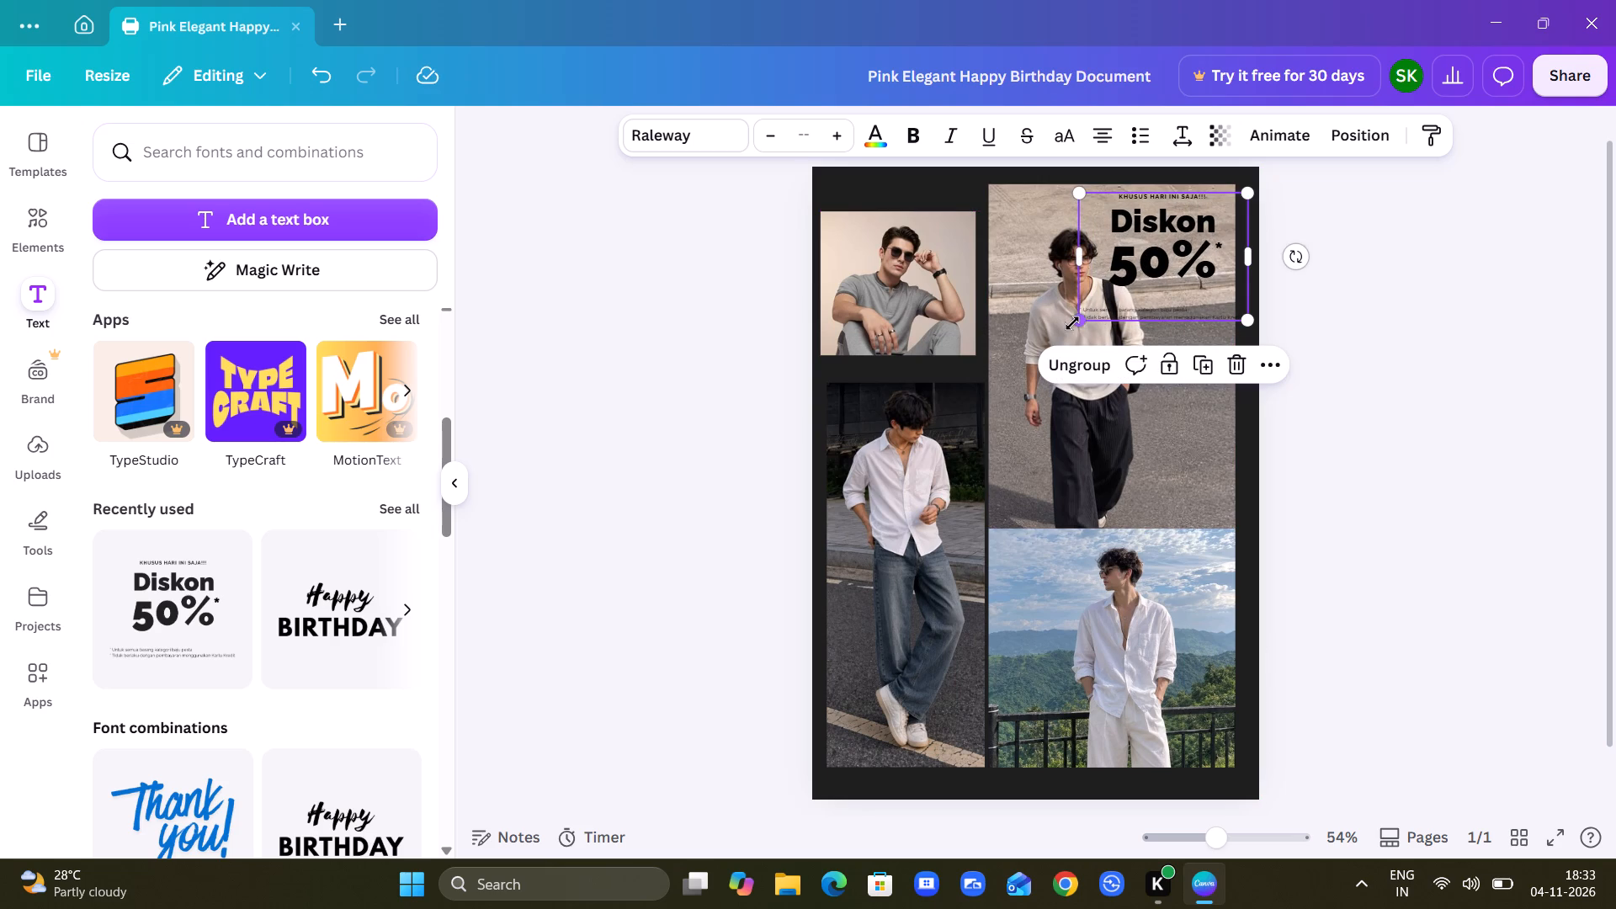
Scale the "Diskon 50%" text group to about 6.7 wide by 5.1 high and align it with the street photo's right edge.
drag(1072, 323, 1089, 294)
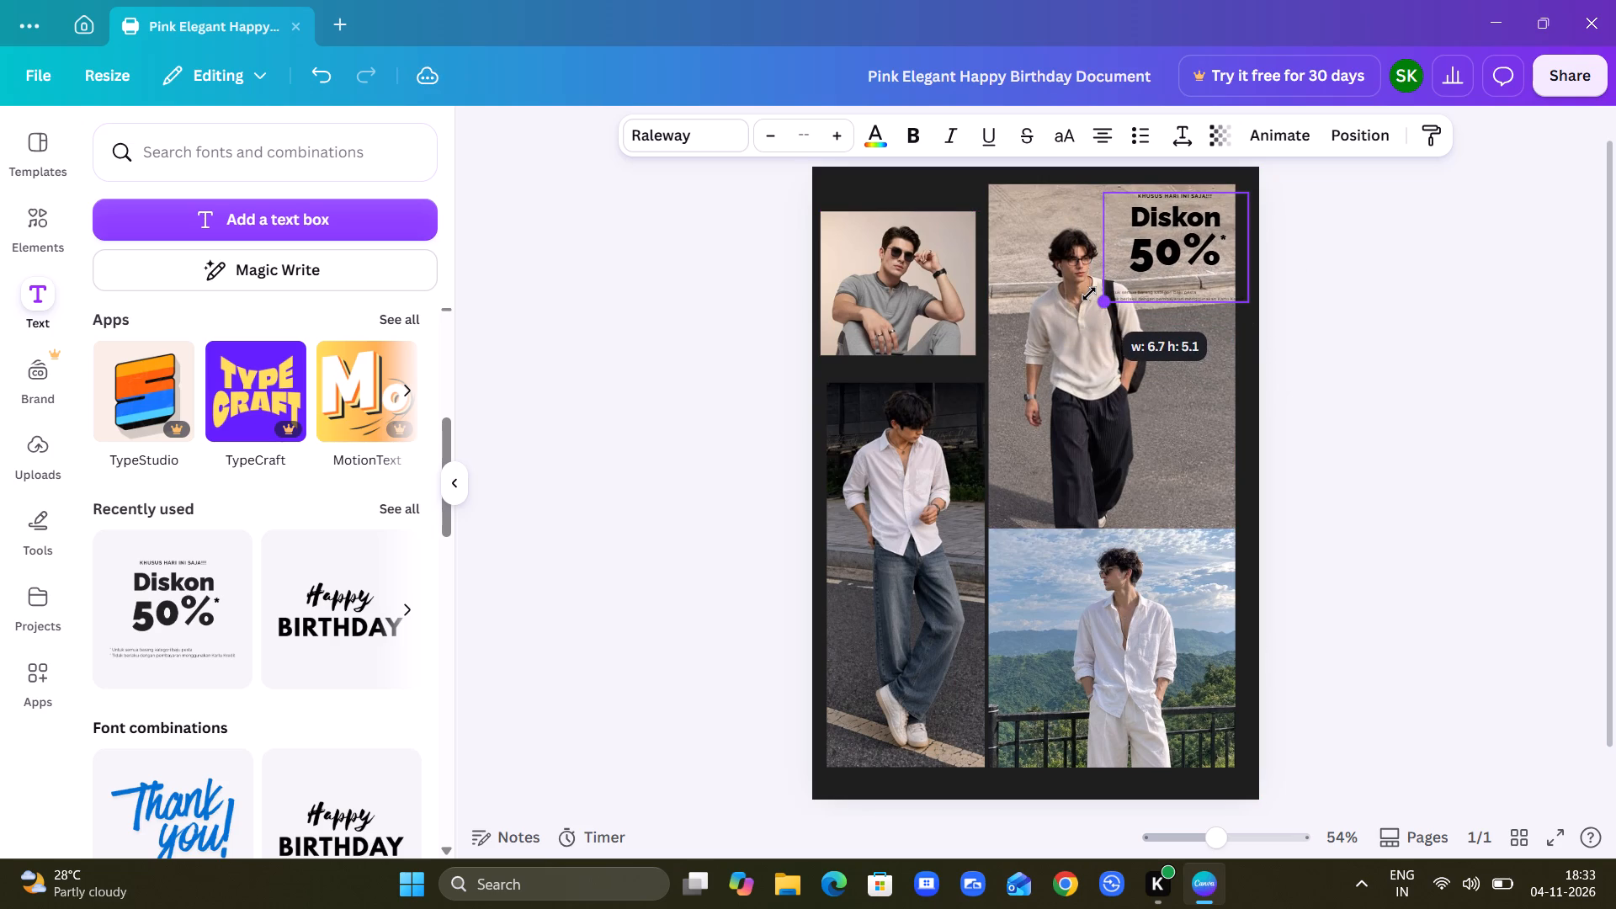
drag(1089, 294, 1091, 290)
drag(1140, 259, 1133, 262)
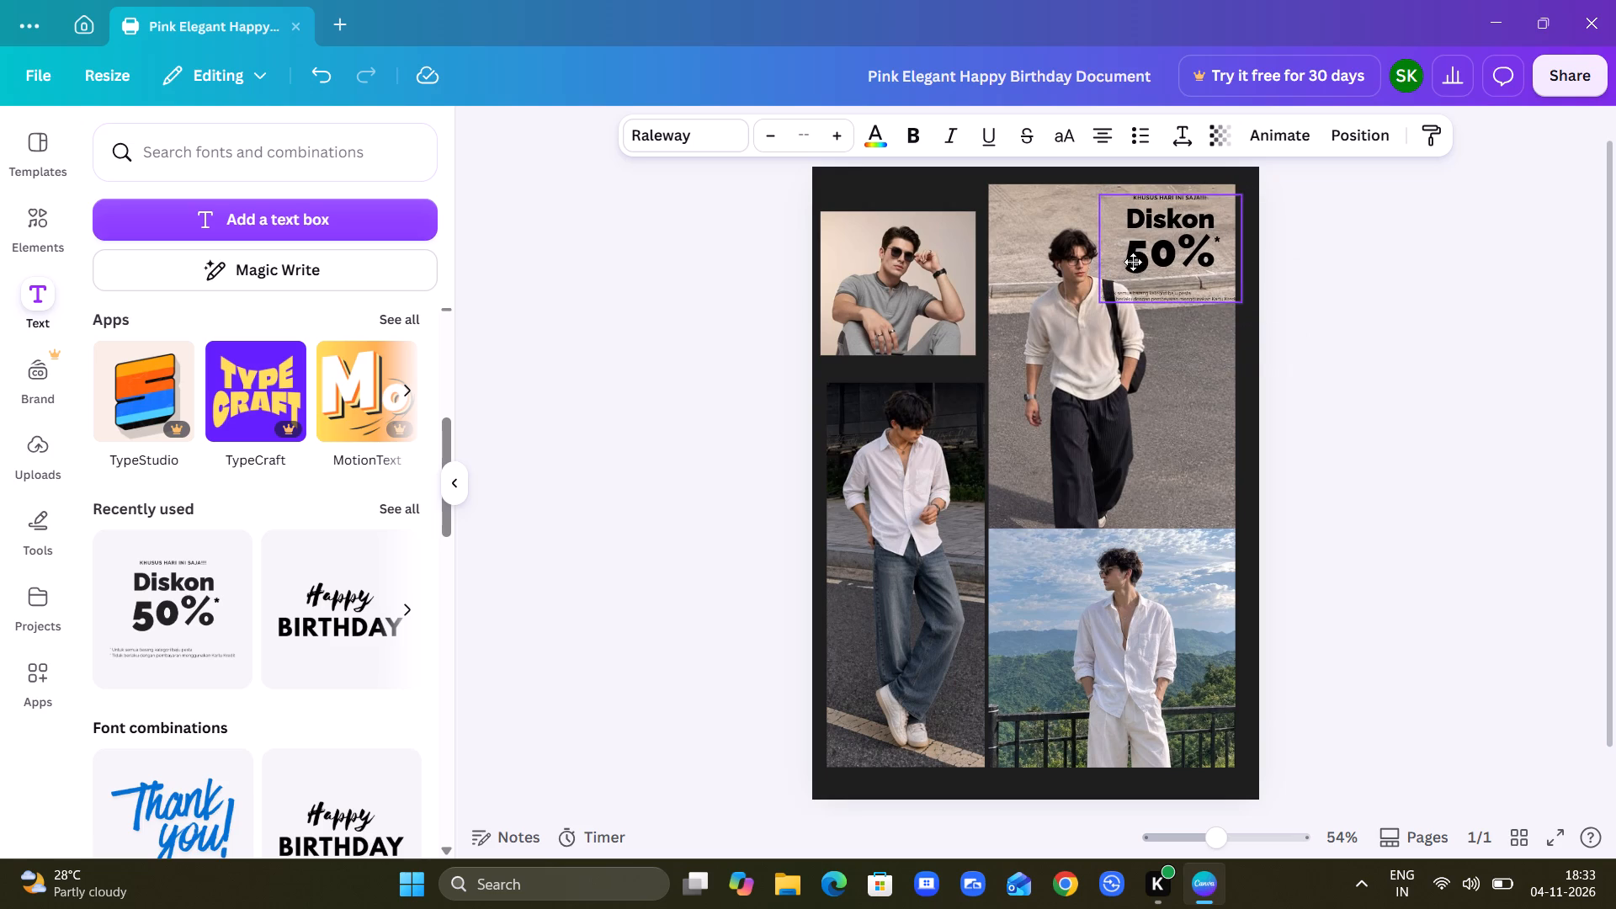
drag(1133, 262, 1130, 263)
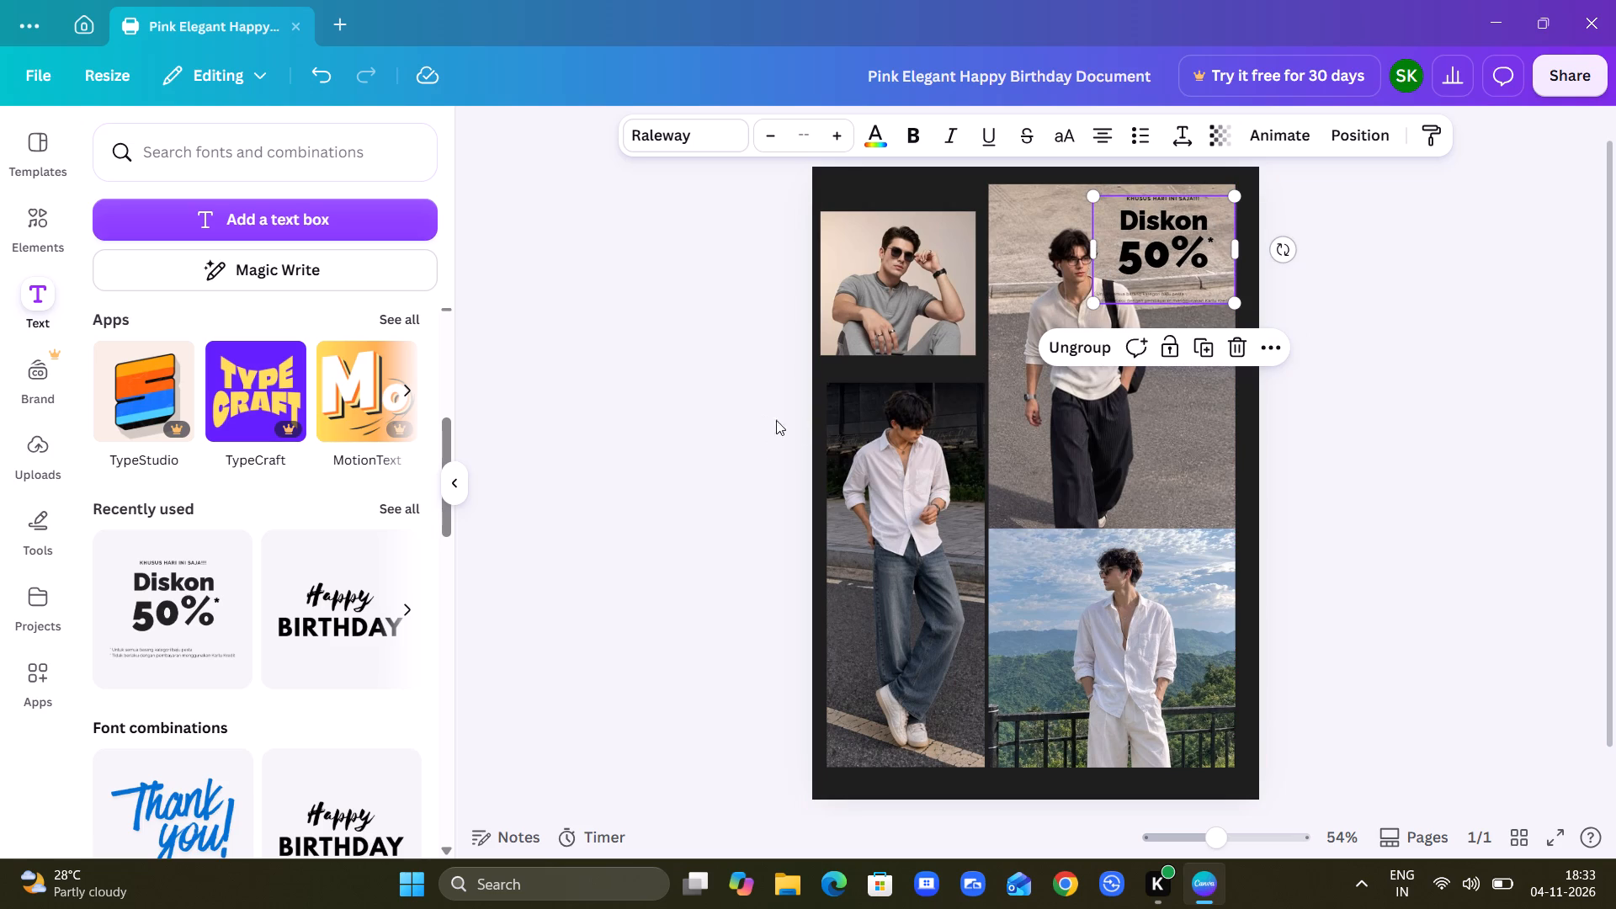
Nudge the full-length jeans photo slightly right and align the sunglasses portrait above it, level with the top of the large street photo.
click(864, 437)
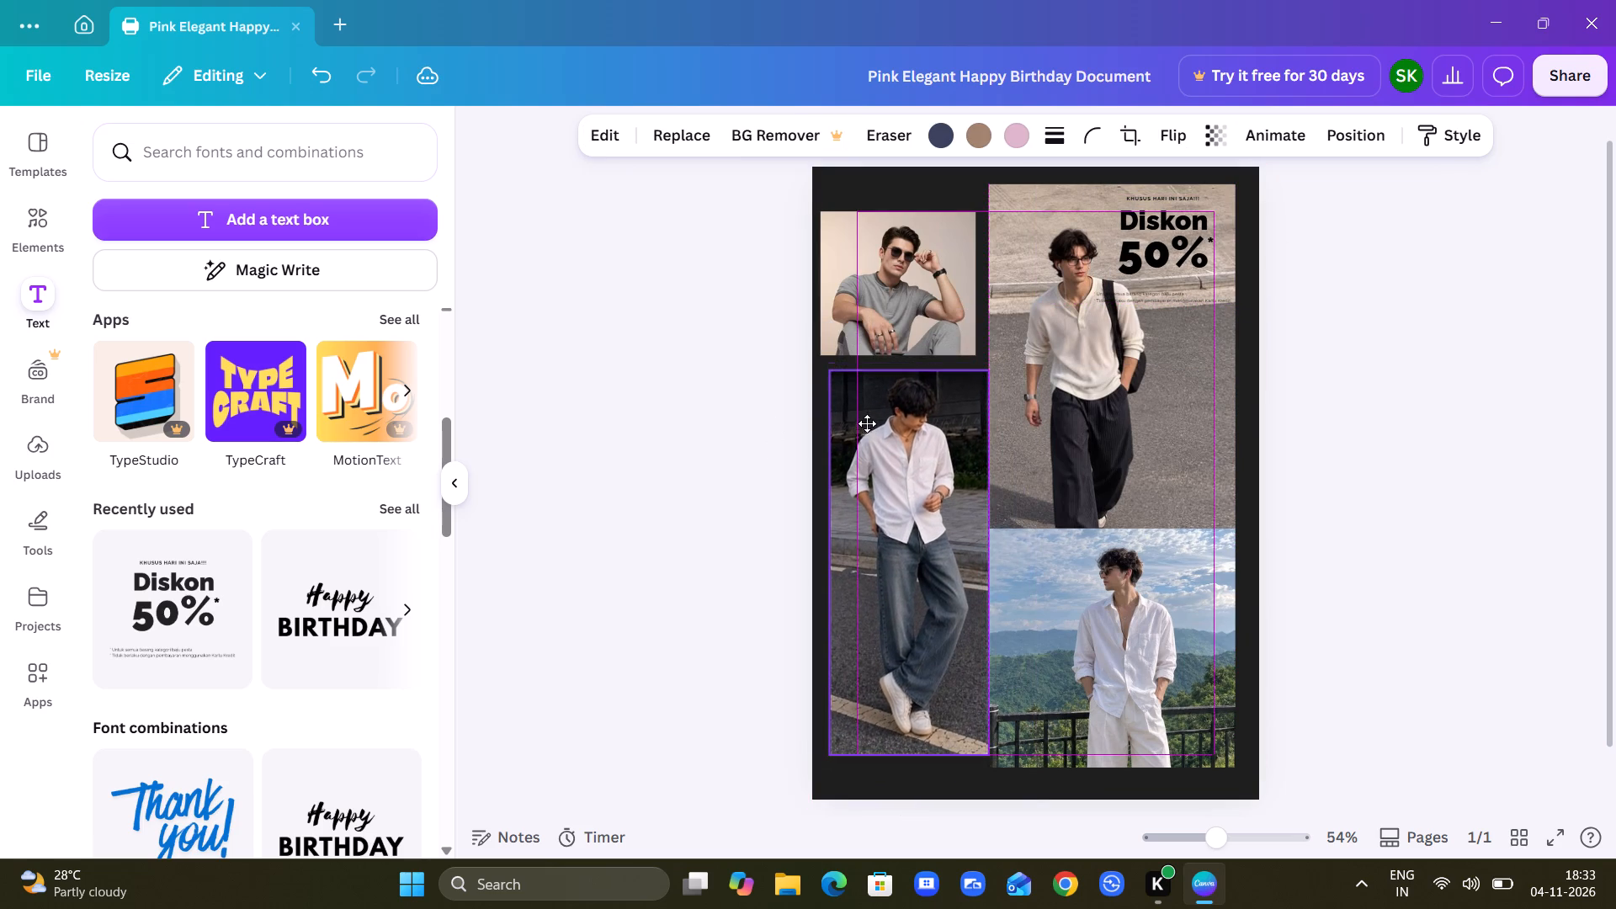
click(884, 281)
drag(896, 250, 904, 235)
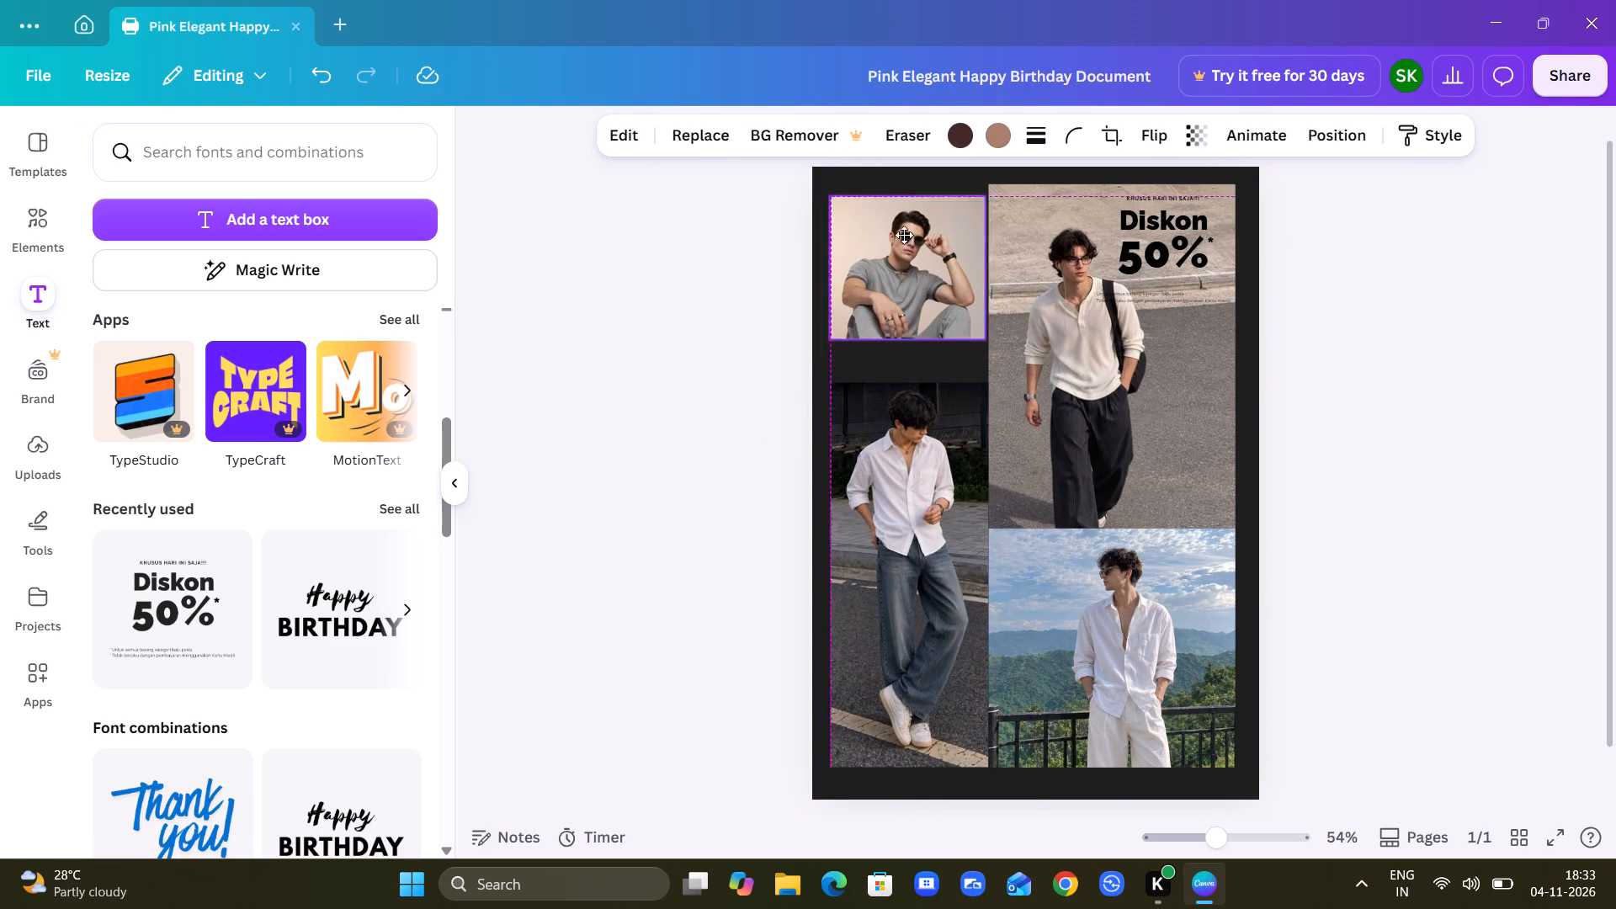
drag(904, 235, 901, 225)
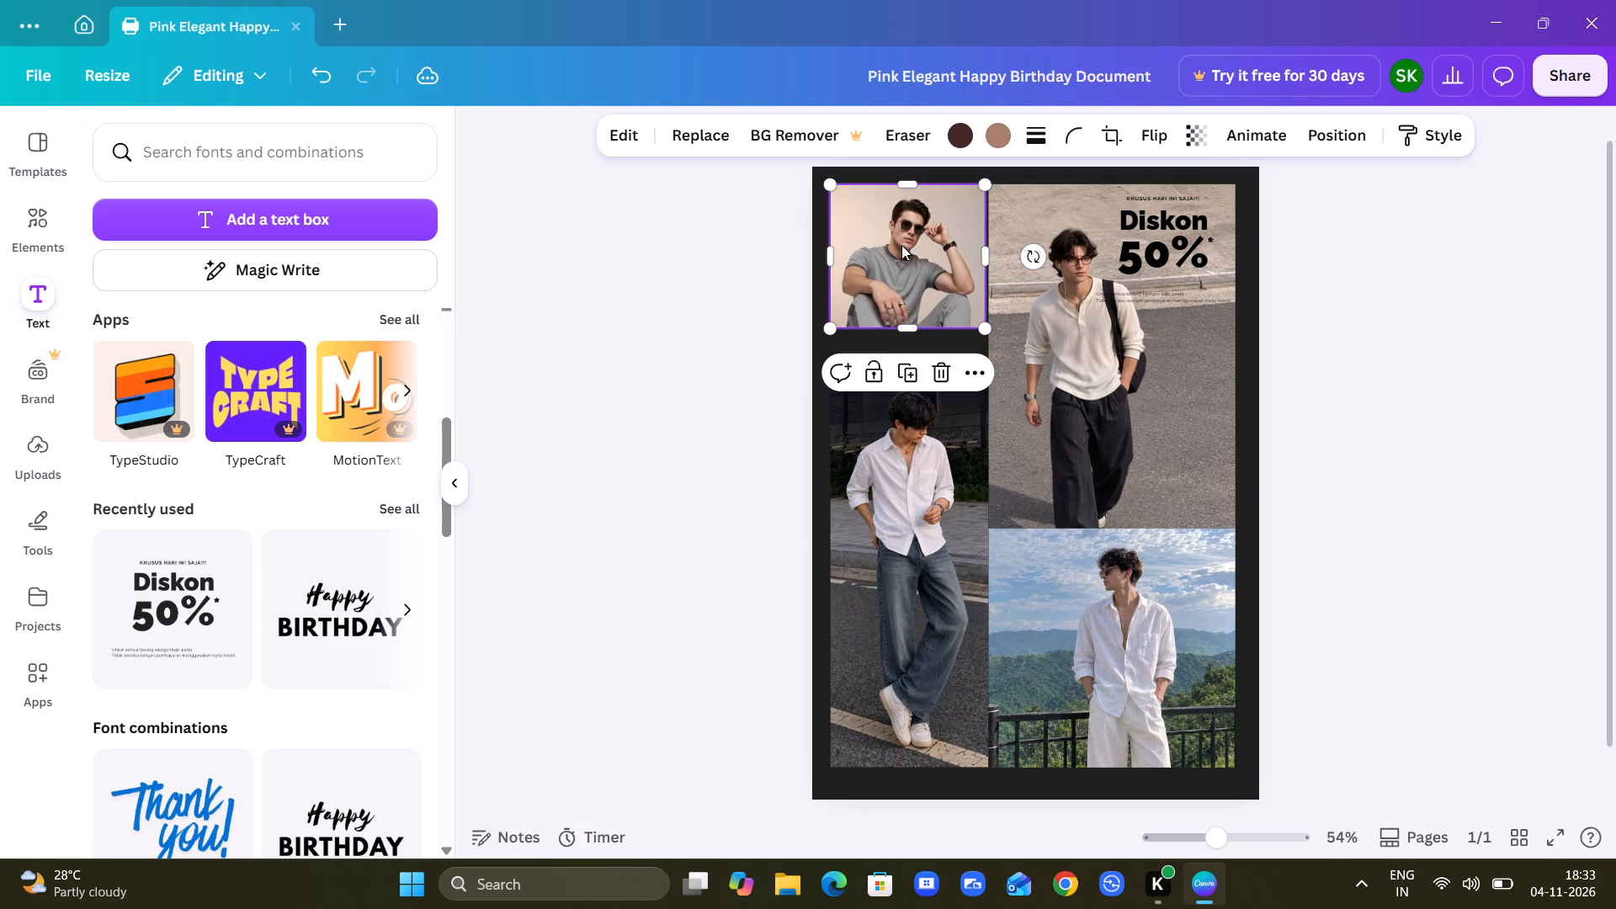
Extend the sunglasses portrait downward to a height of about 8.5, leaving a narrow gap above the jeans photo.
drag(907, 320, 908, 343)
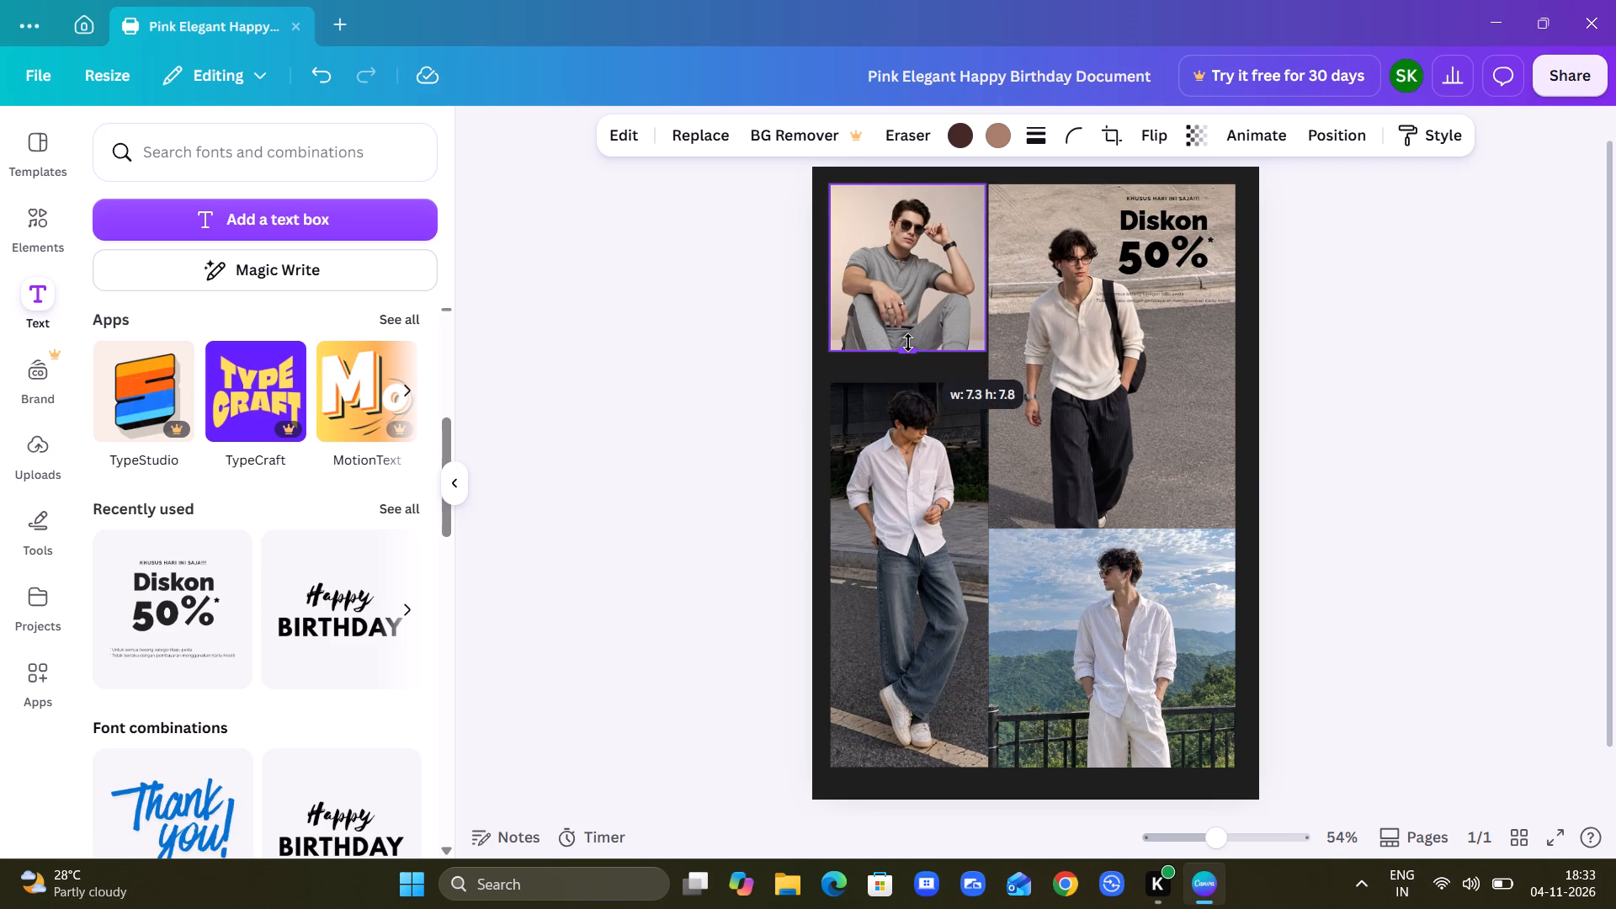
drag(908, 343, 908, 359)
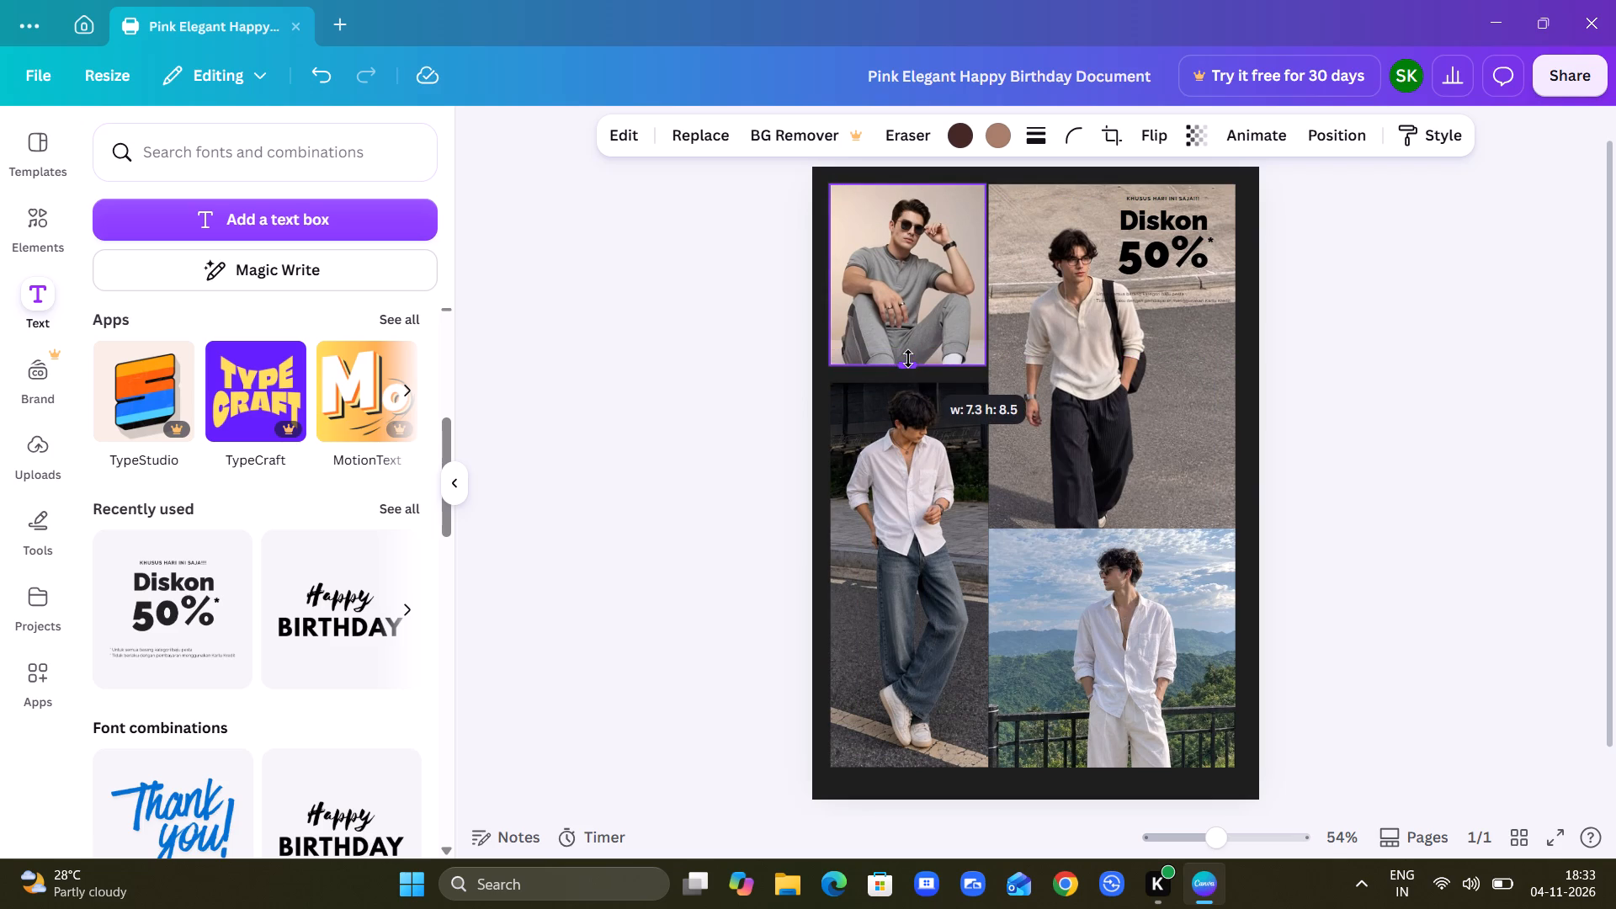
drag(908, 359, 908, 372)
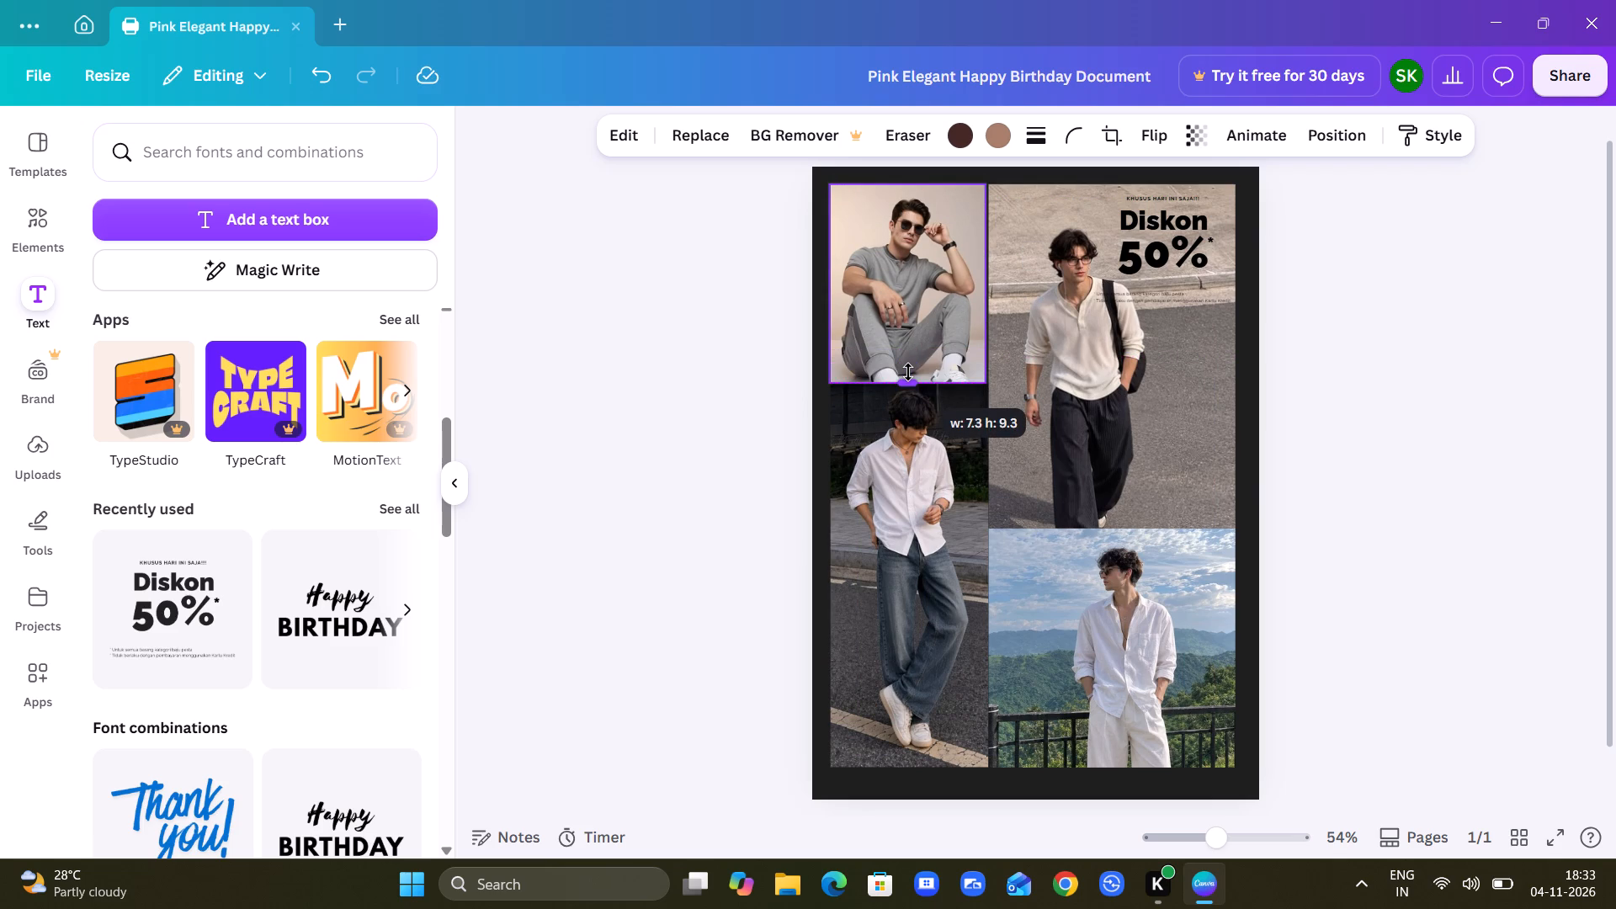
drag(908, 372, 909, 356)
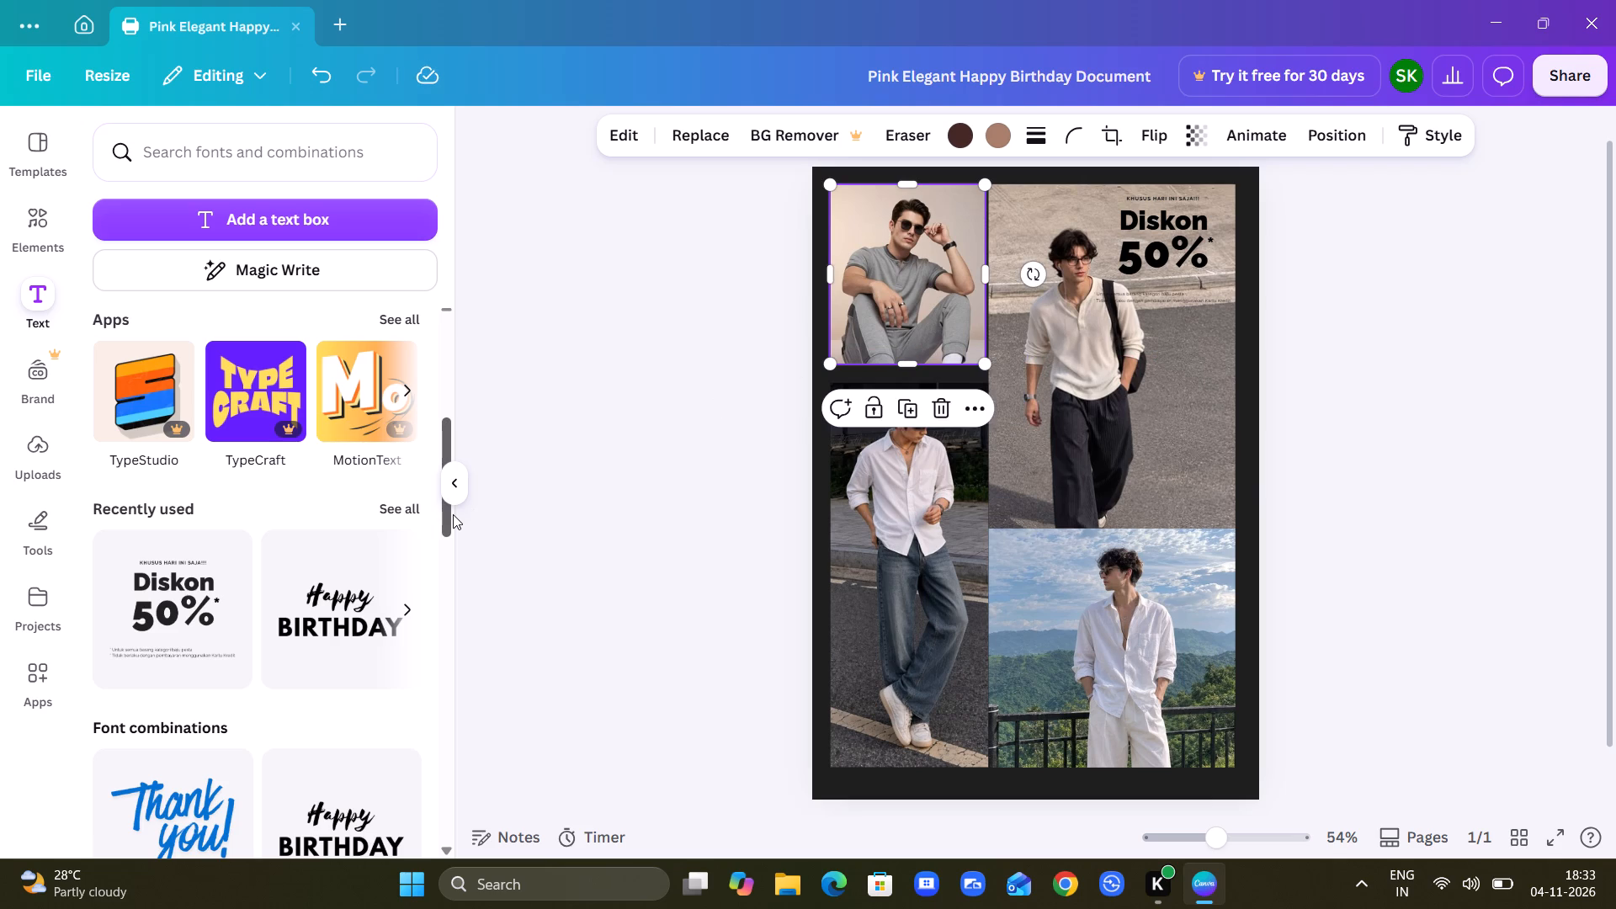
Replace the sunglasses portrait with the uploaded photo of the man in the white spider-print T-shirt.
scroll(207, 621, down, 1)
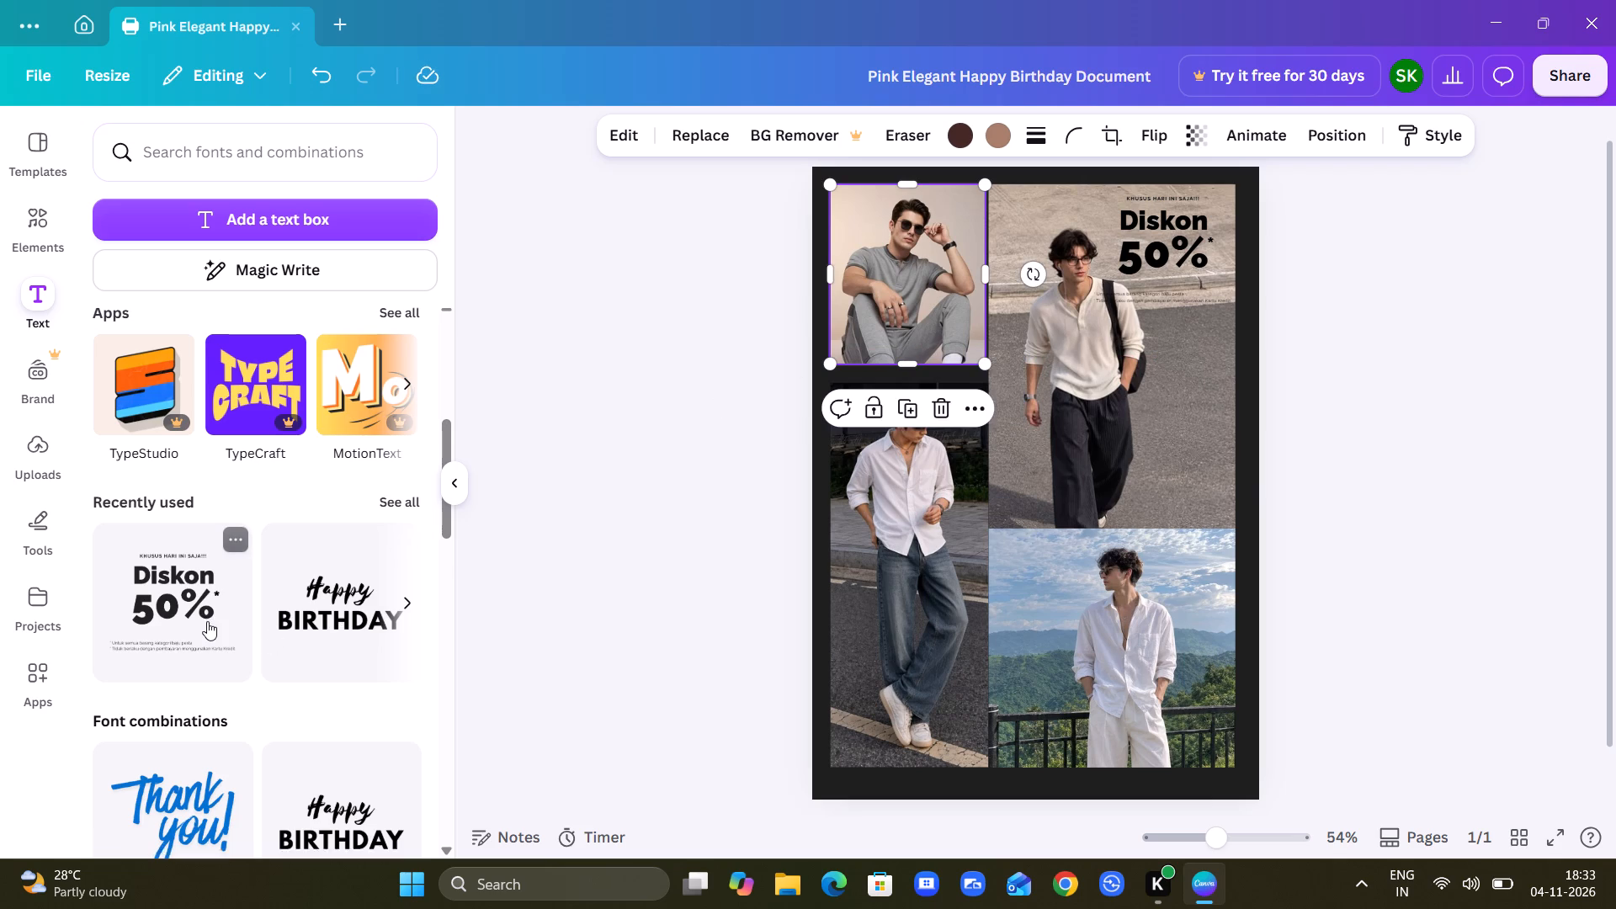
scroll(207, 621, down, 1)
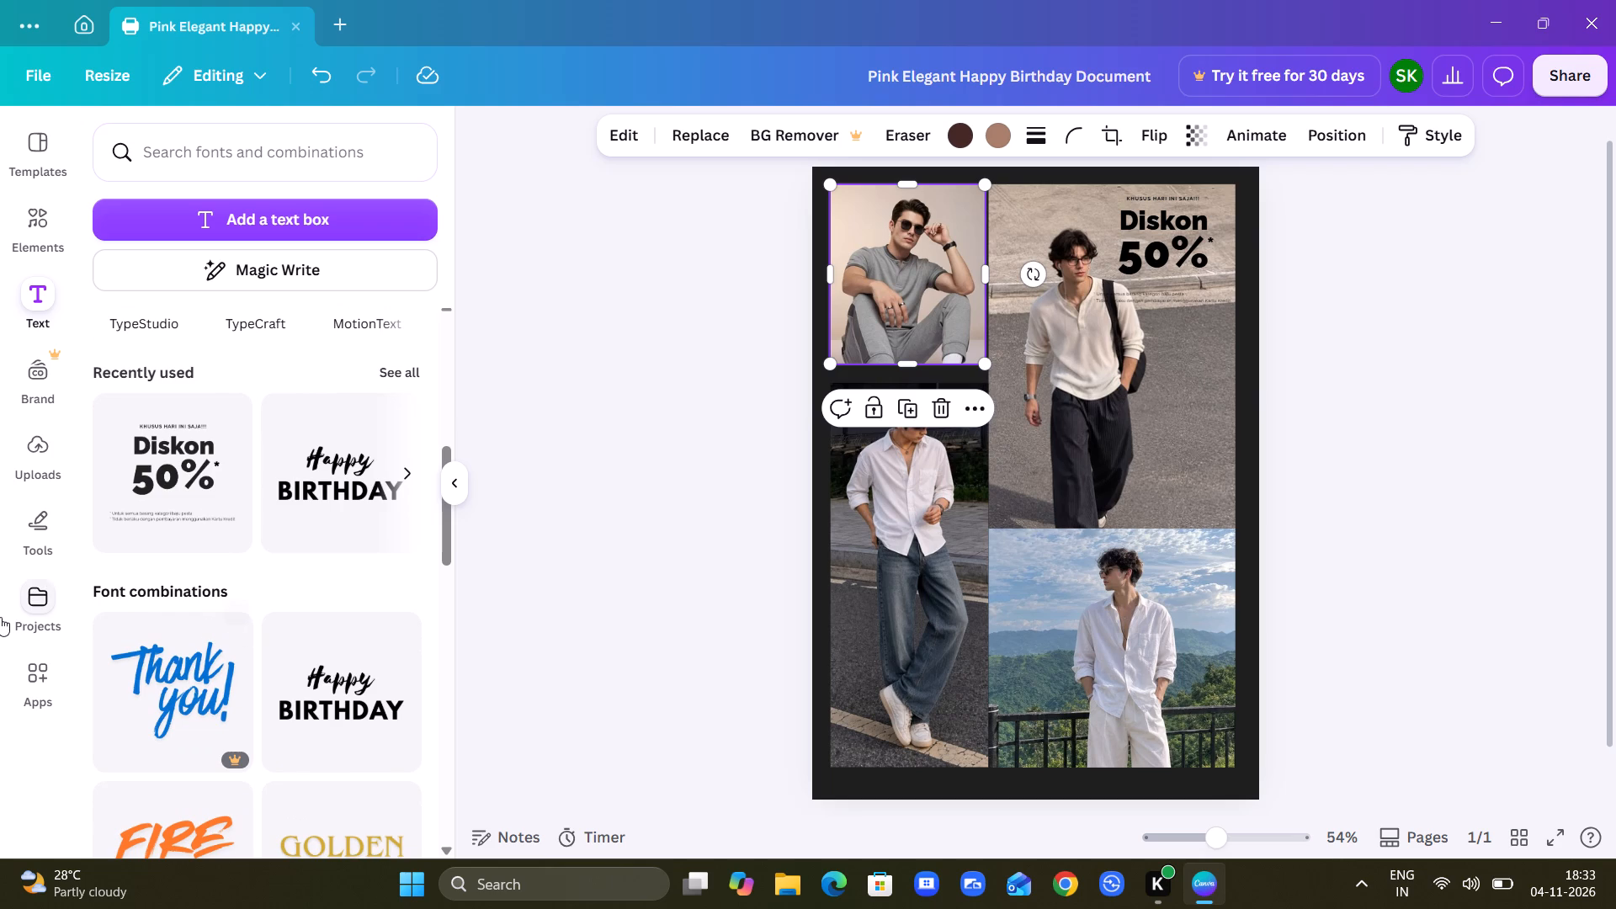
click(61, 460)
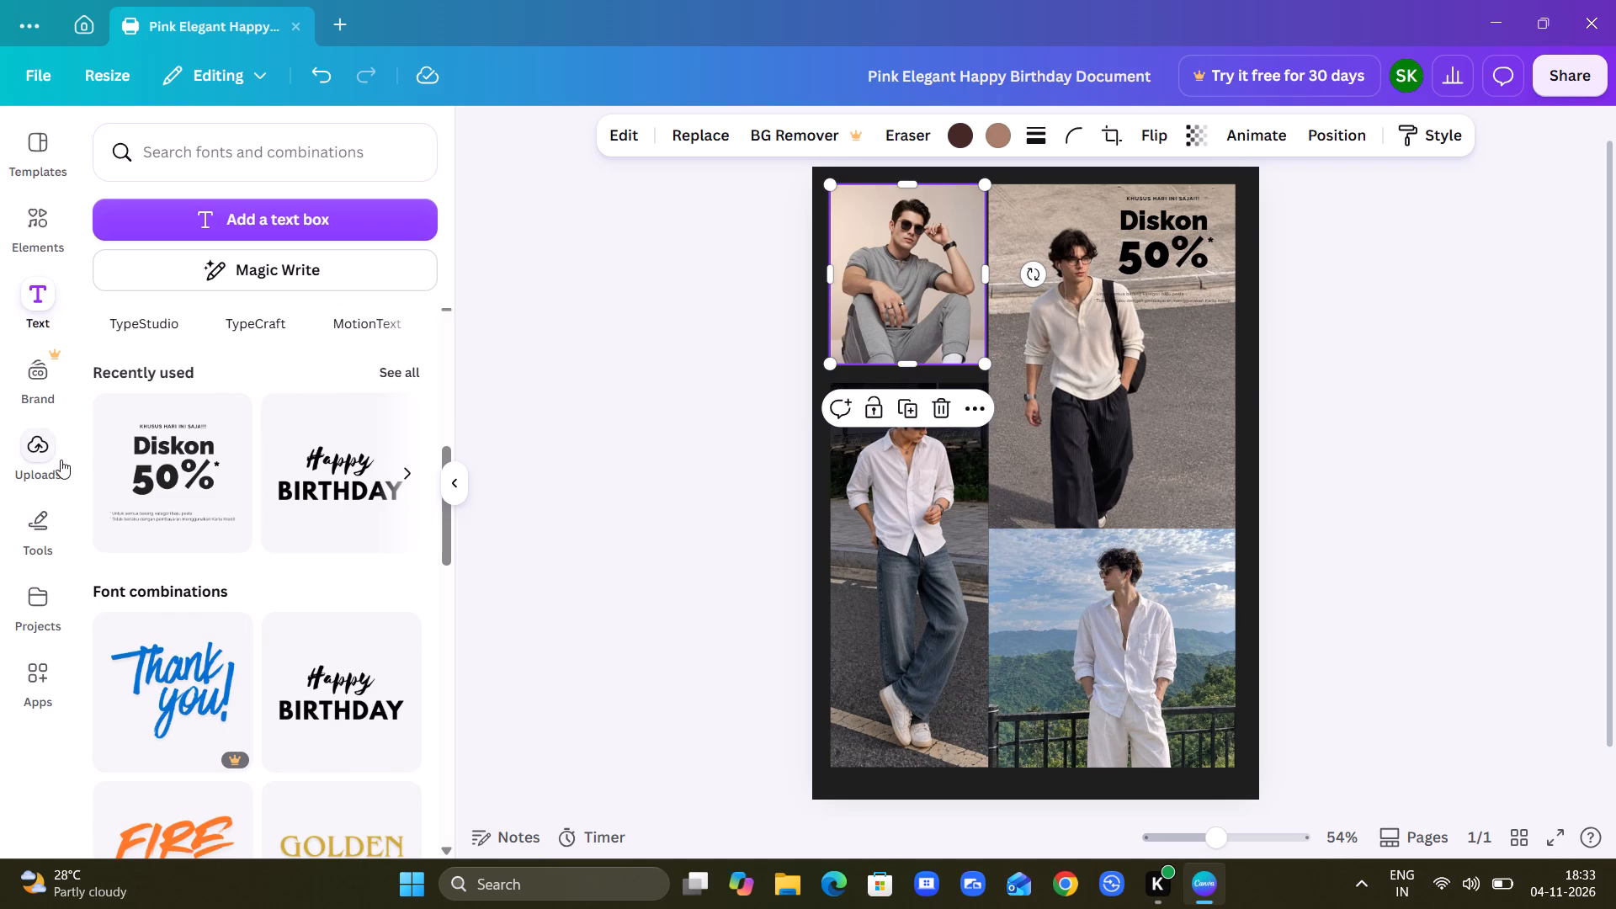
scroll(241, 593, down, 3)
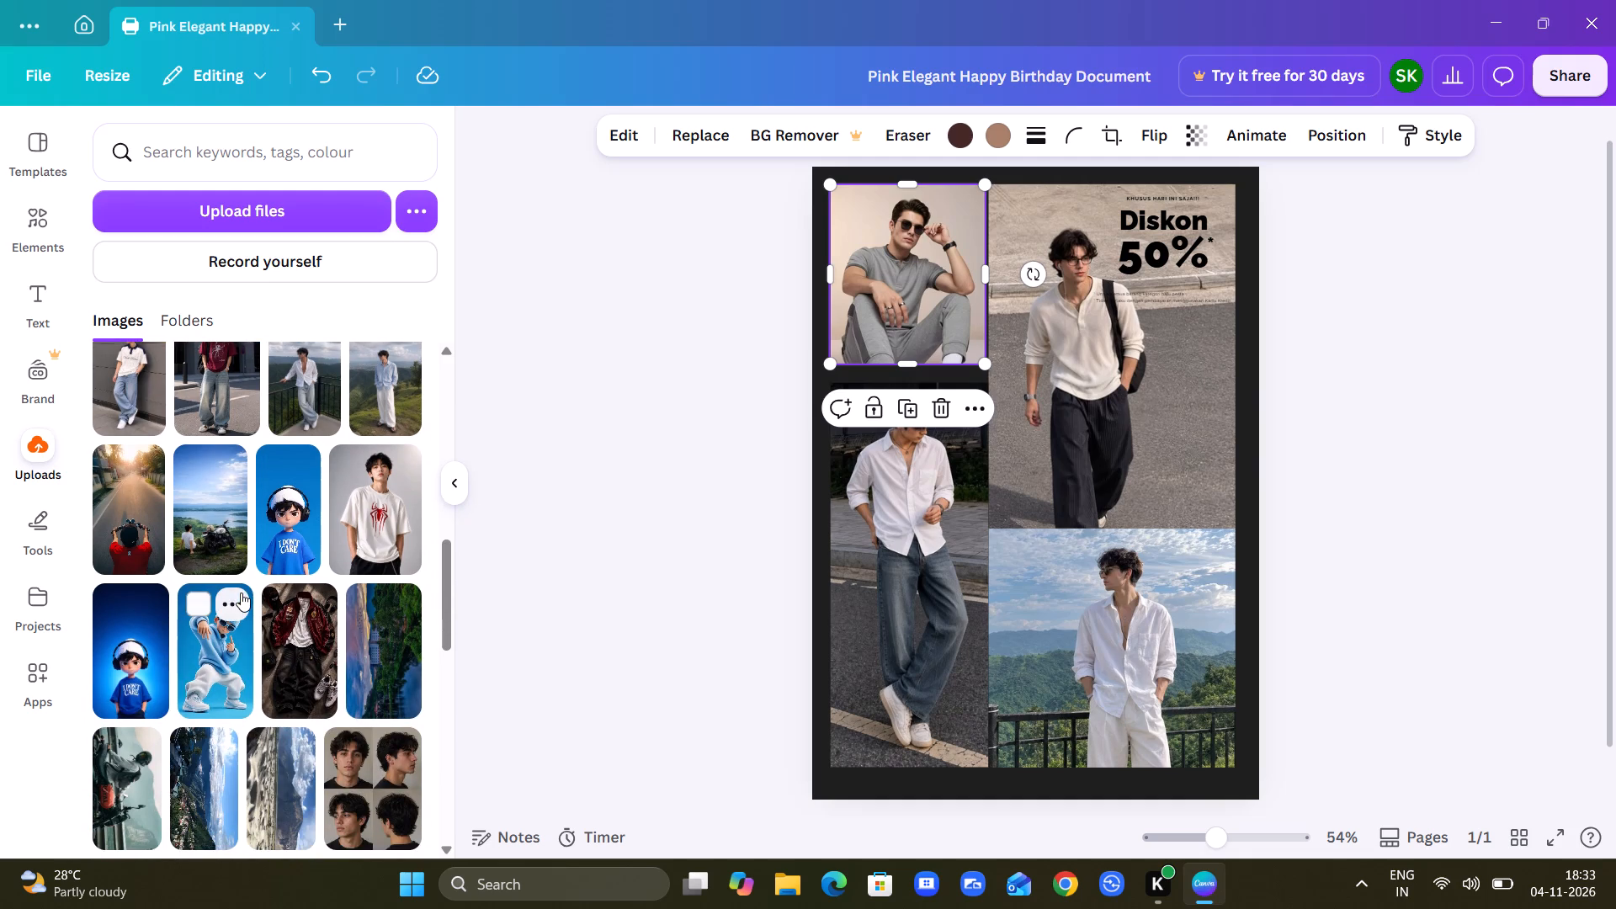
scroll(241, 593, down, 1)
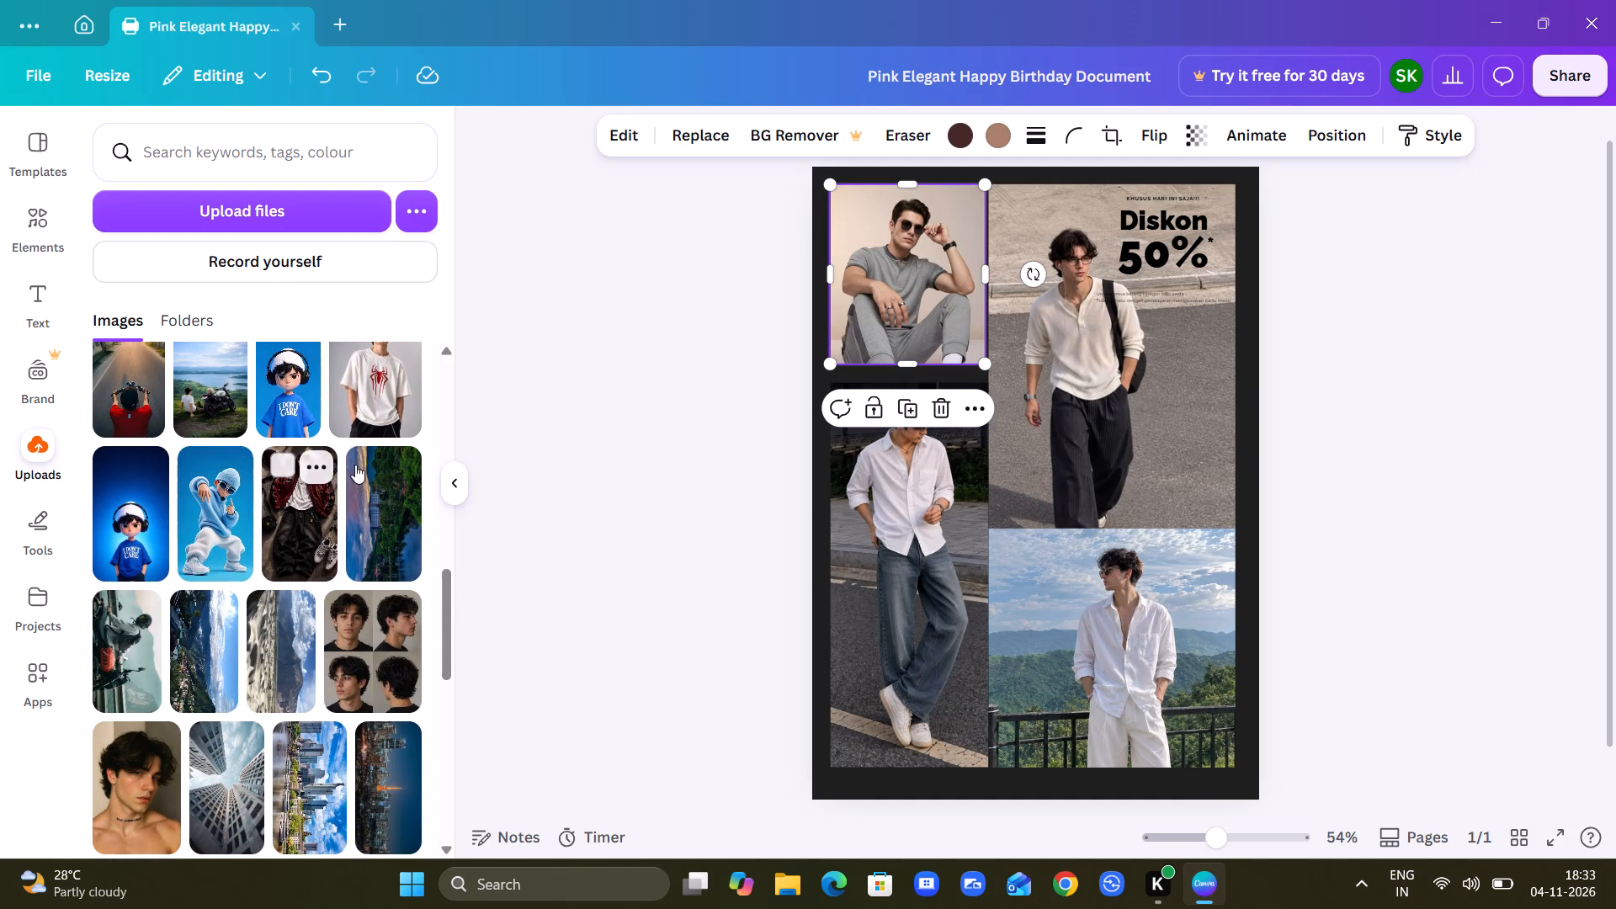
scroll(356, 465, up, 2)
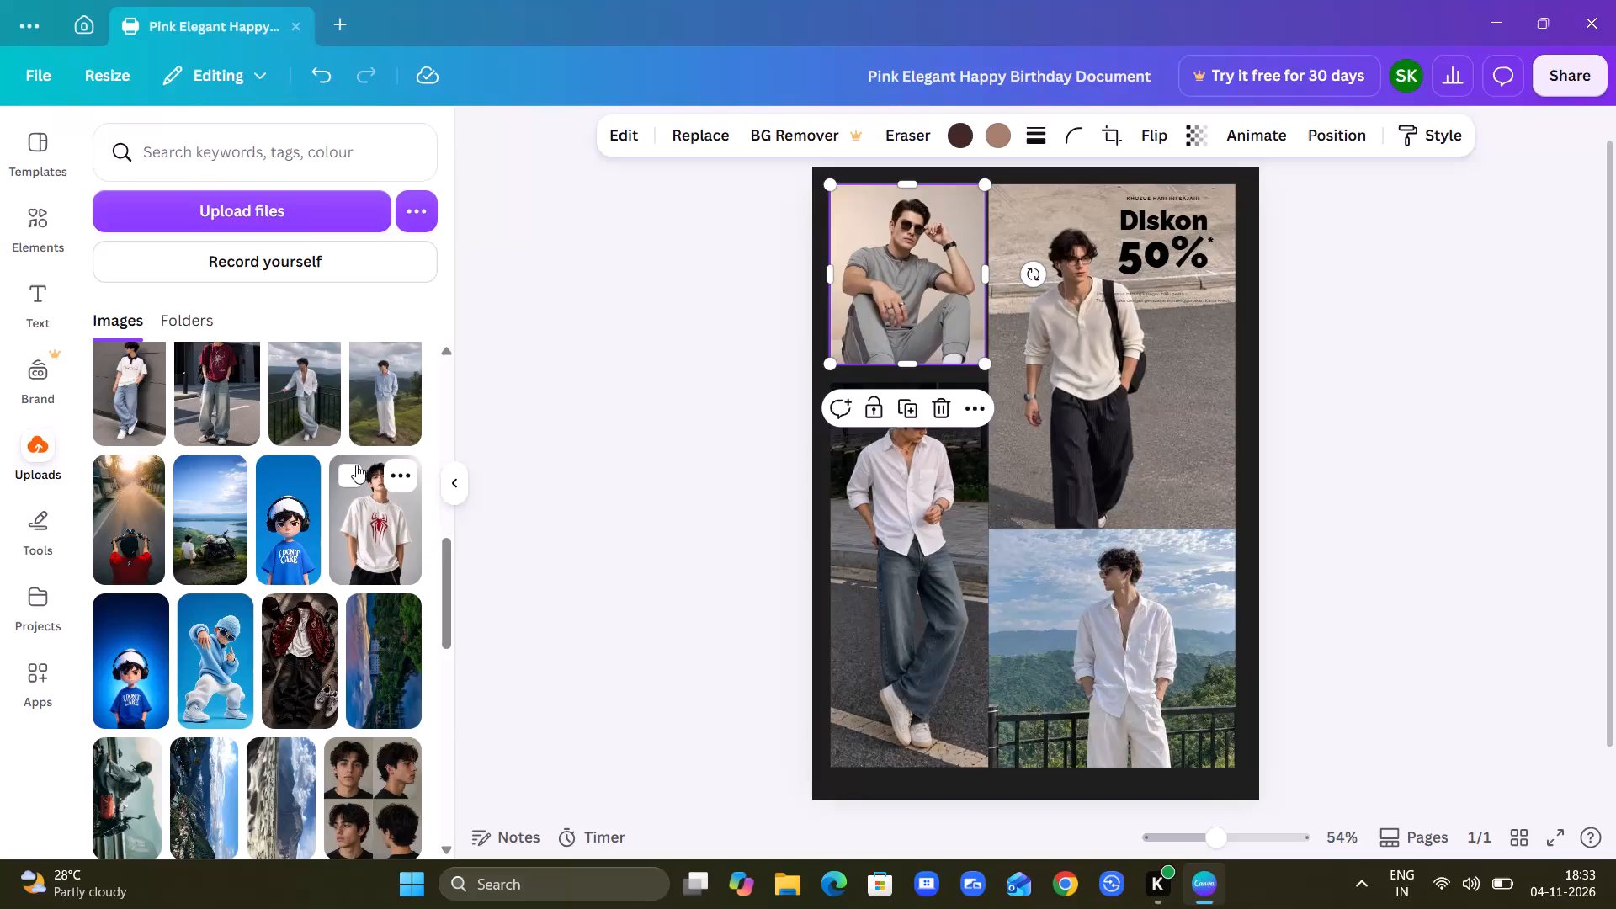
drag(368, 513, 892, 339)
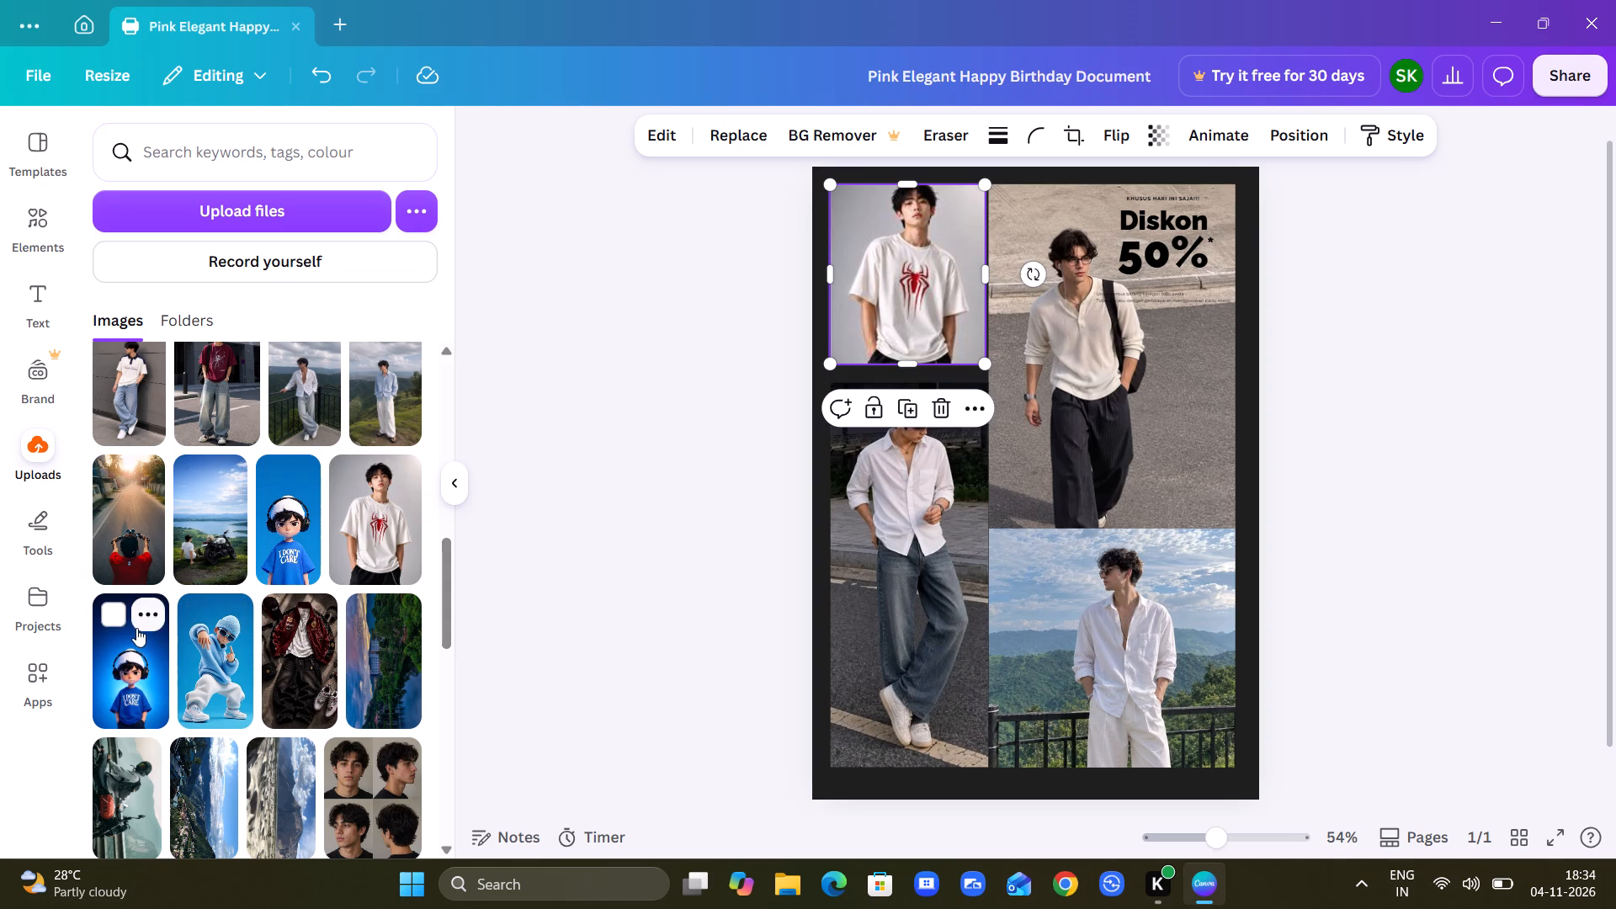
Browse the uploaded images for further men's outfit photos suited to the collage.
scroll(194, 561, down, 3)
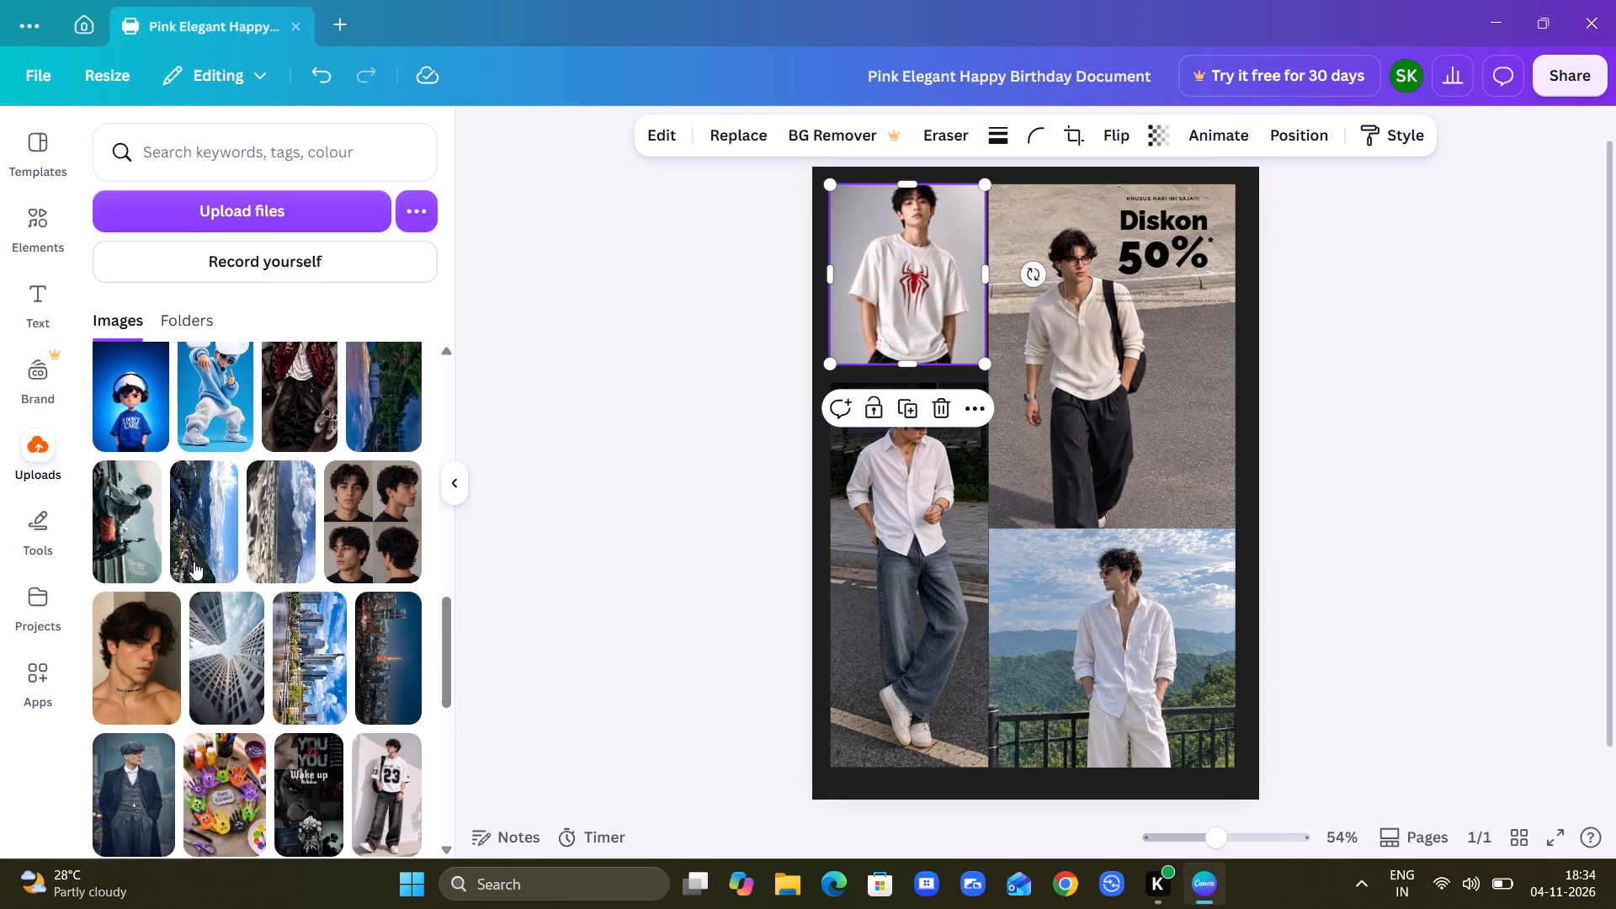
scroll(194, 561, down, 3)
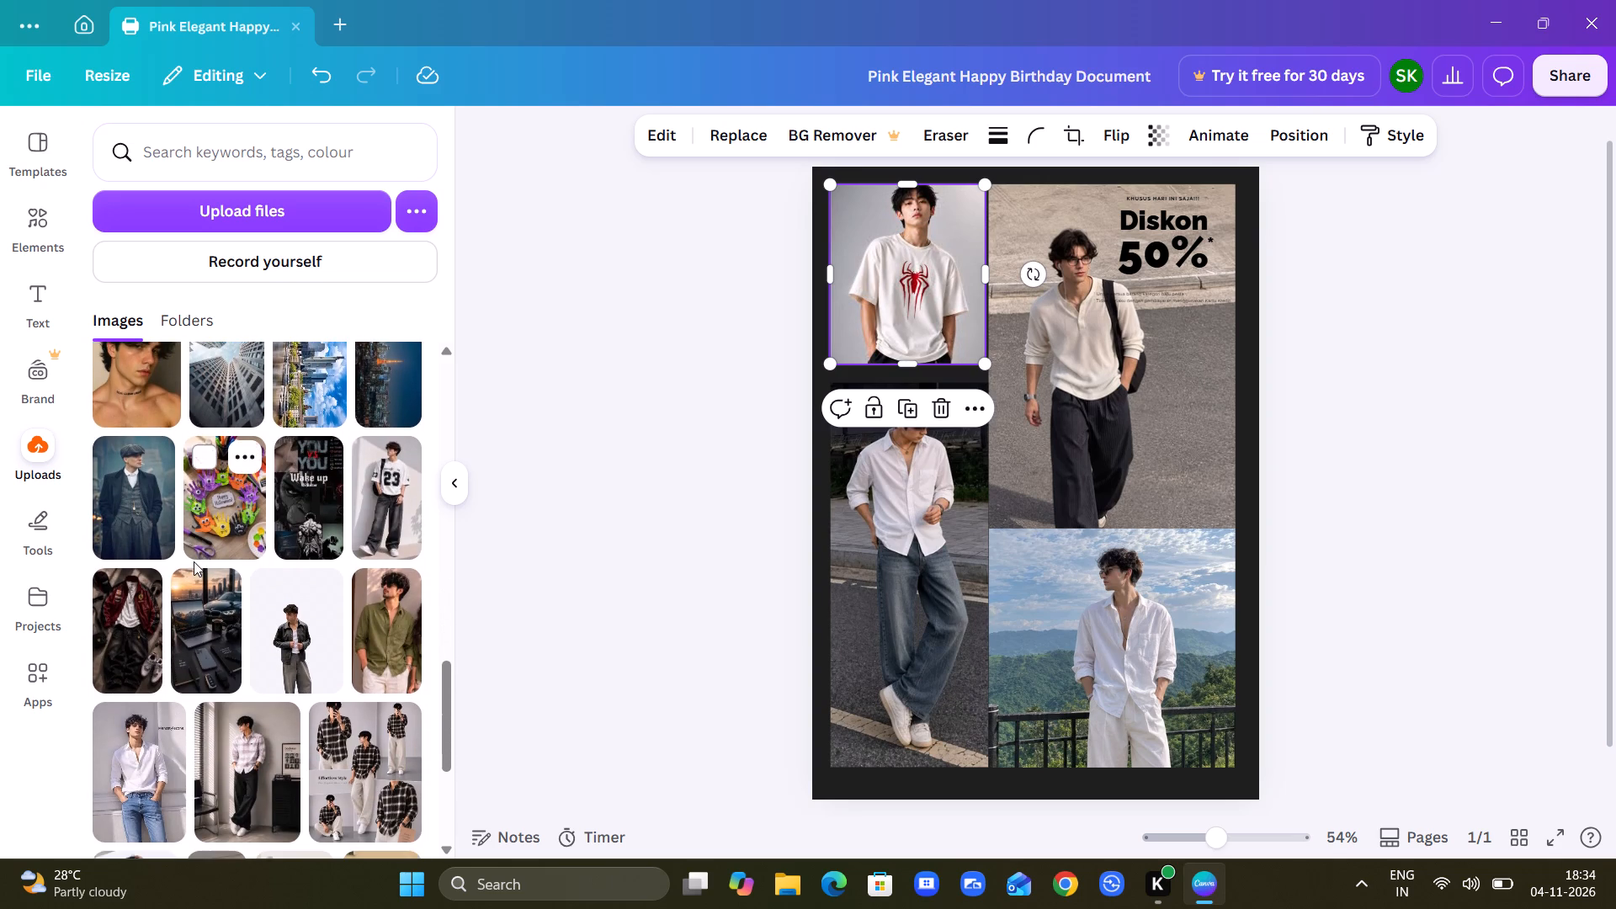
scroll(194, 561, down, 3)
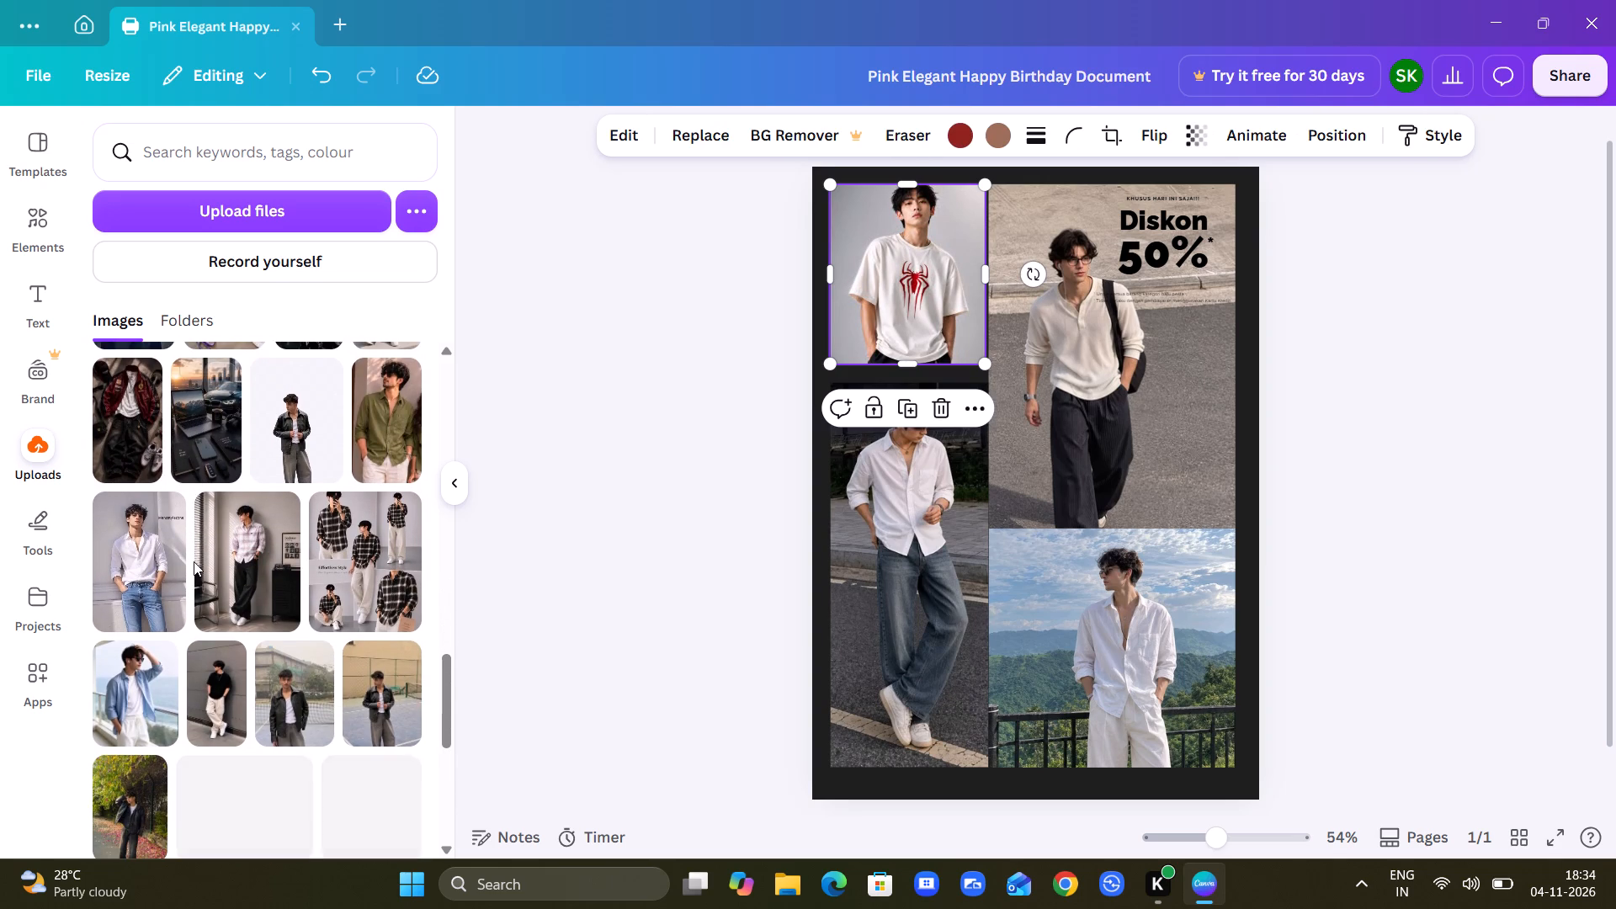
scroll(194, 561, down, 2)
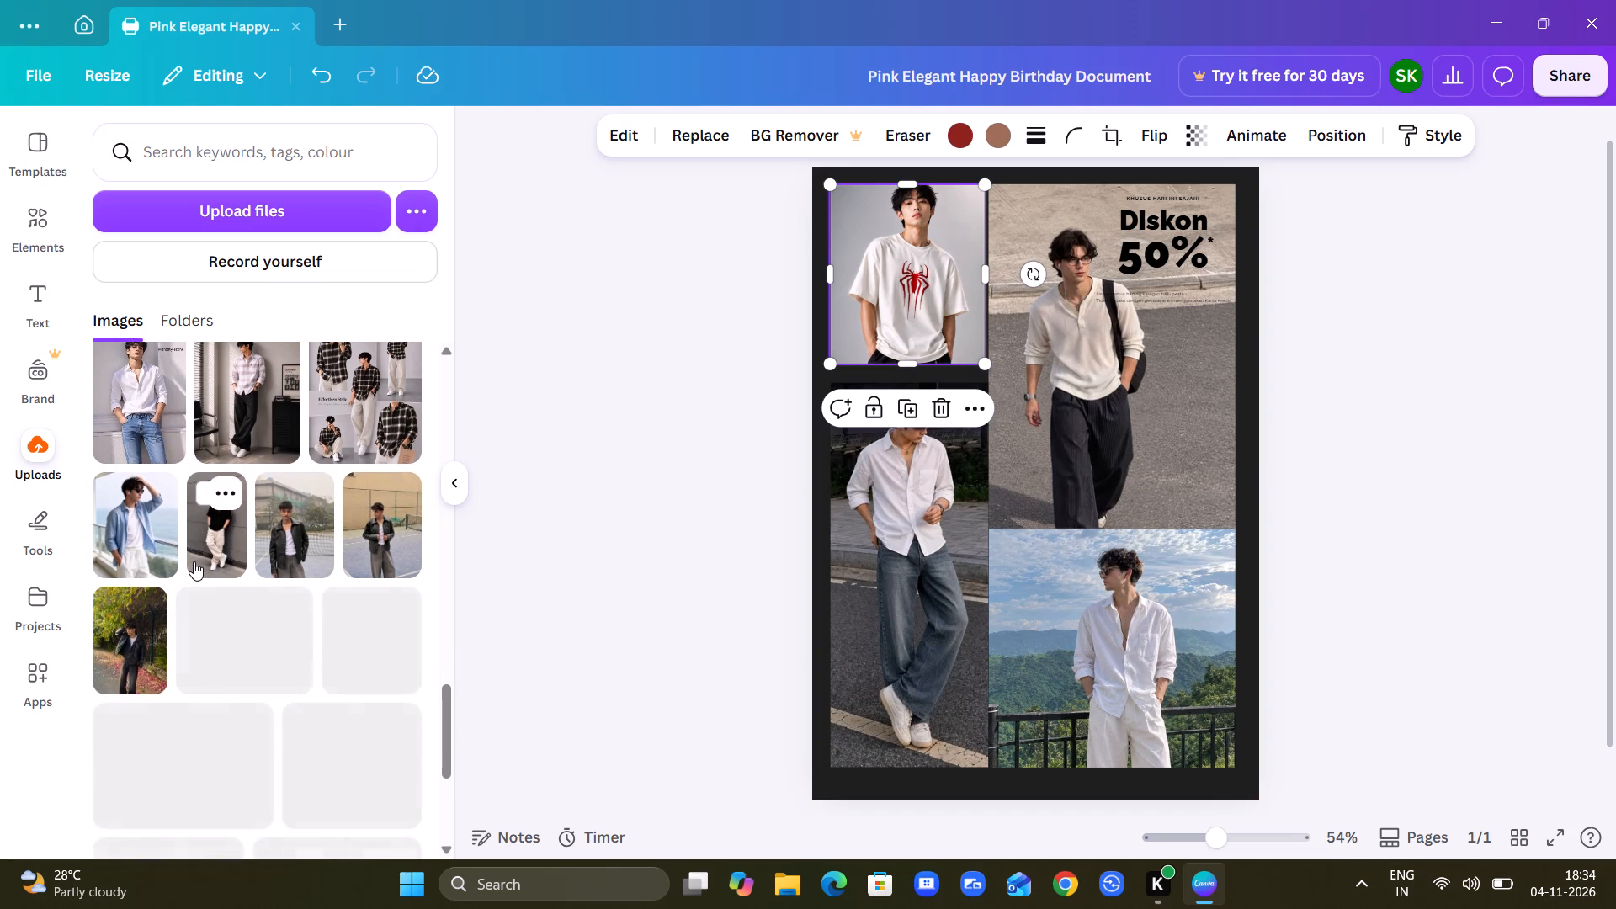
scroll(194, 561, down, 4)
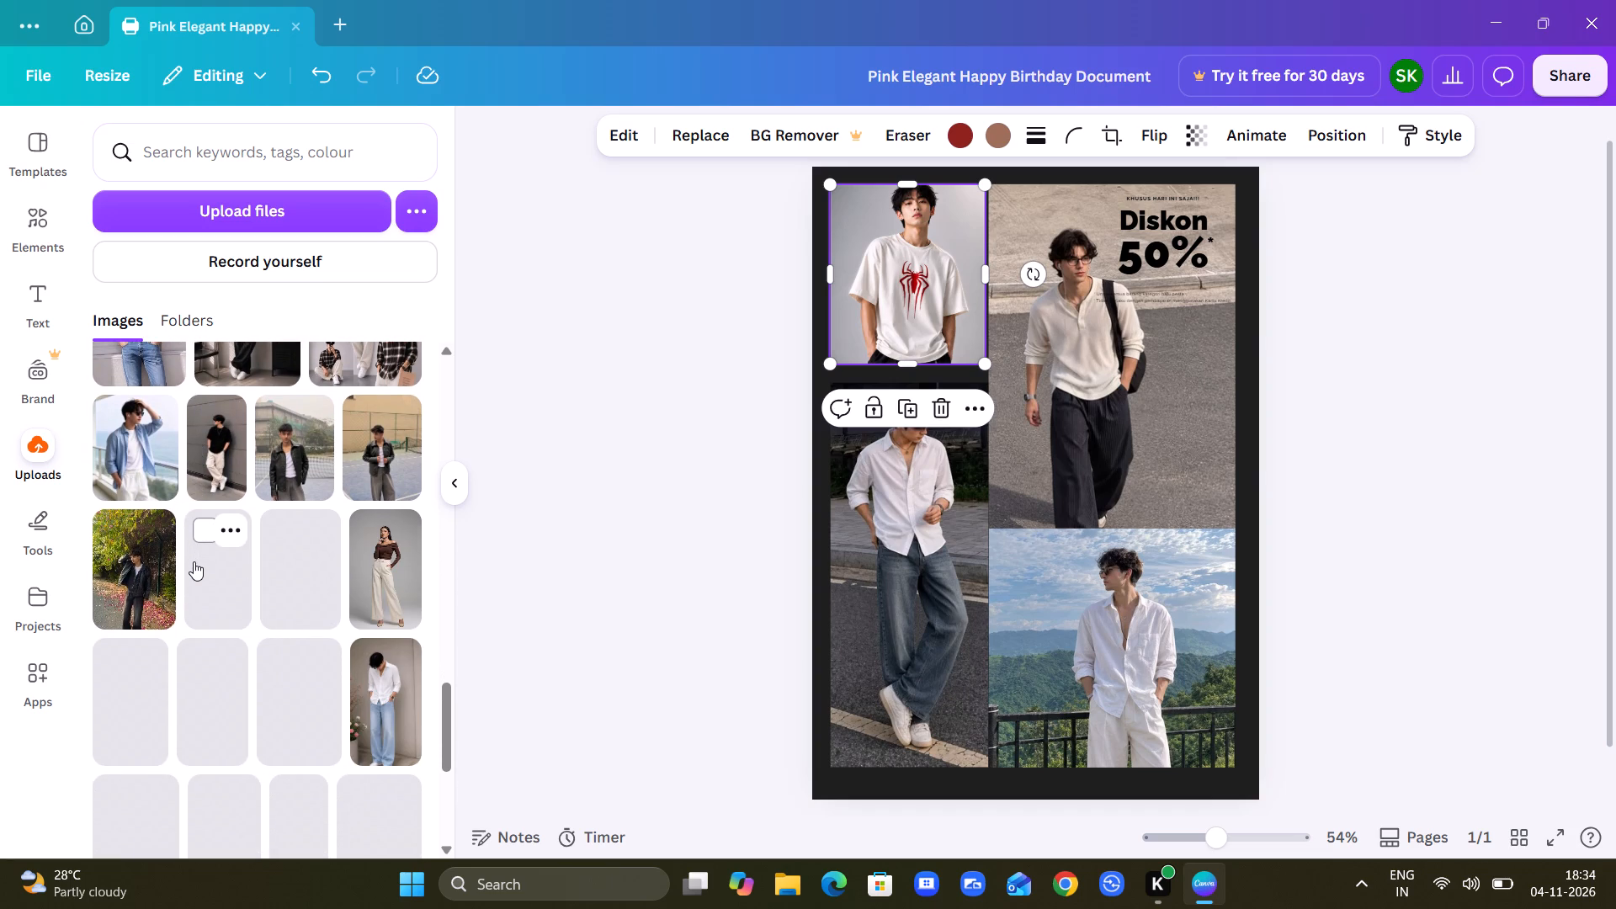
scroll(194, 561, down, 3)
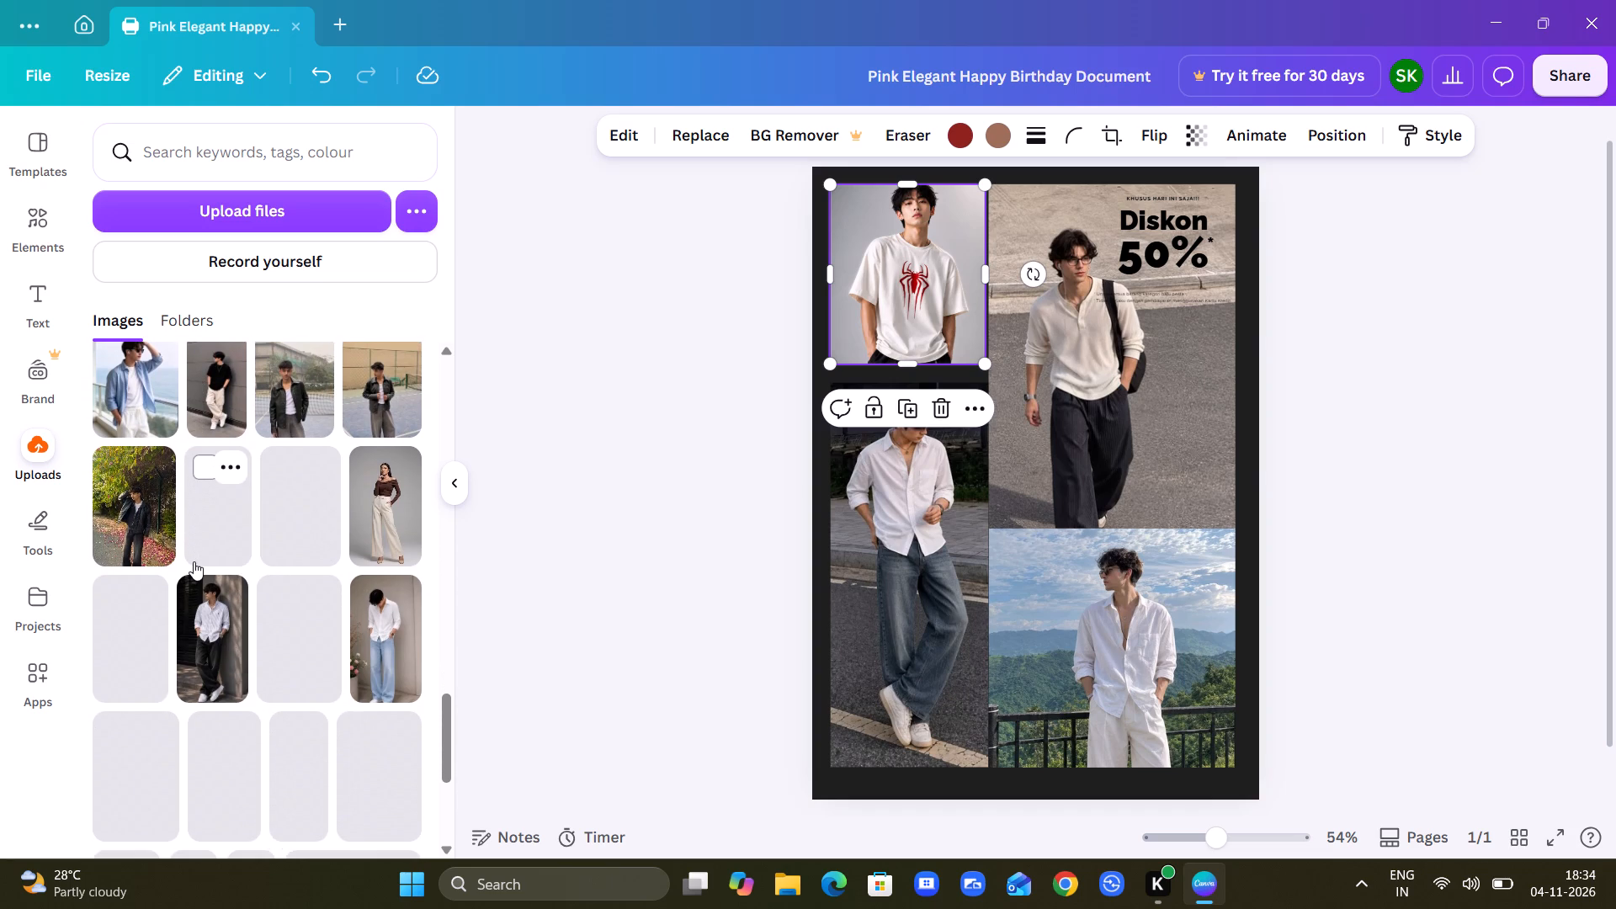
scroll(194, 561, down, 4)
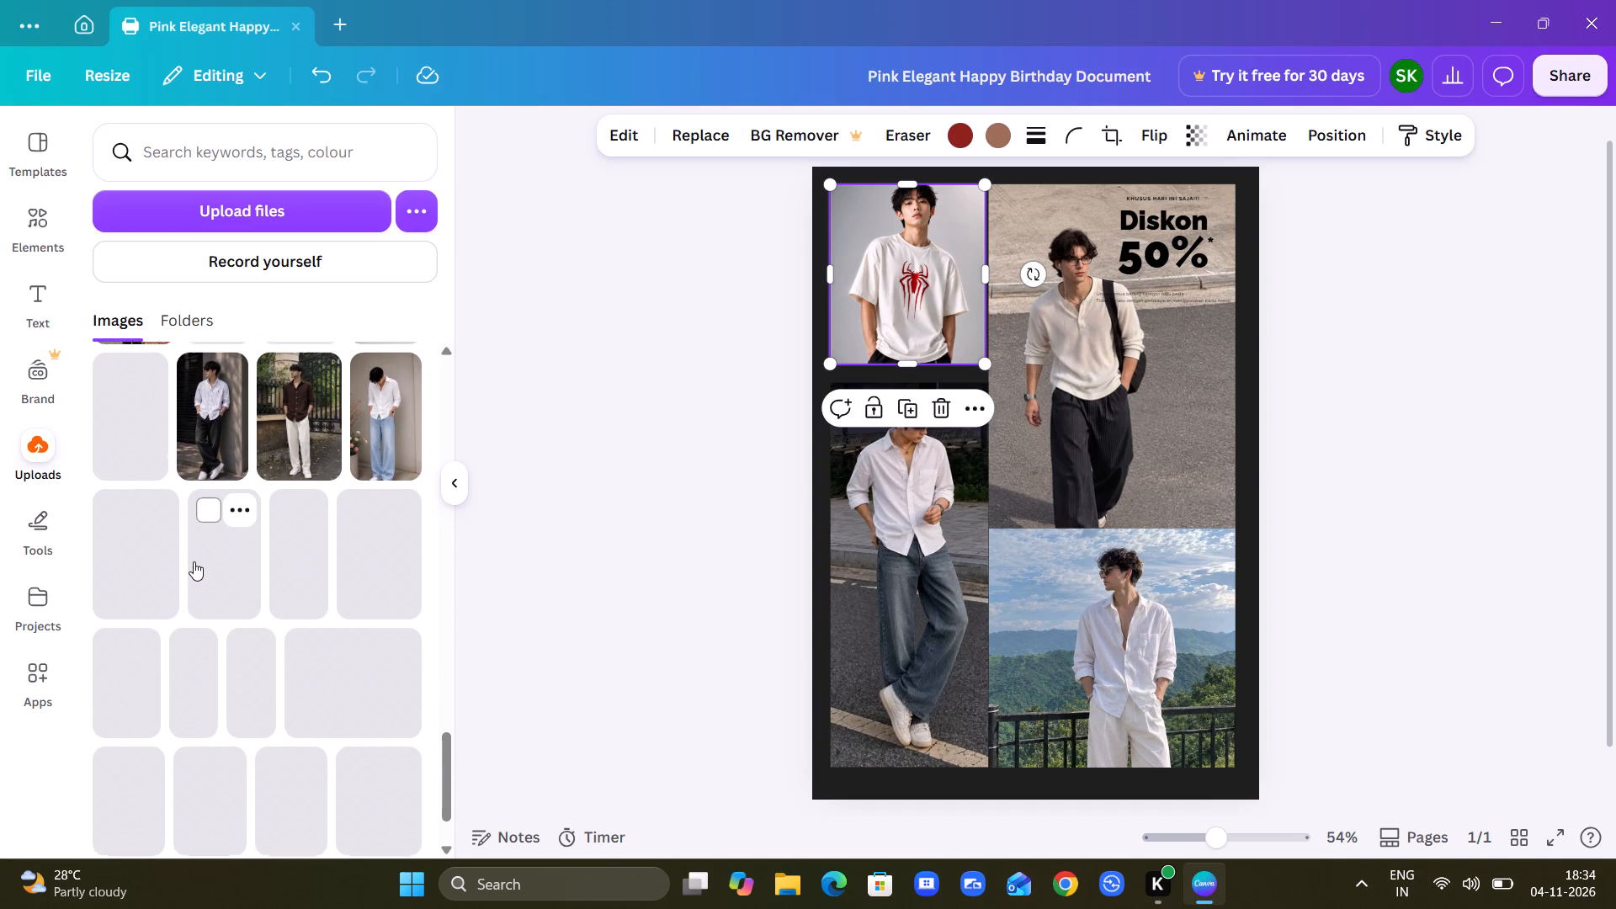
scroll(194, 561, down, 1)
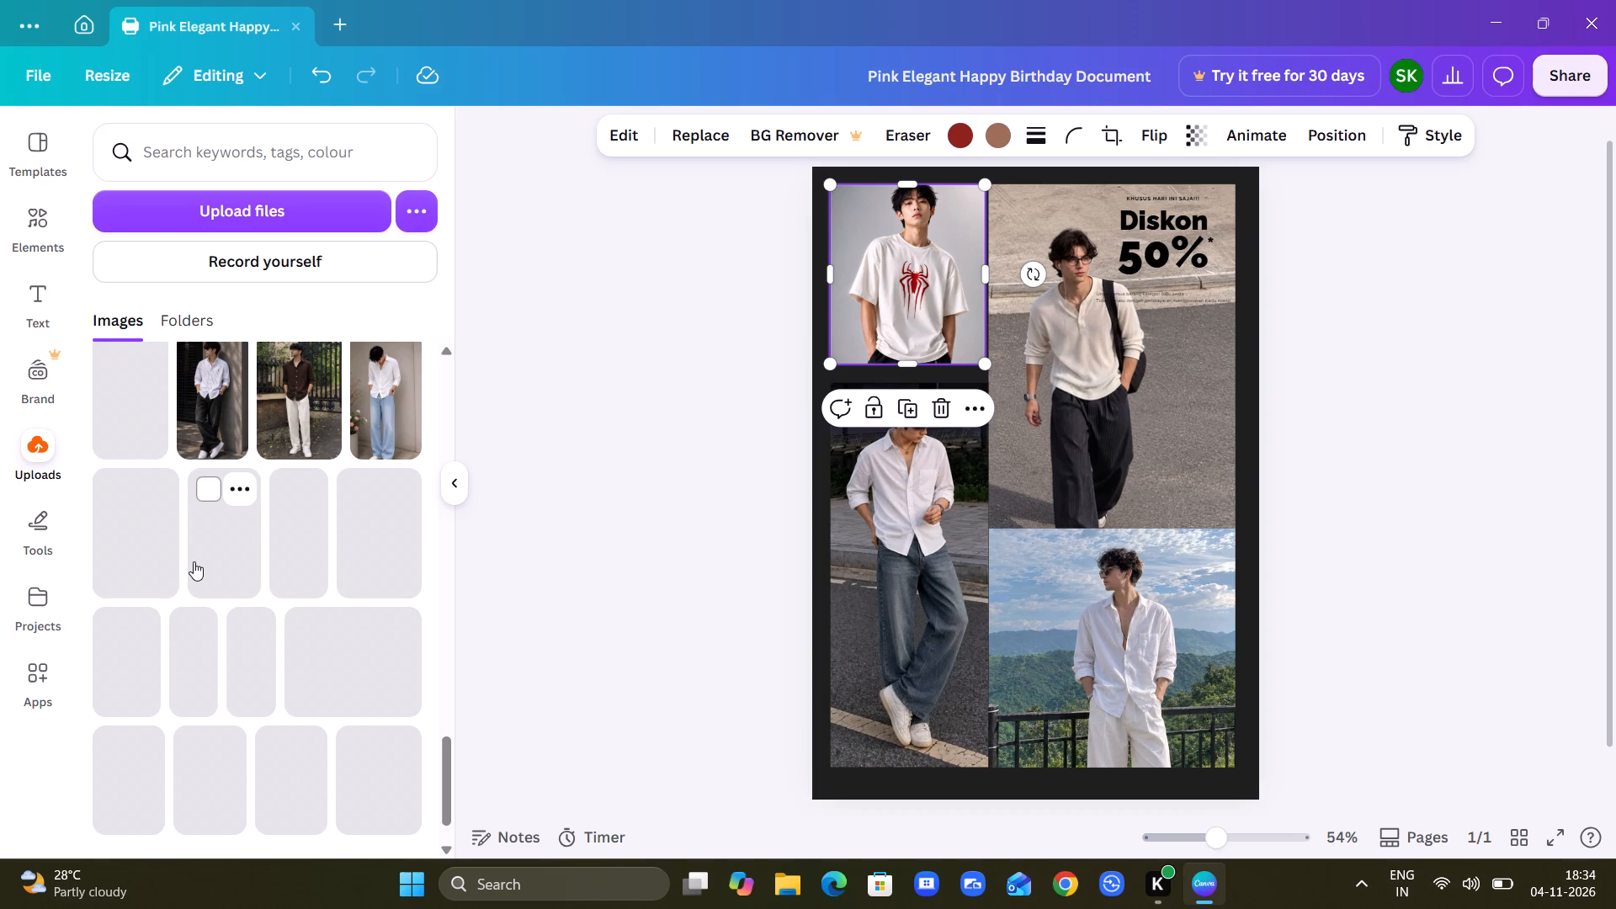
scroll(194, 561, down, 3)
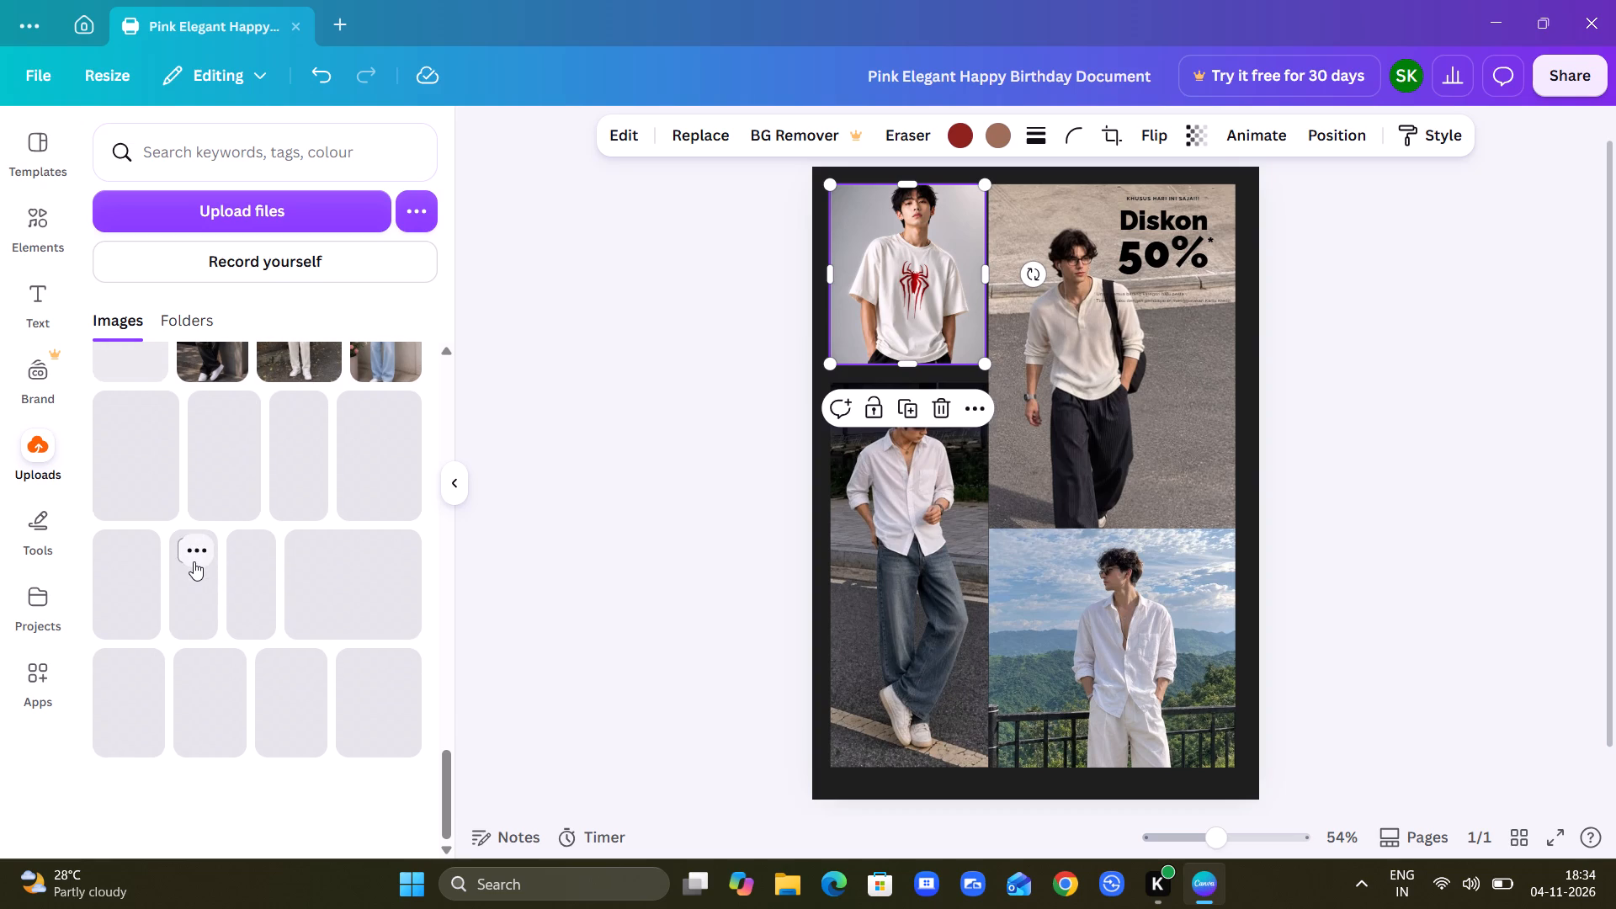
scroll(194, 561, down, 4)
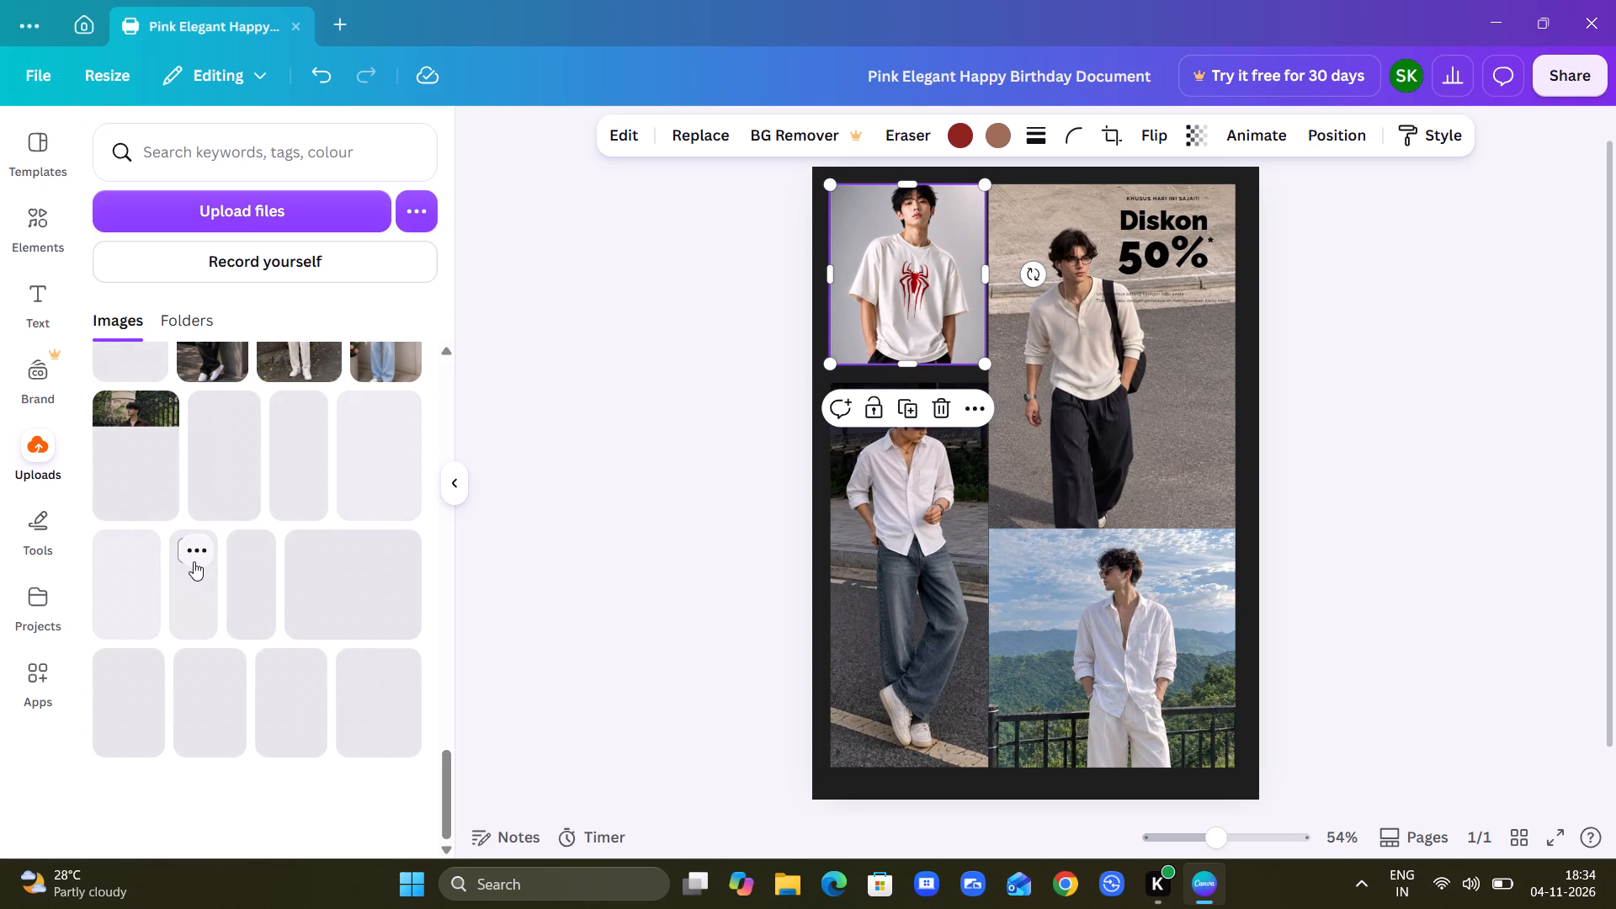
scroll(194, 561, up, 1)
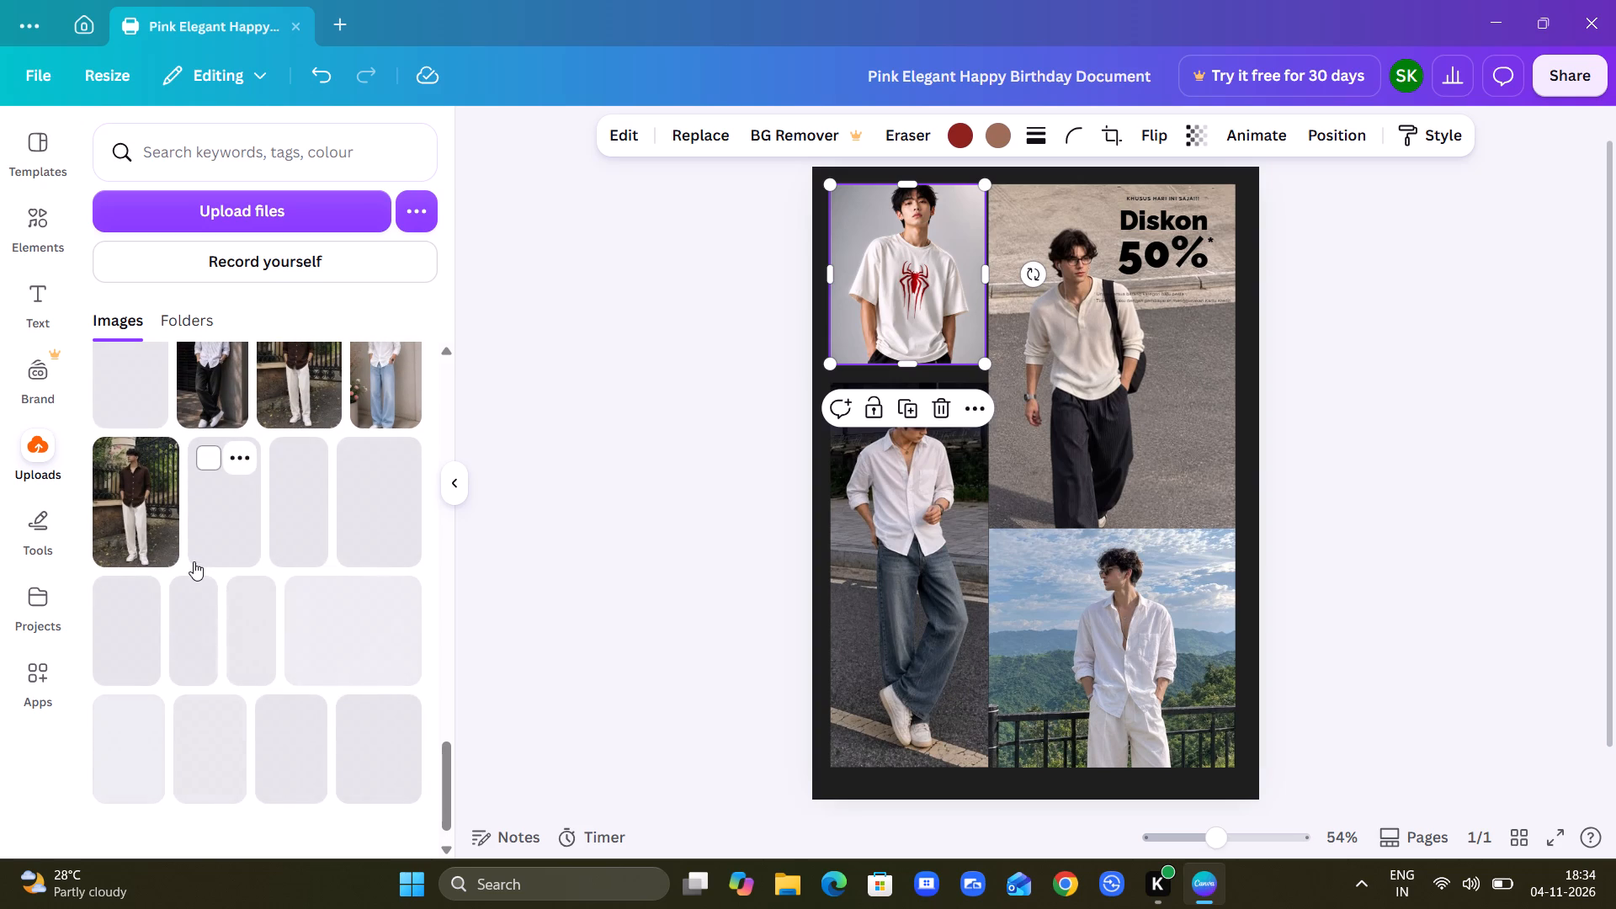
scroll(194, 561, up, 1)
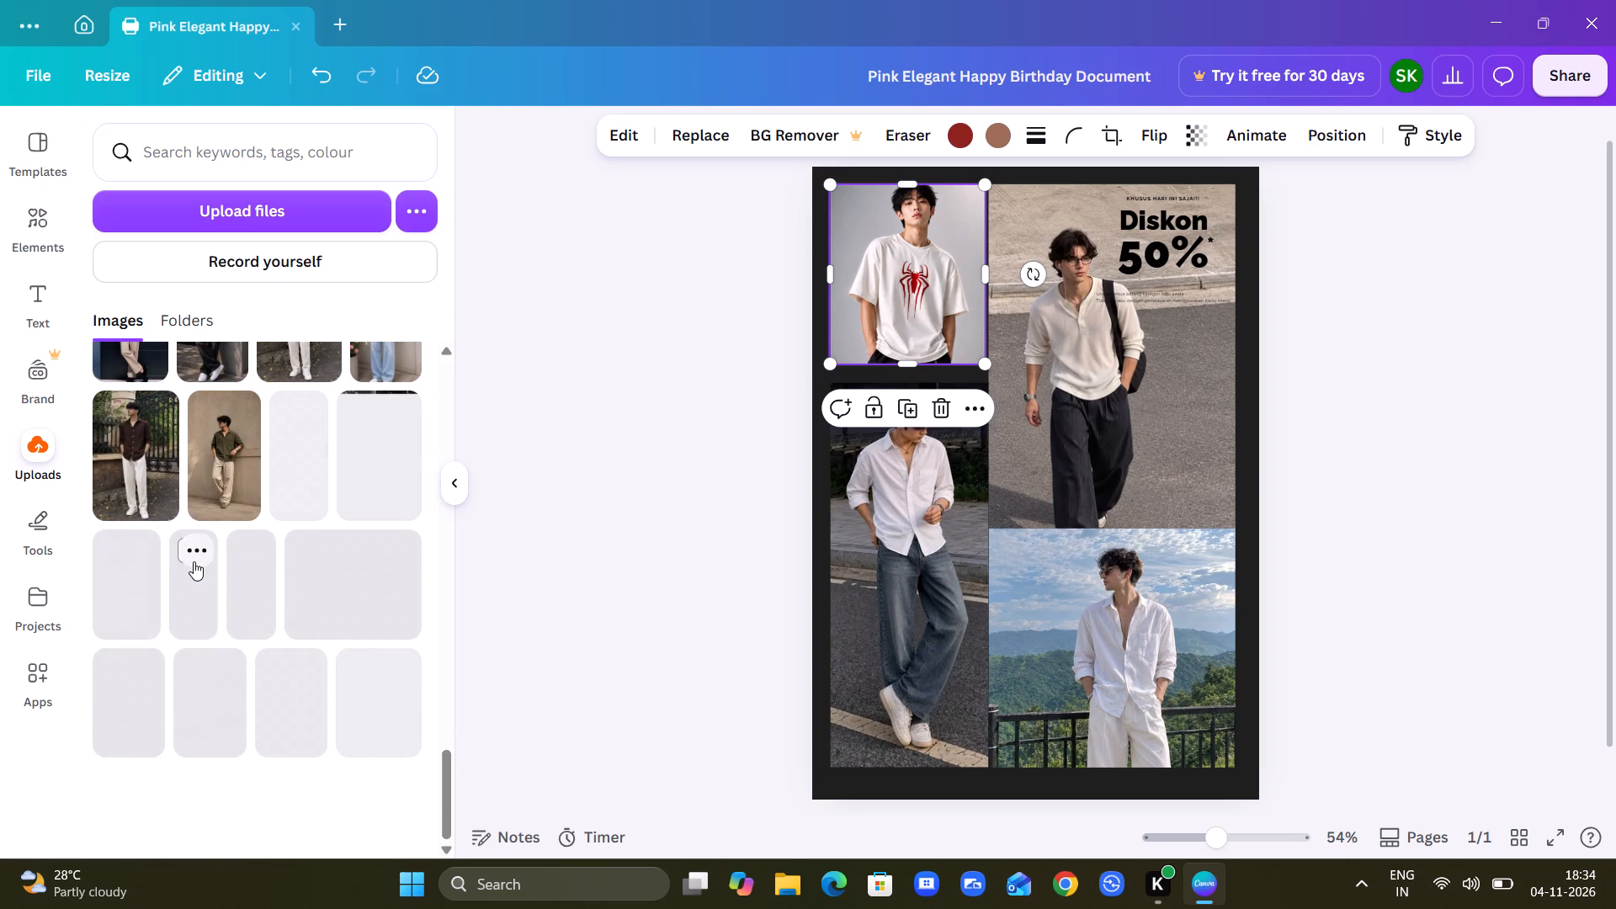
scroll(194, 561, up, 1)
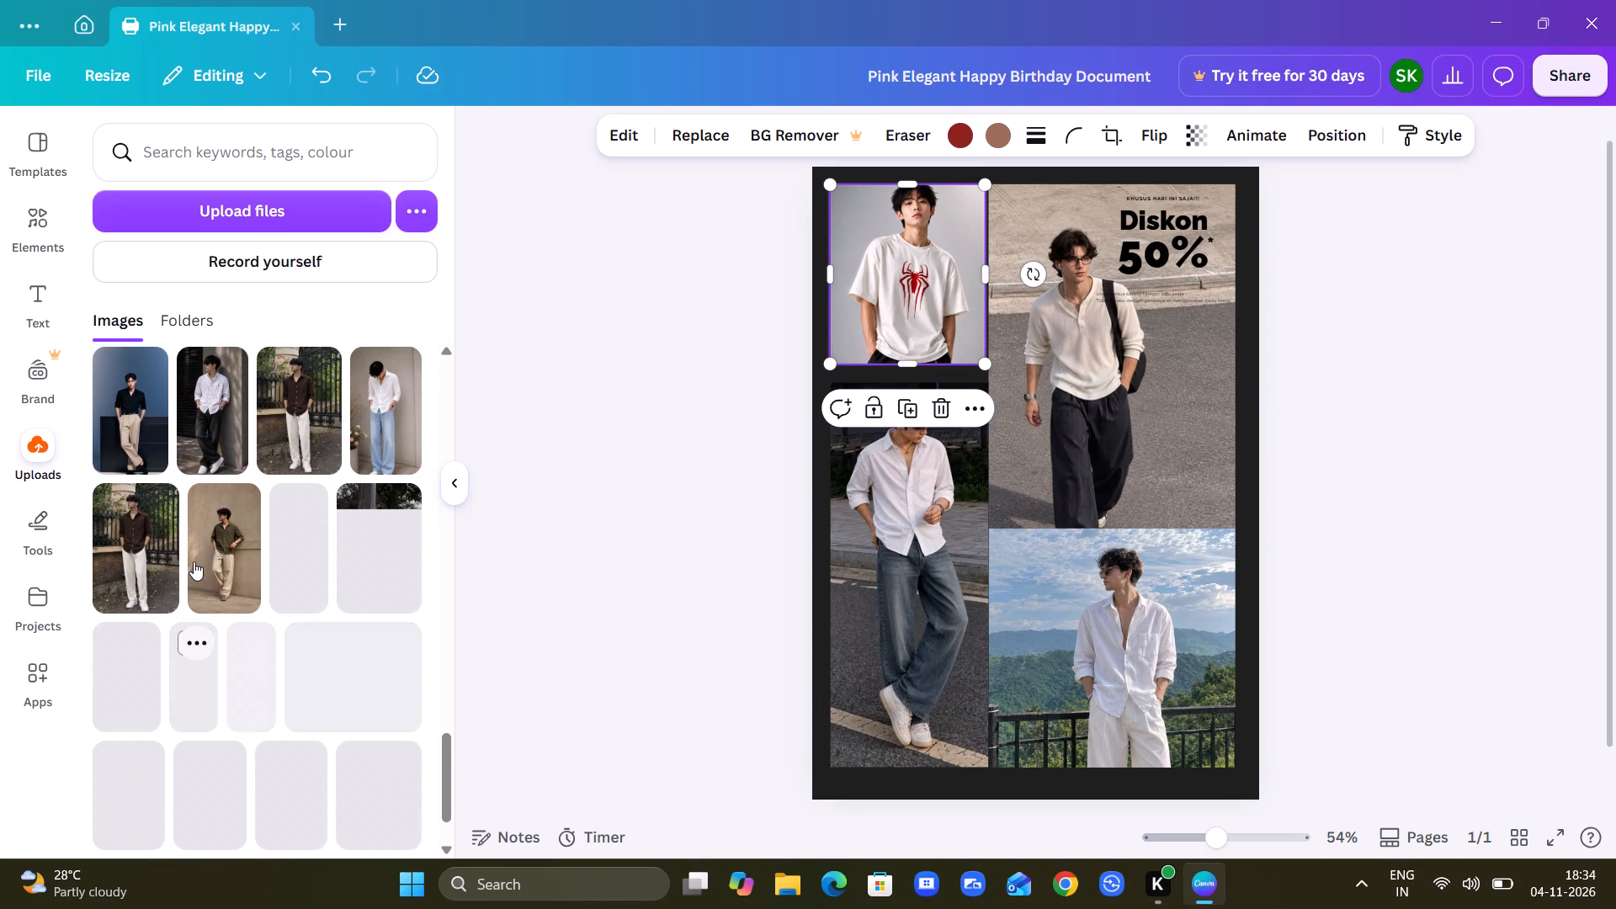
scroll(194, 561, up, 3)
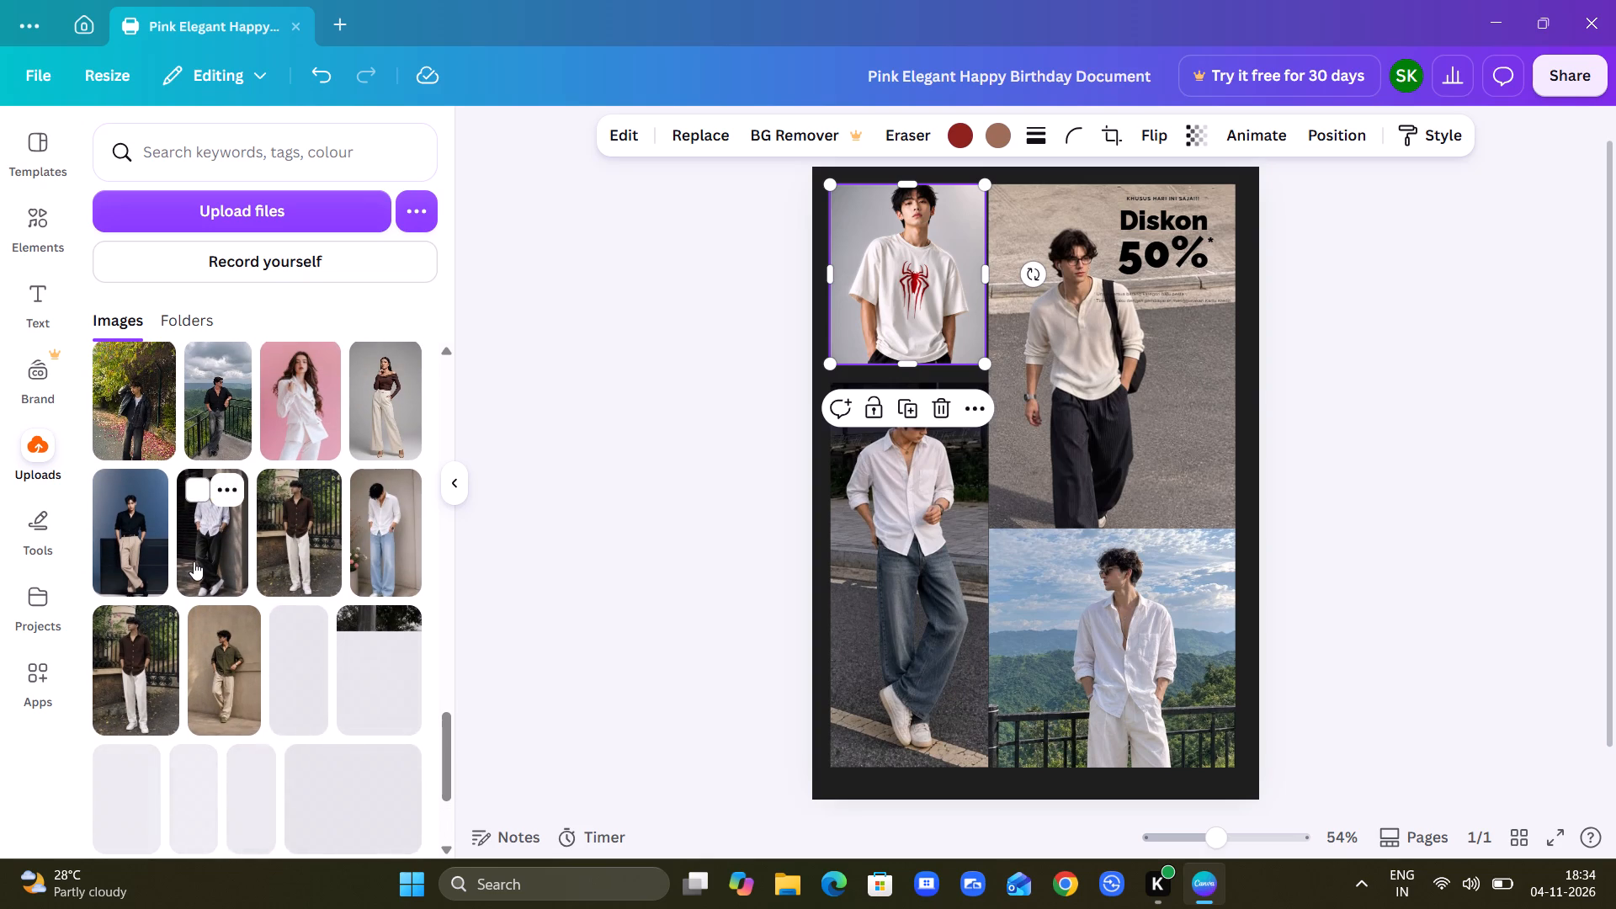
scroll(194, 561, up, 1)
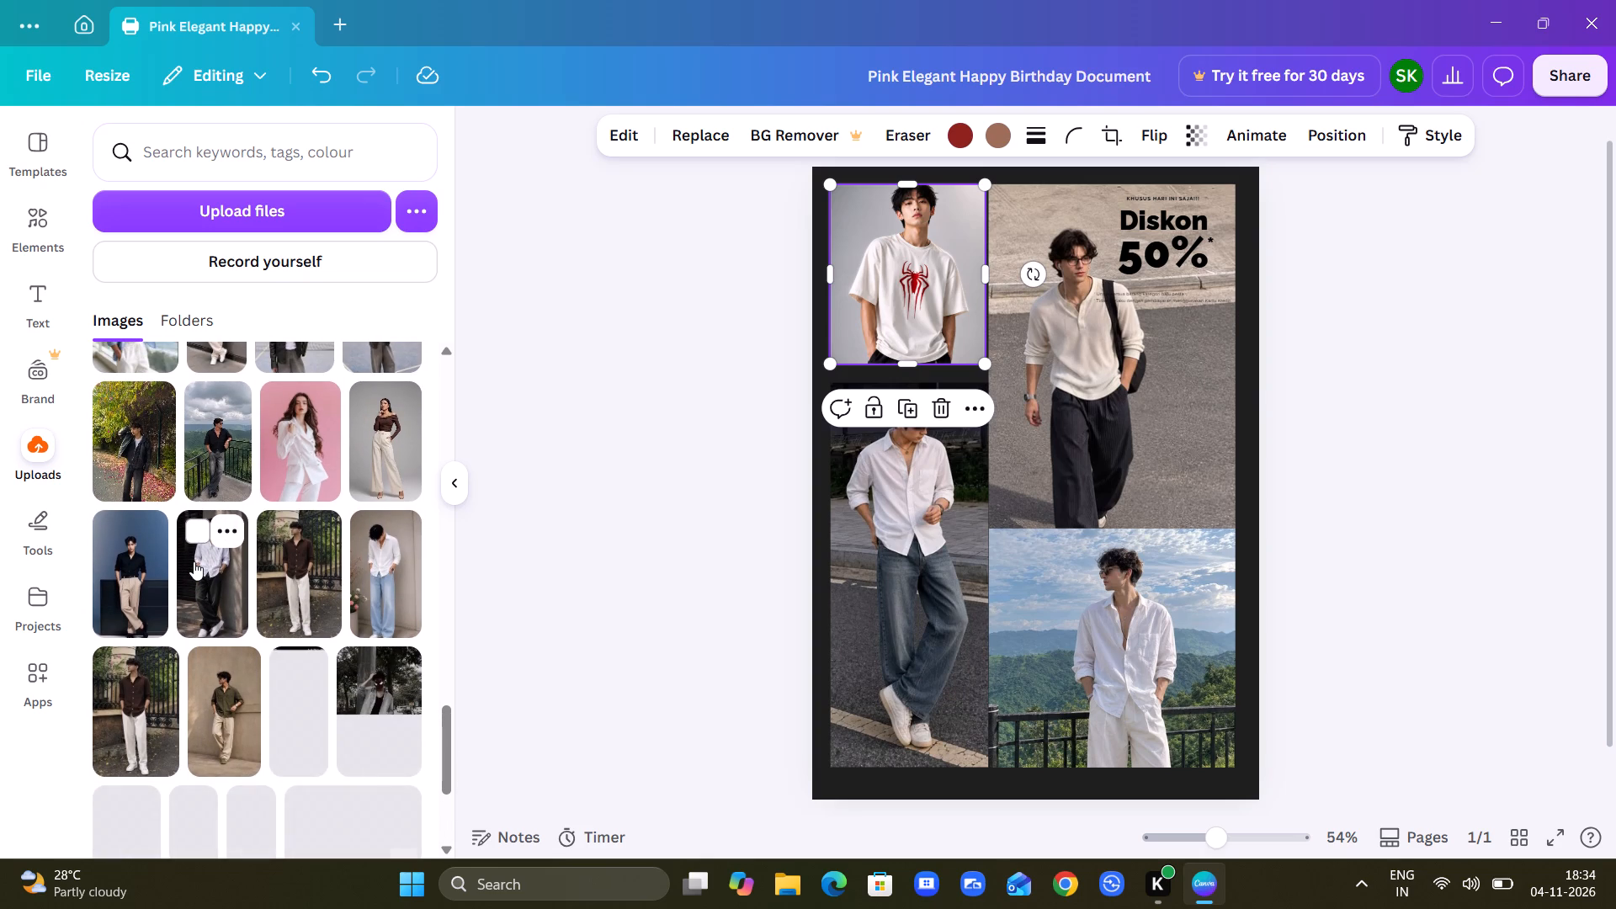
scroll(194, 561, up, 2)
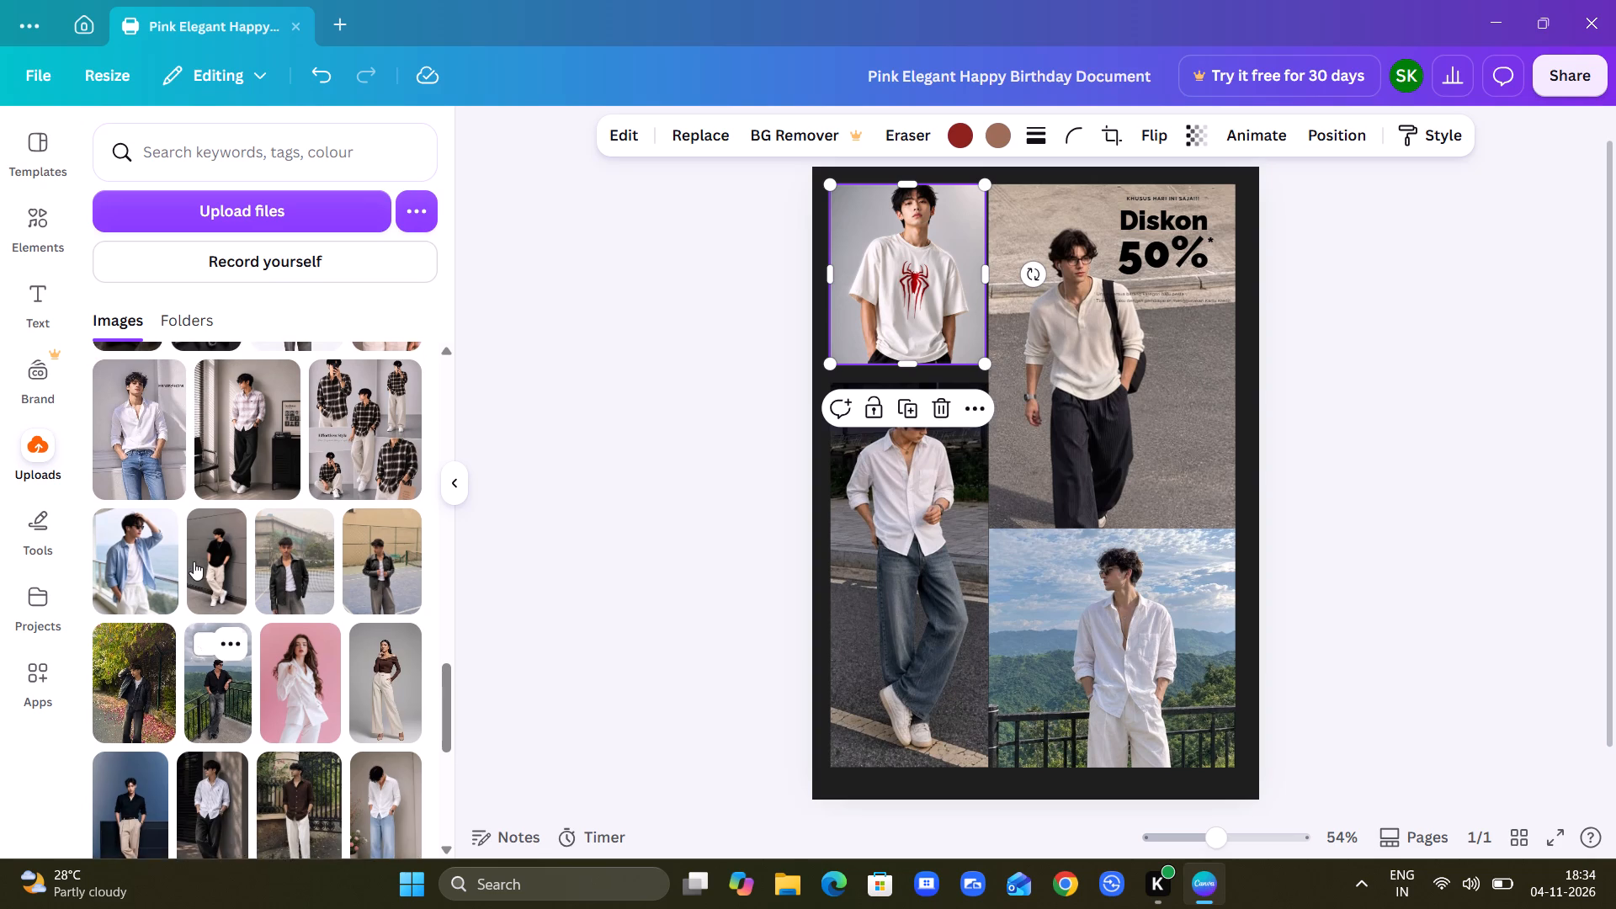
scroll(194, 561, up, 4)
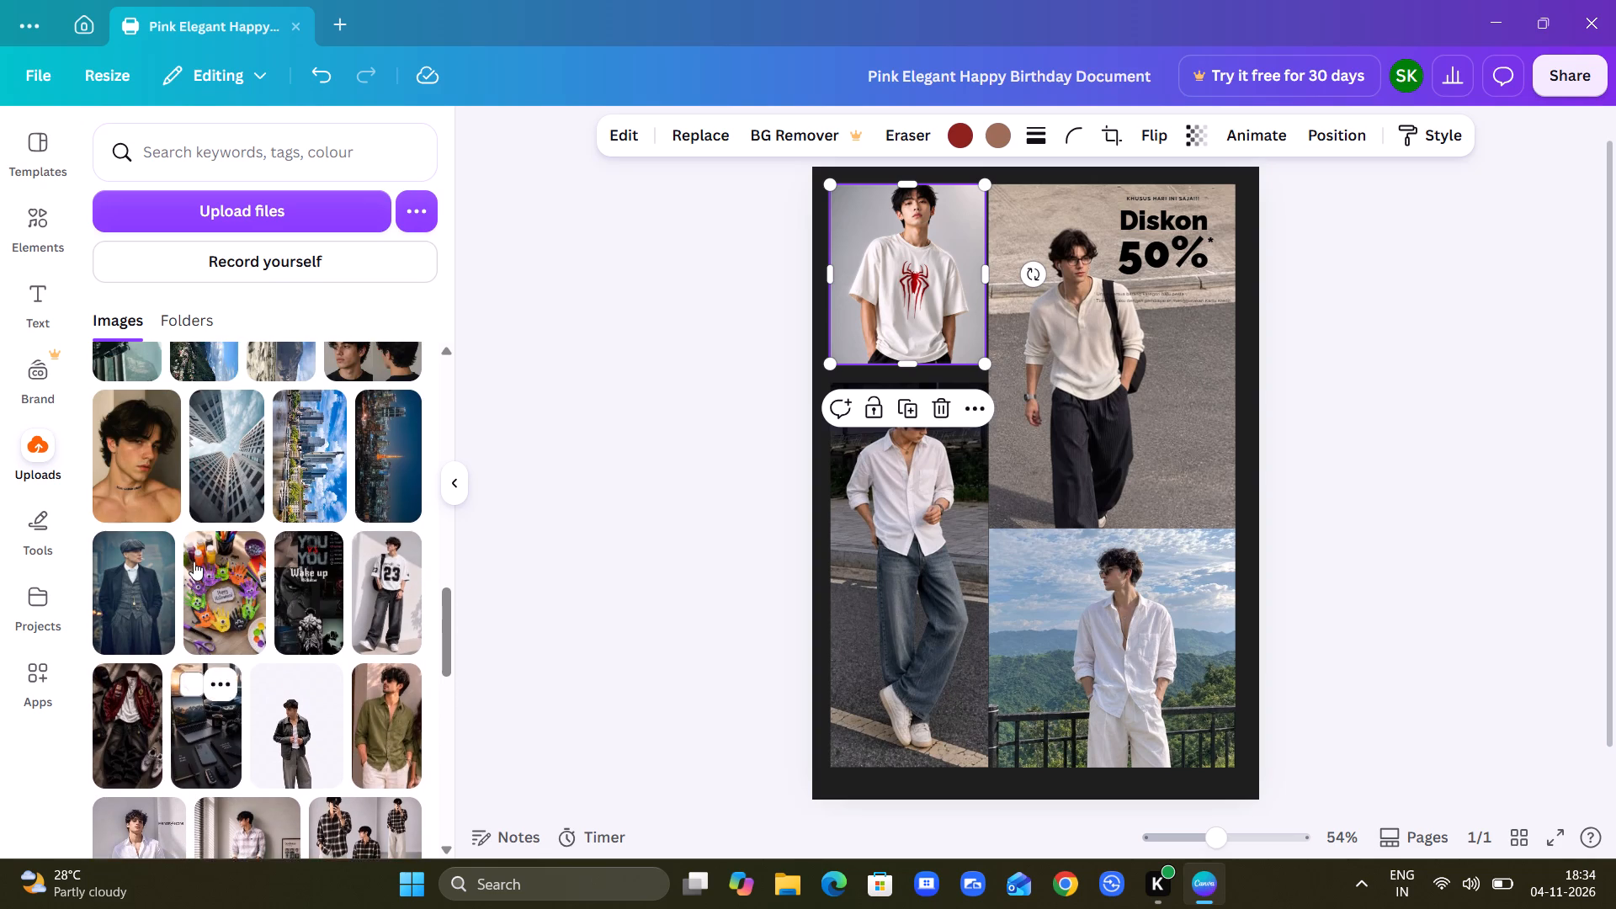
scroll(194, 561, up, 3)
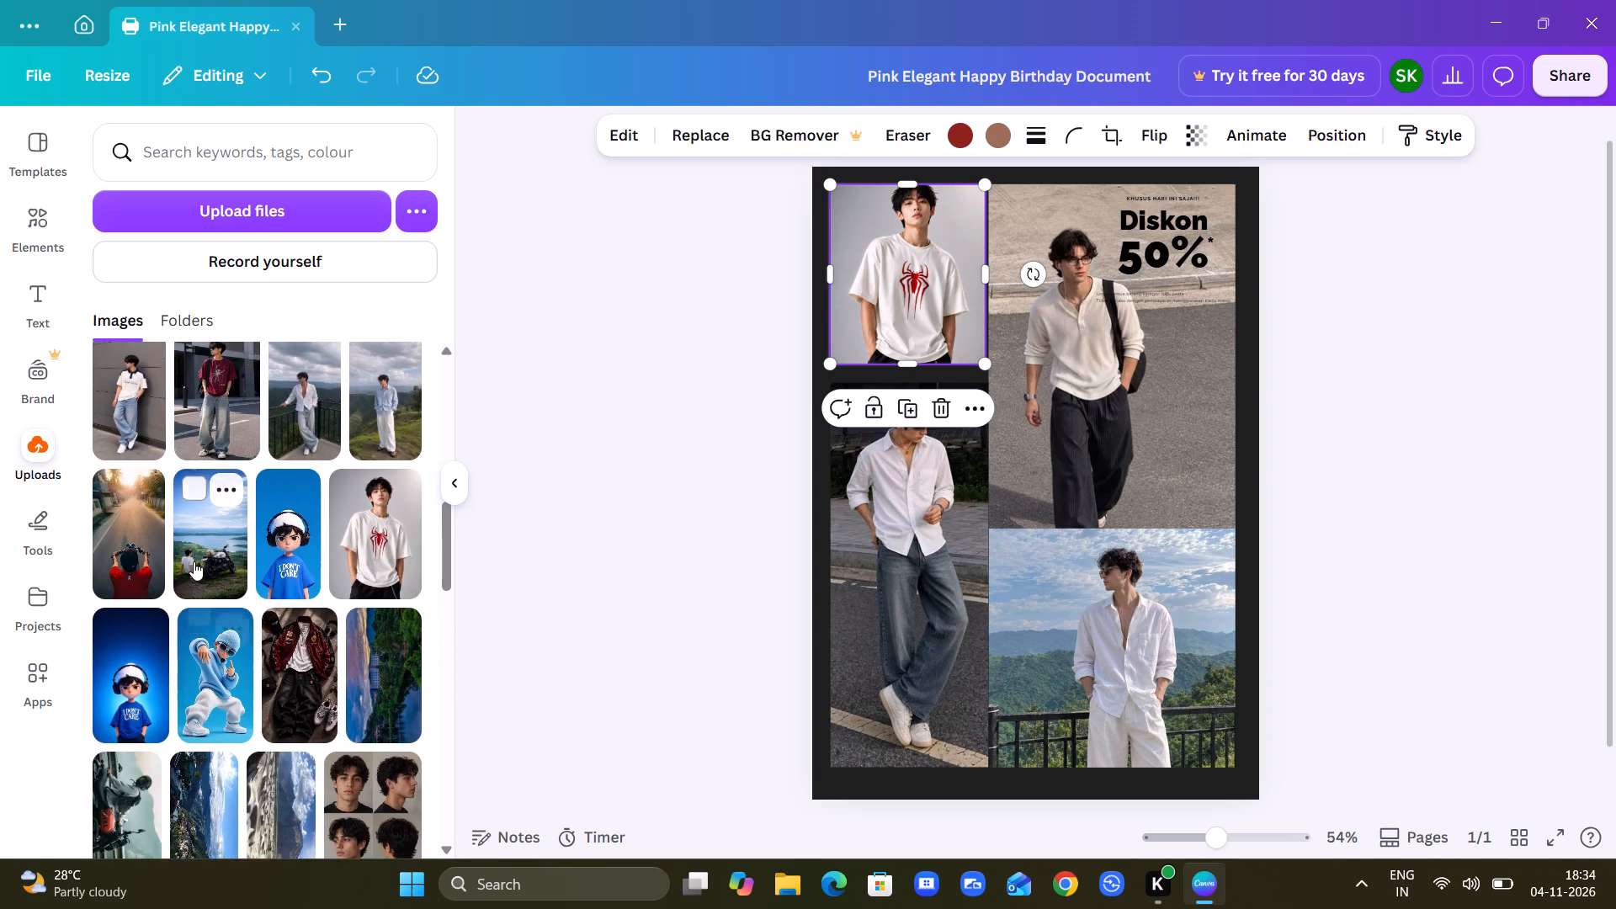
scroll(194, 561, up, 3)
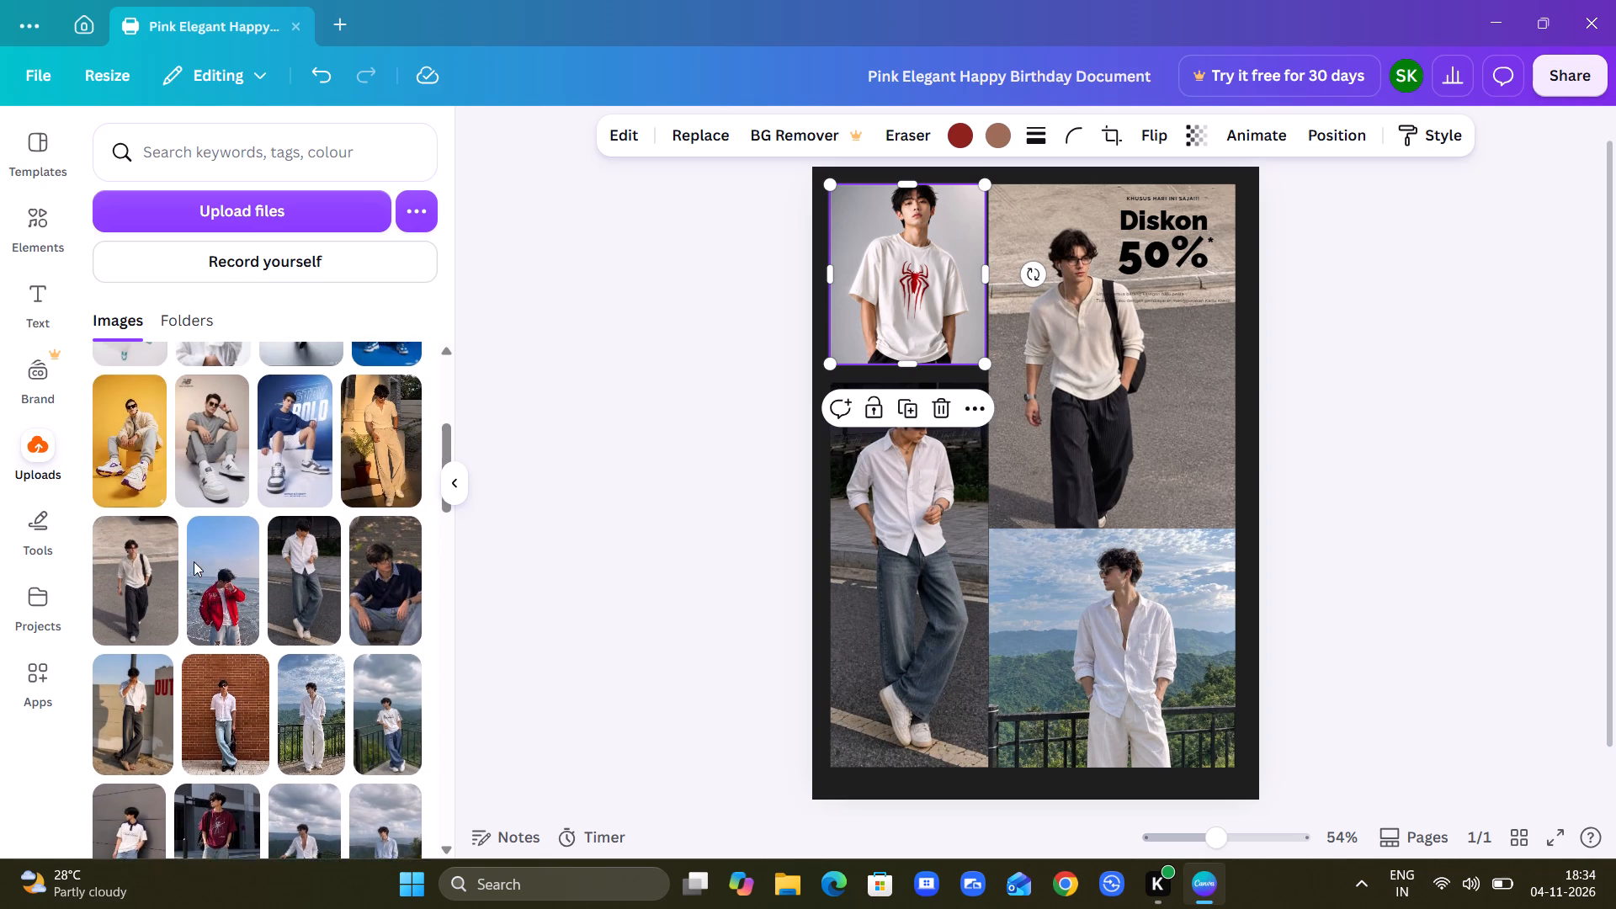
scroll(194, 561, up, 2)
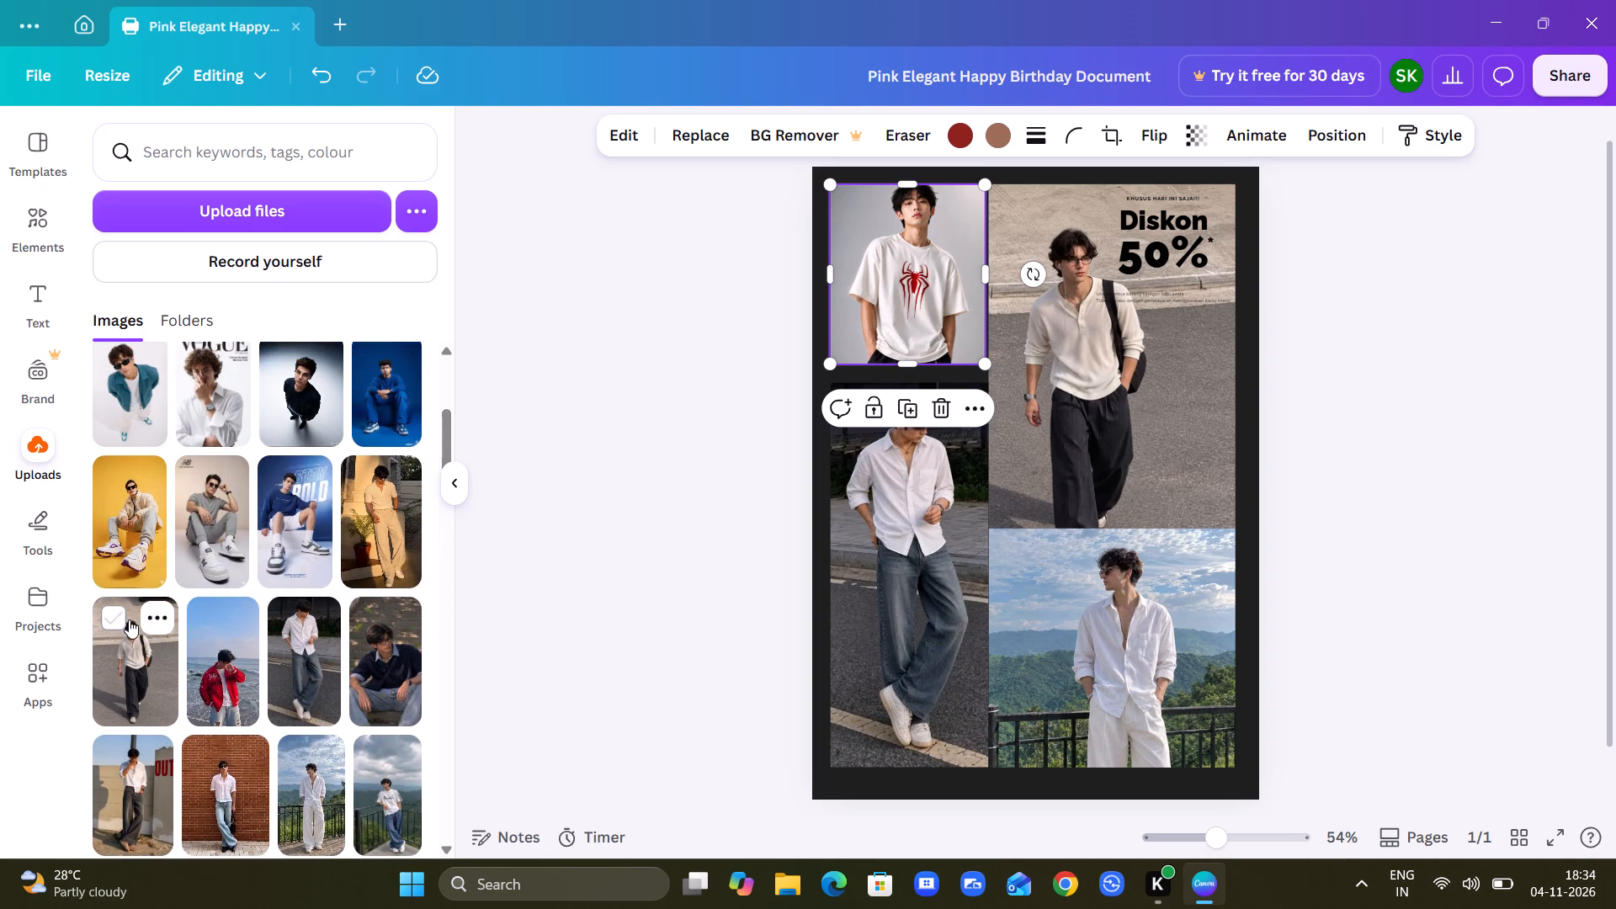
scroll(129, 619, down, 1)
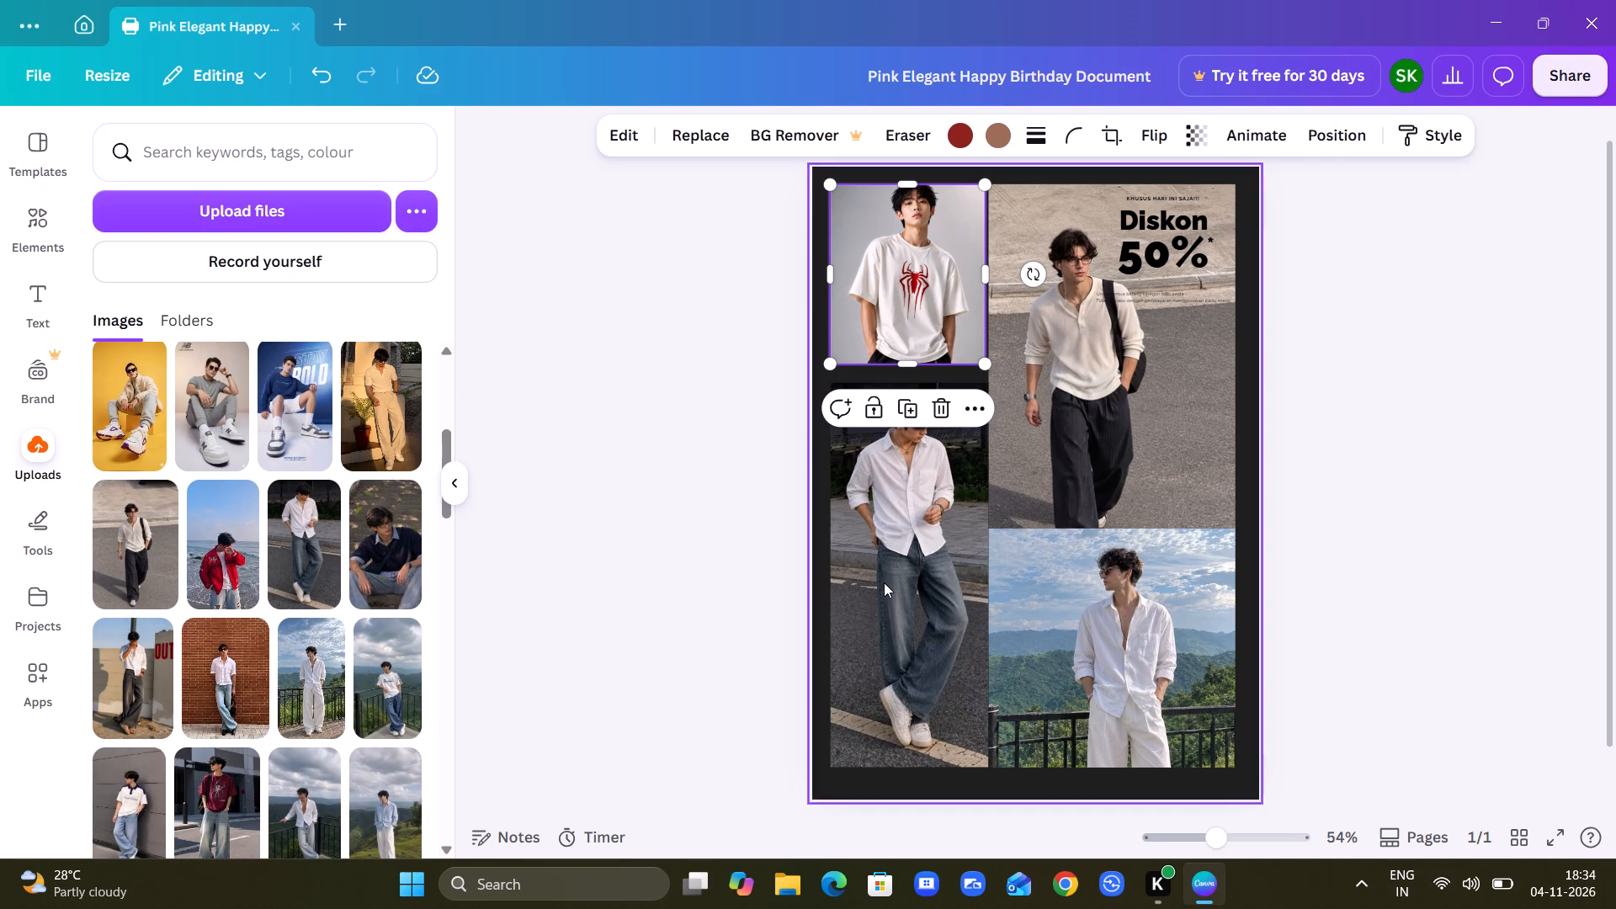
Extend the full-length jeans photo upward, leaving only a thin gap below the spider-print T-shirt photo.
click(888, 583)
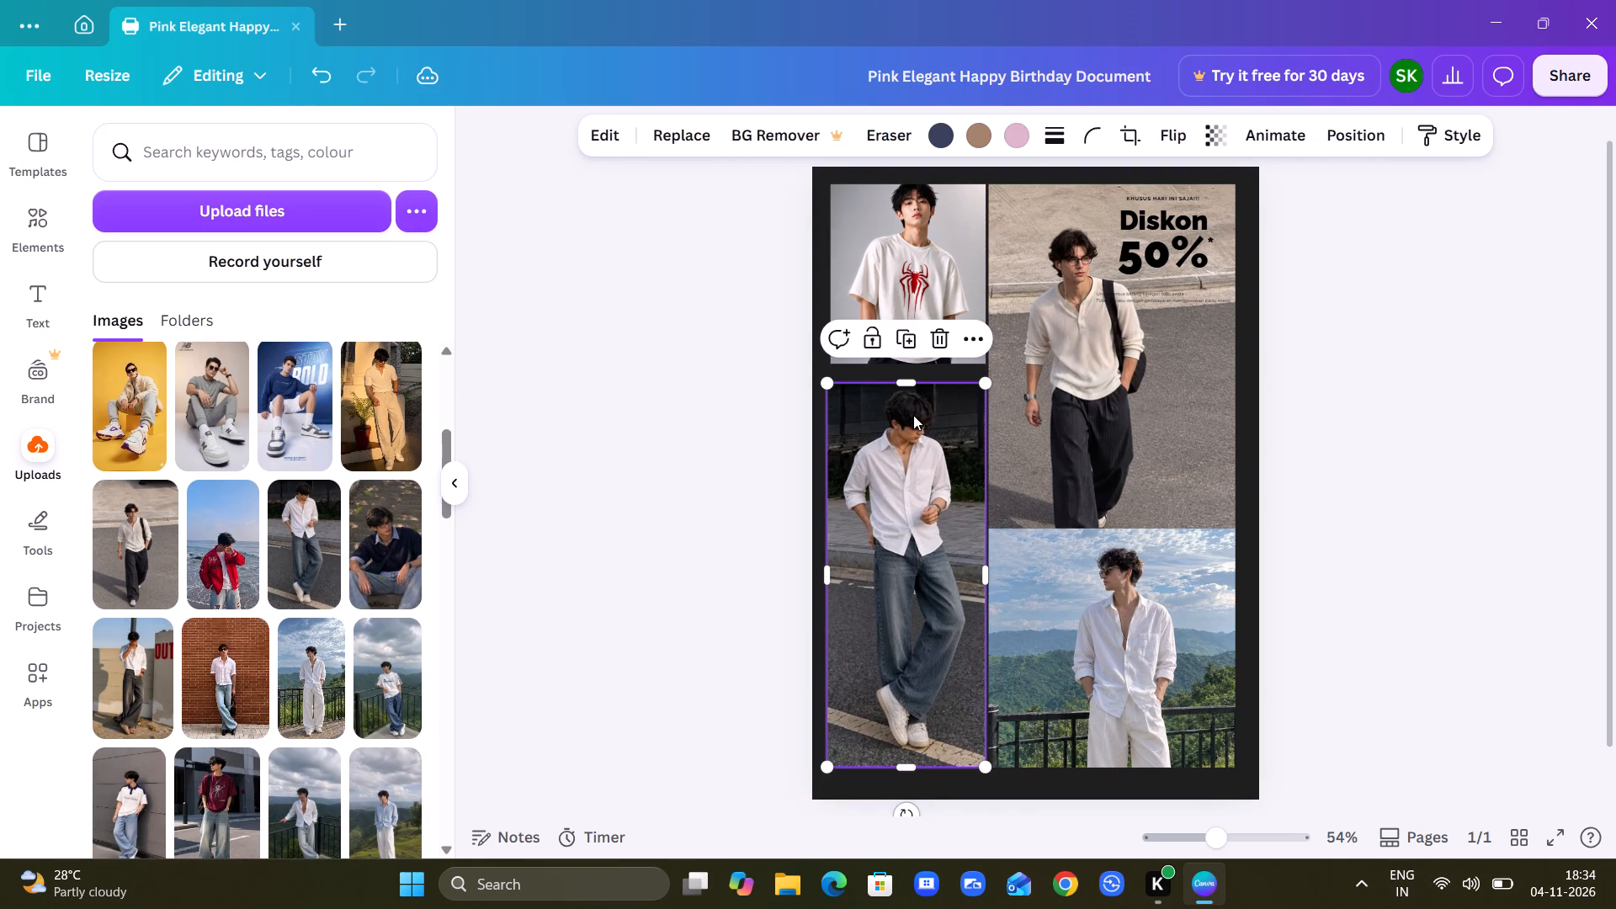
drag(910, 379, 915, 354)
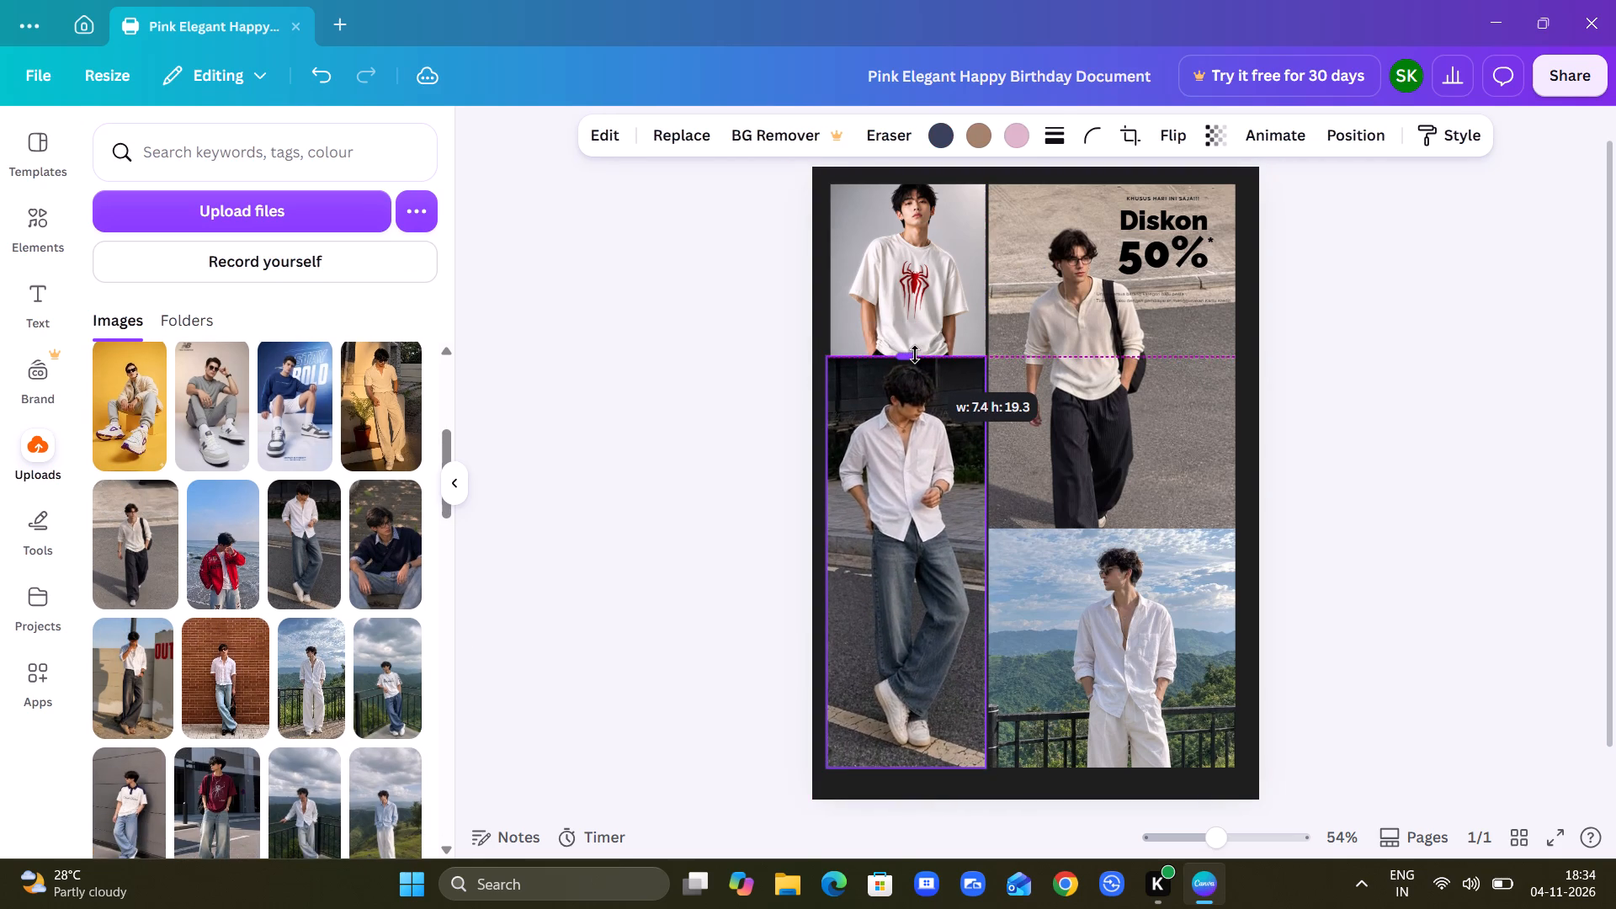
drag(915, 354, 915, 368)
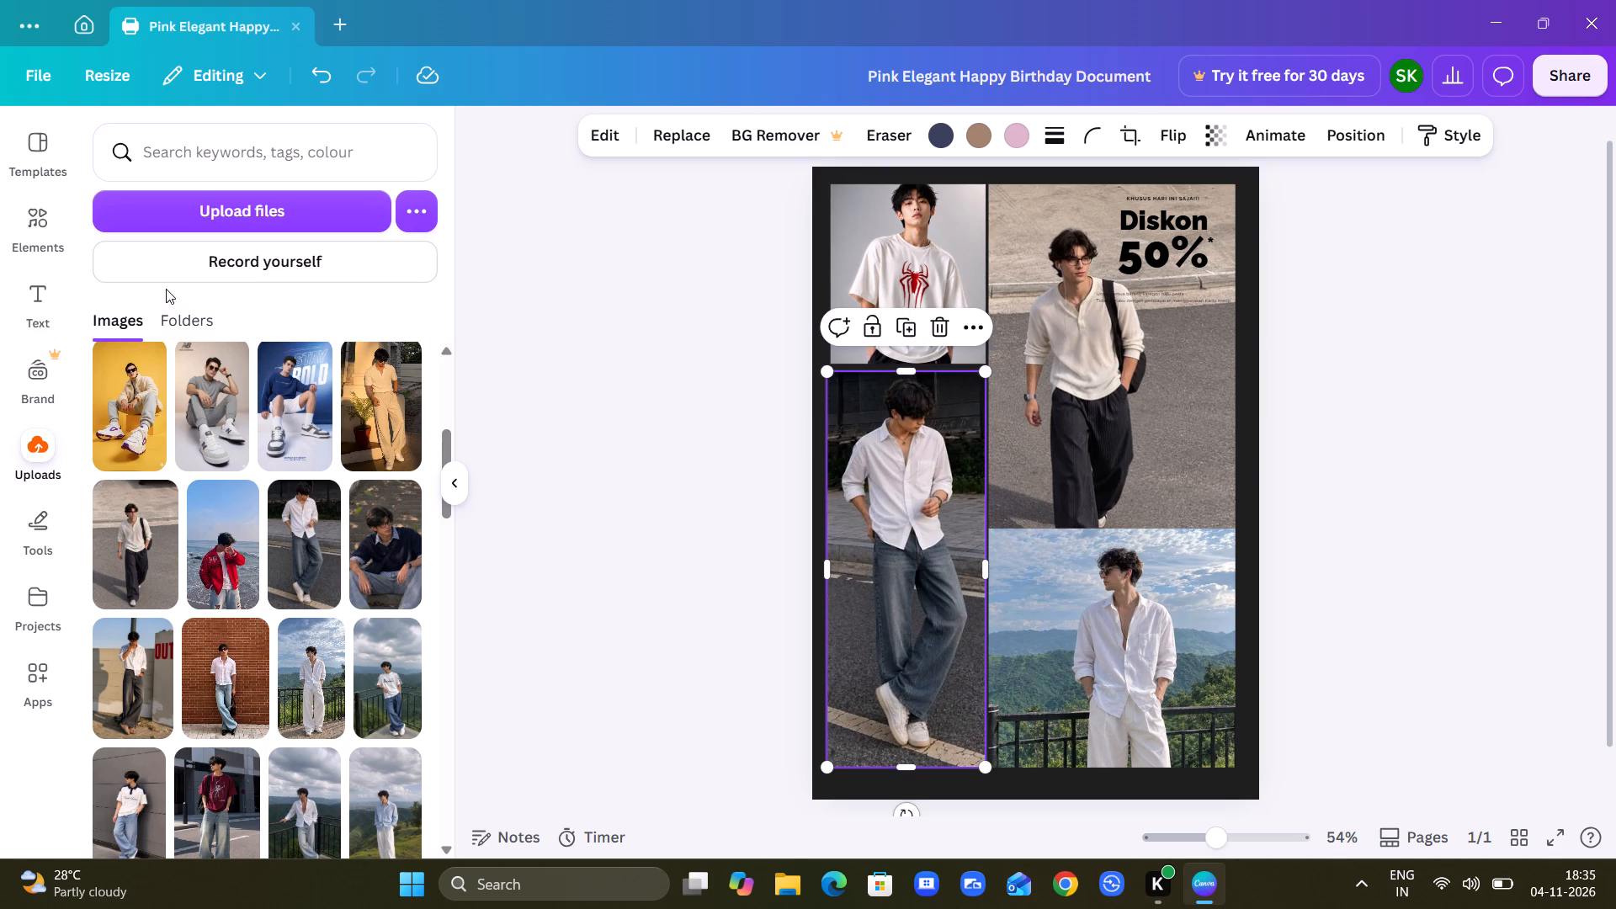
Replace the page design with the grey grid "Photo Collage" template that has four white-framed photos and tape accents.
click(40, 161)
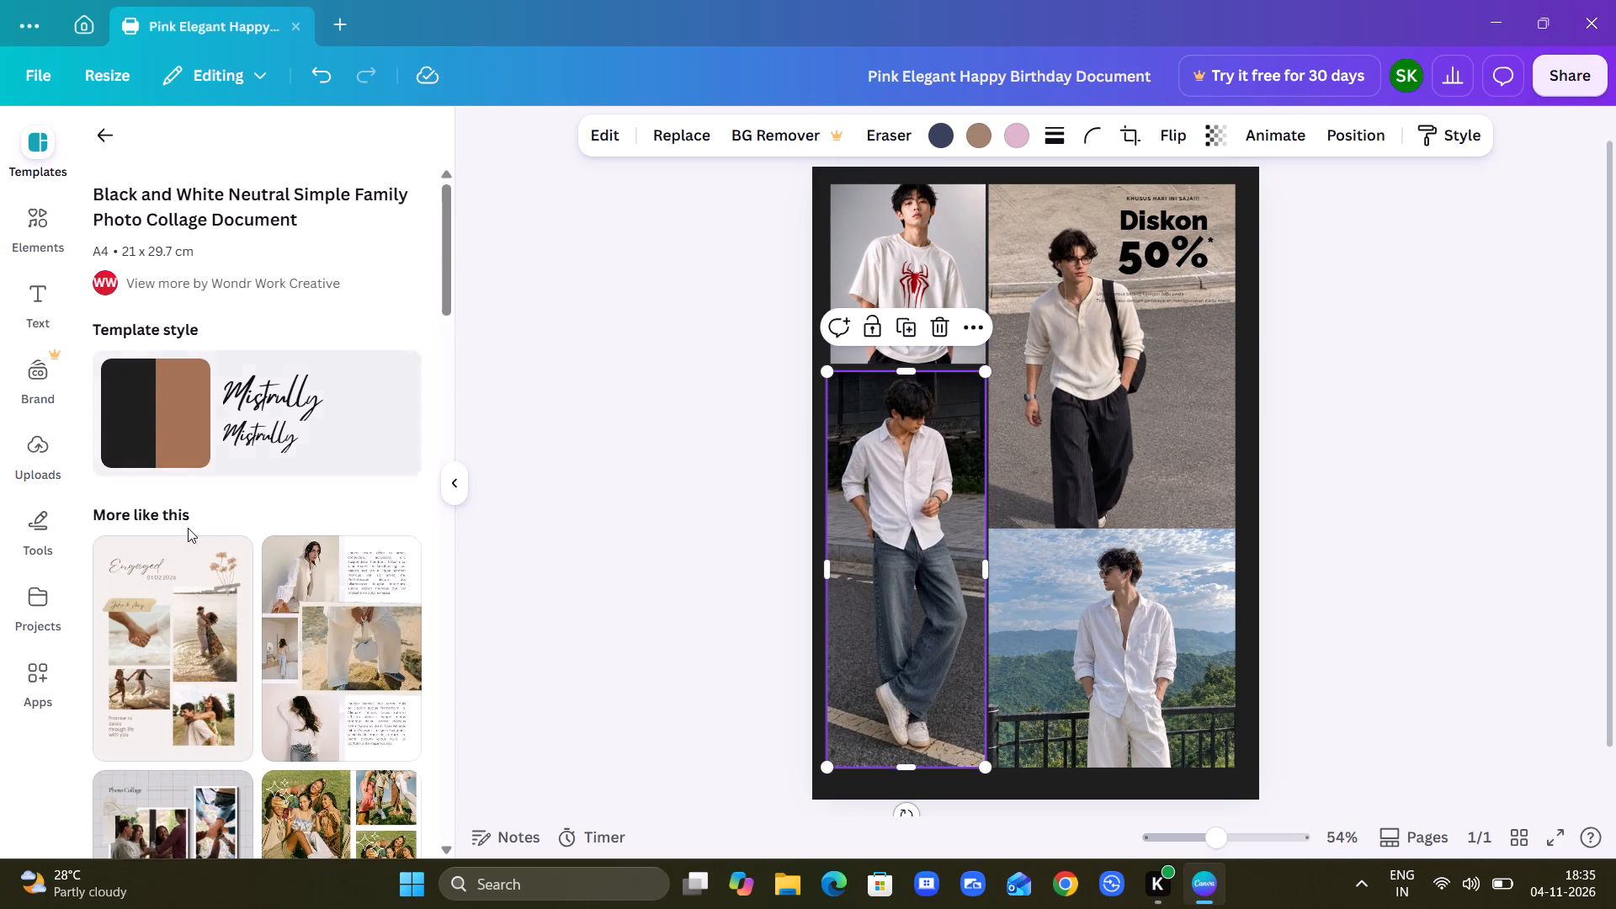
scroll(189, 528, down, 4)
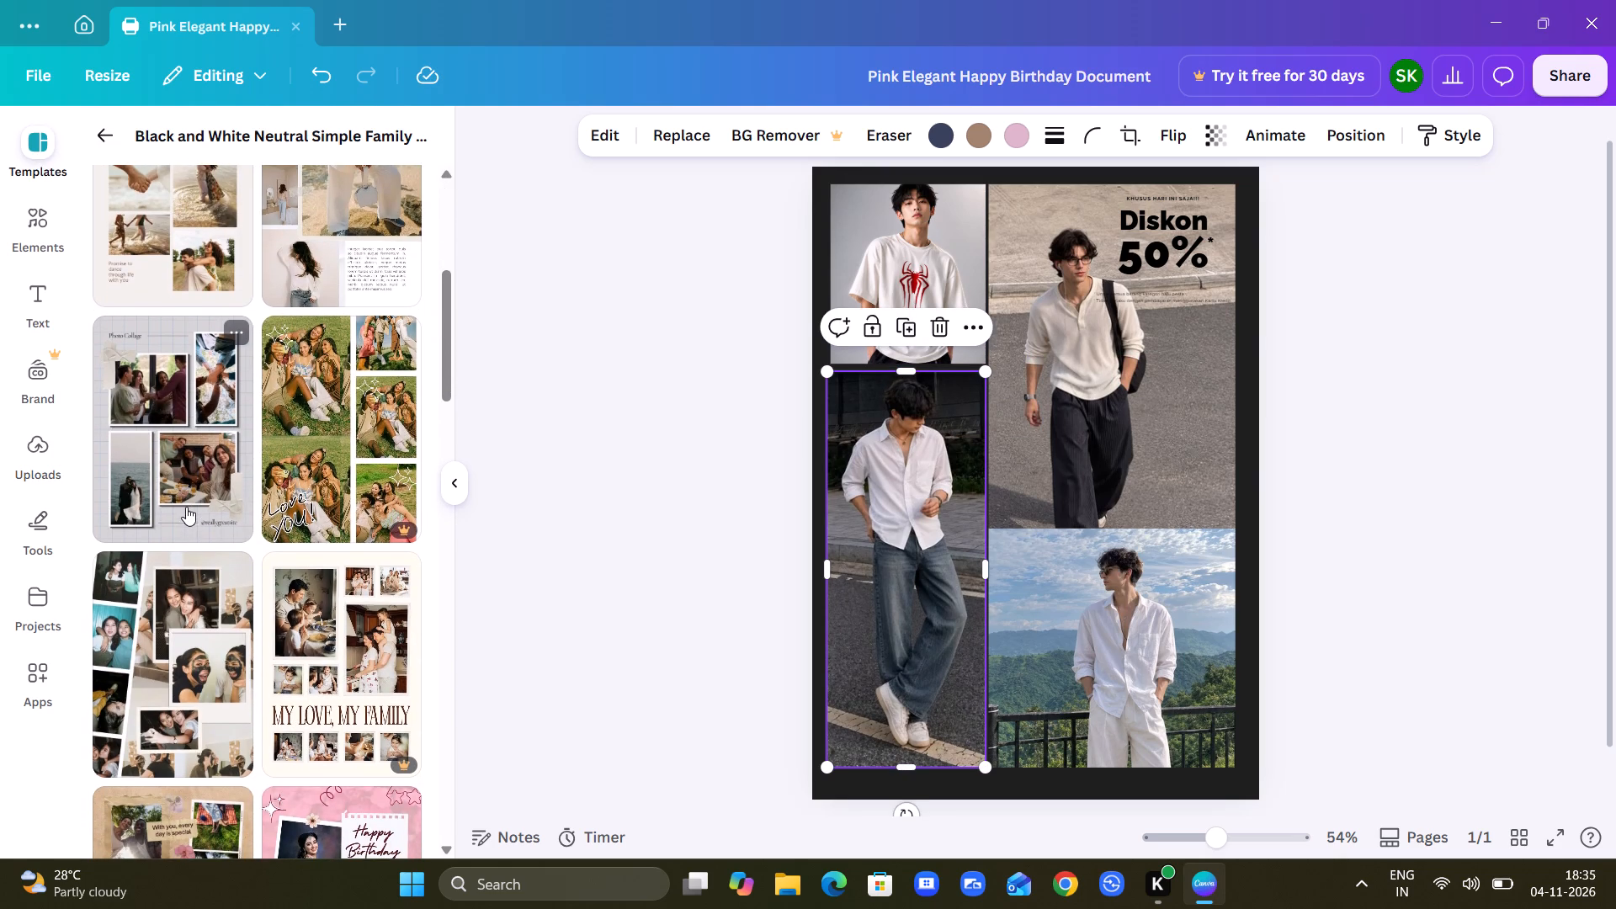
click(186, 506)
Replace the couple-by-the-sea photo in the lower tall frame with the uploaded street photo of the man in the cream henley.
click(50, 446)
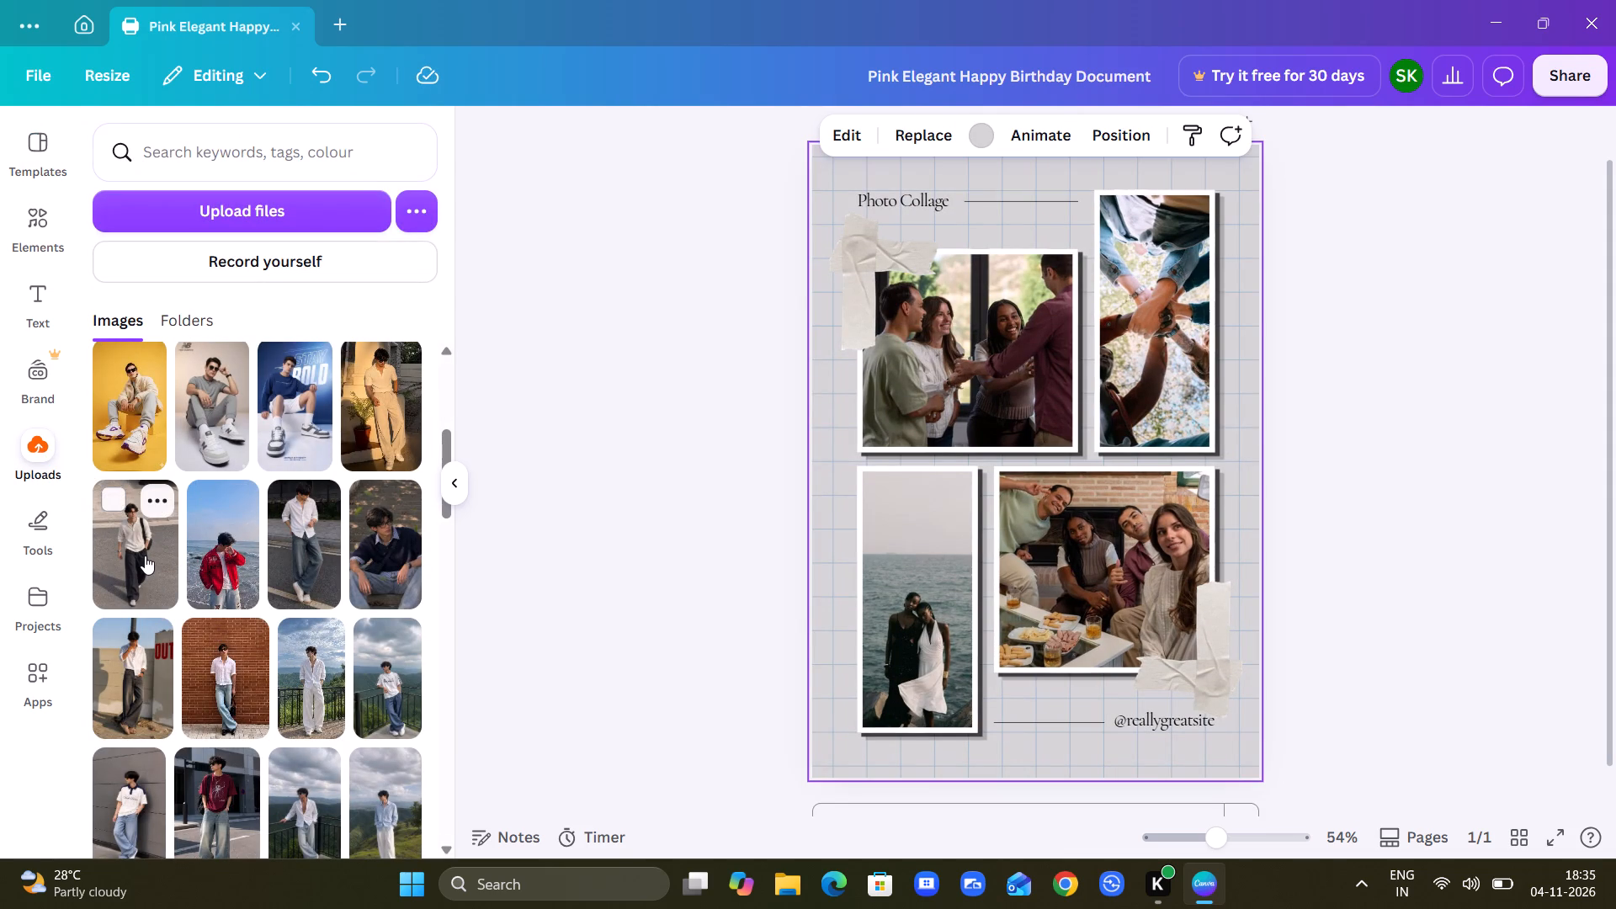
drag(145, 555, 892, 546)
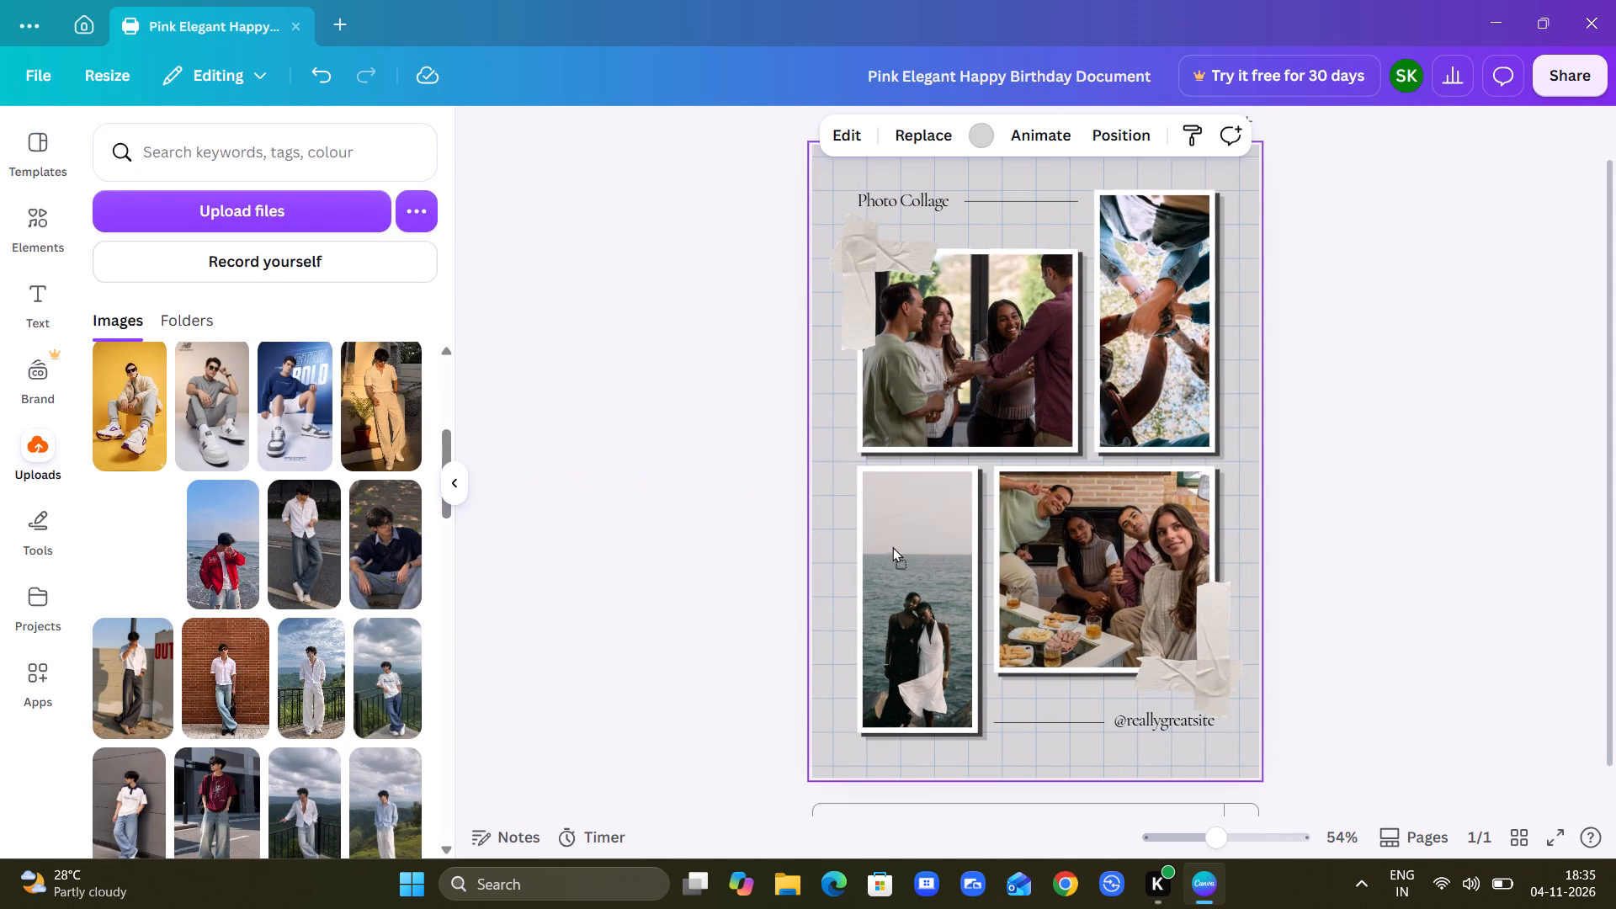
drag(892, 546, 931, 557)
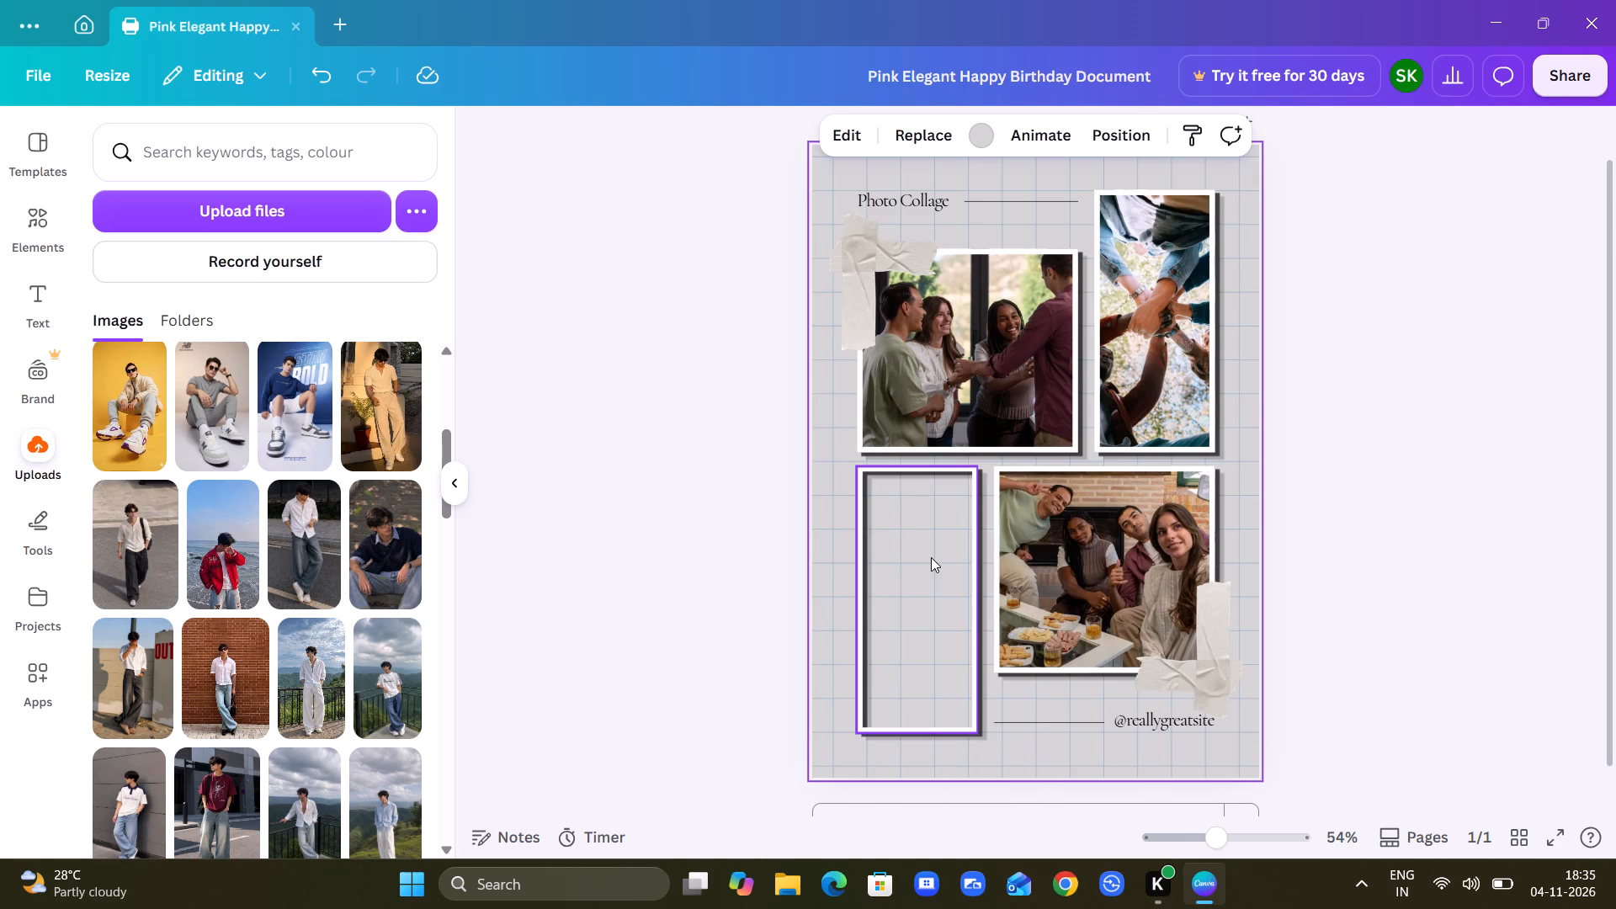
Replace the group photo in the upper wide frame with the uploaded photo of the man in a white shirt at the mountain railing.
scroll(370, 585, down, 2)
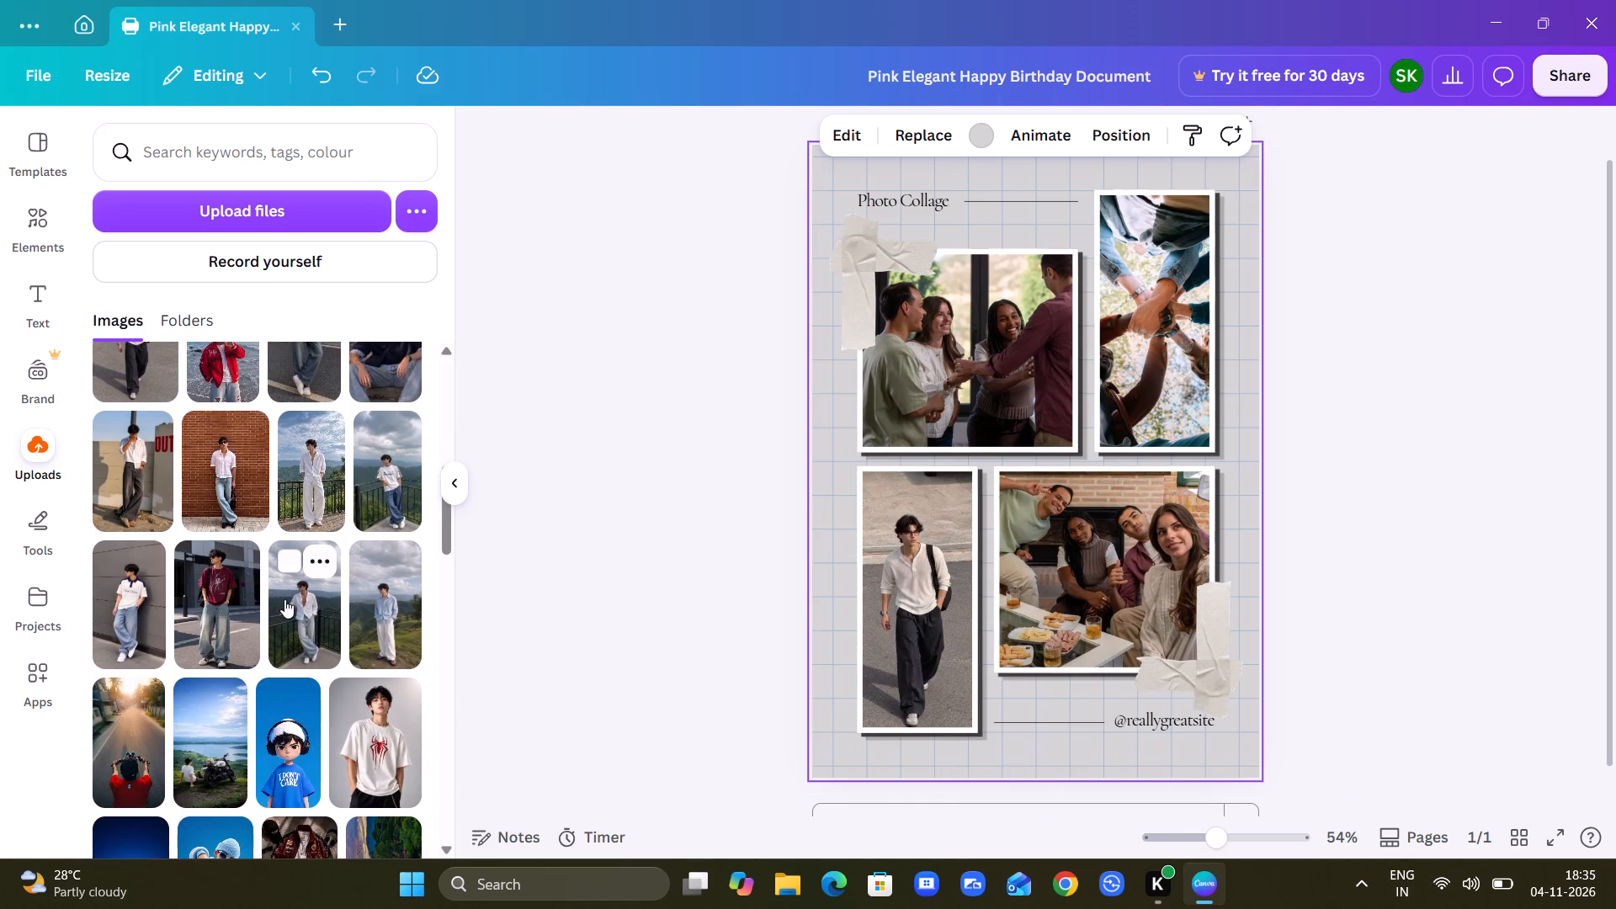
drag(303, 606, 960, 357)
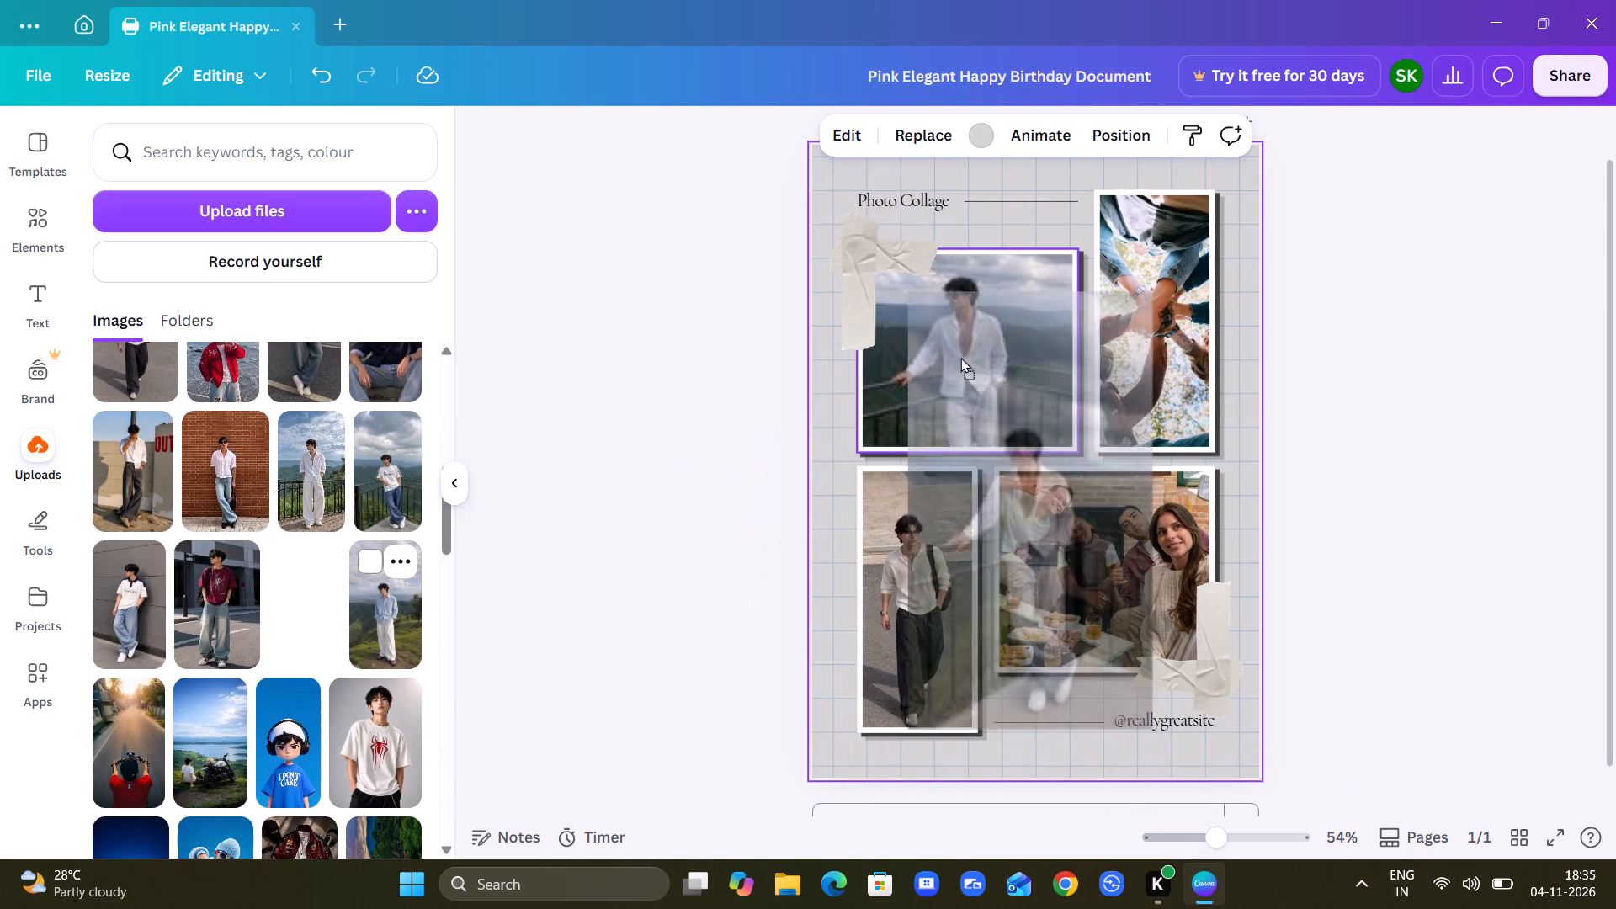
drag(960, 357, 987, 356)
Replace the group selfie in the lower wide frame with the uploaded photo of the man in the white spider-print T-shirt.
scroll(326, 557, down, 1)
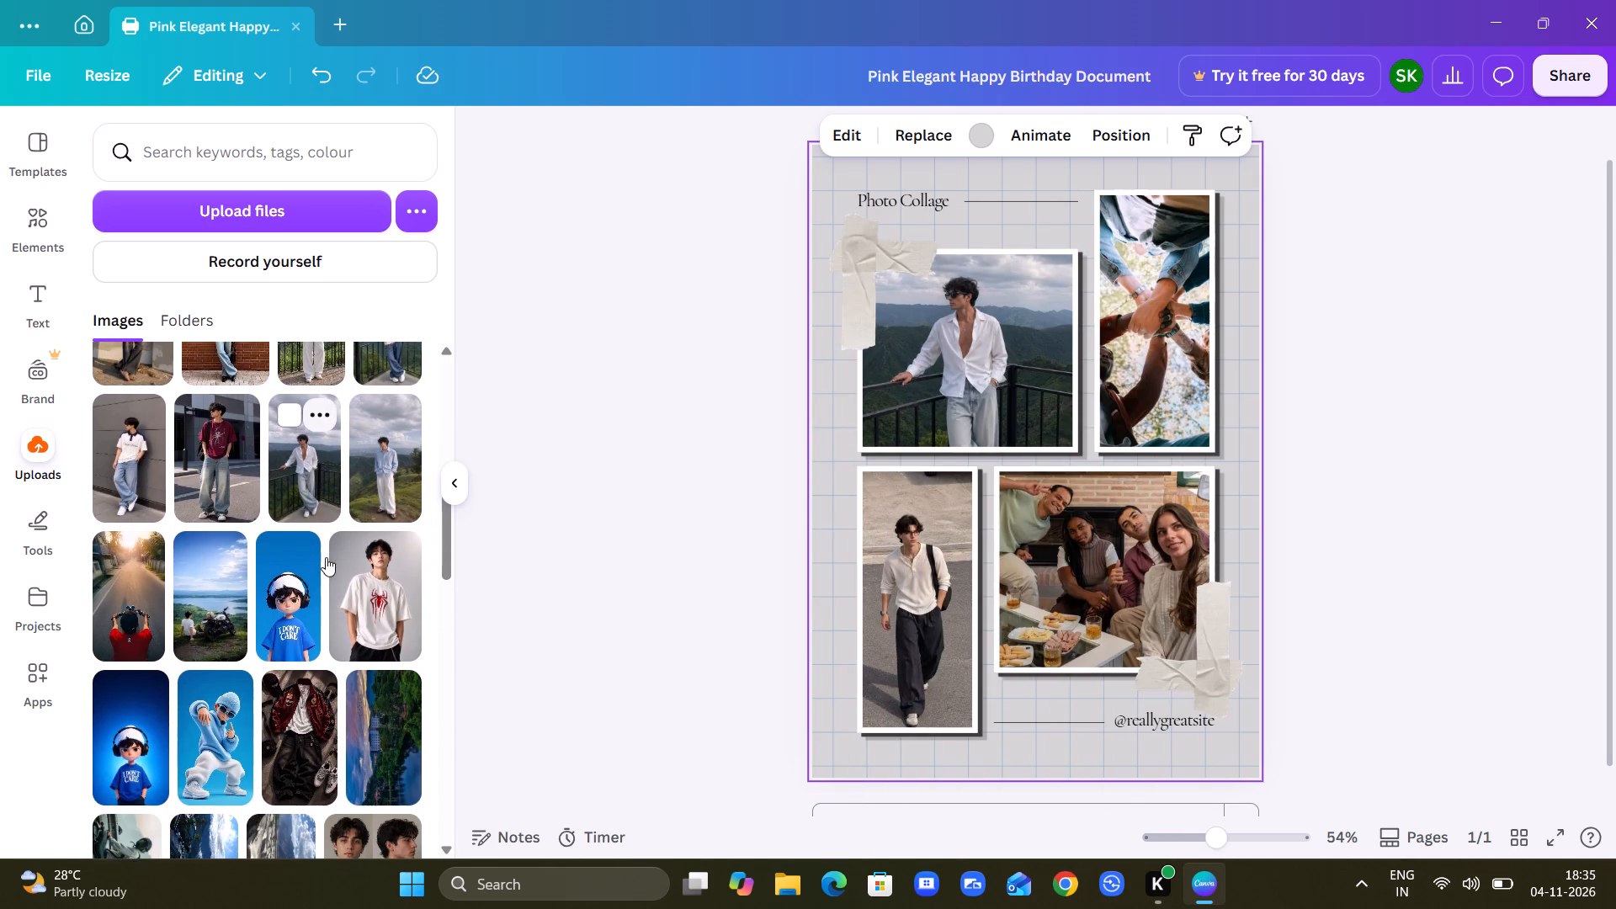
scroll(326, 557, down, 1)
drag(369, 590, 1063, 537)
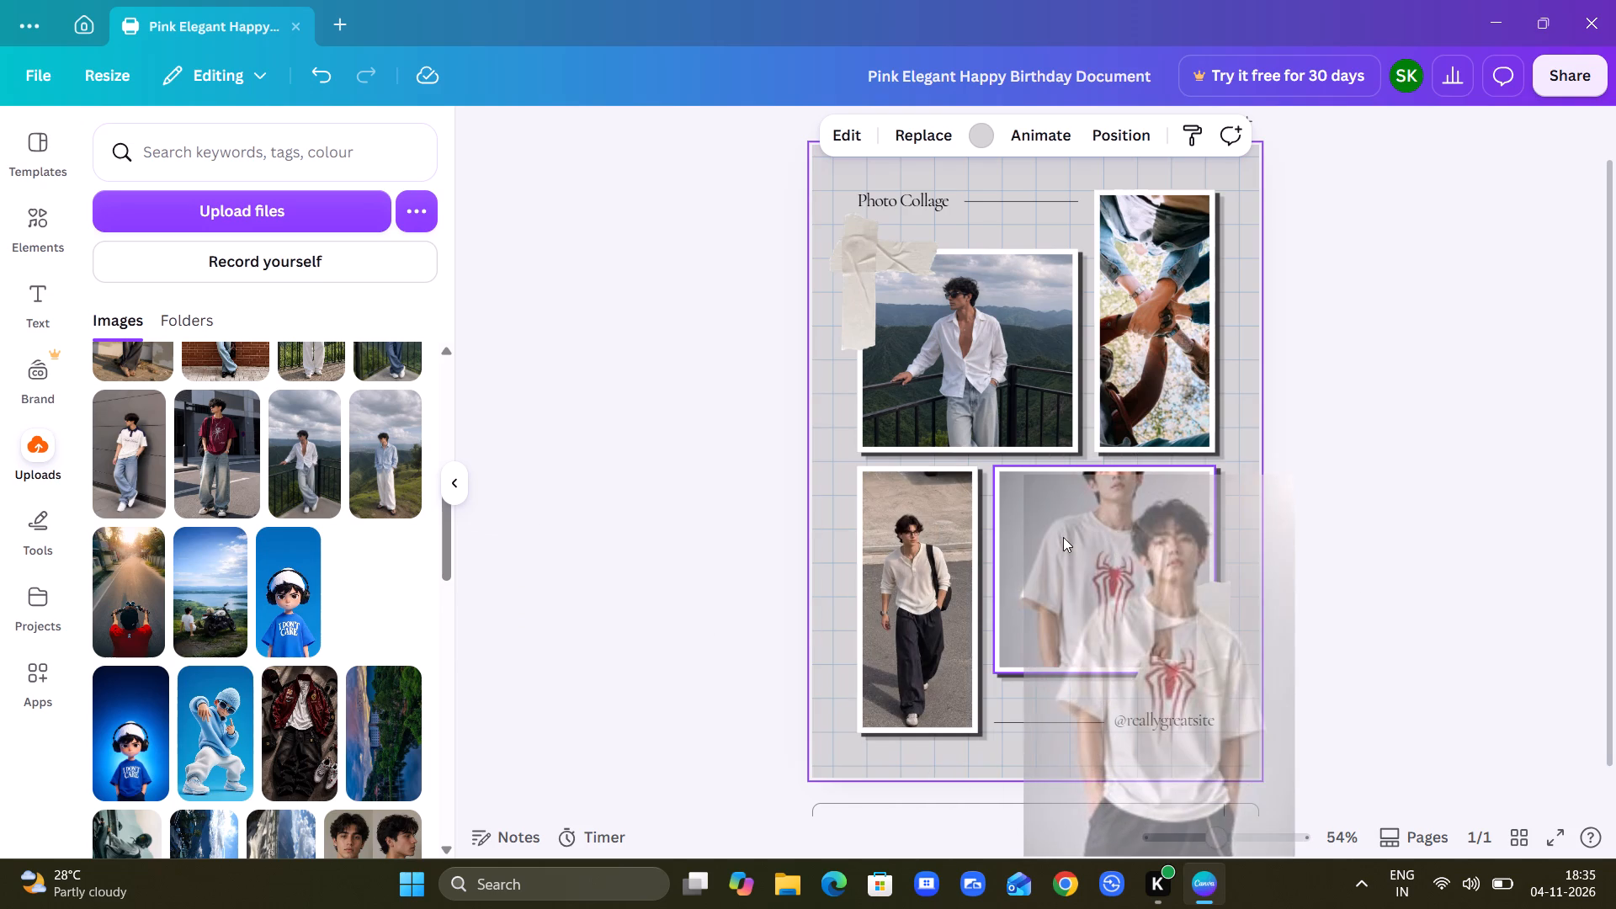
click(1063, 537)
Reposition the spider-print T-shirt photo inside the lower wide frame so the man's whole head shows above the print.
double_click(1094, 508)
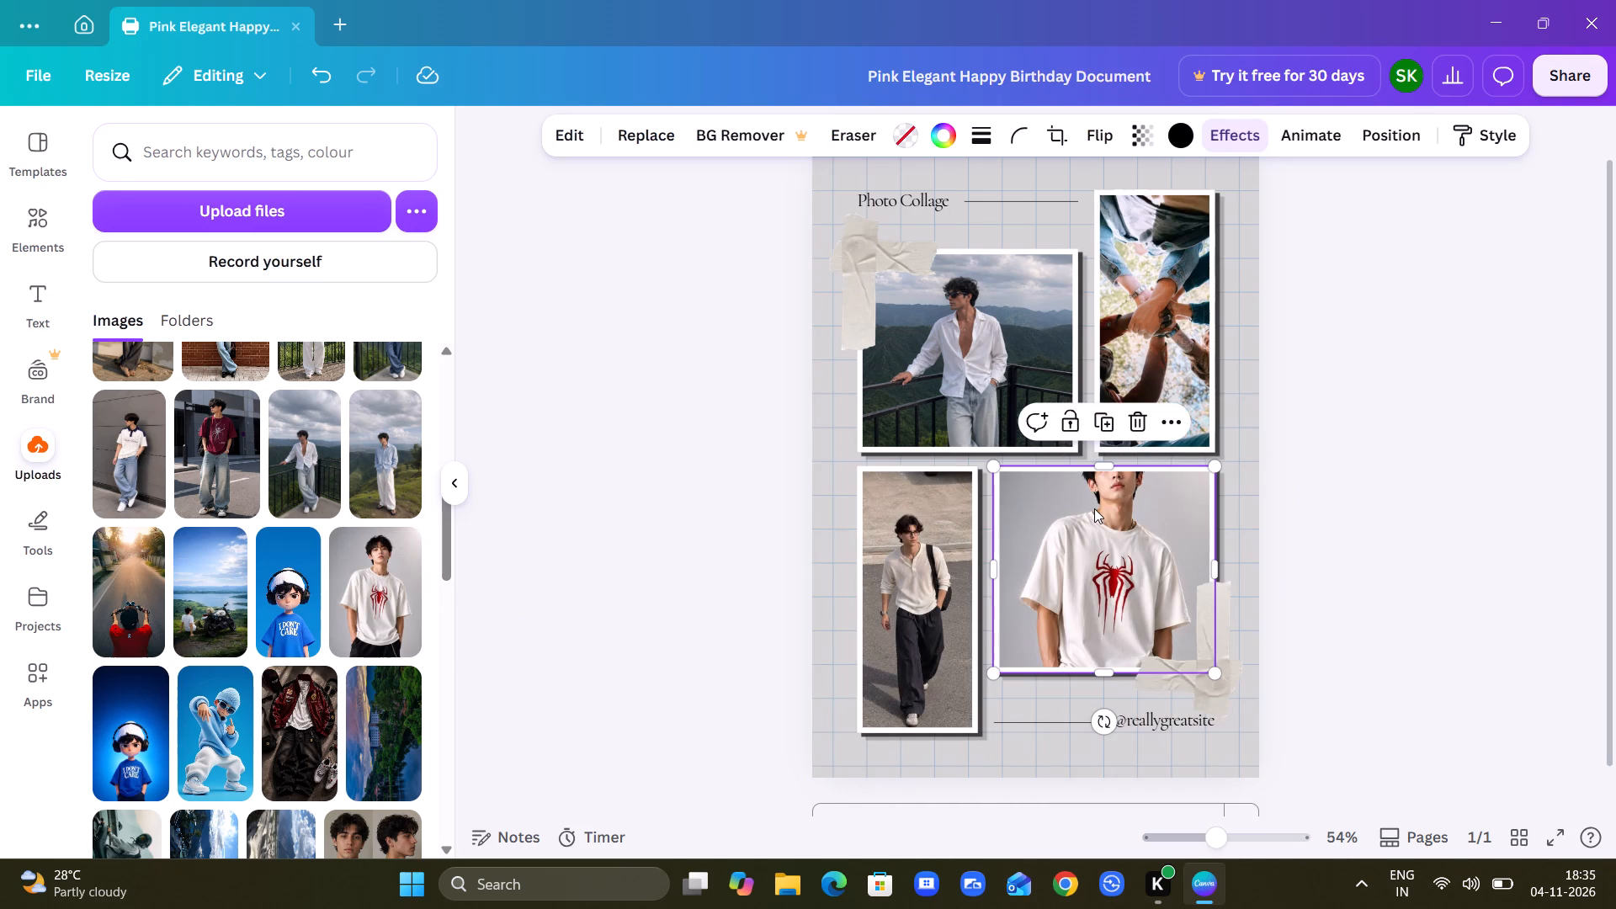
drag(1097, 505, 1088, 554)
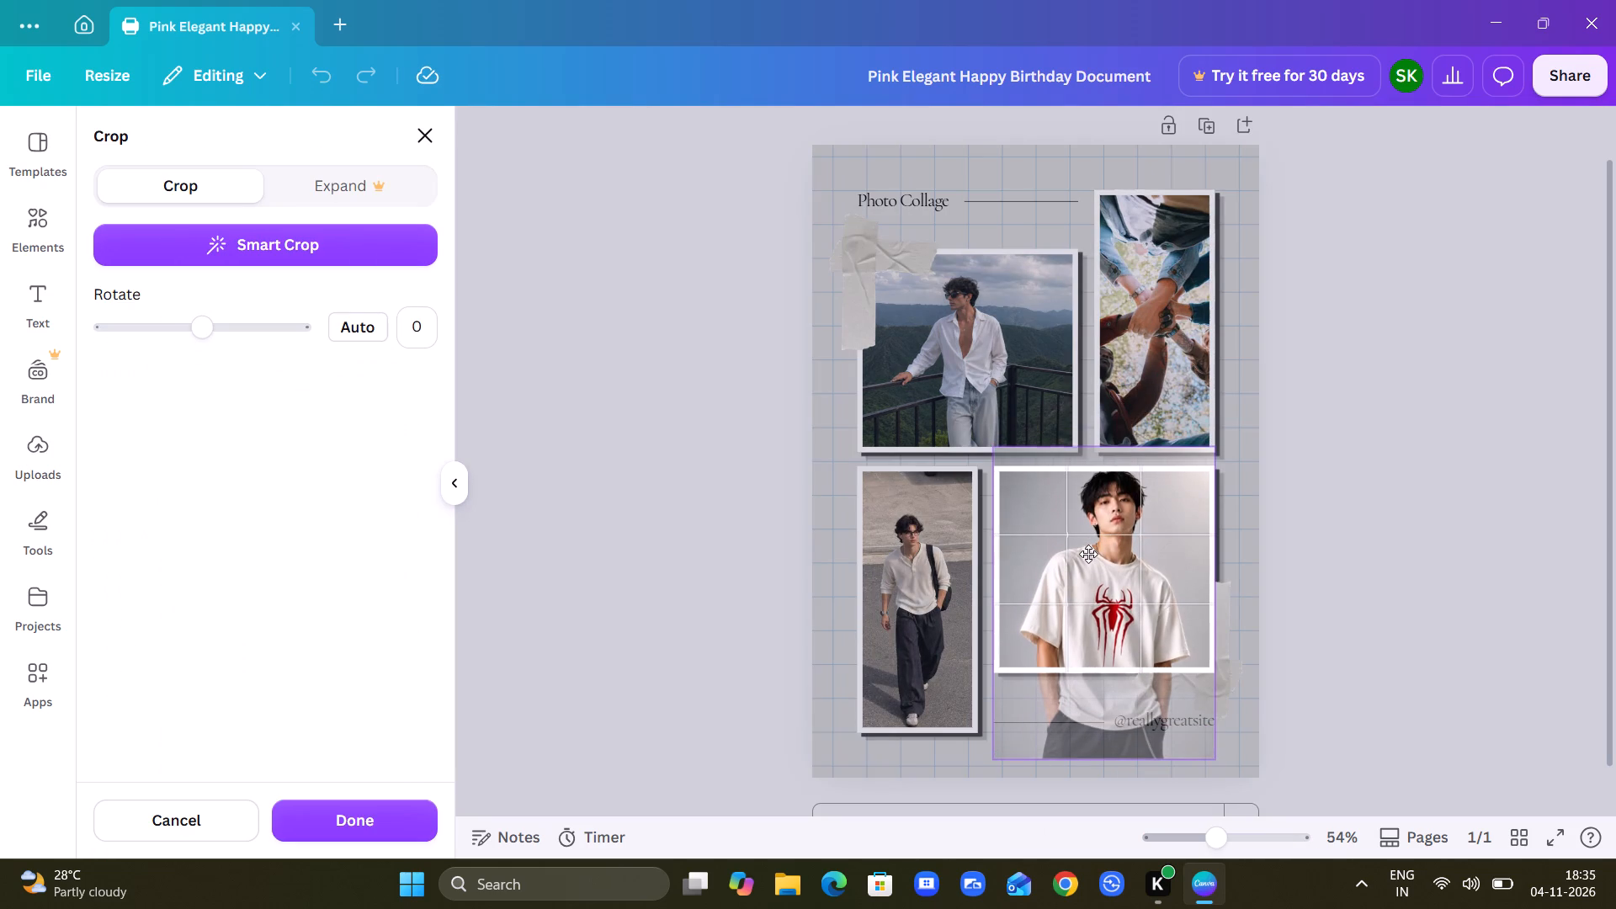
drag(1088, 554, 1088, 557)
click(724, 517)
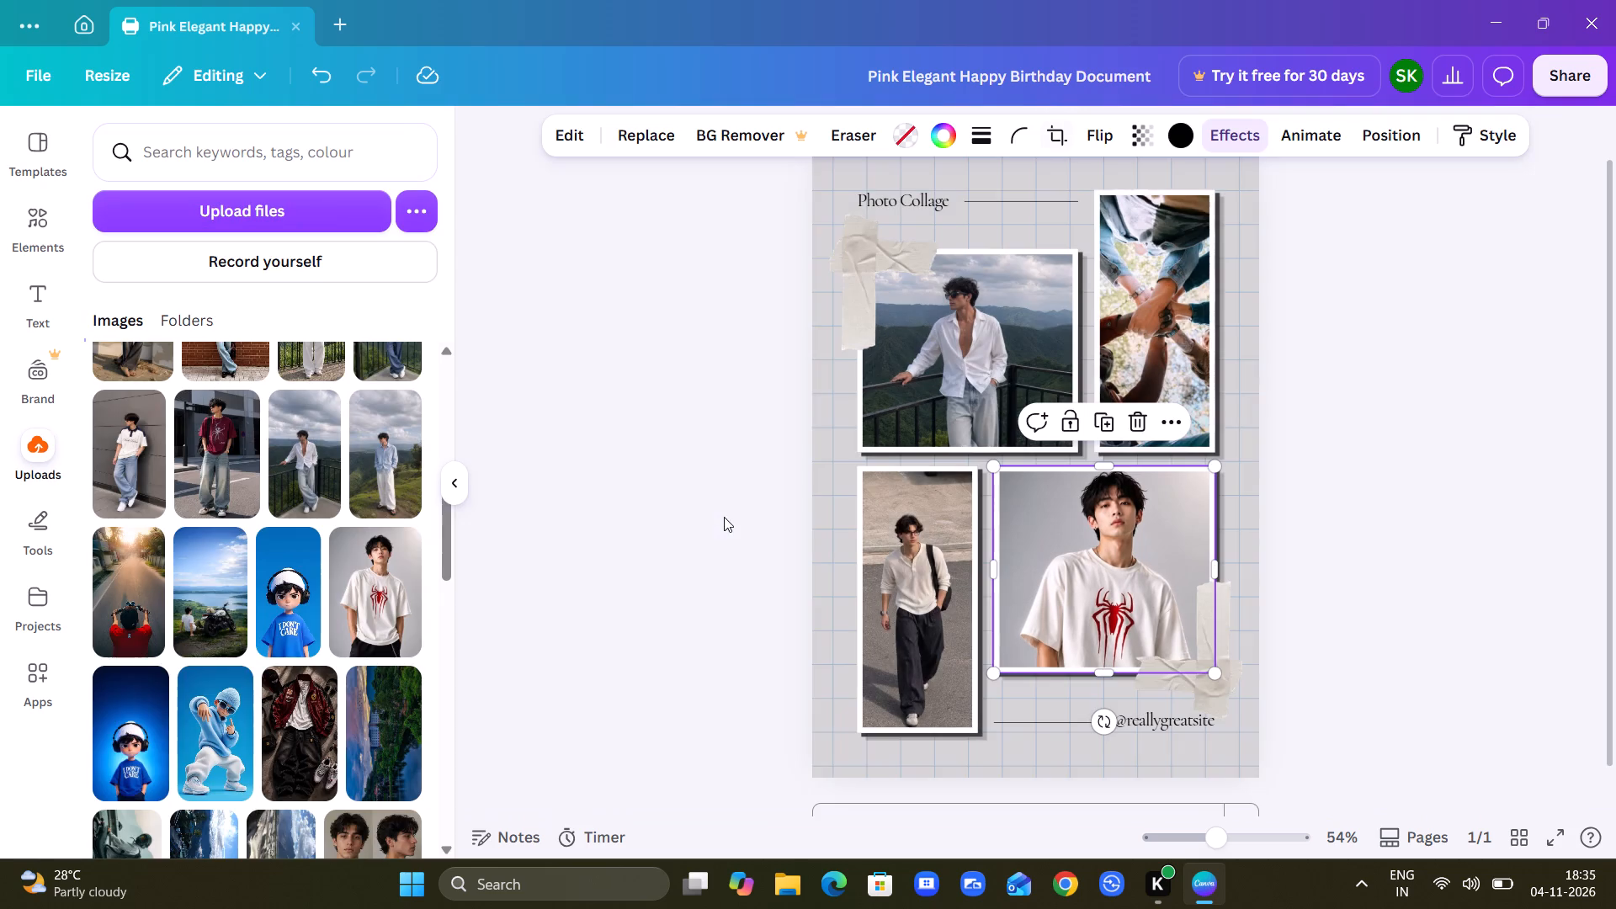
Replace the joined-hands photo in the upper tall frame with the uploaded full-length photo of the man in an open white shirt at the railing.
scroll(358, 555, up, 1)
drag(308, 577, 1161, 301)
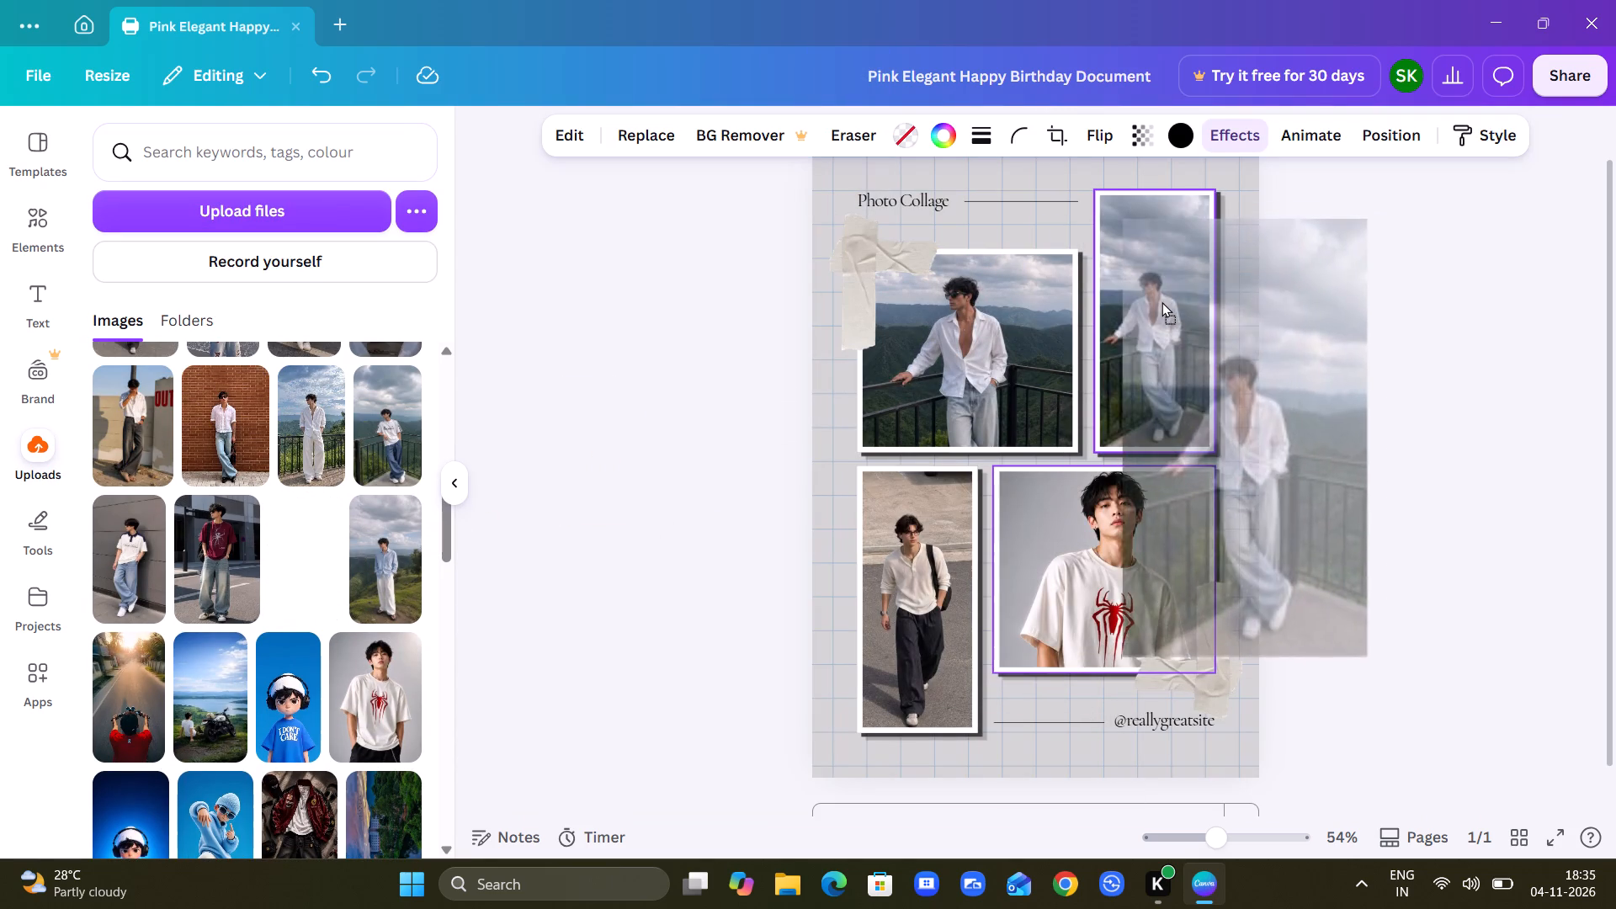
drag(1161, 301, 1136, 298)
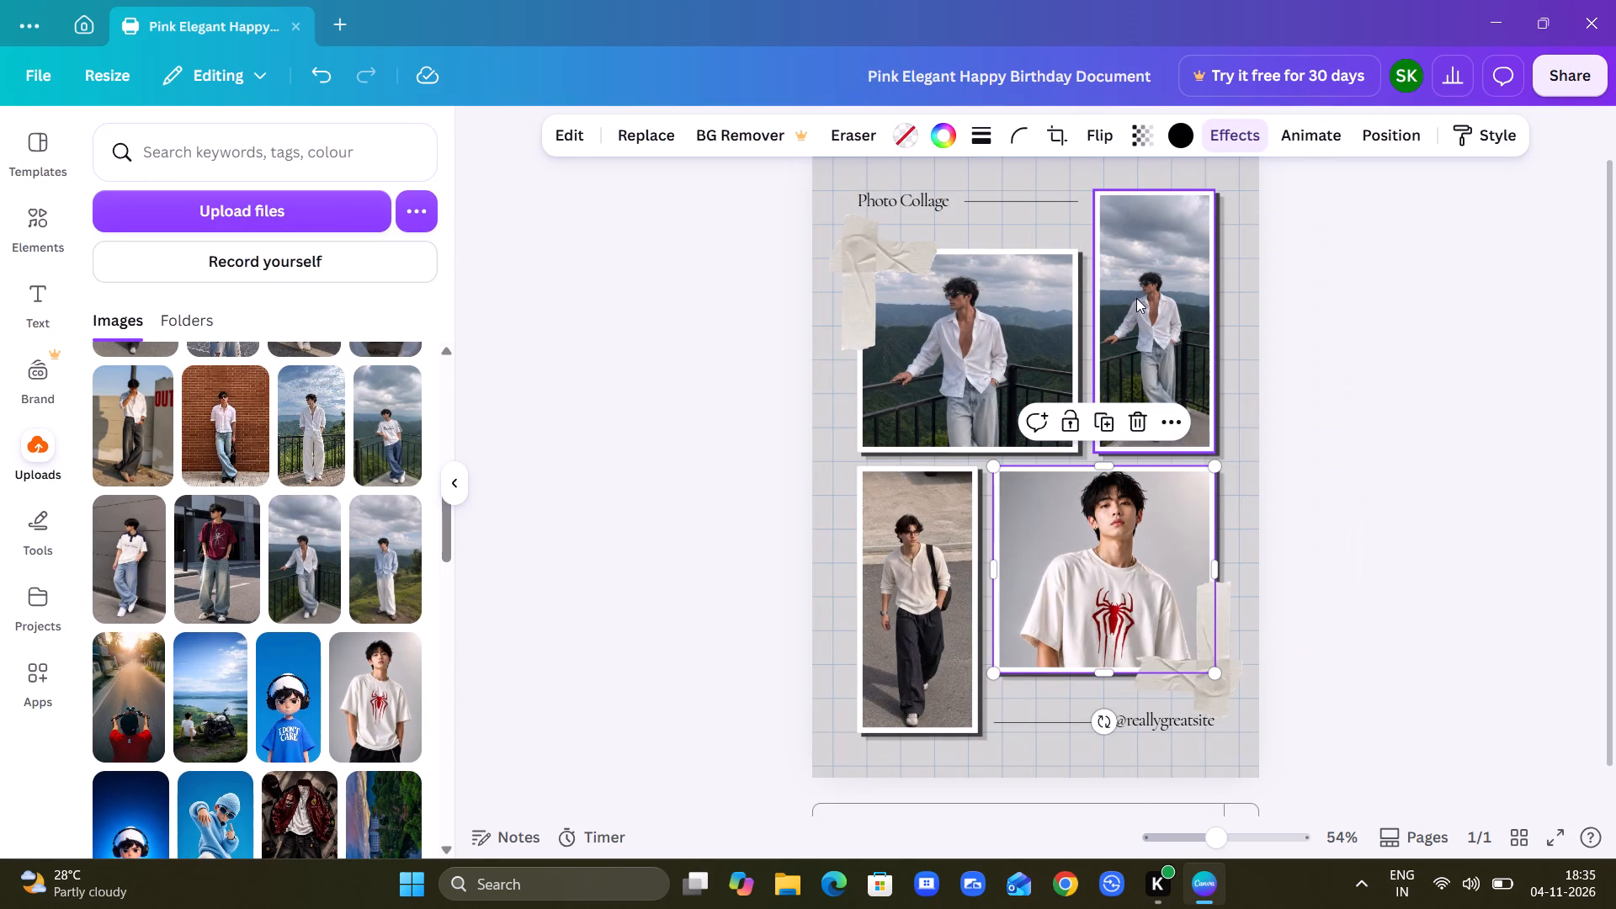
Enlarge the white-shirt photo within the upper tall frame's crop so the man fills more of the frame.
double_click(1136, 298)
triple_click(1136, 298)
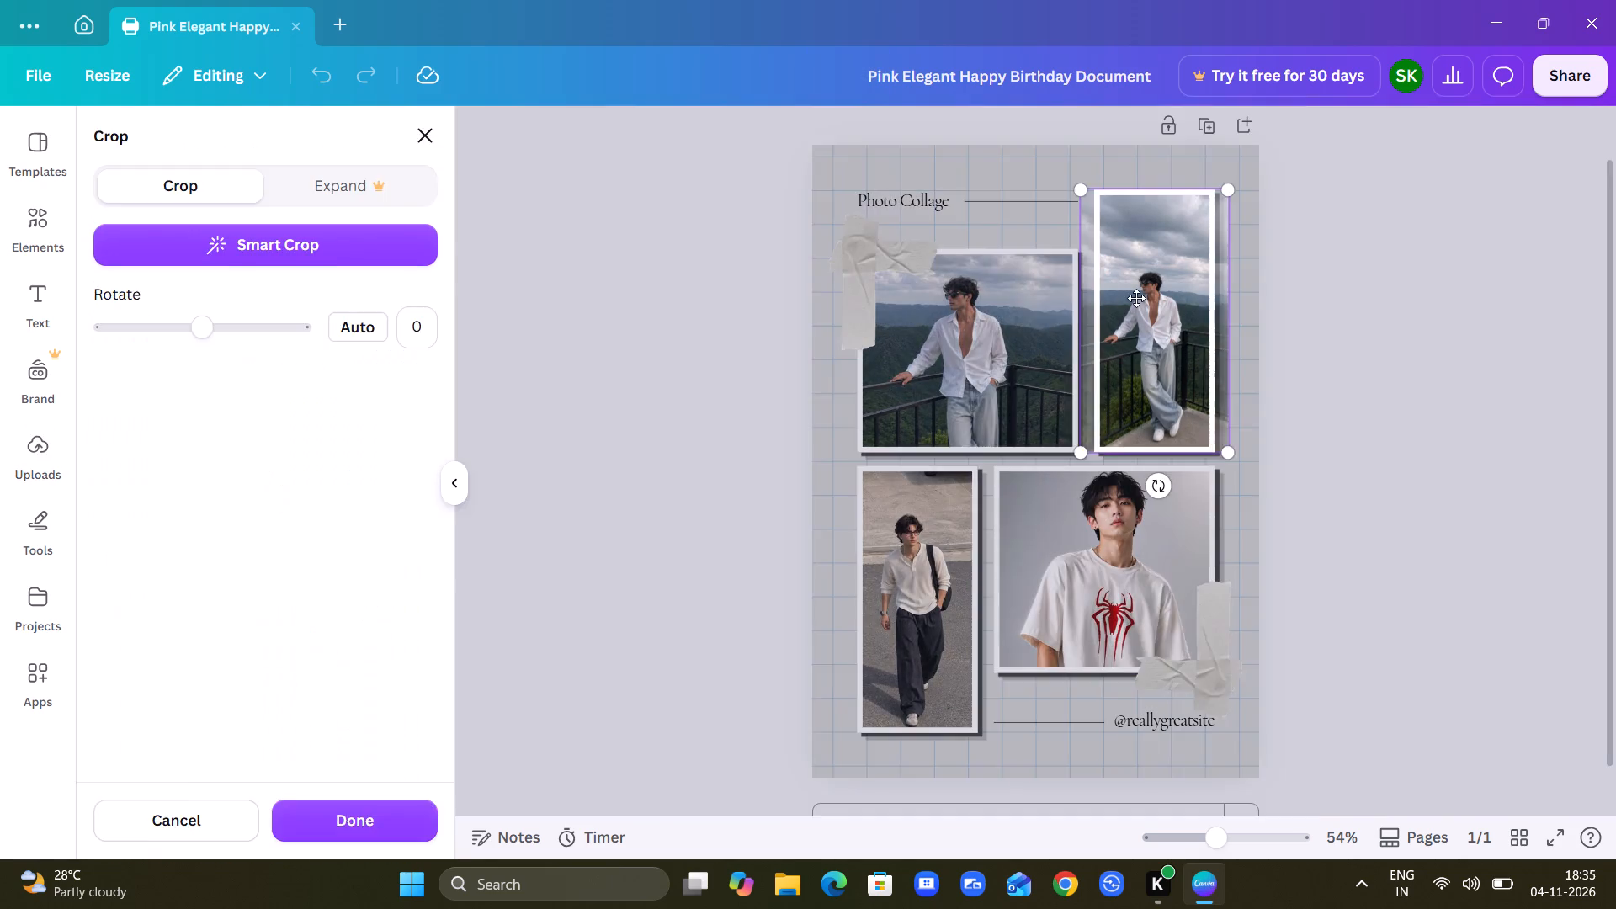
triple_click(1149, 278)
drag(1235, 194, 1249, 123)
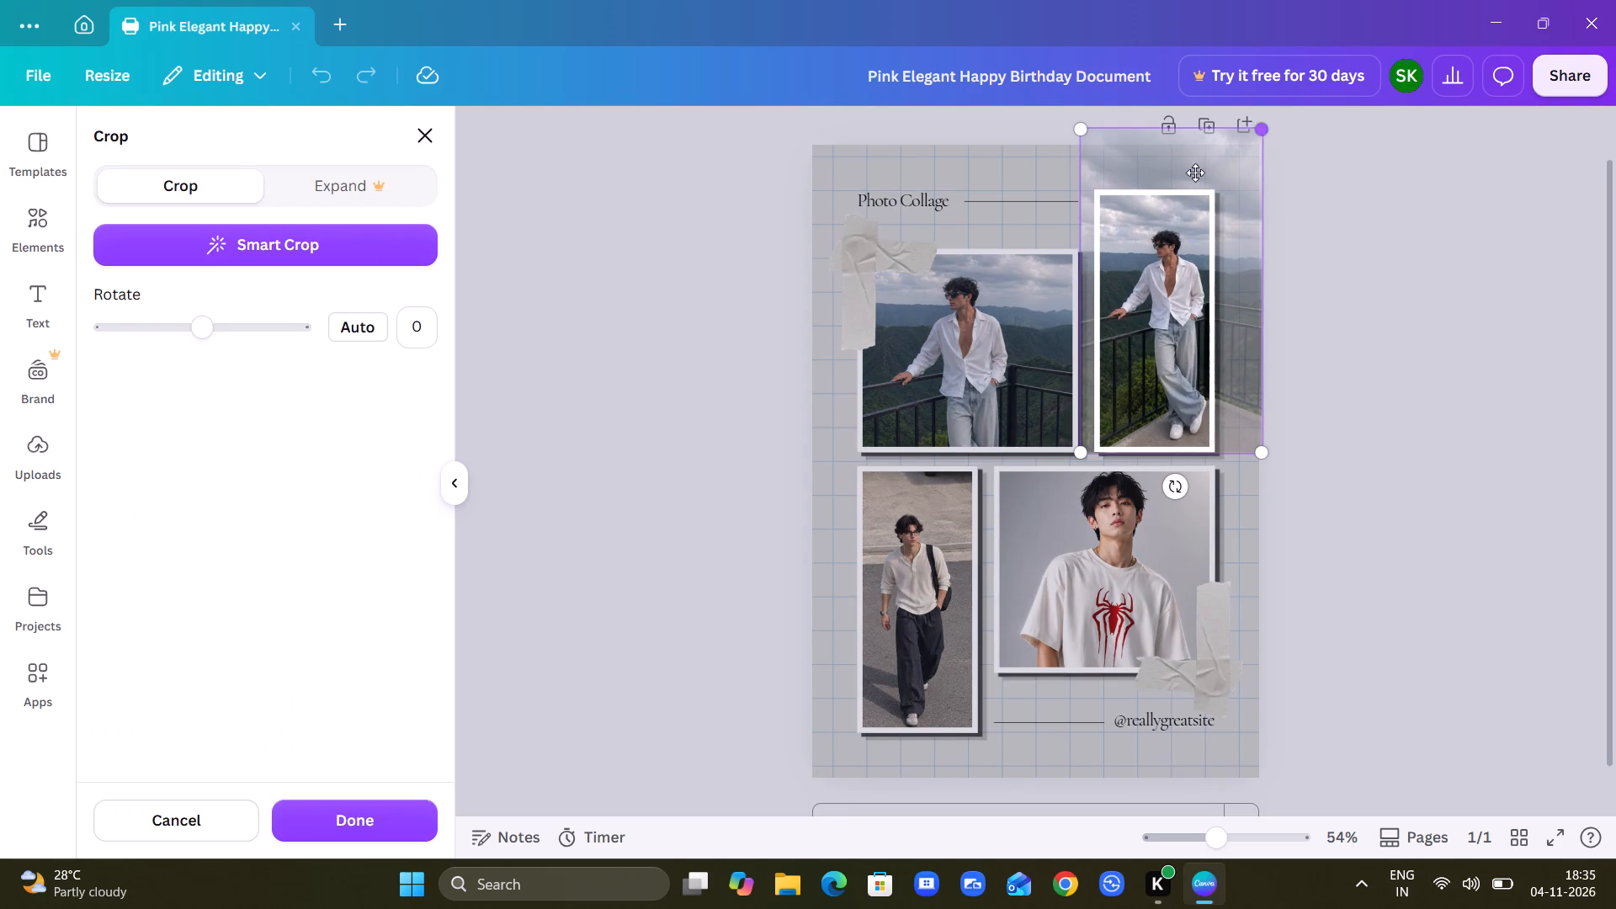
click(1164, 210)
click(1374, 284)
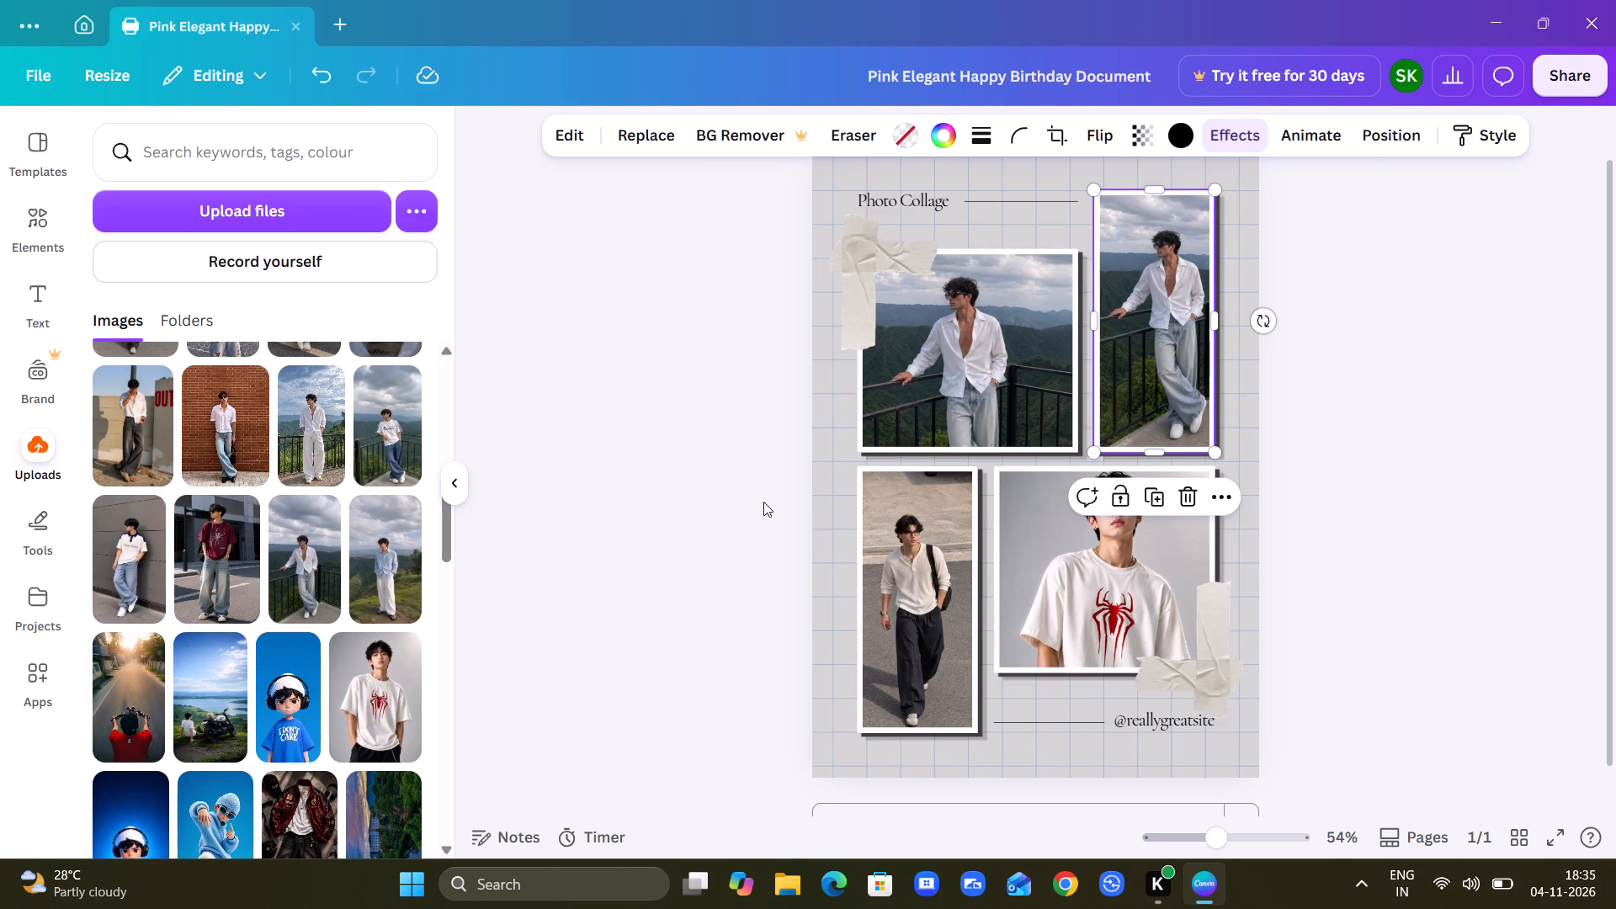
Enlarge the framed cream-henley street photo and place it flush in the page's bottom-left corner, overlapping the upper wide photo.
click(898, 540)
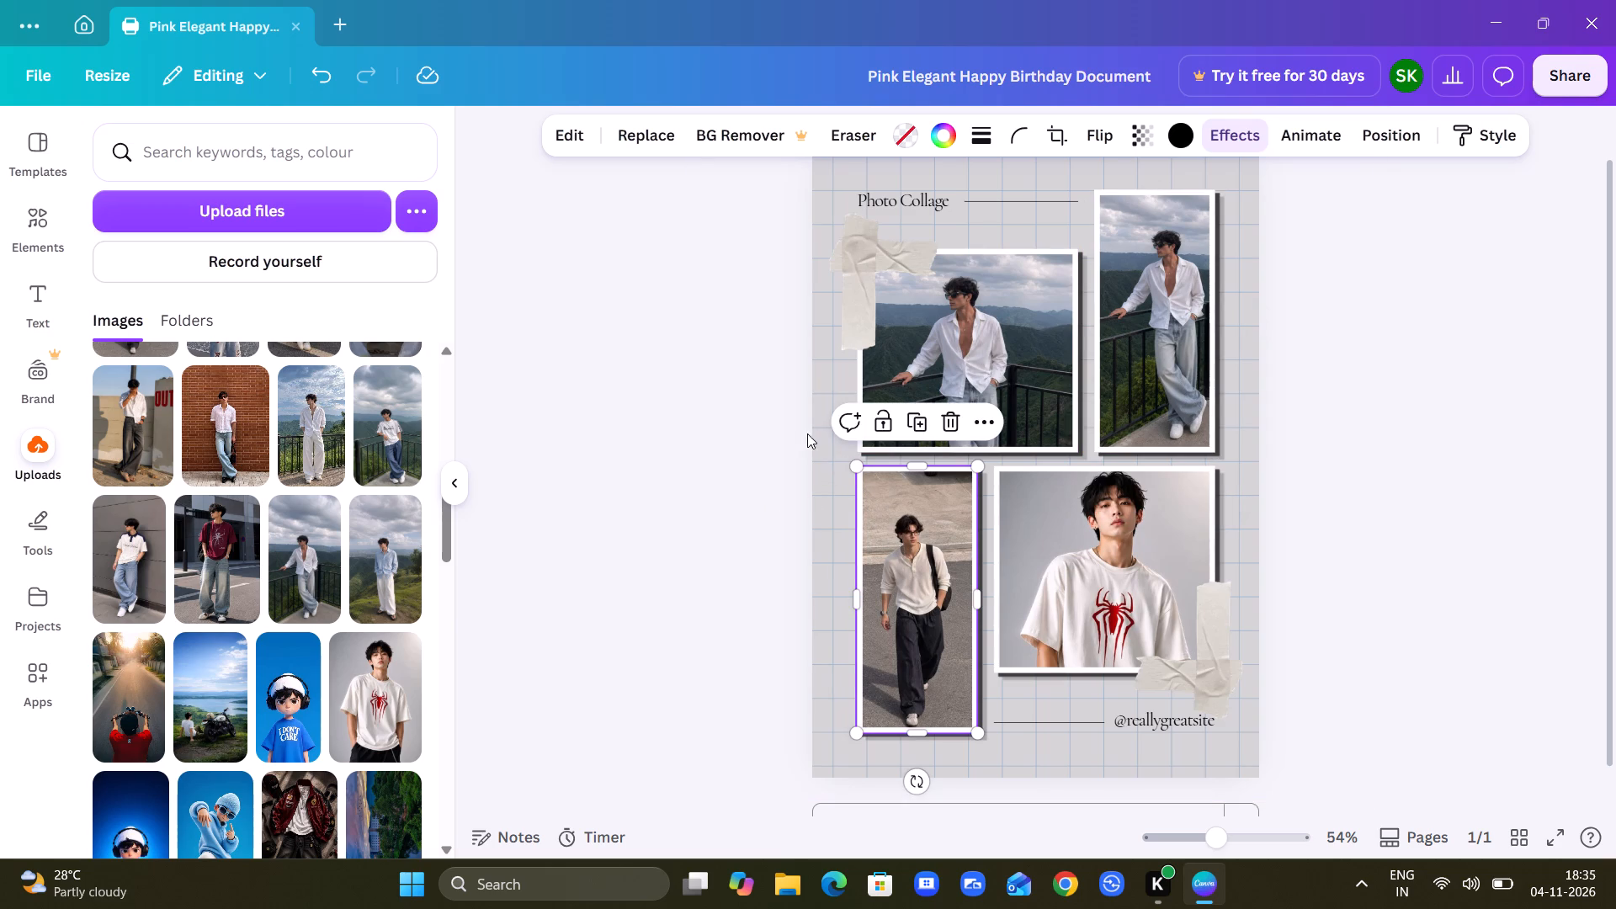
drag(857, 465, 786, 364)
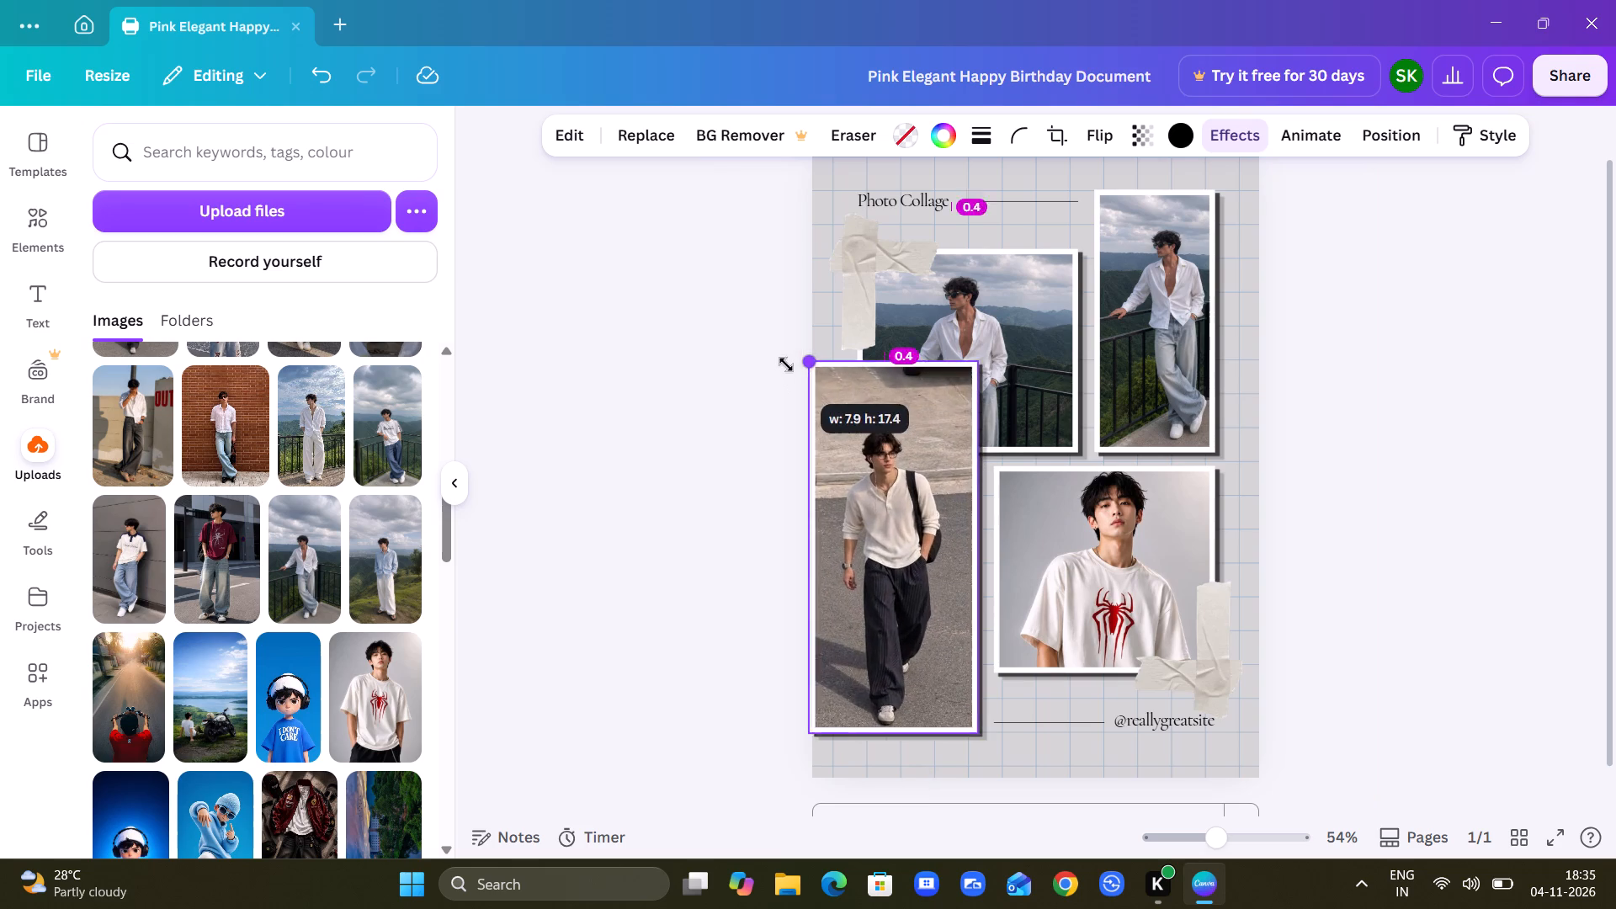
drag(786, 364, 776, 335)
drag(934, 565, 944, 610)
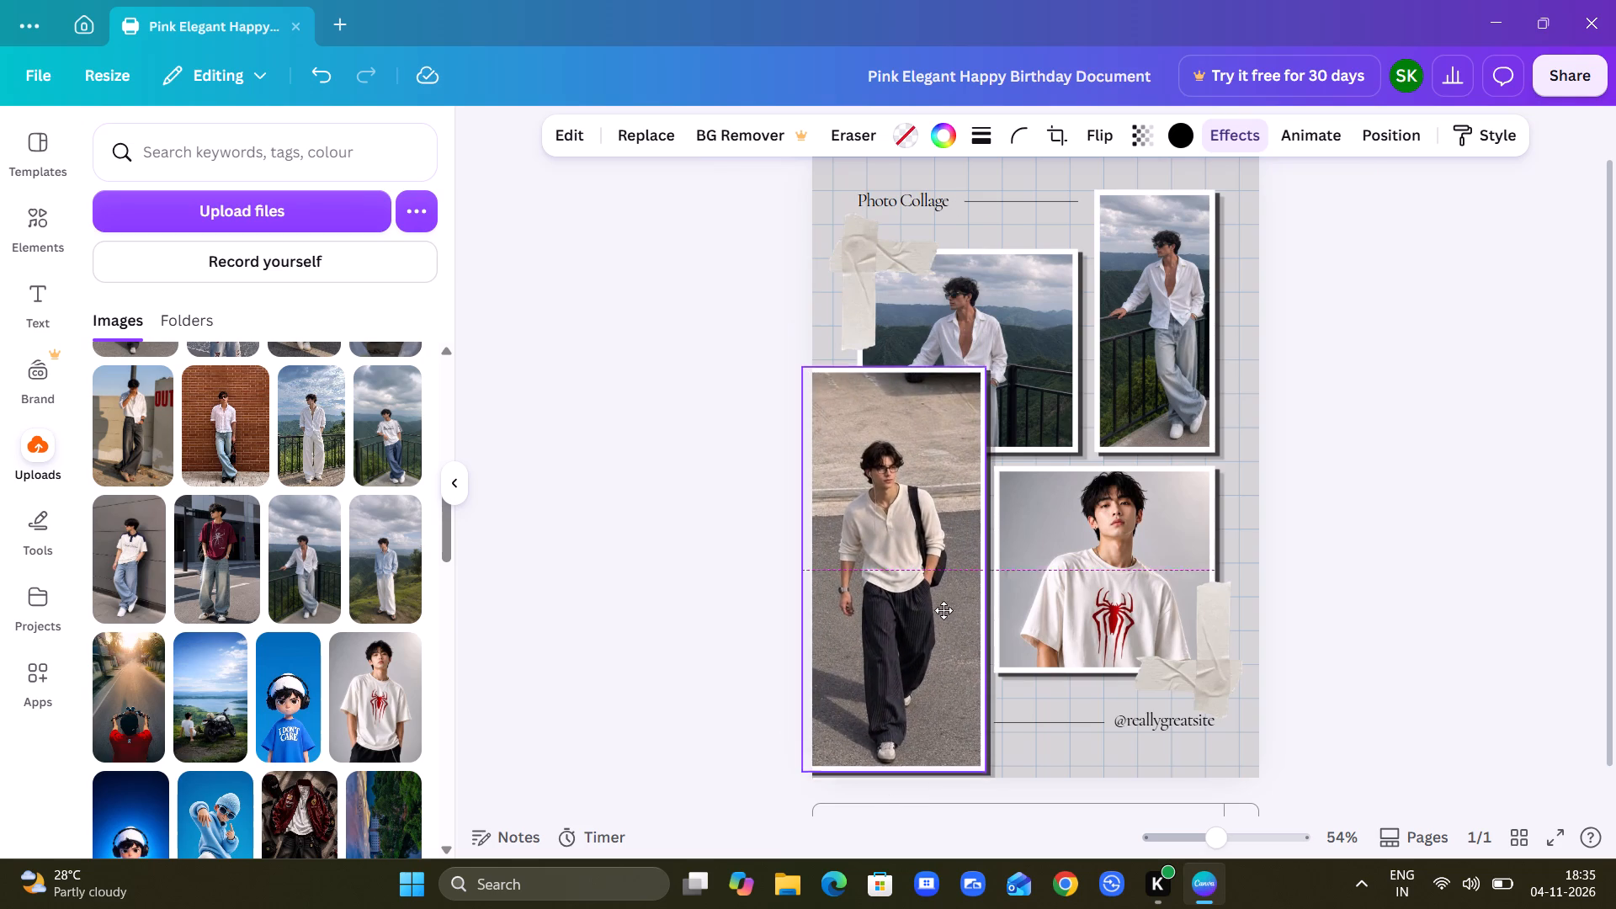
drag(944, 610, 950, 619)
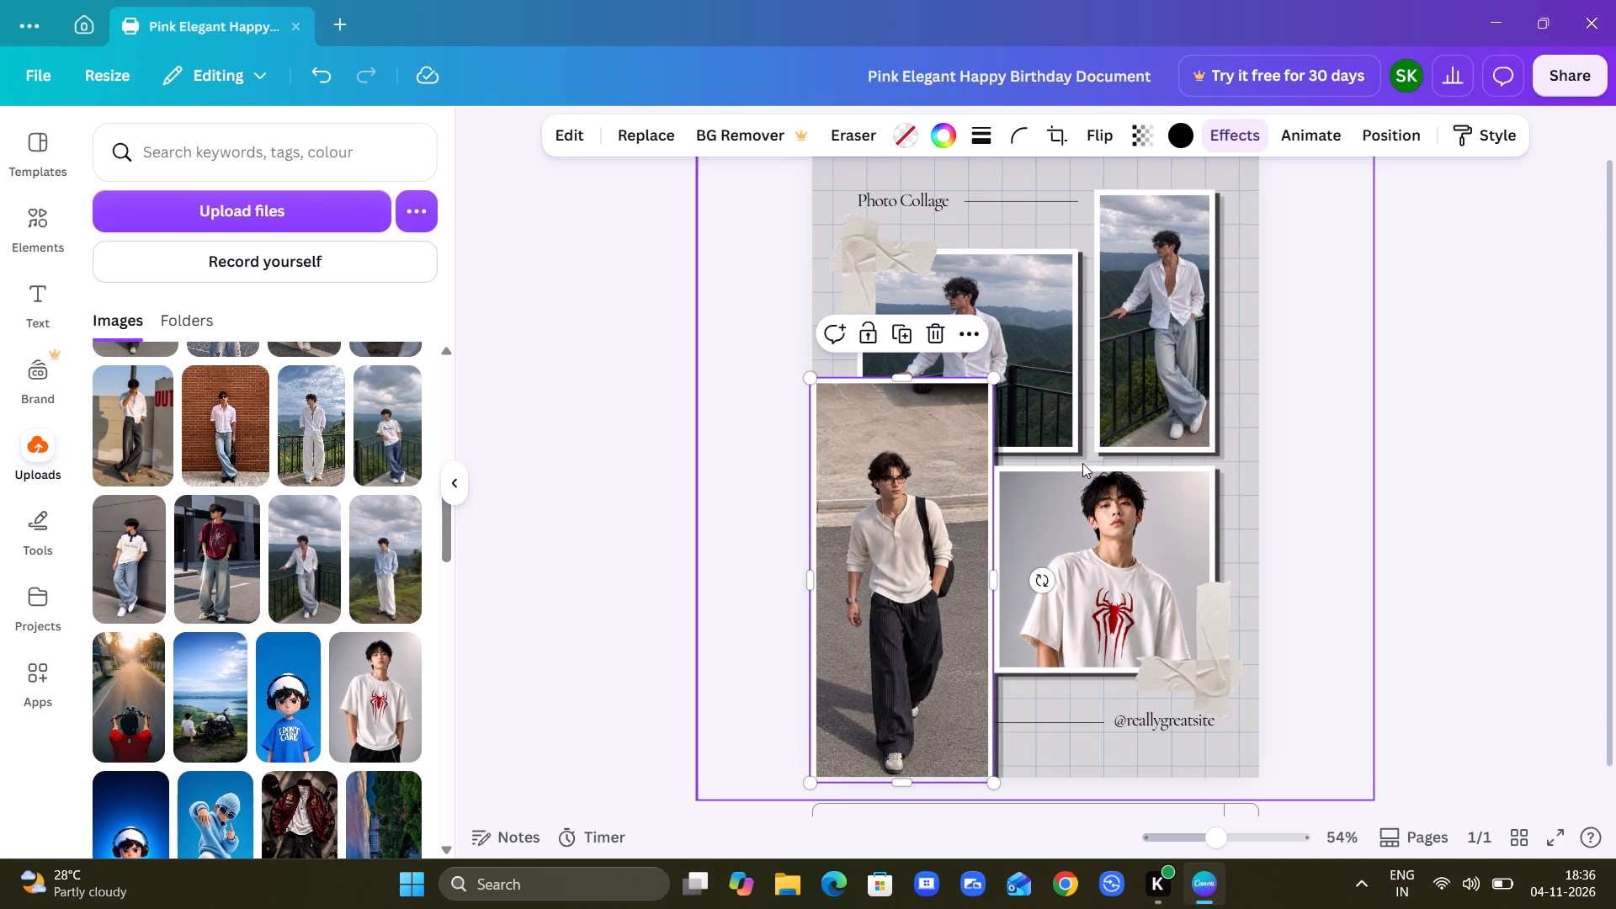
Enlarge the upper tall framed photo proportionally until it reaches the page's right edge and extends past the top edge.
click(1118, 338)
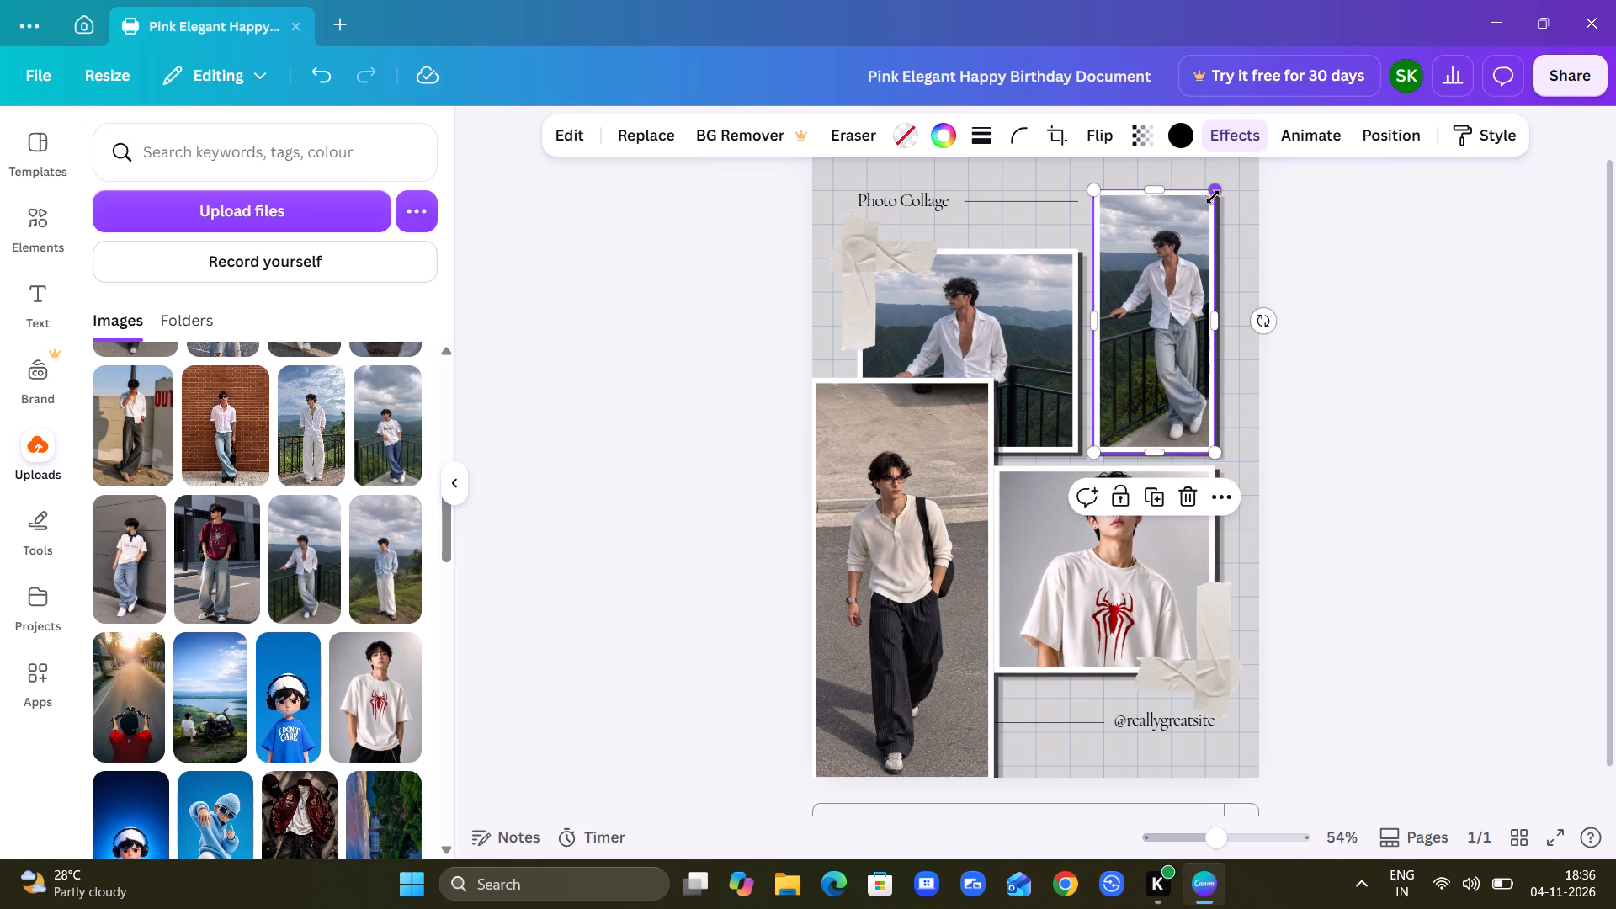
drag(1213, 197, 1250, 100)
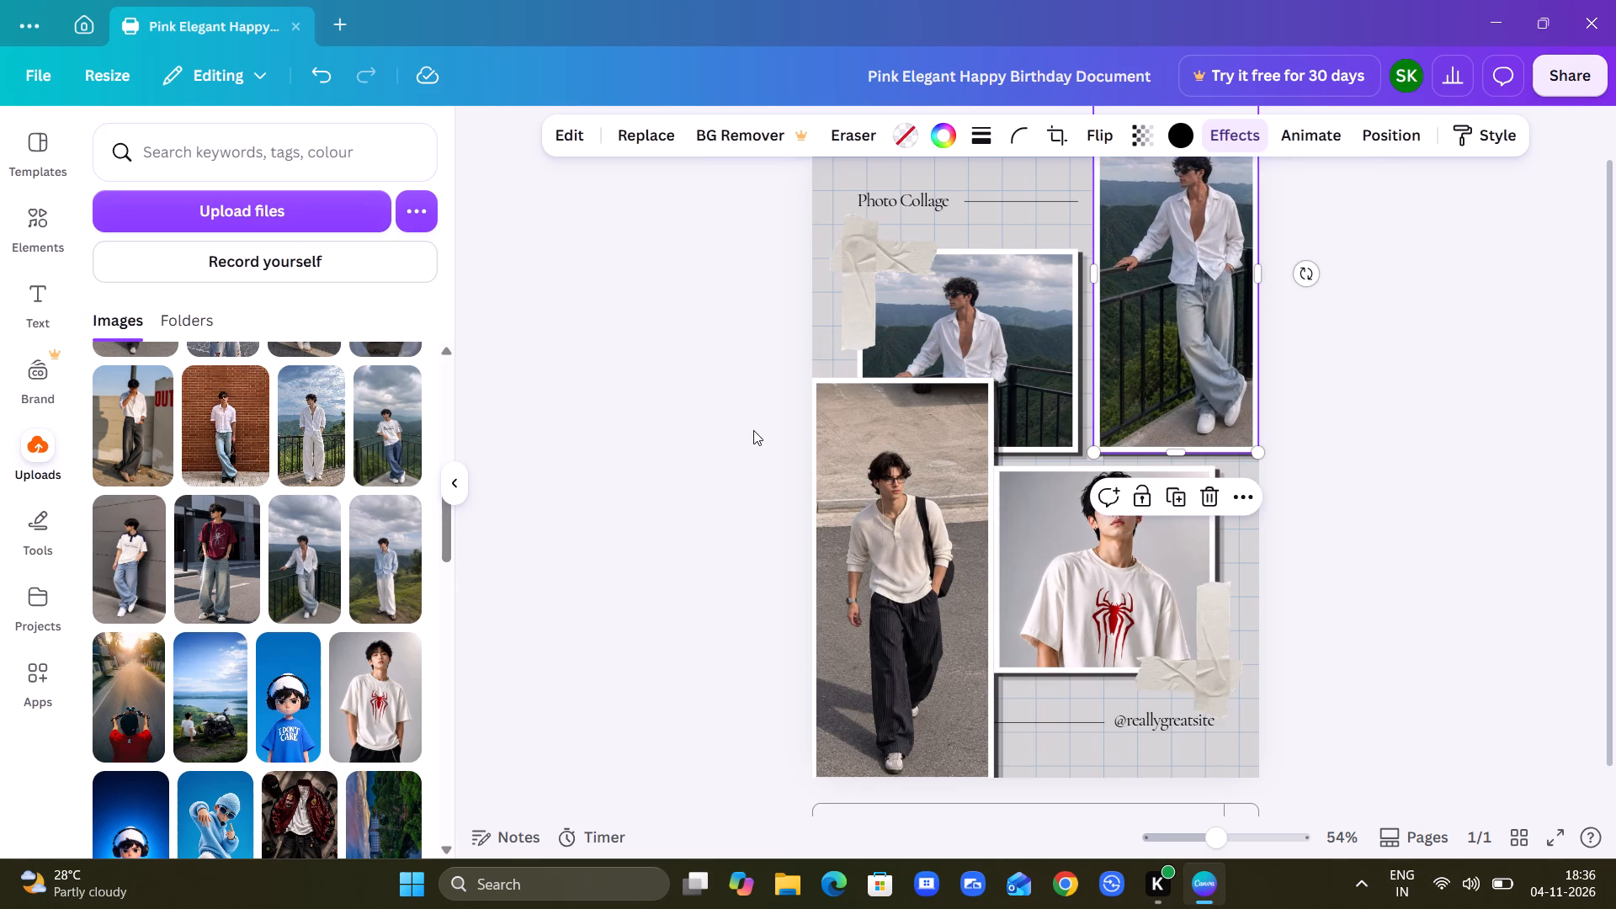
click(753, 430)
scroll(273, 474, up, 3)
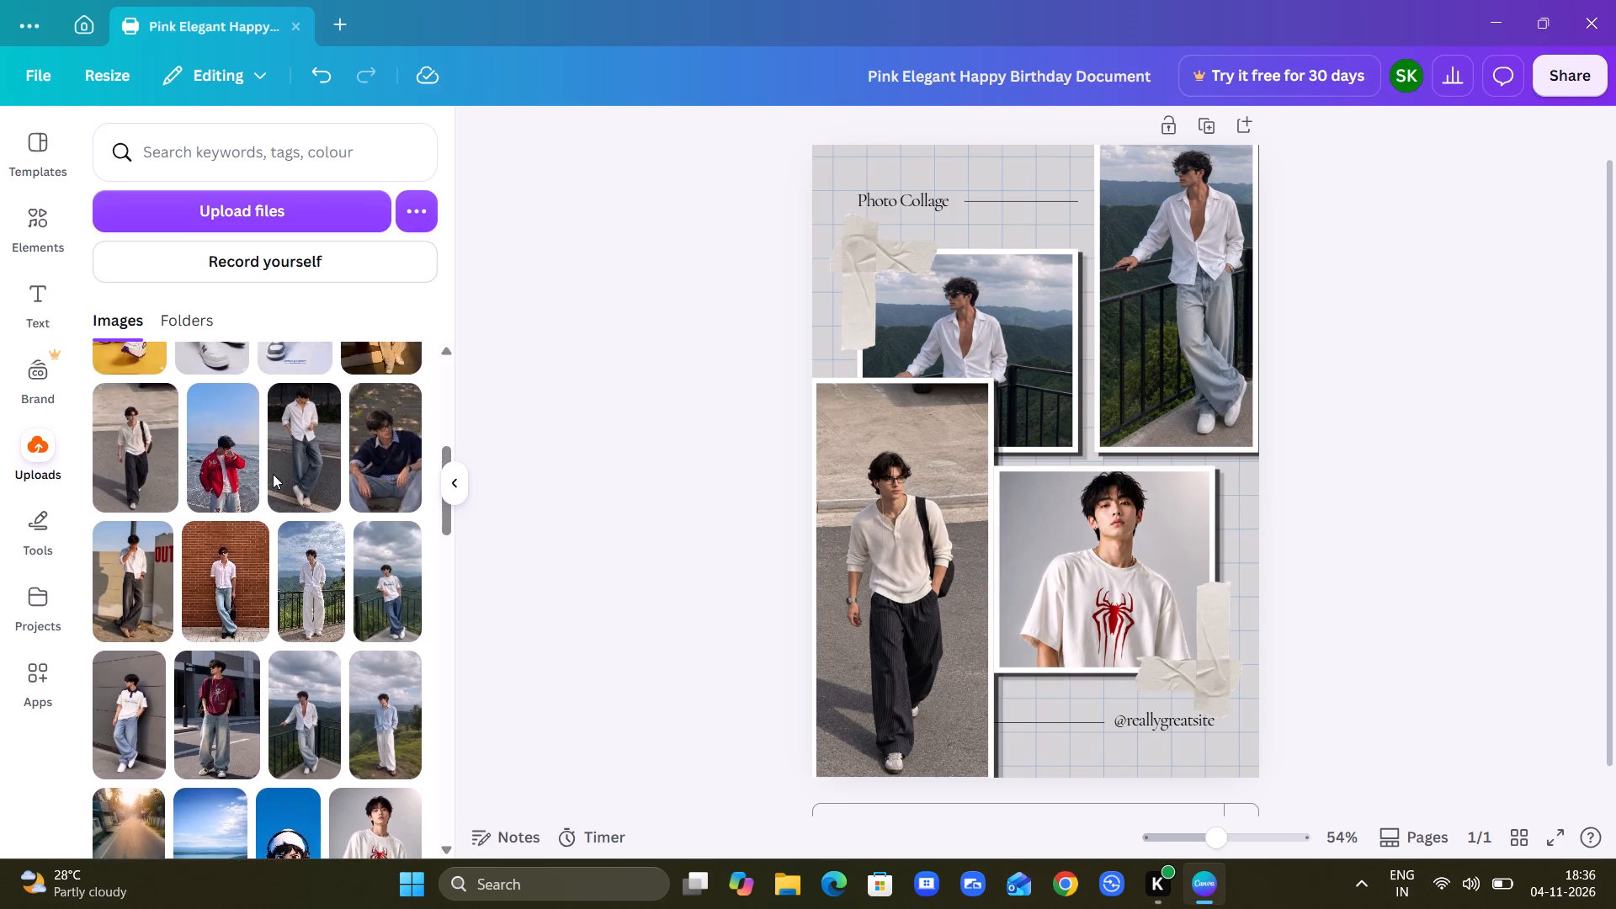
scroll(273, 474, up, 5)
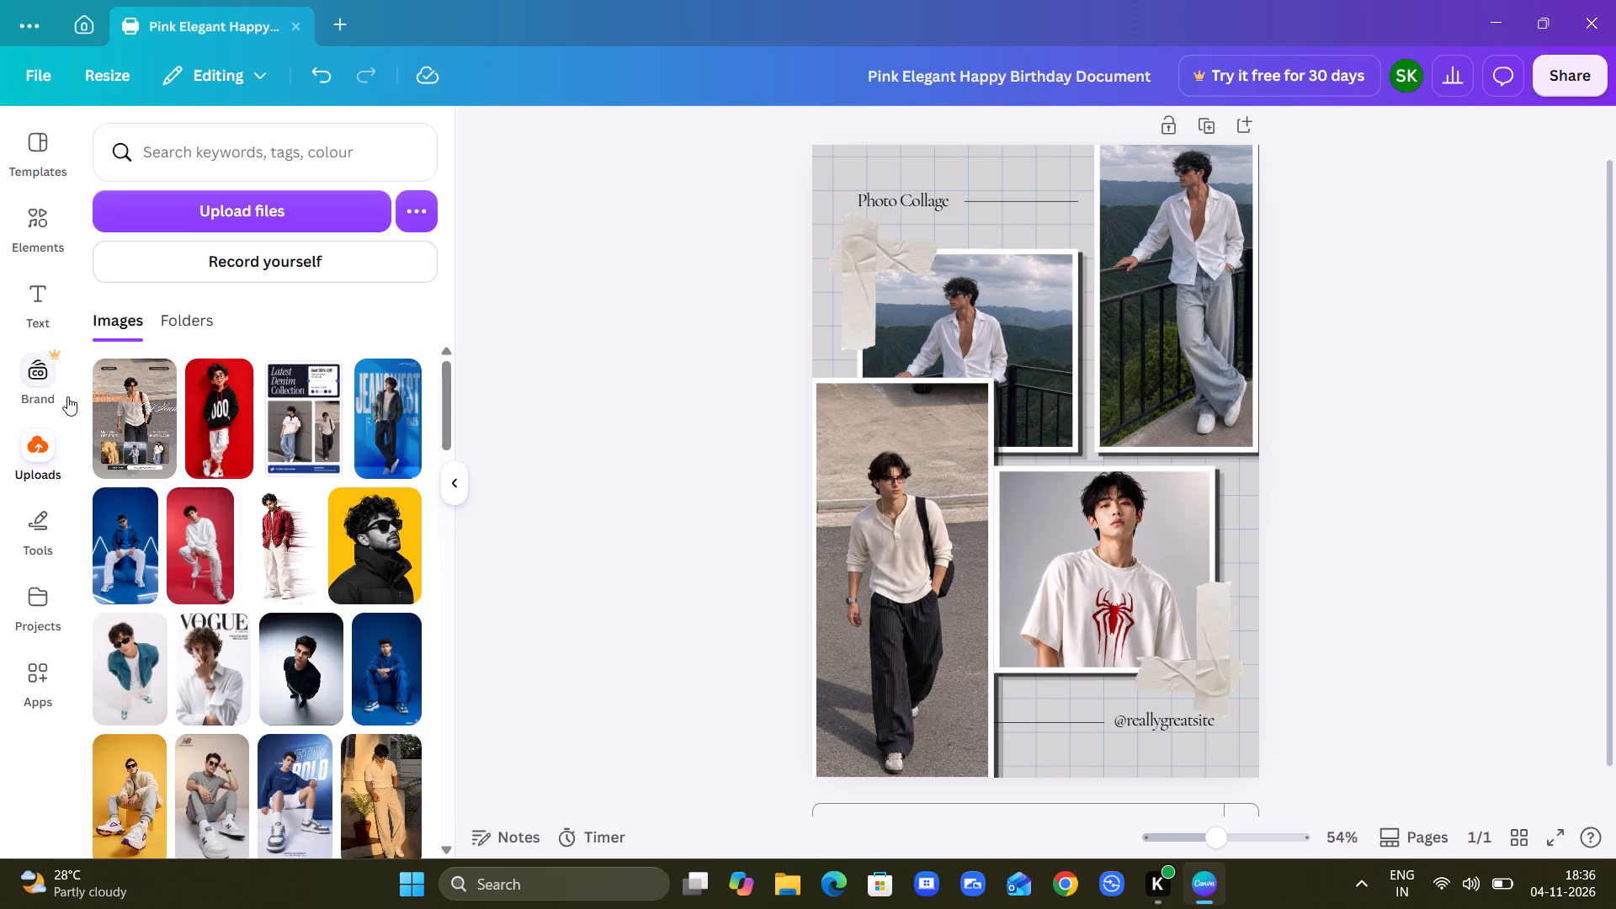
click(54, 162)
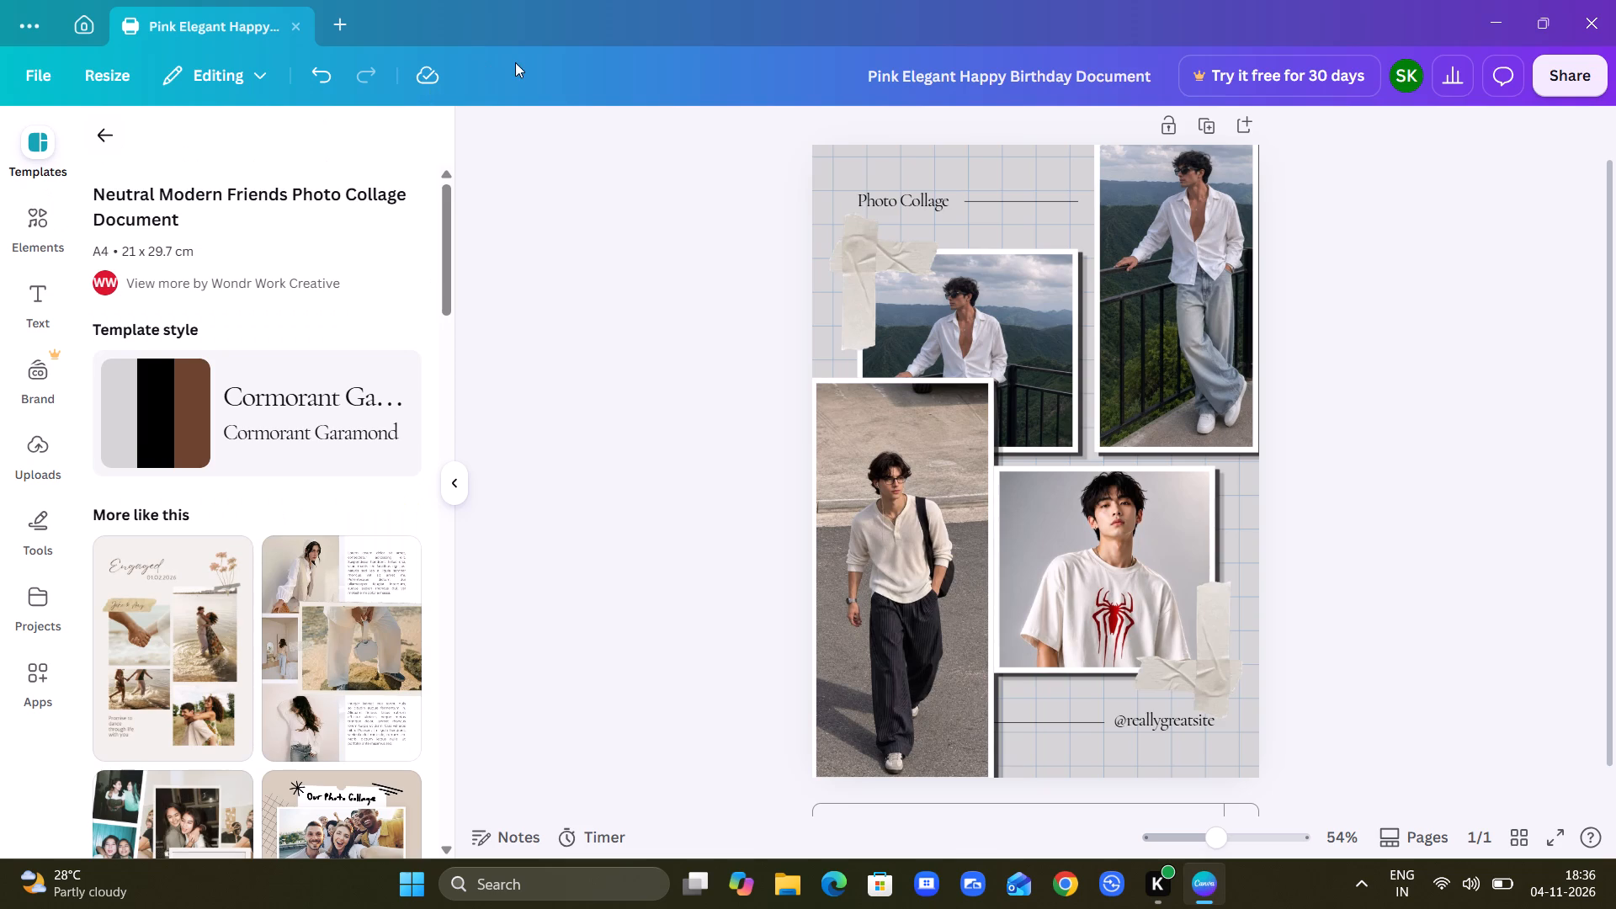
Download the collage as a digital PDF to Downloads, replacing the existing "Pink Elegant Happy Birthday Document" file.
click(1575, 67)
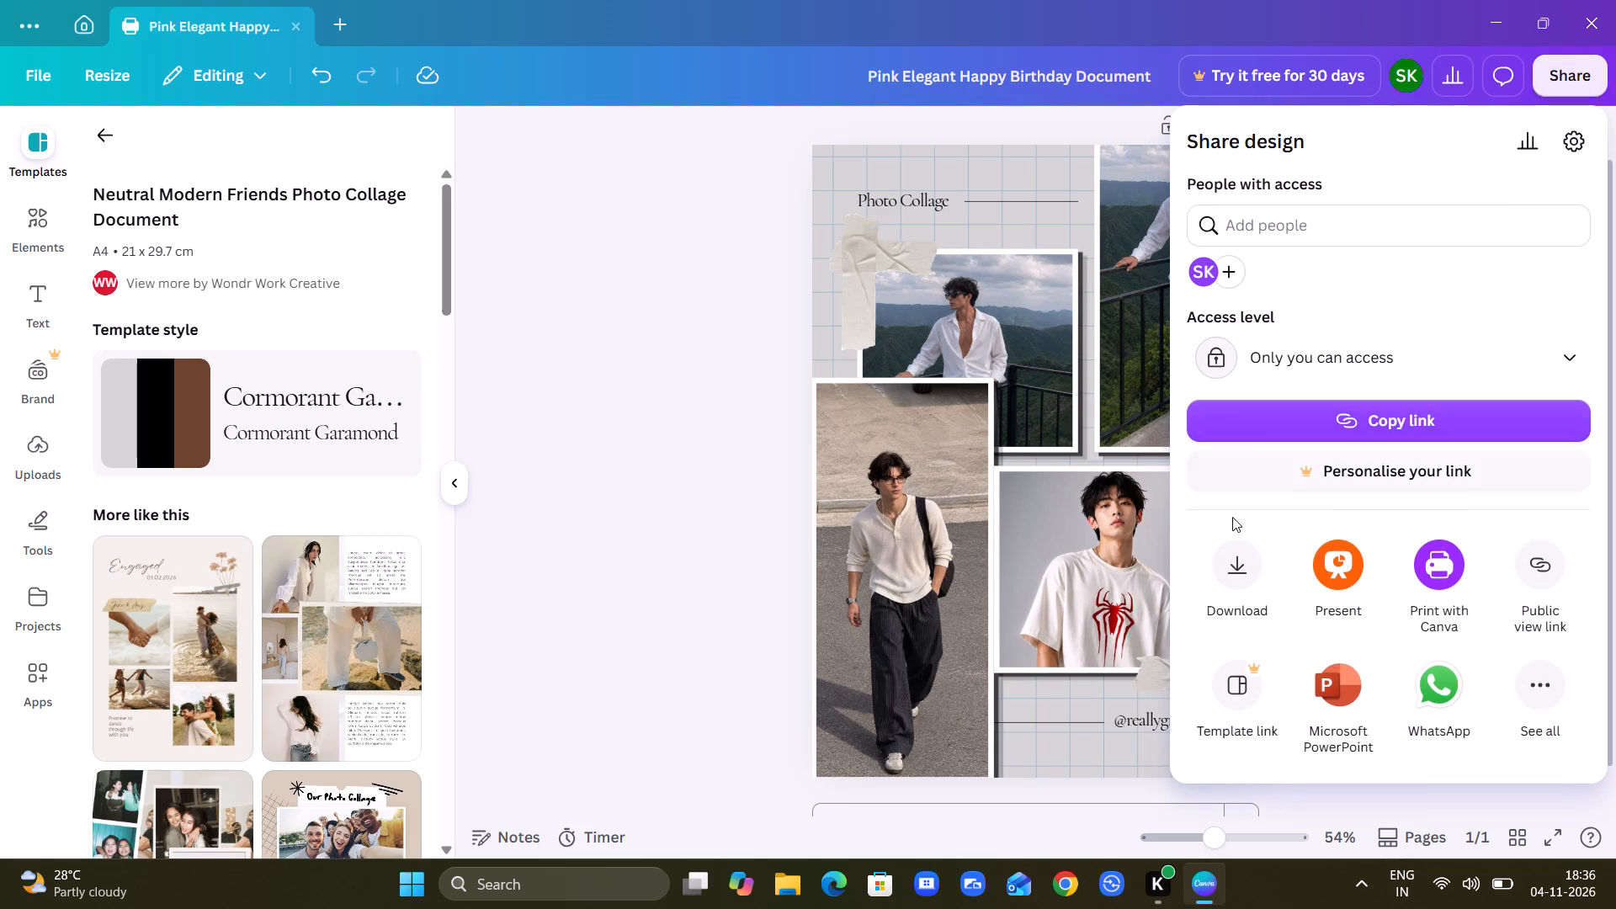
click(1230, 561)
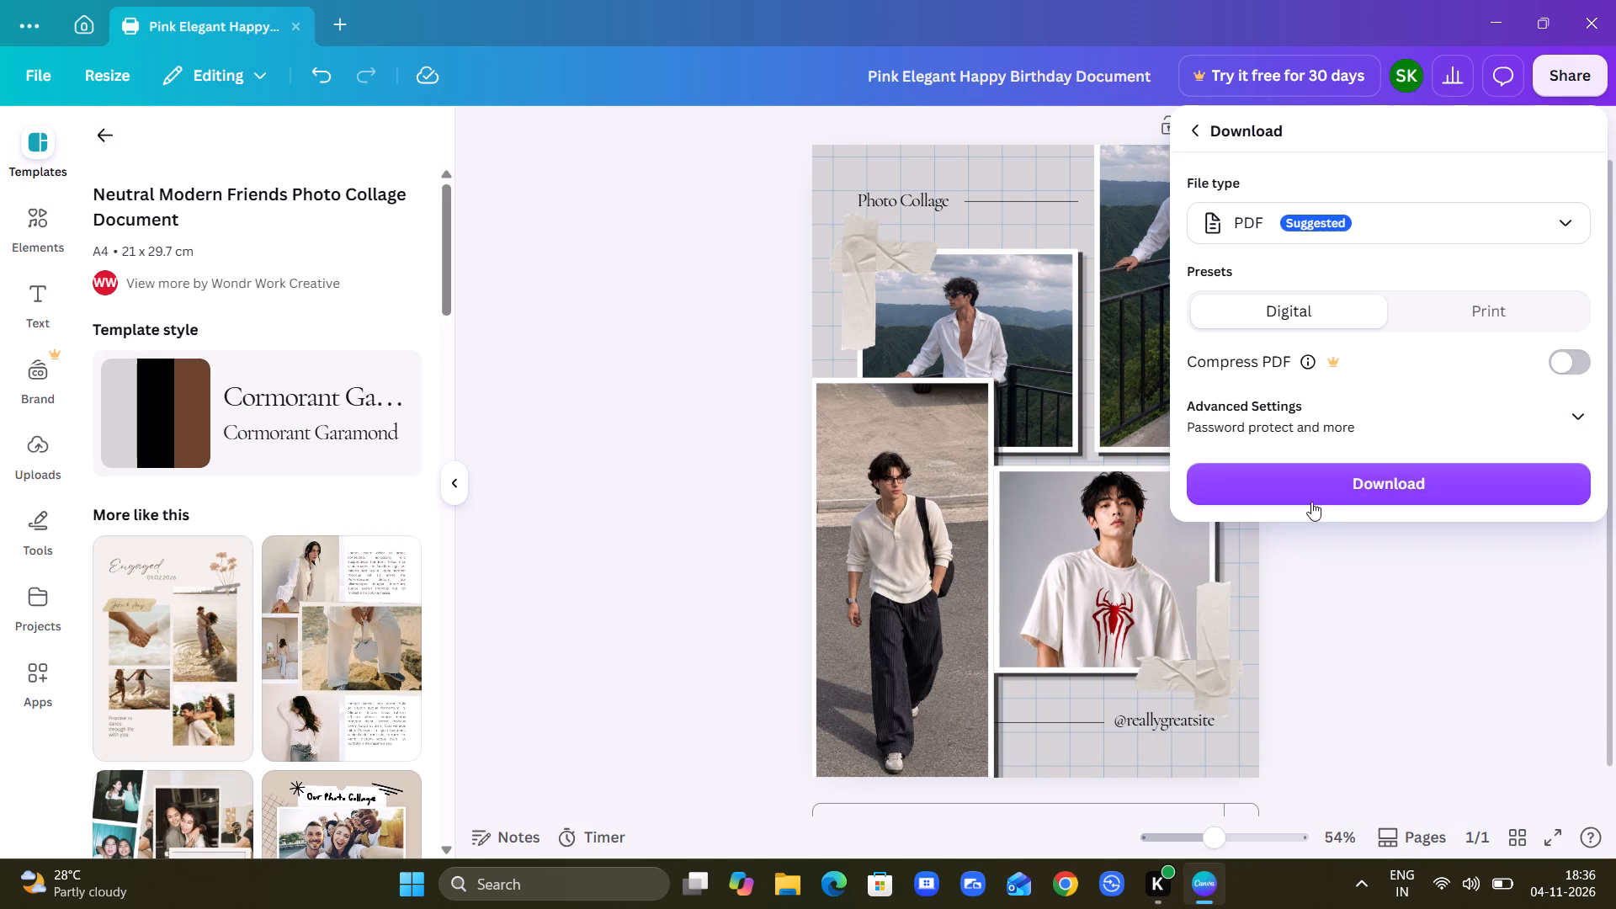
click(1351, 473)
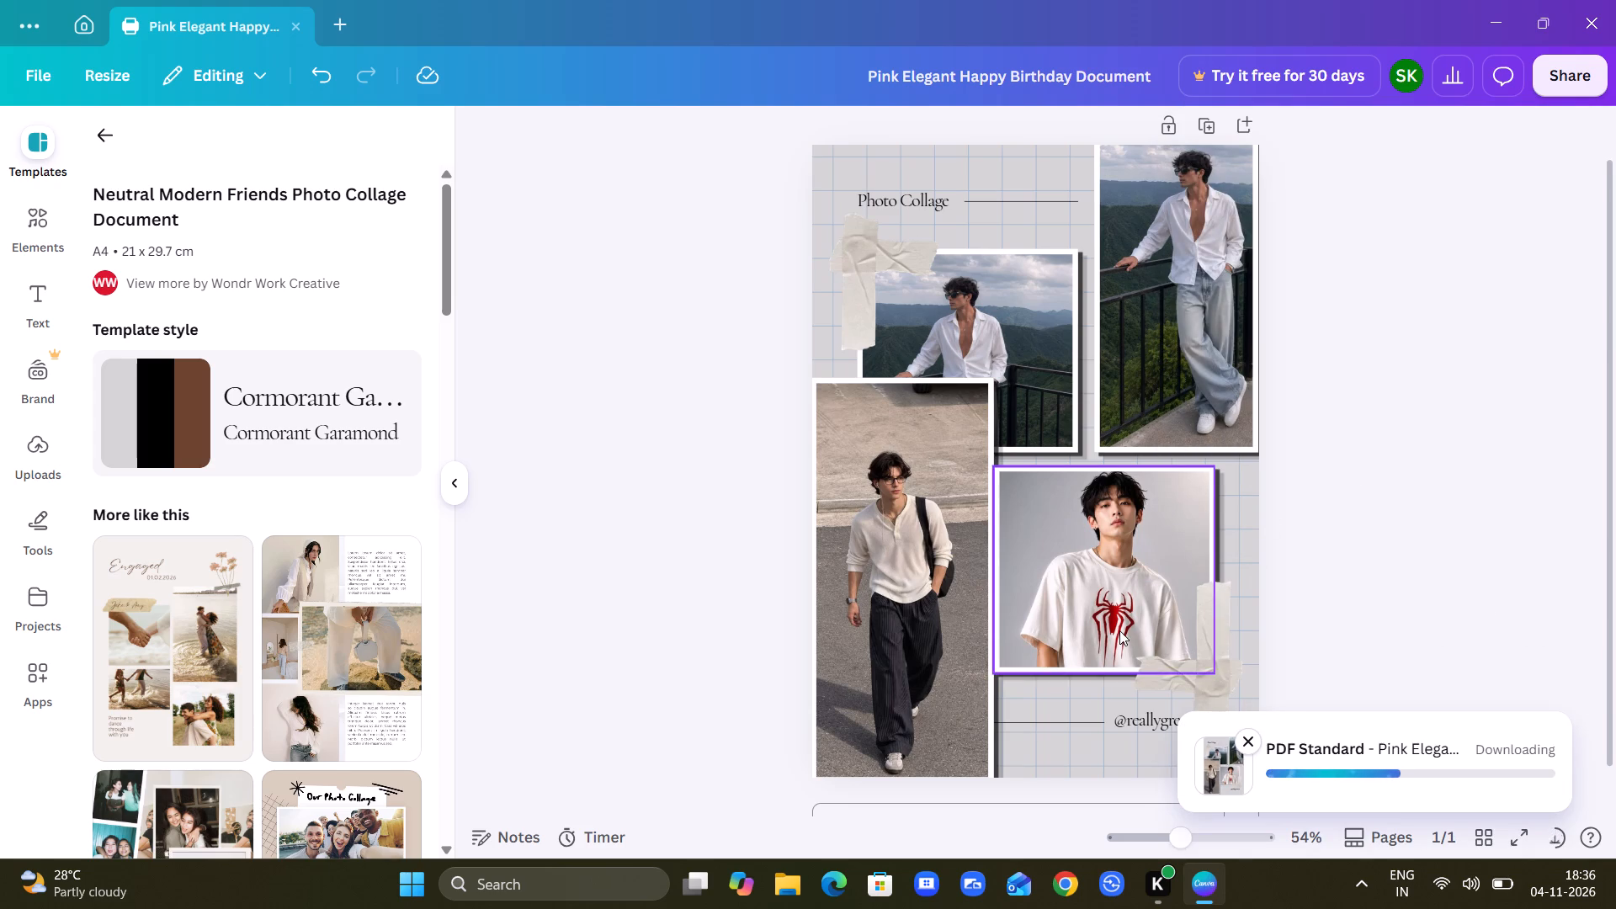
scroll(860, 593, down, 1)
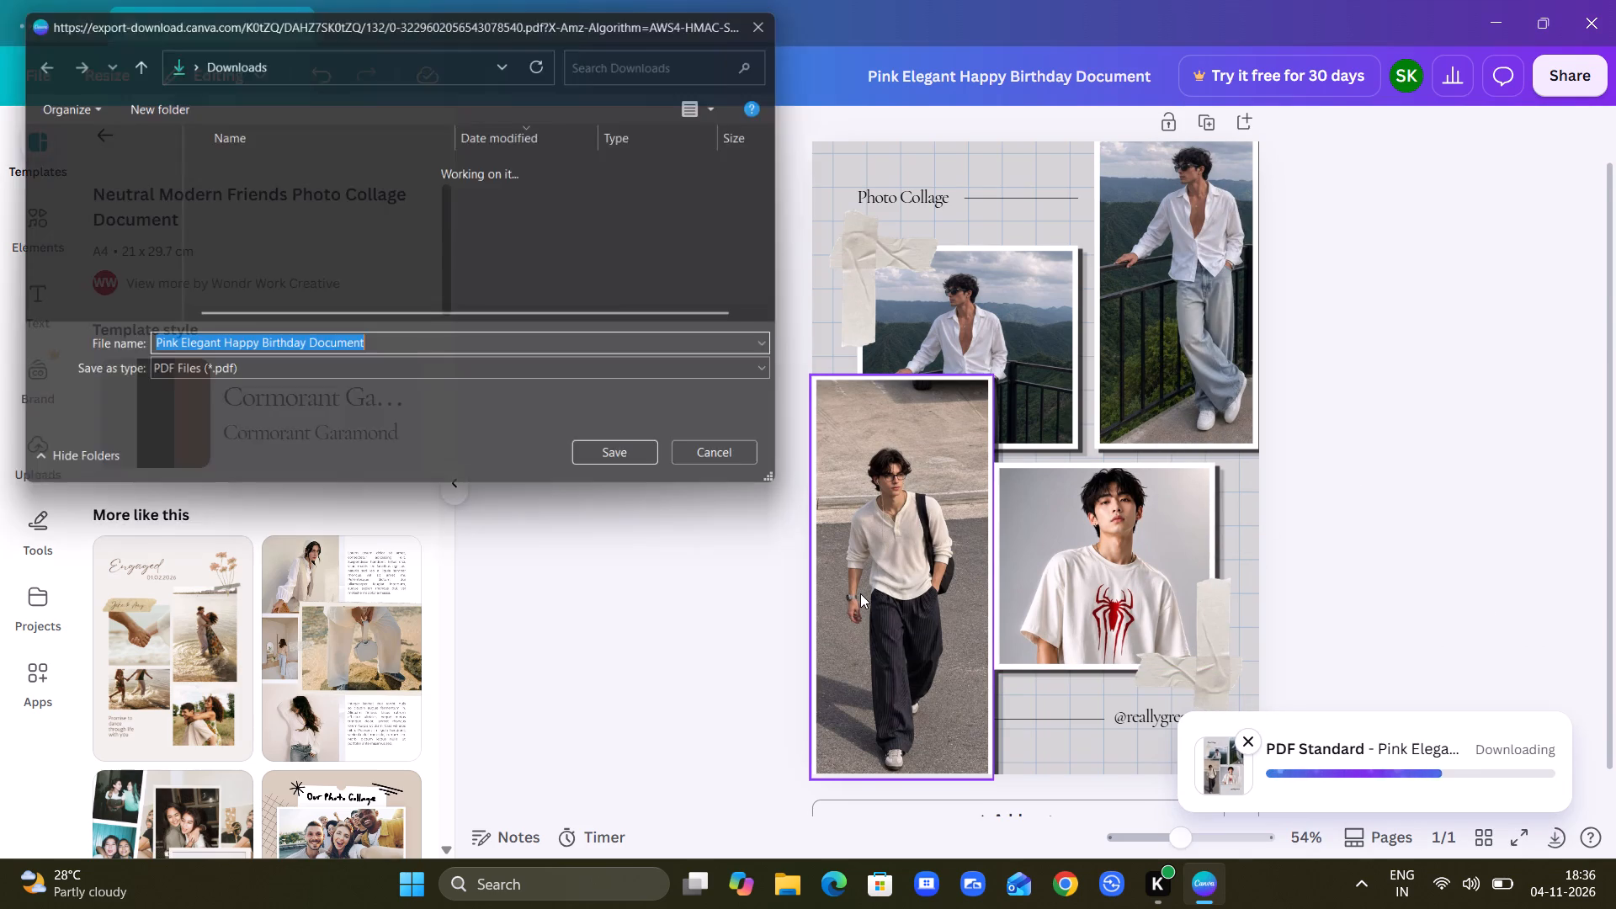
scroll(860, 593, down, 2)
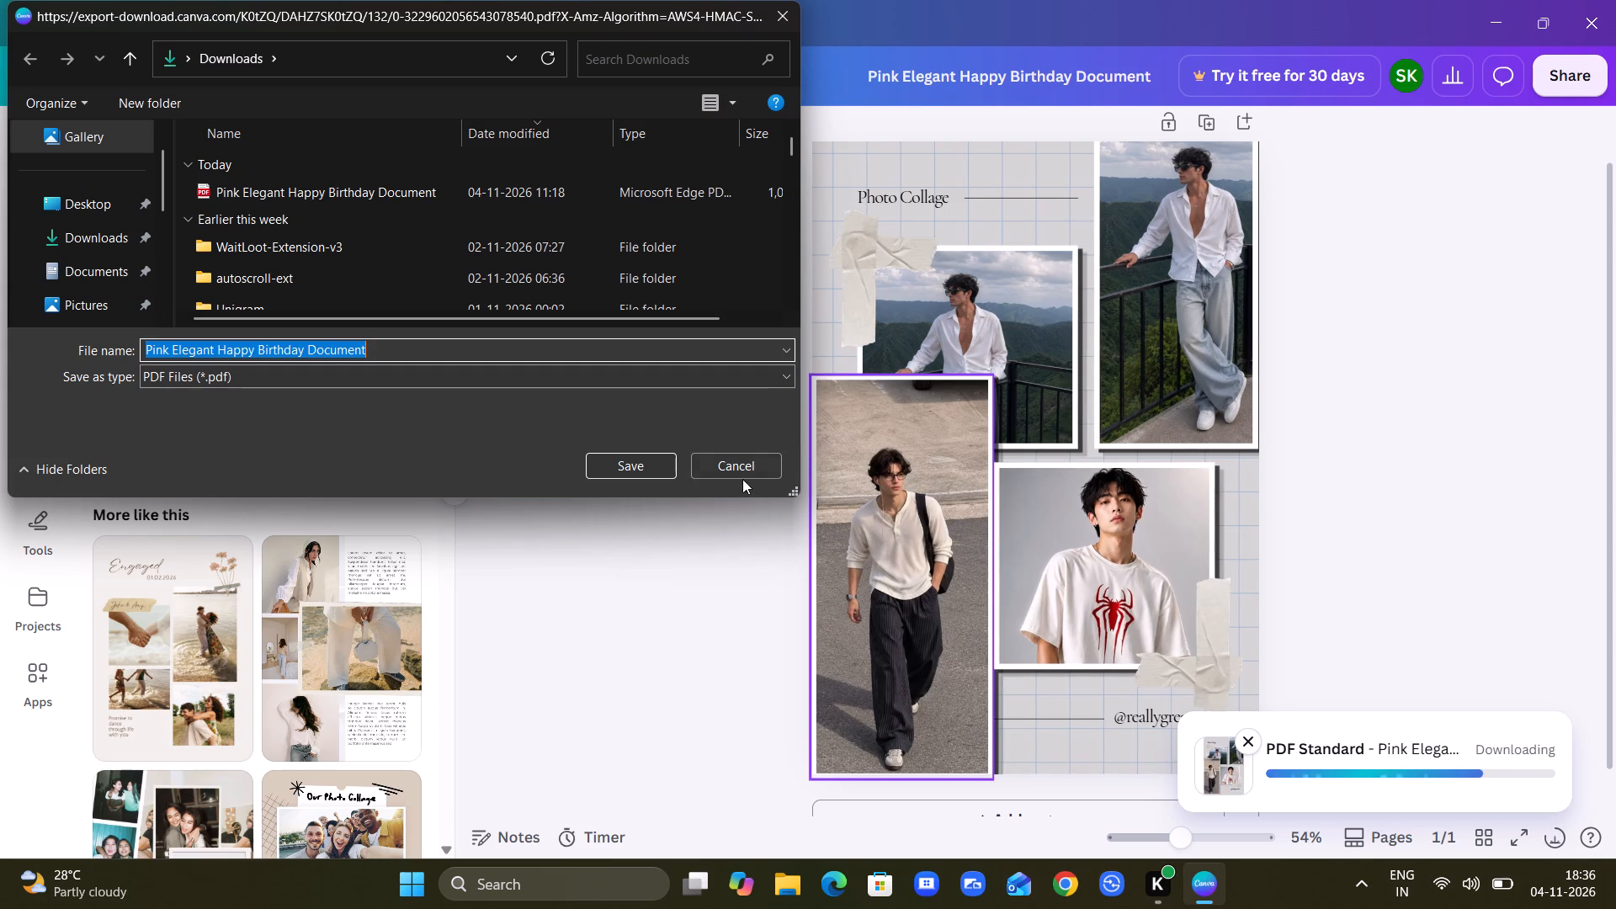
click(632, 458)
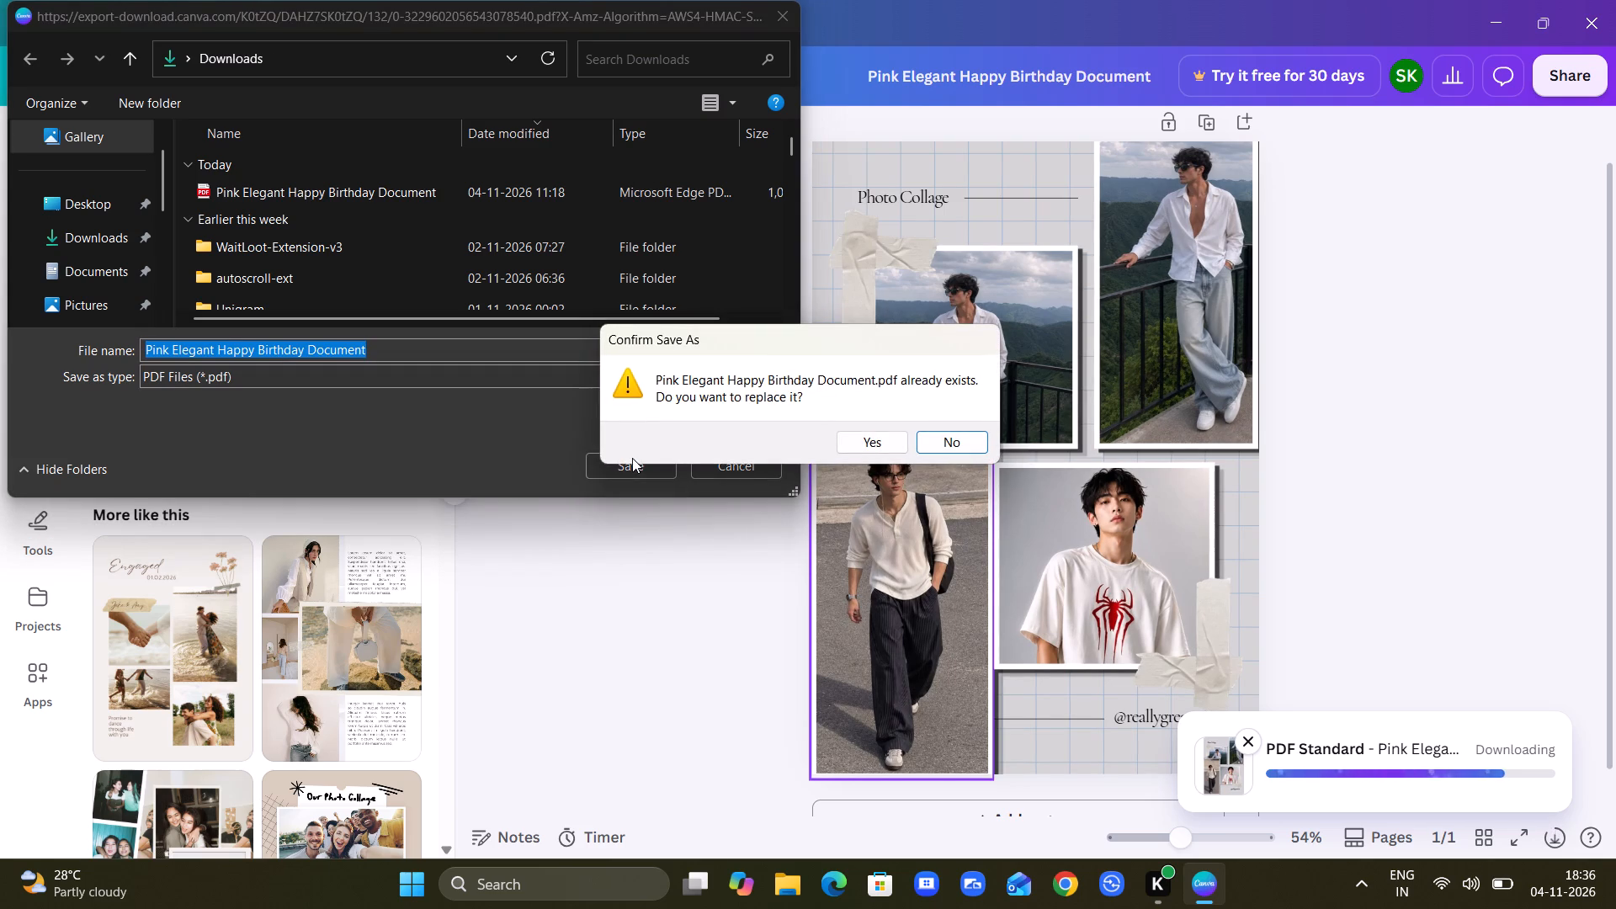
click(872, 438)
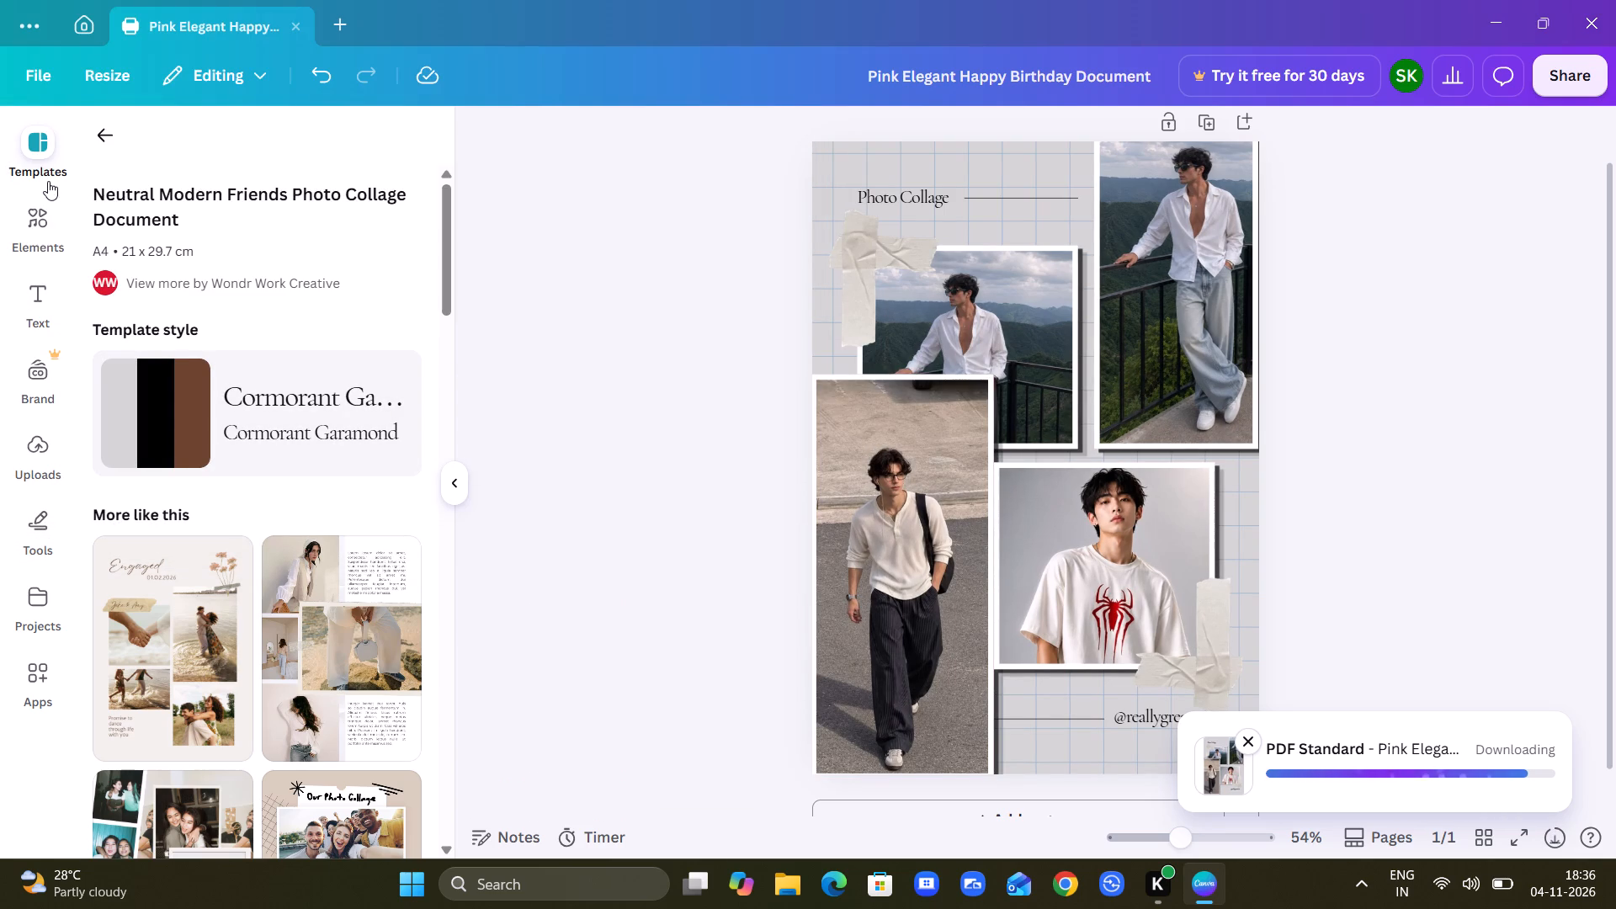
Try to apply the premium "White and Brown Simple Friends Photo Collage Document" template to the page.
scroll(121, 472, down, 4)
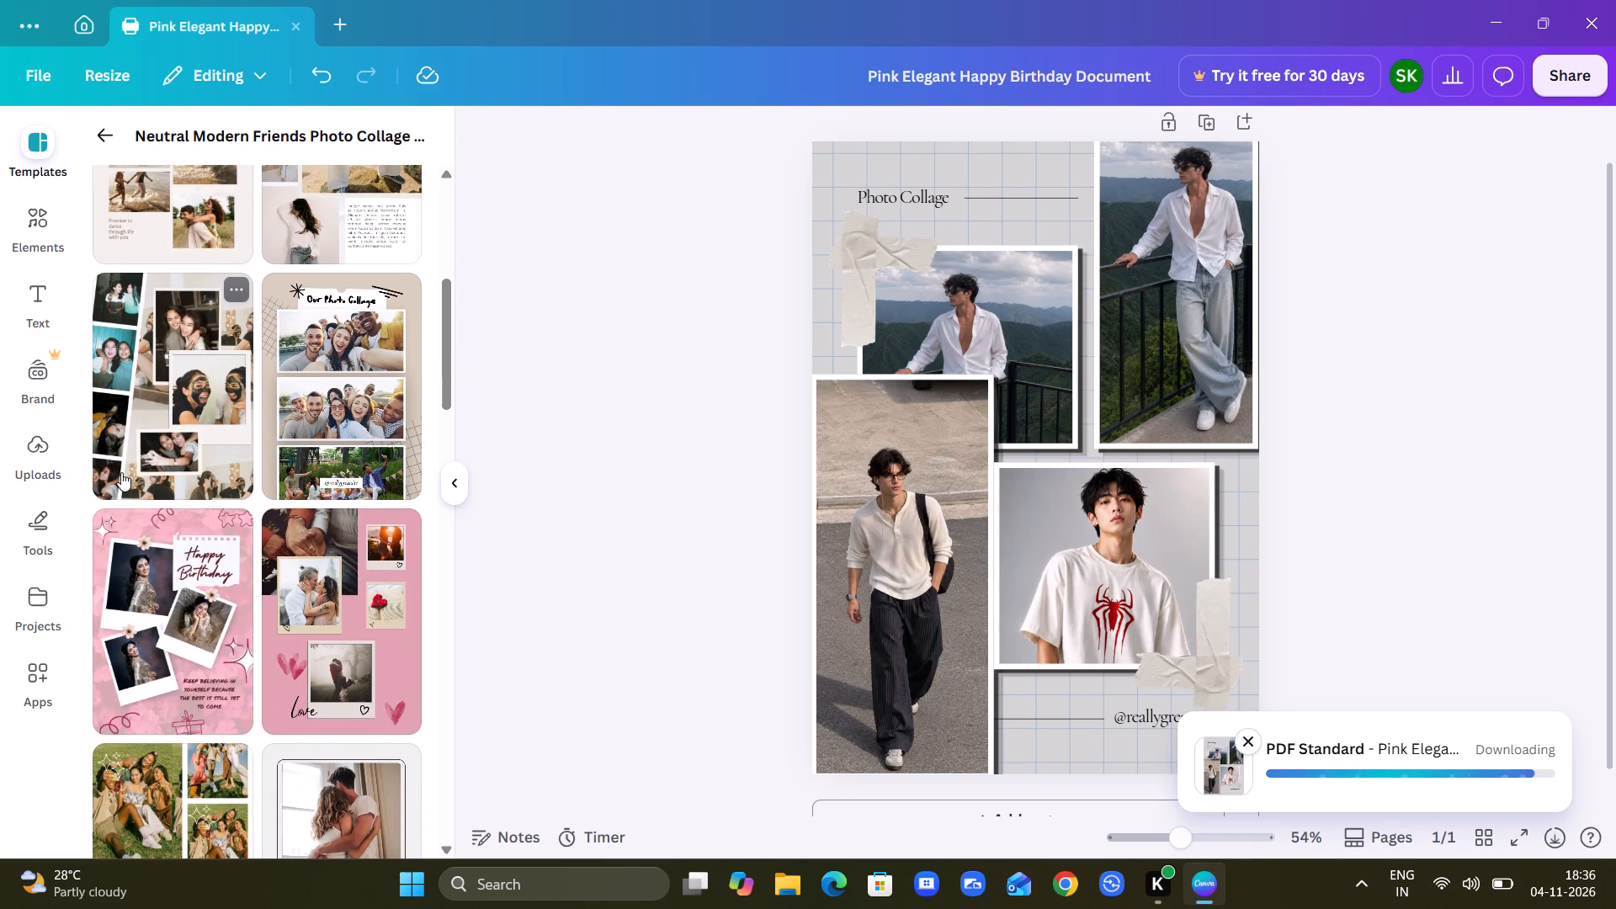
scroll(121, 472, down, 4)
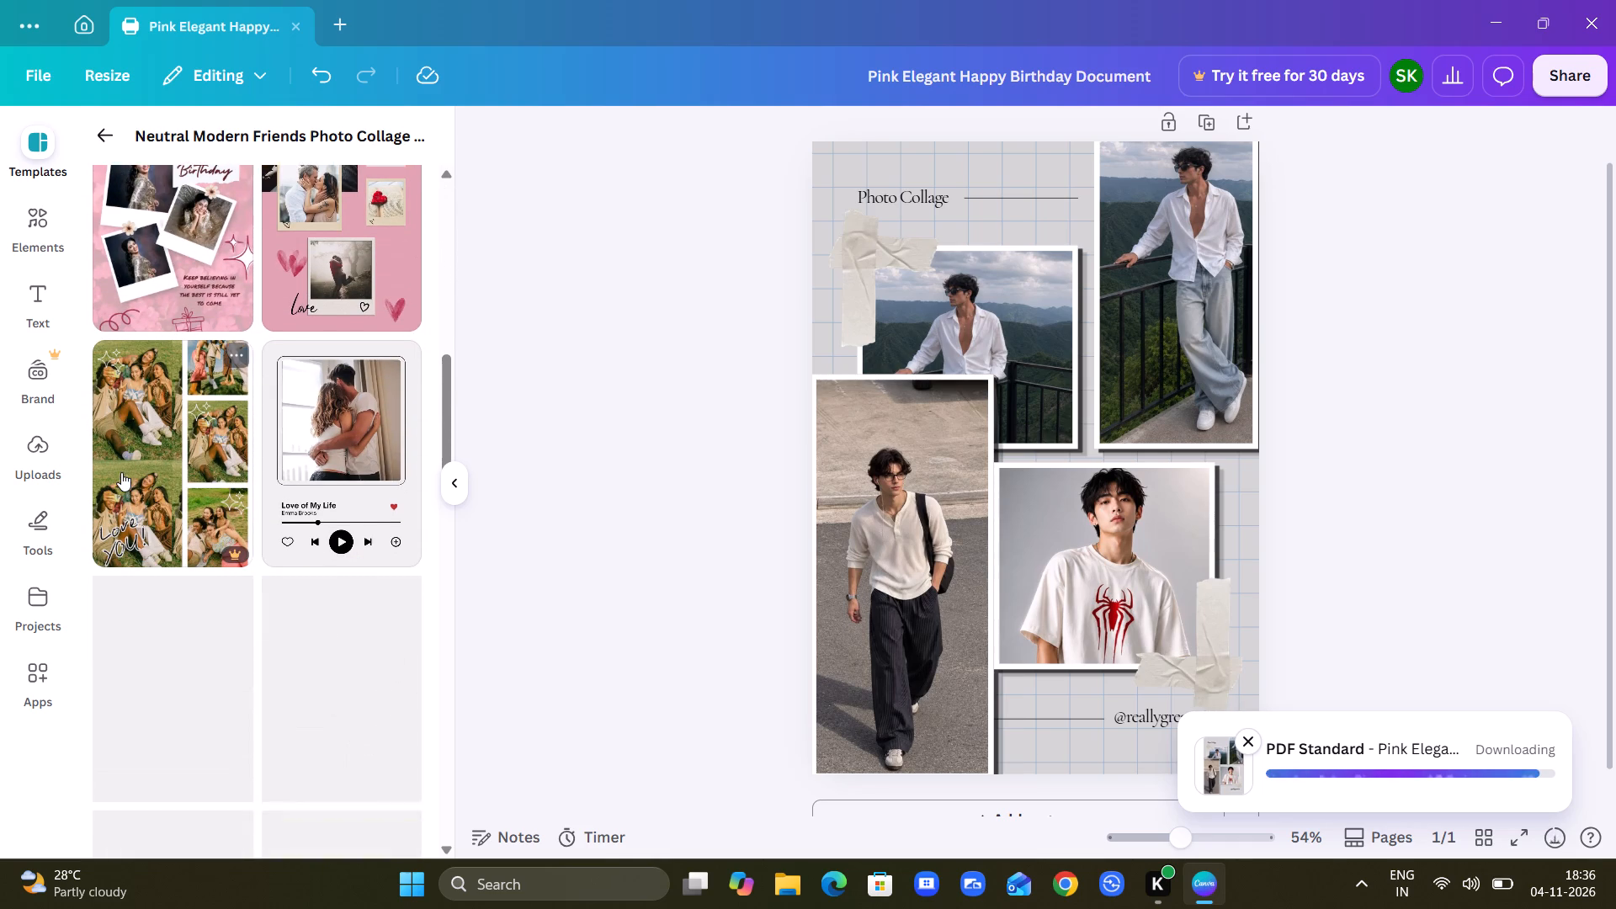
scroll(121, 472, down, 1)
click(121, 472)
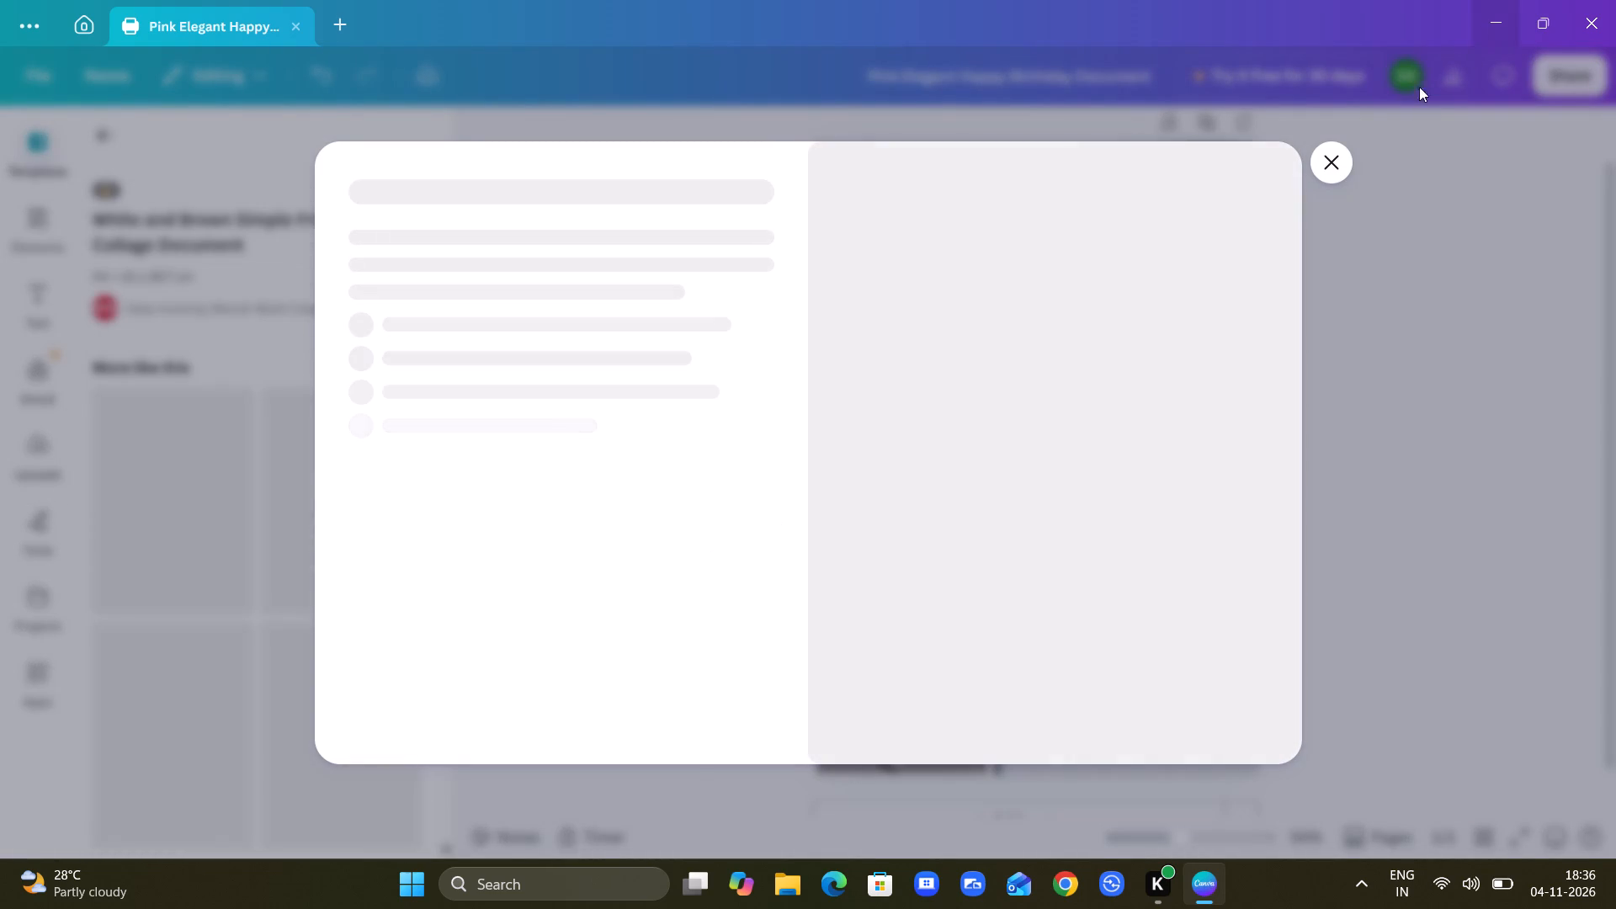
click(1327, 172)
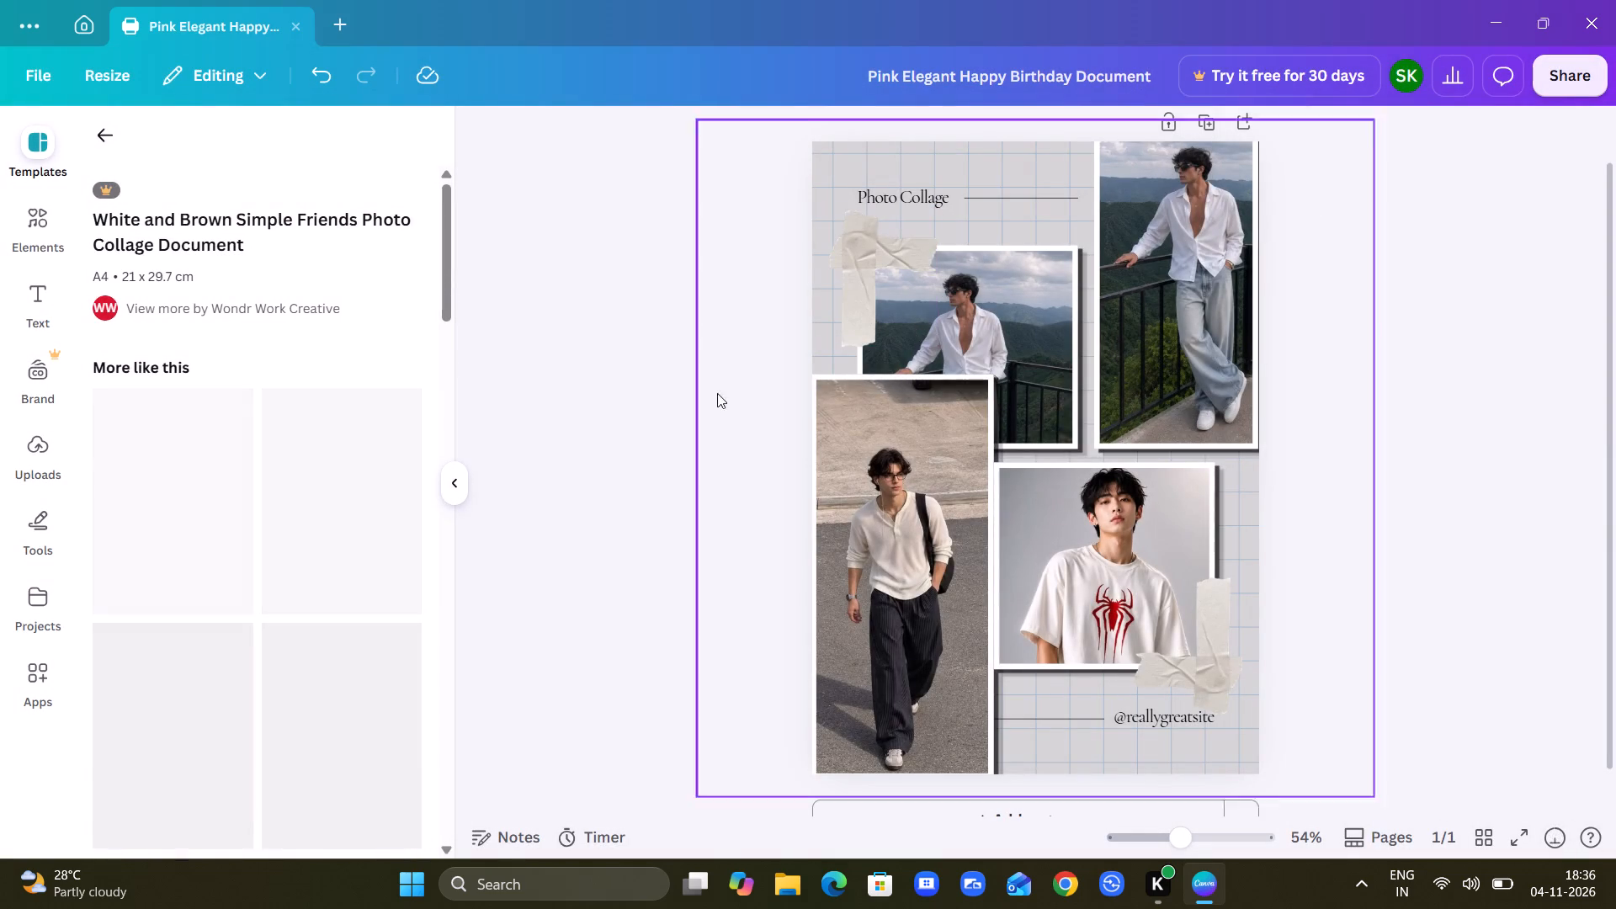
Replace the page design with the black "Happy Family" collage template that has five photos and white script lettering.
scroll(359, 582, down, 1)
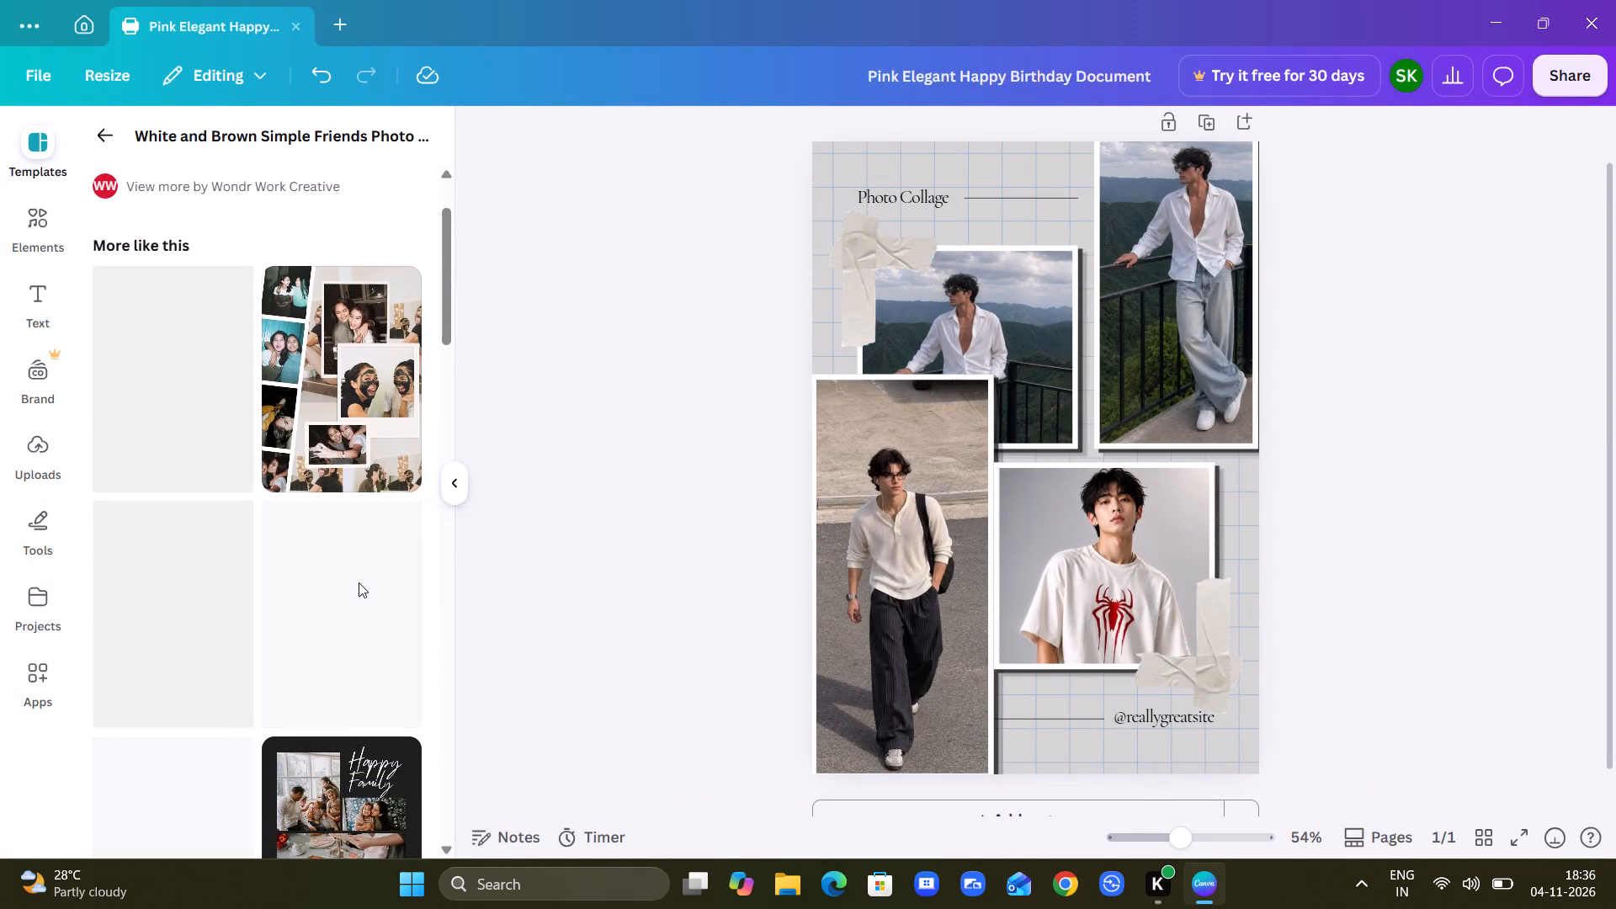
scroll(359, 582, down, 1)
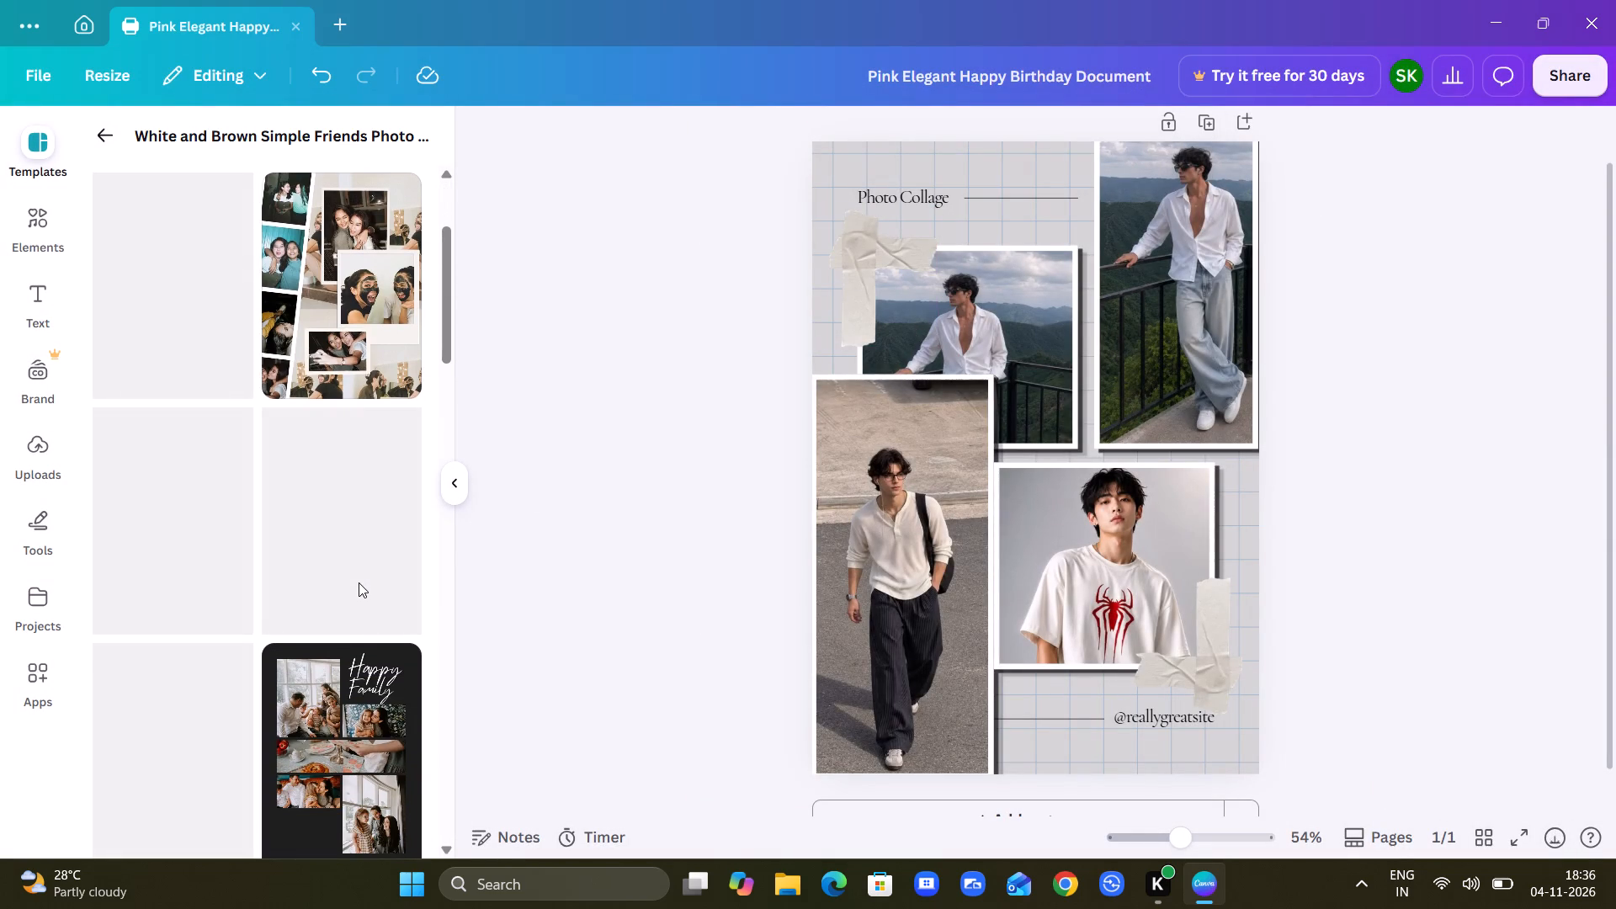
scroll(359, 582, down, 3)
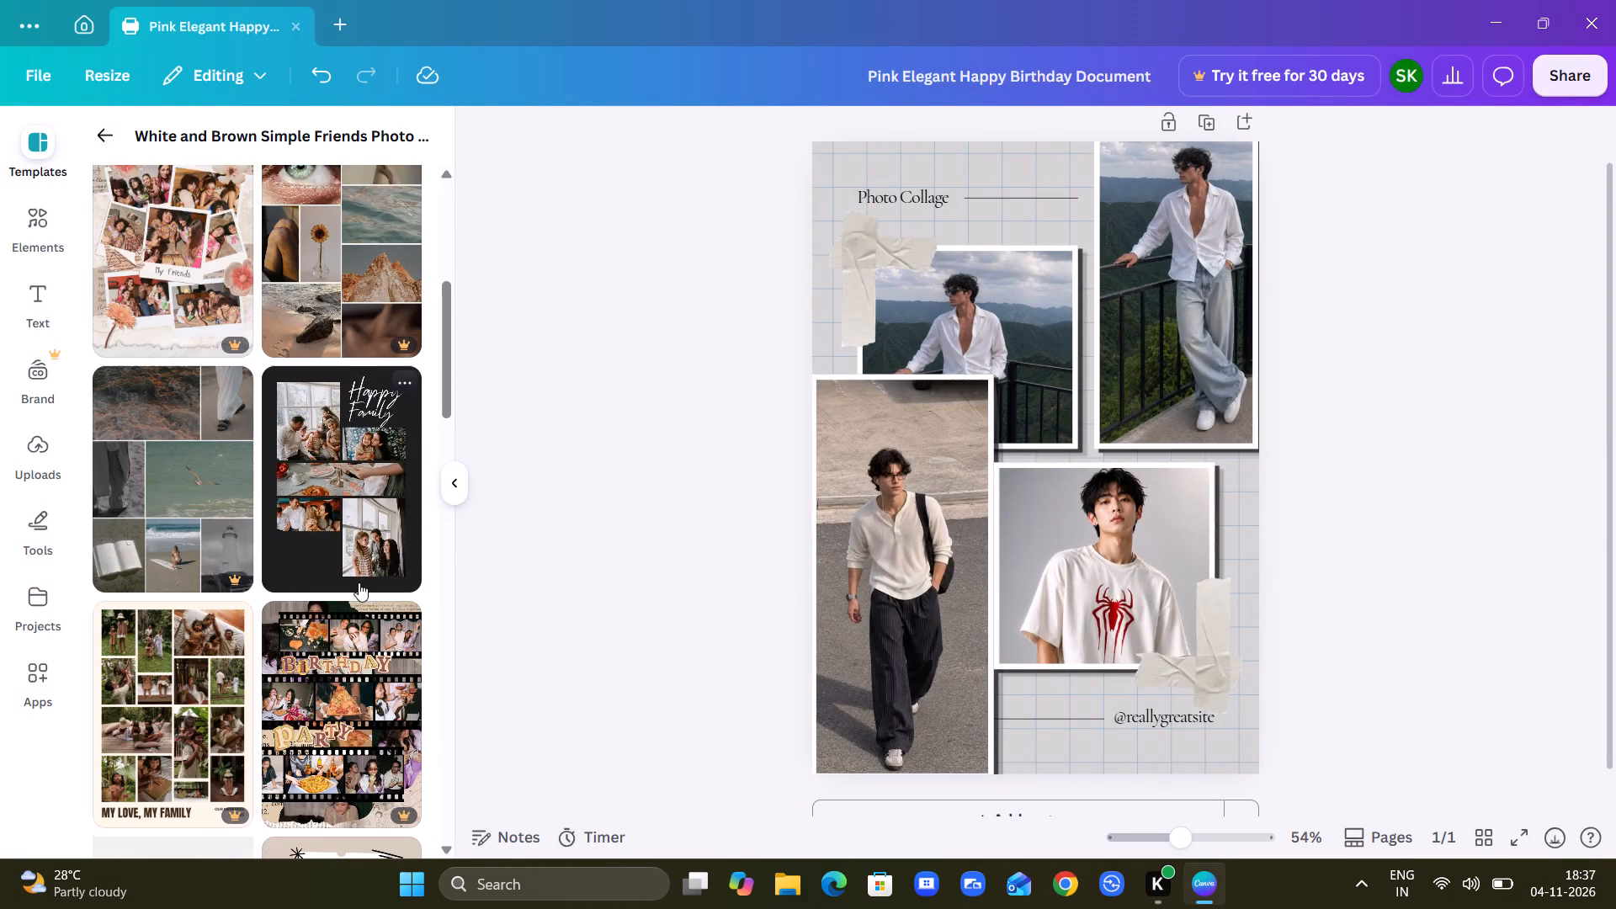
scroll(359, 582, down, 2)
click(347, 534)
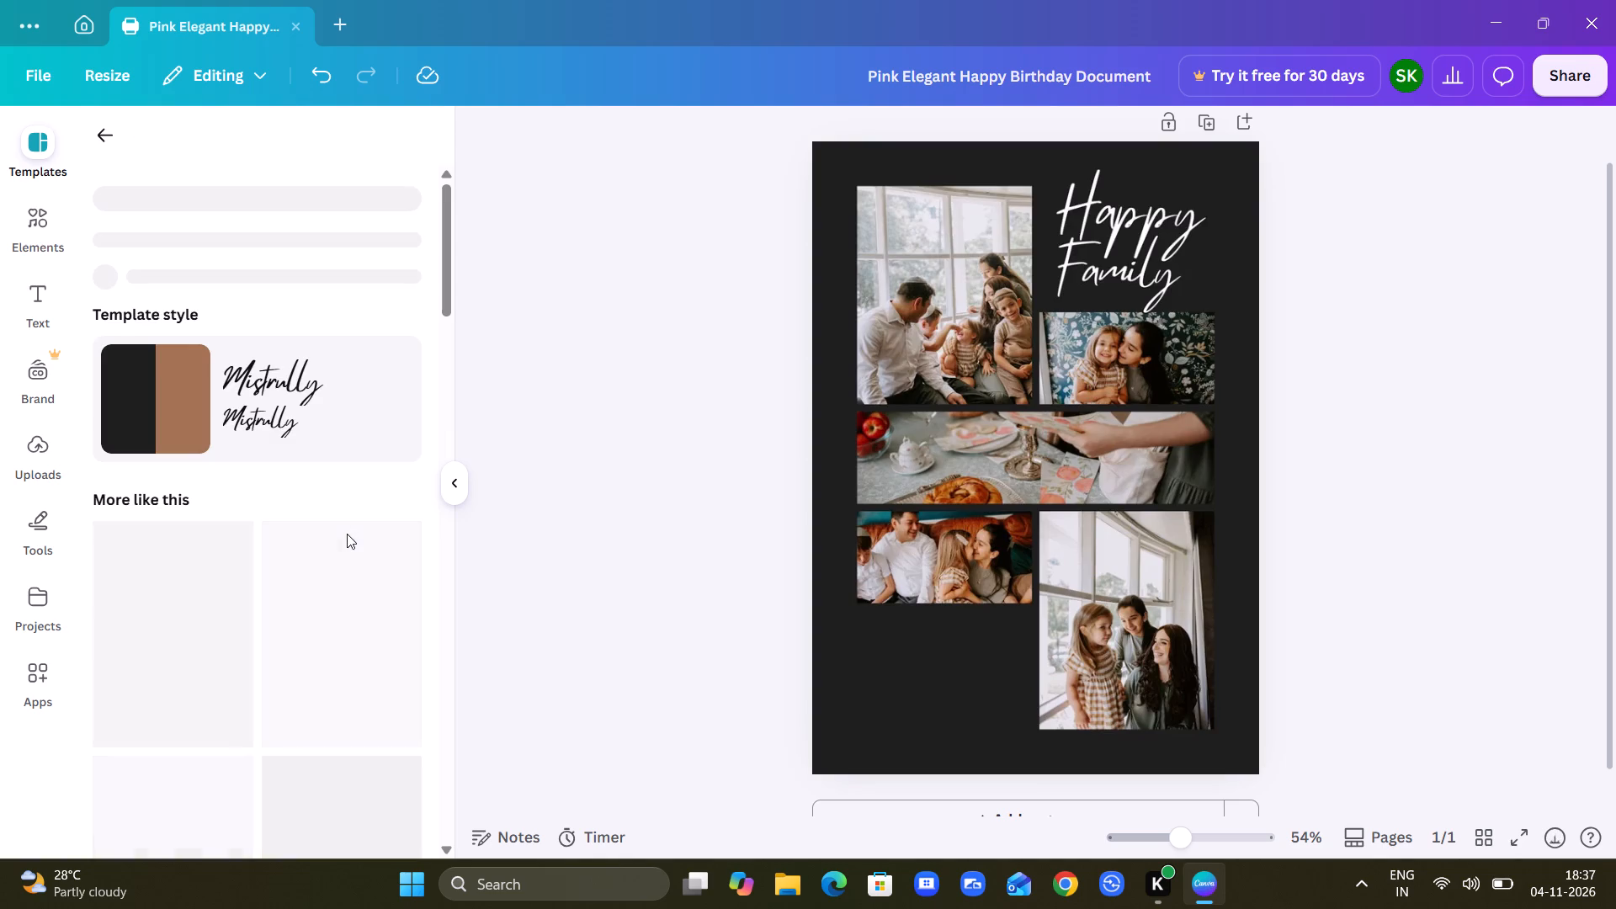
Fill the tall photo frame beside the heading with the uploaded photo of the man in a beige shirt and trousers.
click(39, 470)
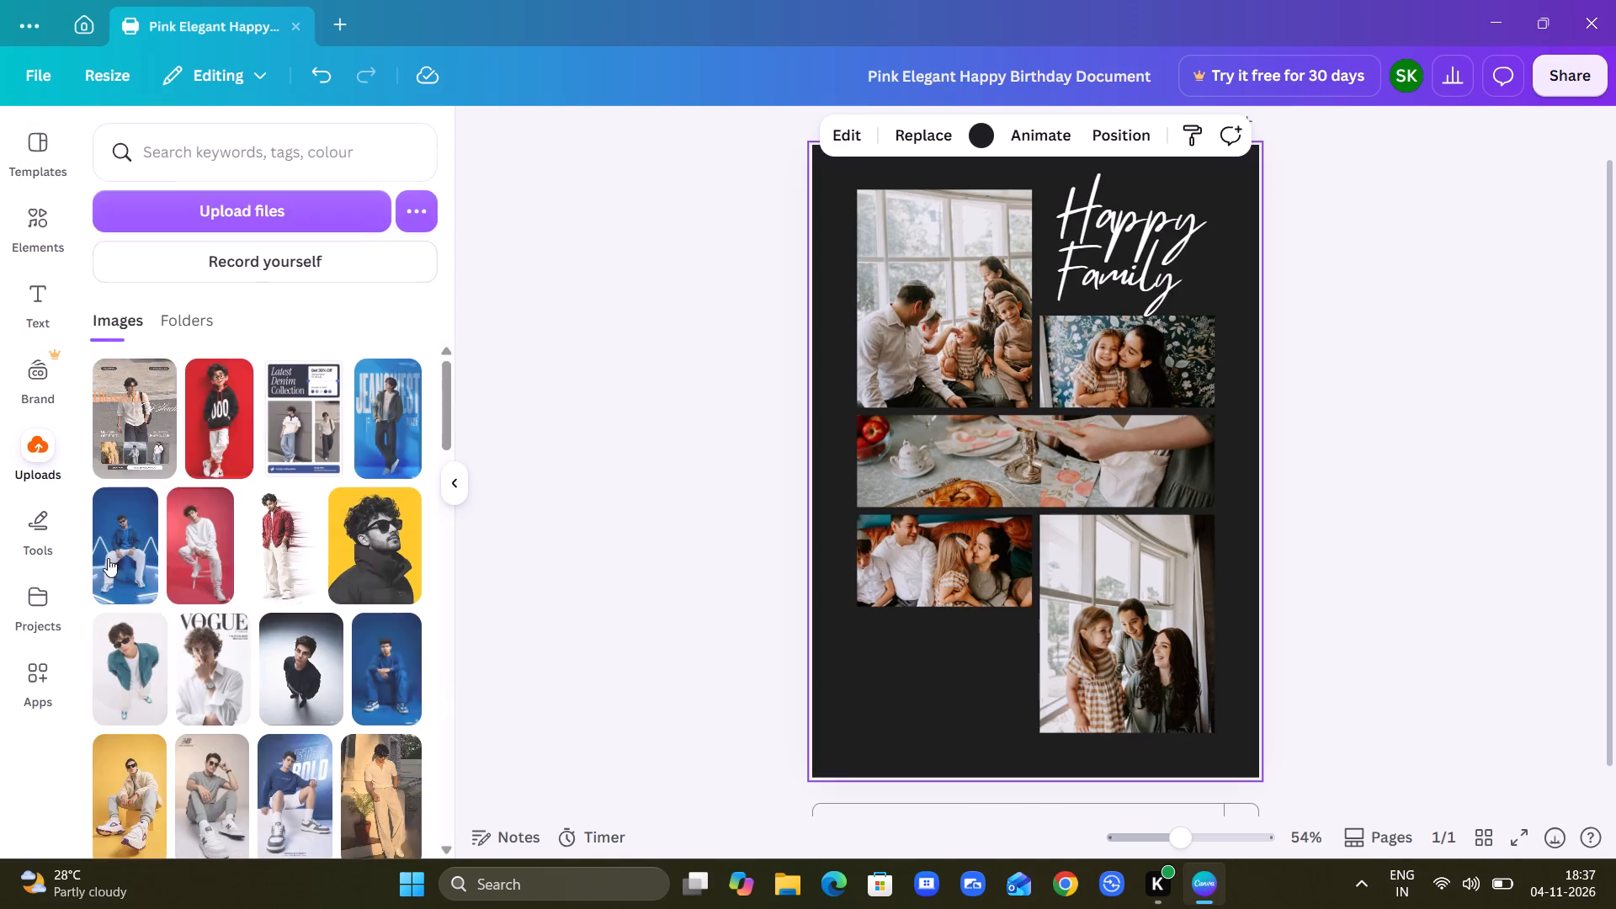
scroll(146, 593, down, 2)
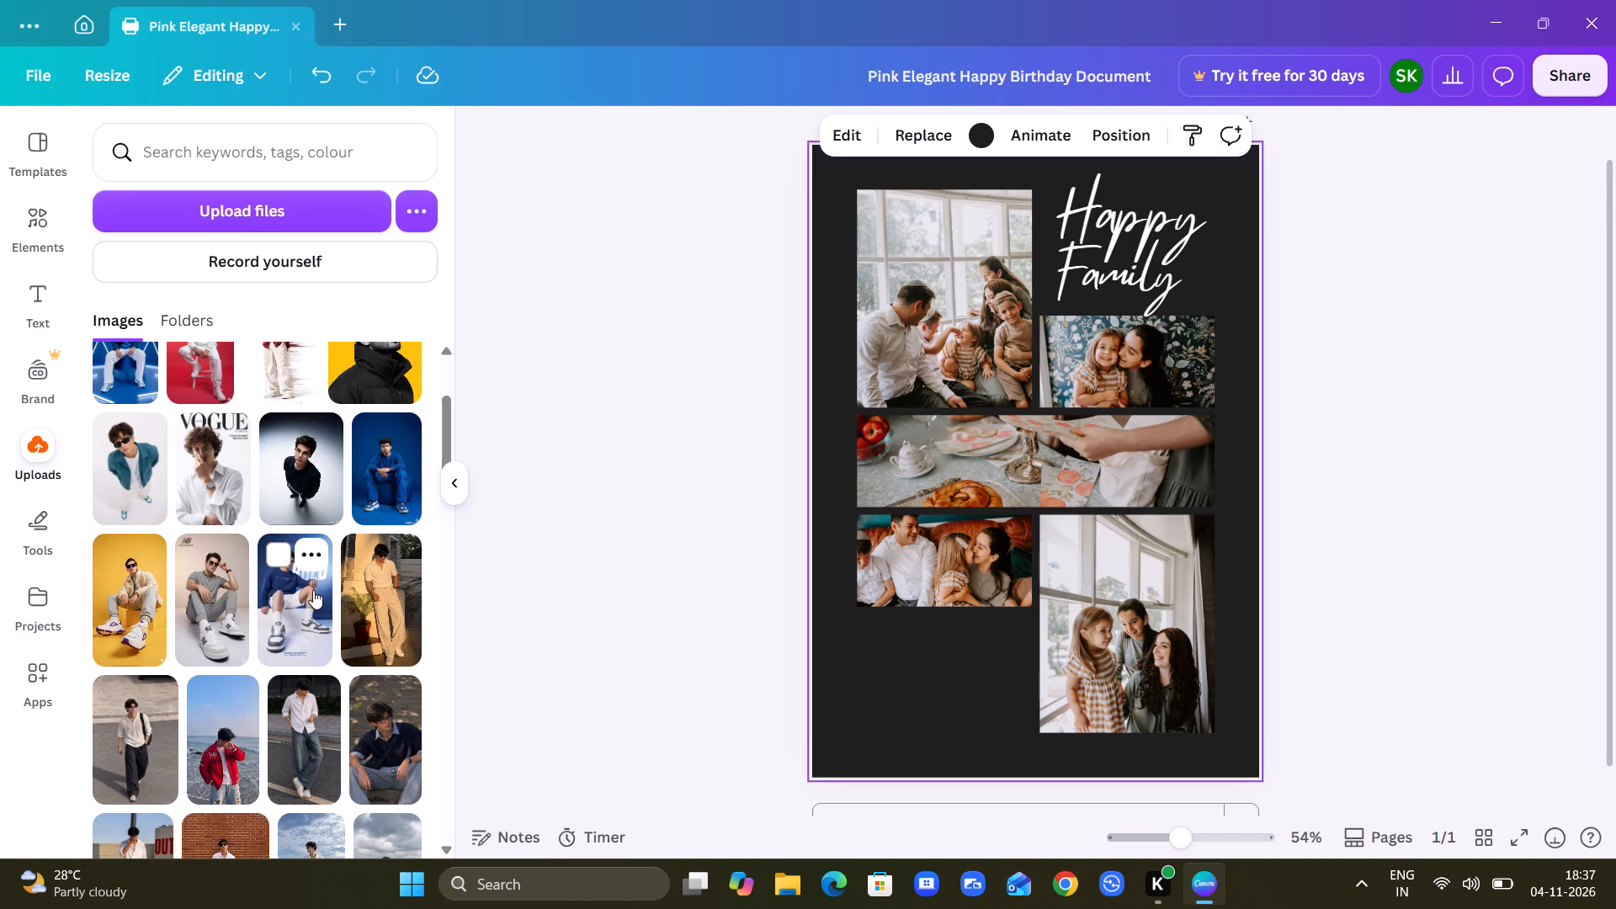
drag(374, 604, 912, 295)
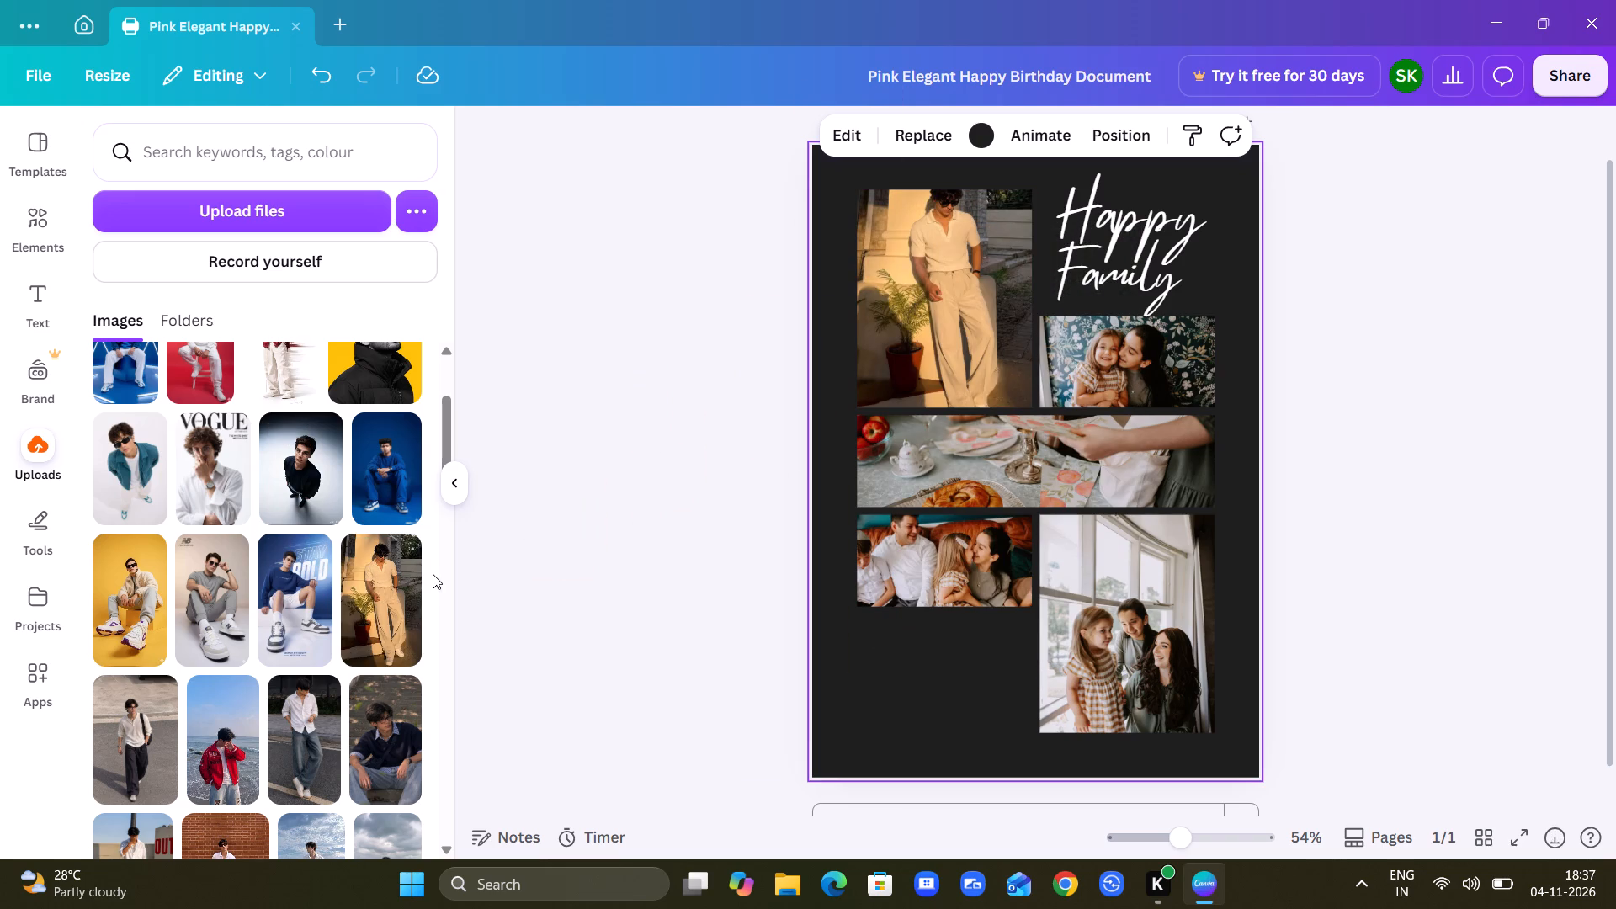
Fill the wide middle frame with the uploaded photo of the man in an olive-green shirt and cream trousers.
scroll(329, 637, down, 1)
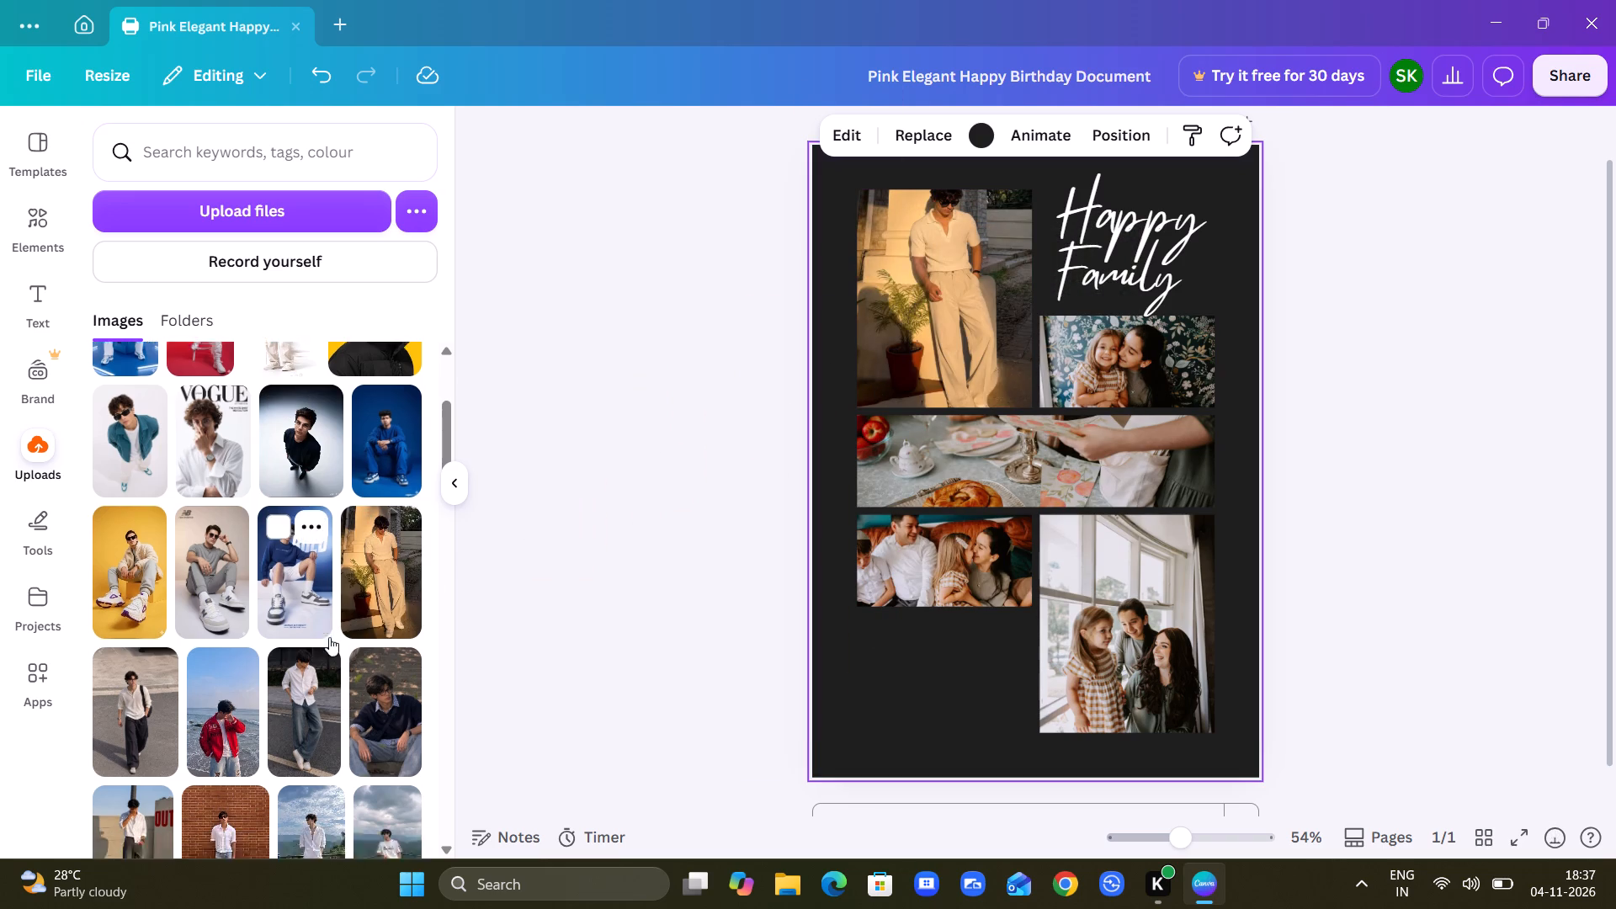
scroll(329, 637, down, 3)
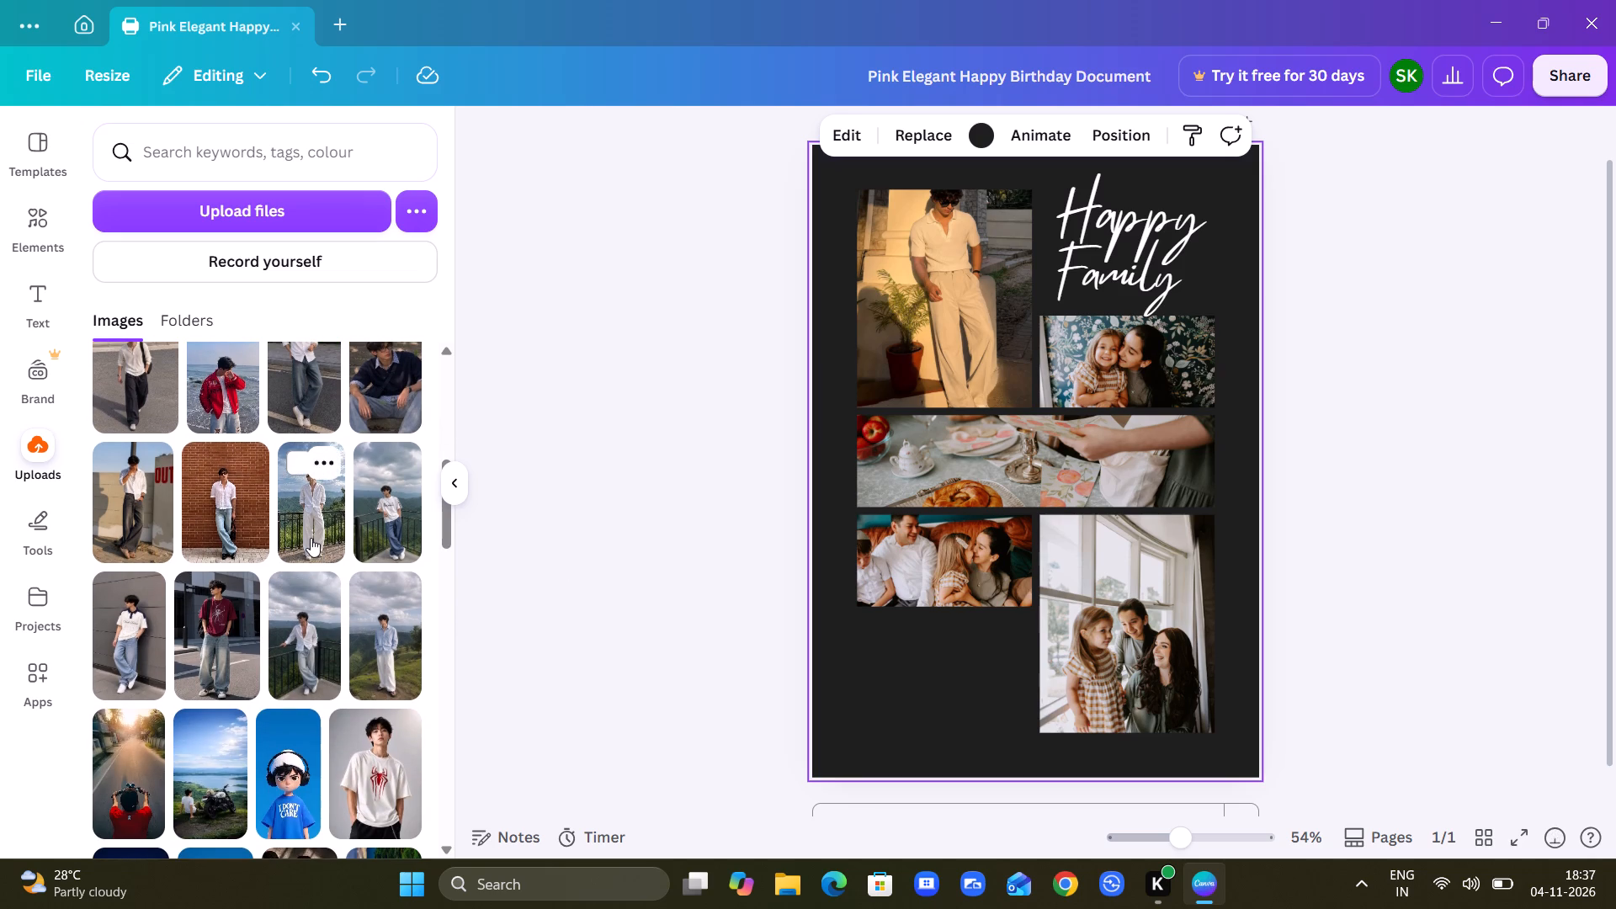
scroll(311, 538, down, 15)
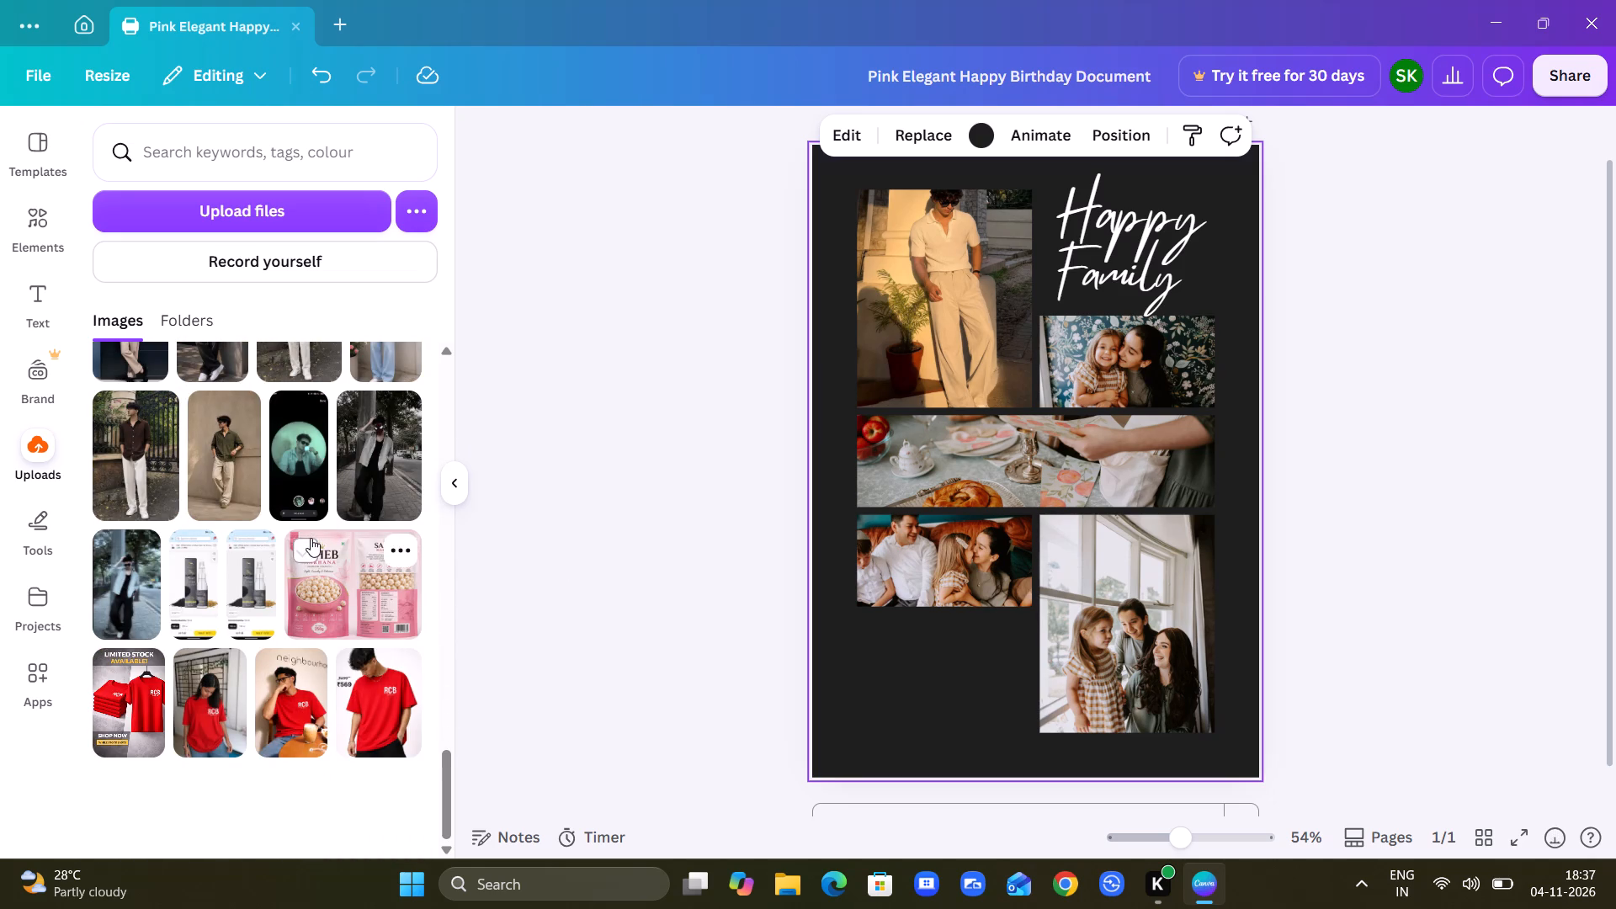
scroll(267, 550, up, 2)
drag(215, 627, 407, 544)
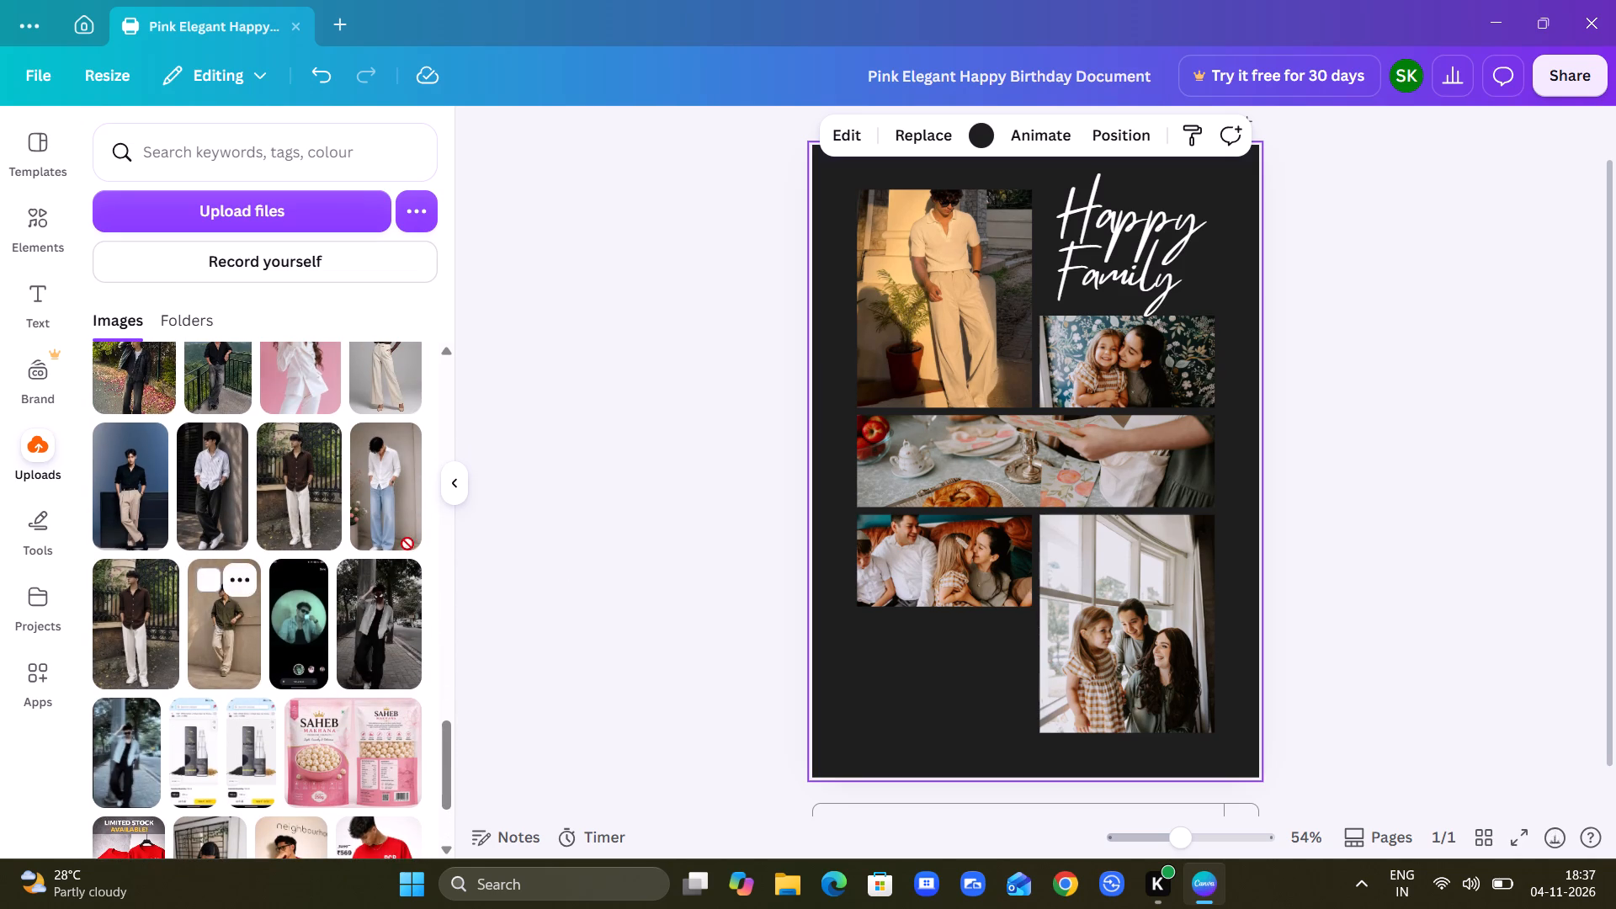
drag(407, 544, 950, 445)
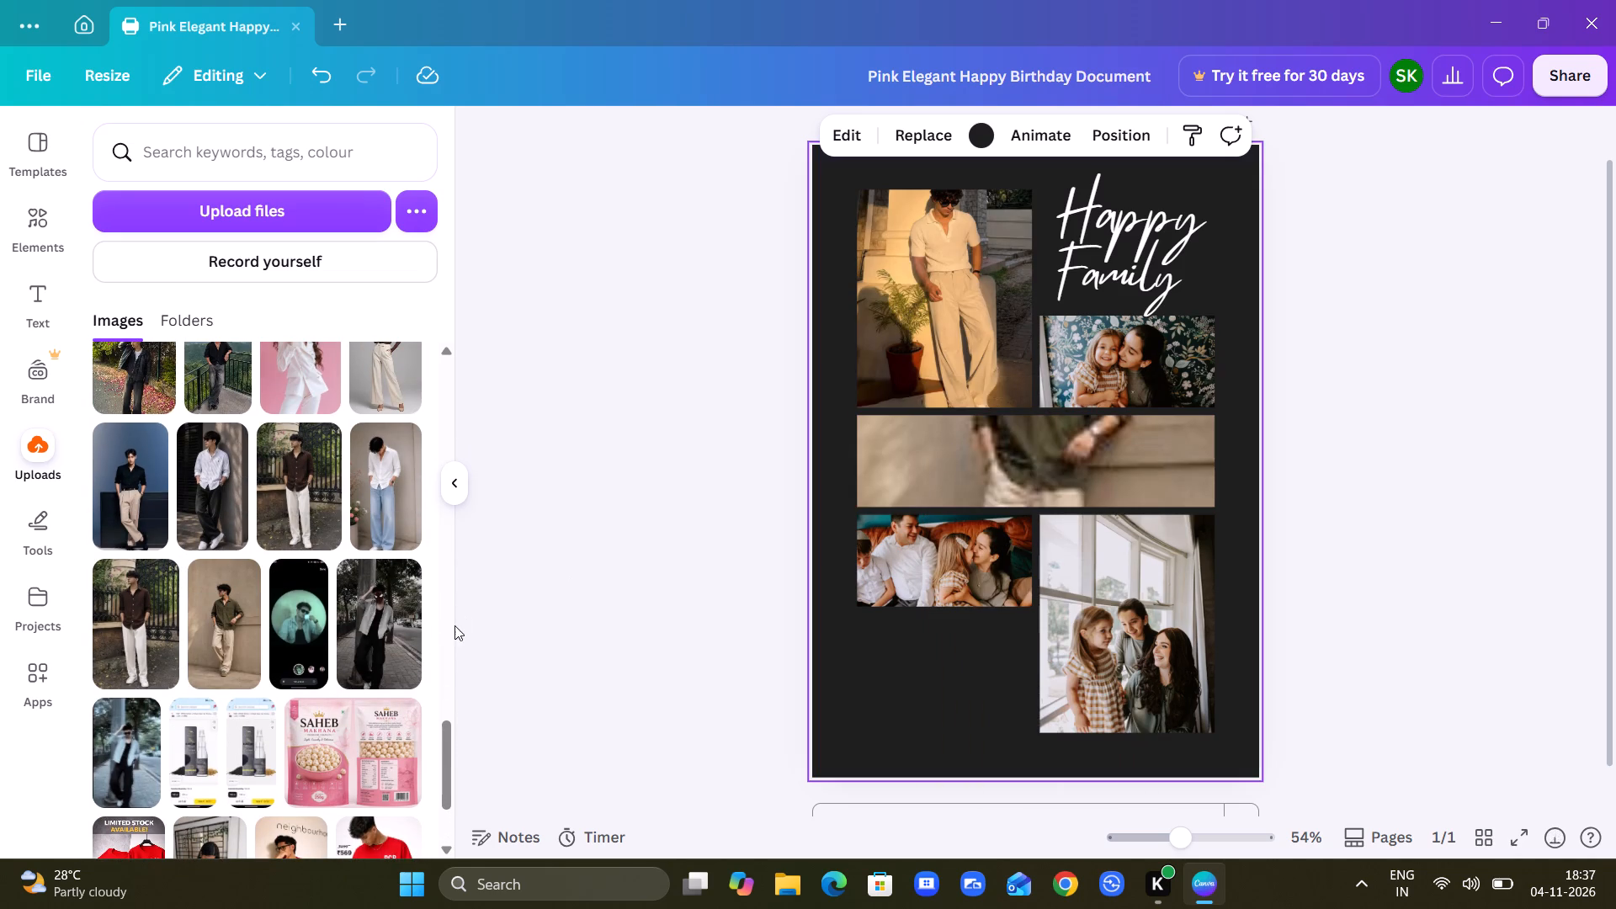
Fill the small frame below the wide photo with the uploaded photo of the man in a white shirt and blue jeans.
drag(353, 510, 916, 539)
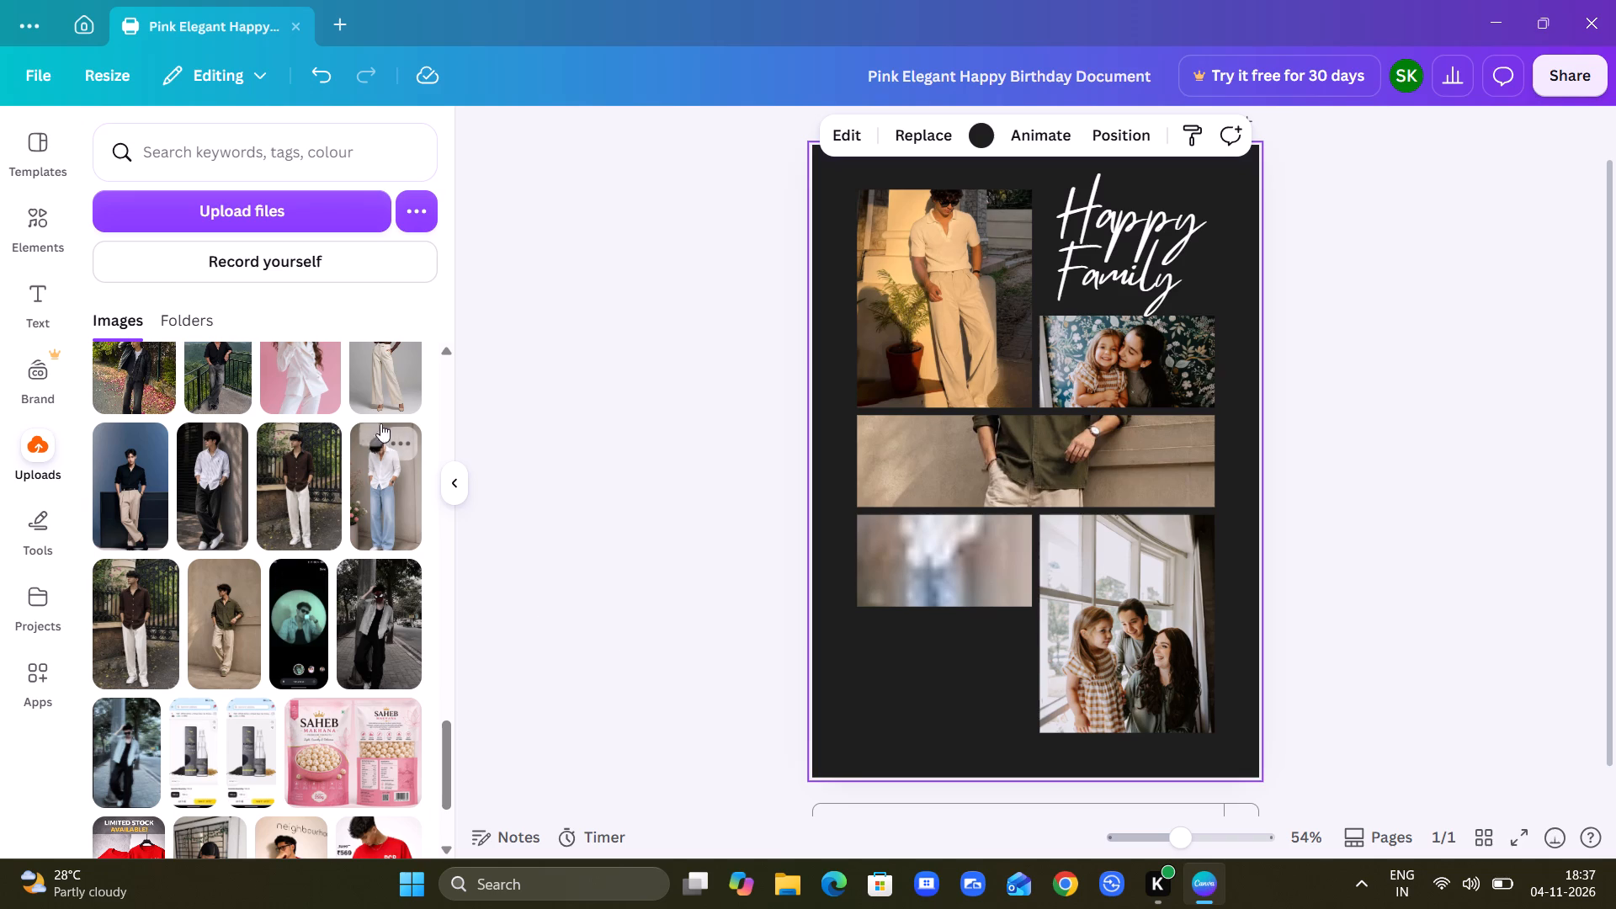
Fill the tall lower frame with the uploaded photo of the man in a white shirt and blue jeans.
scroll(307, 624, down, 2)
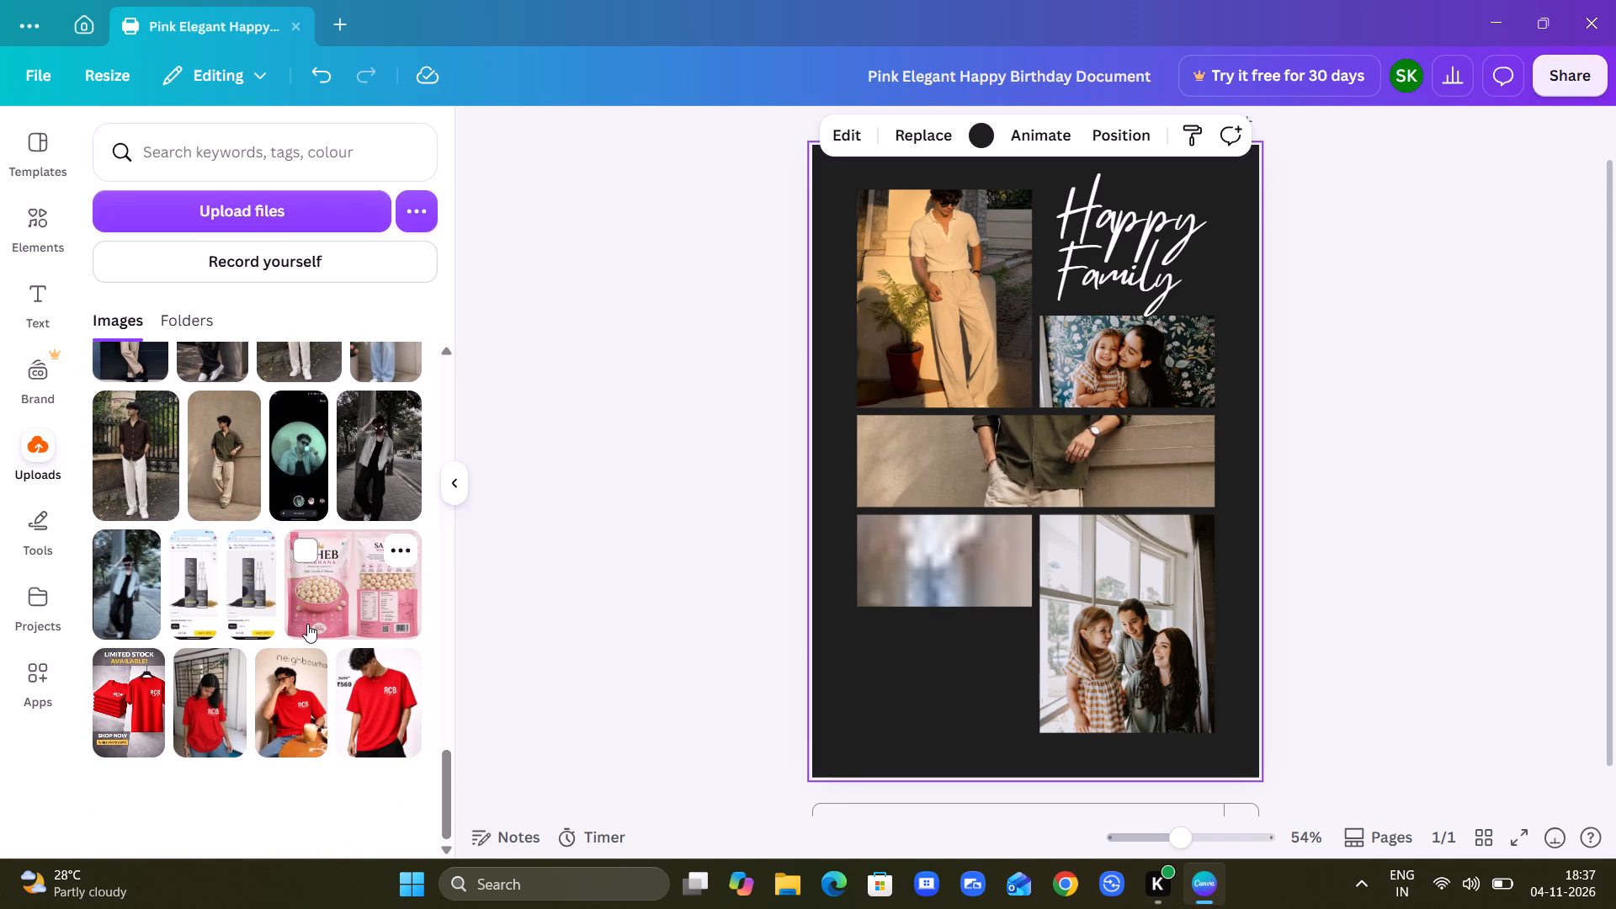
scroll(307, 624, down, 1)
scroll(307, 624, up, 1)
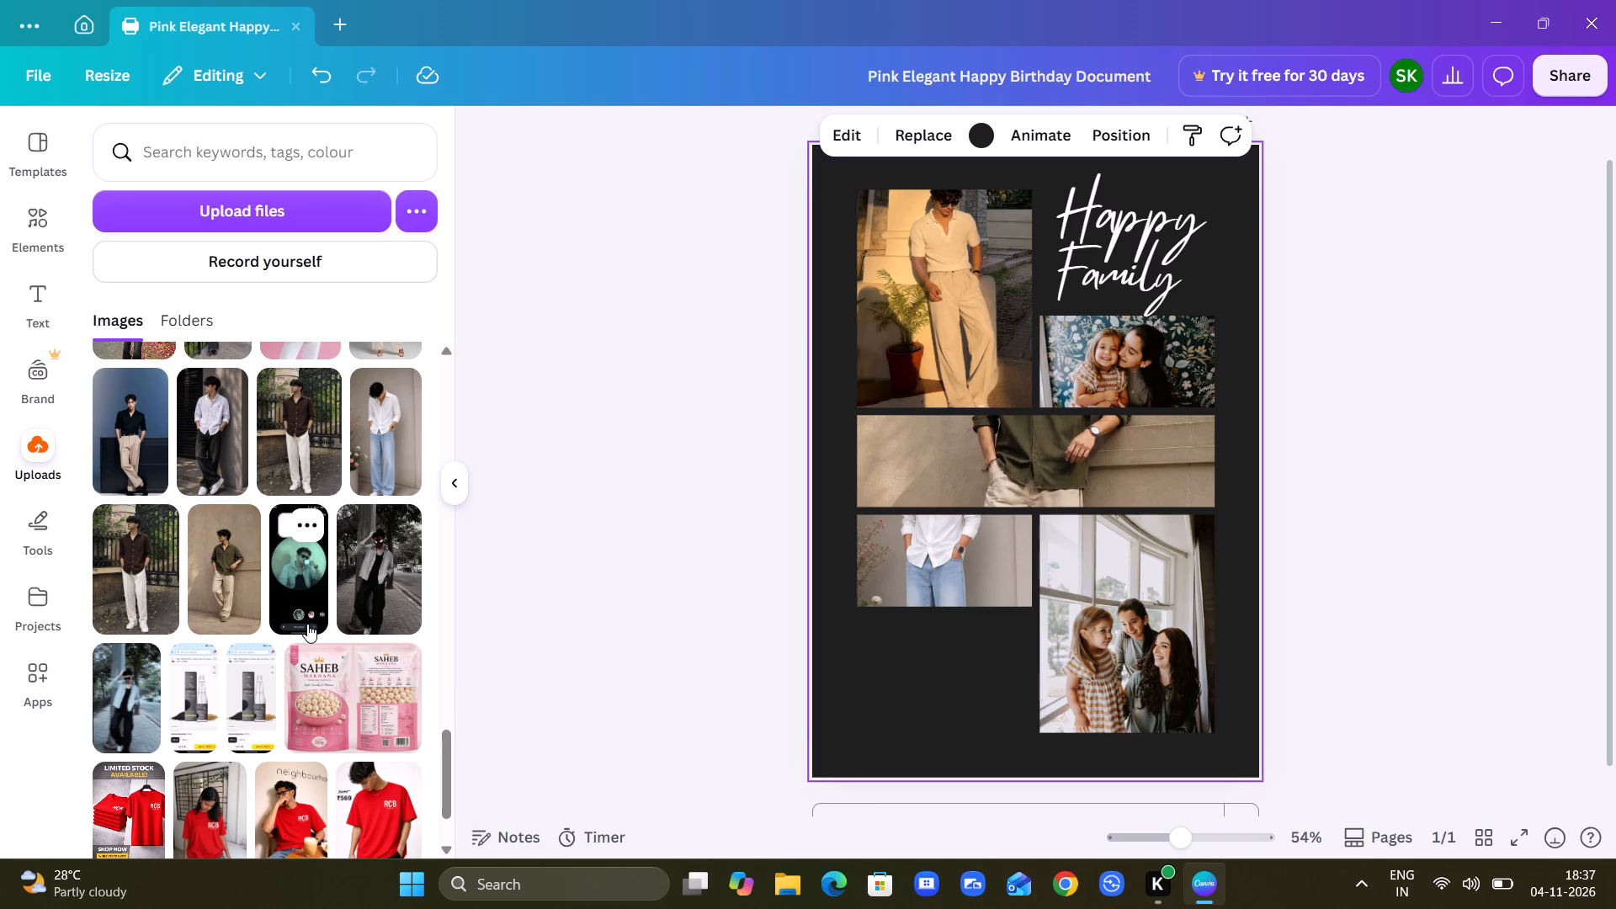
scroll(307, 624, down, 2)
scroll(932, 694, down, 1)
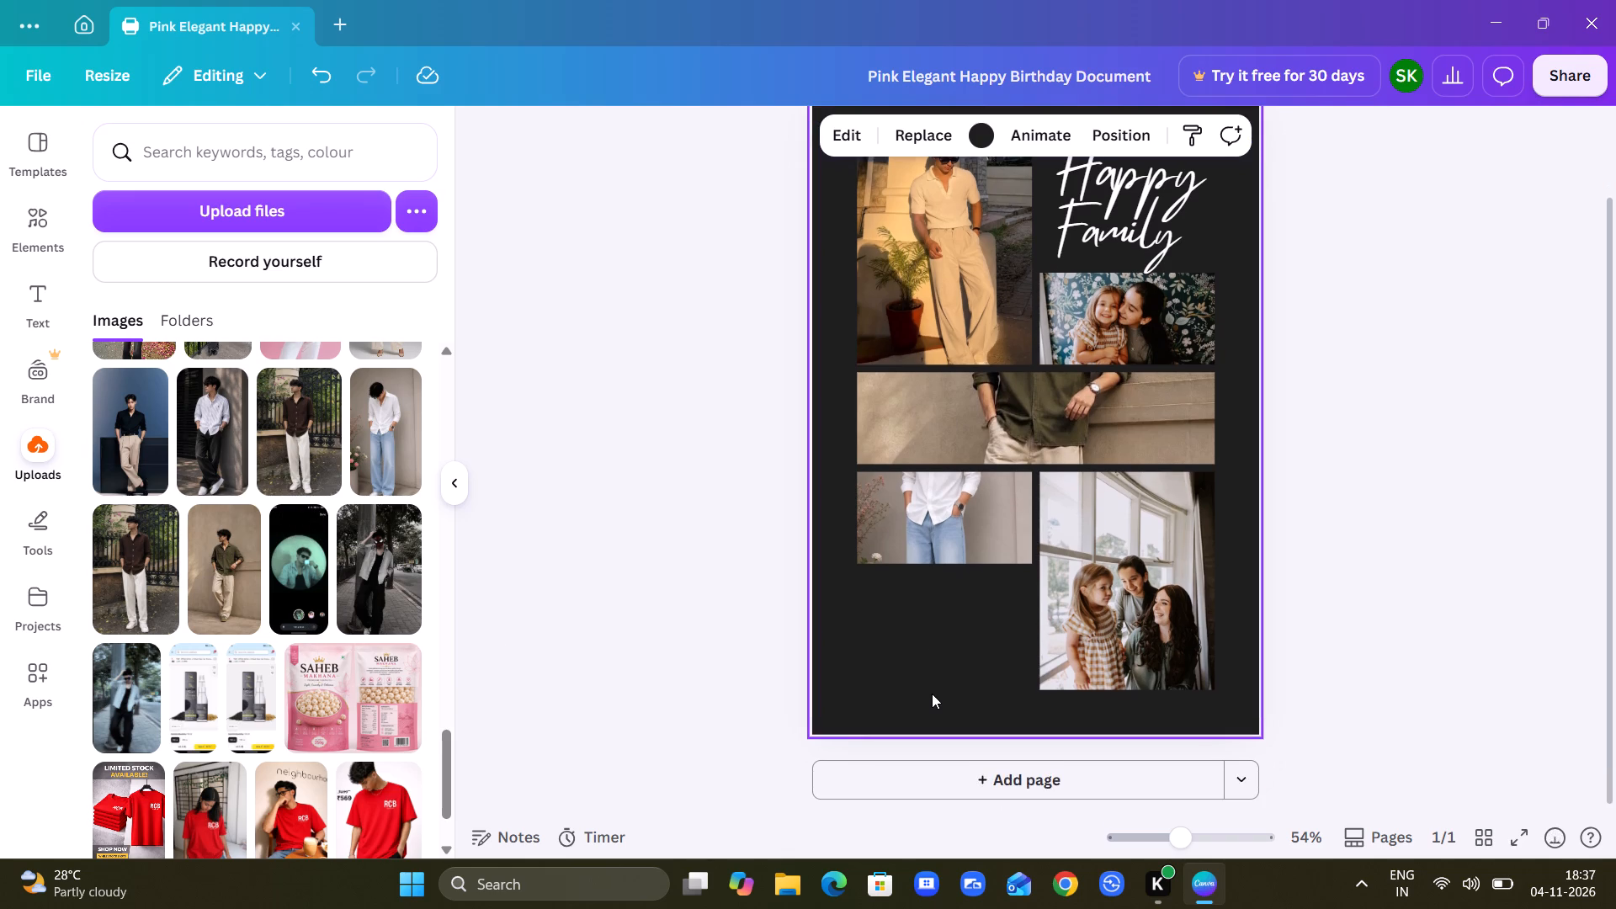
scroll(932, 694, down, 1)
scroll(932, 694, up, 1)
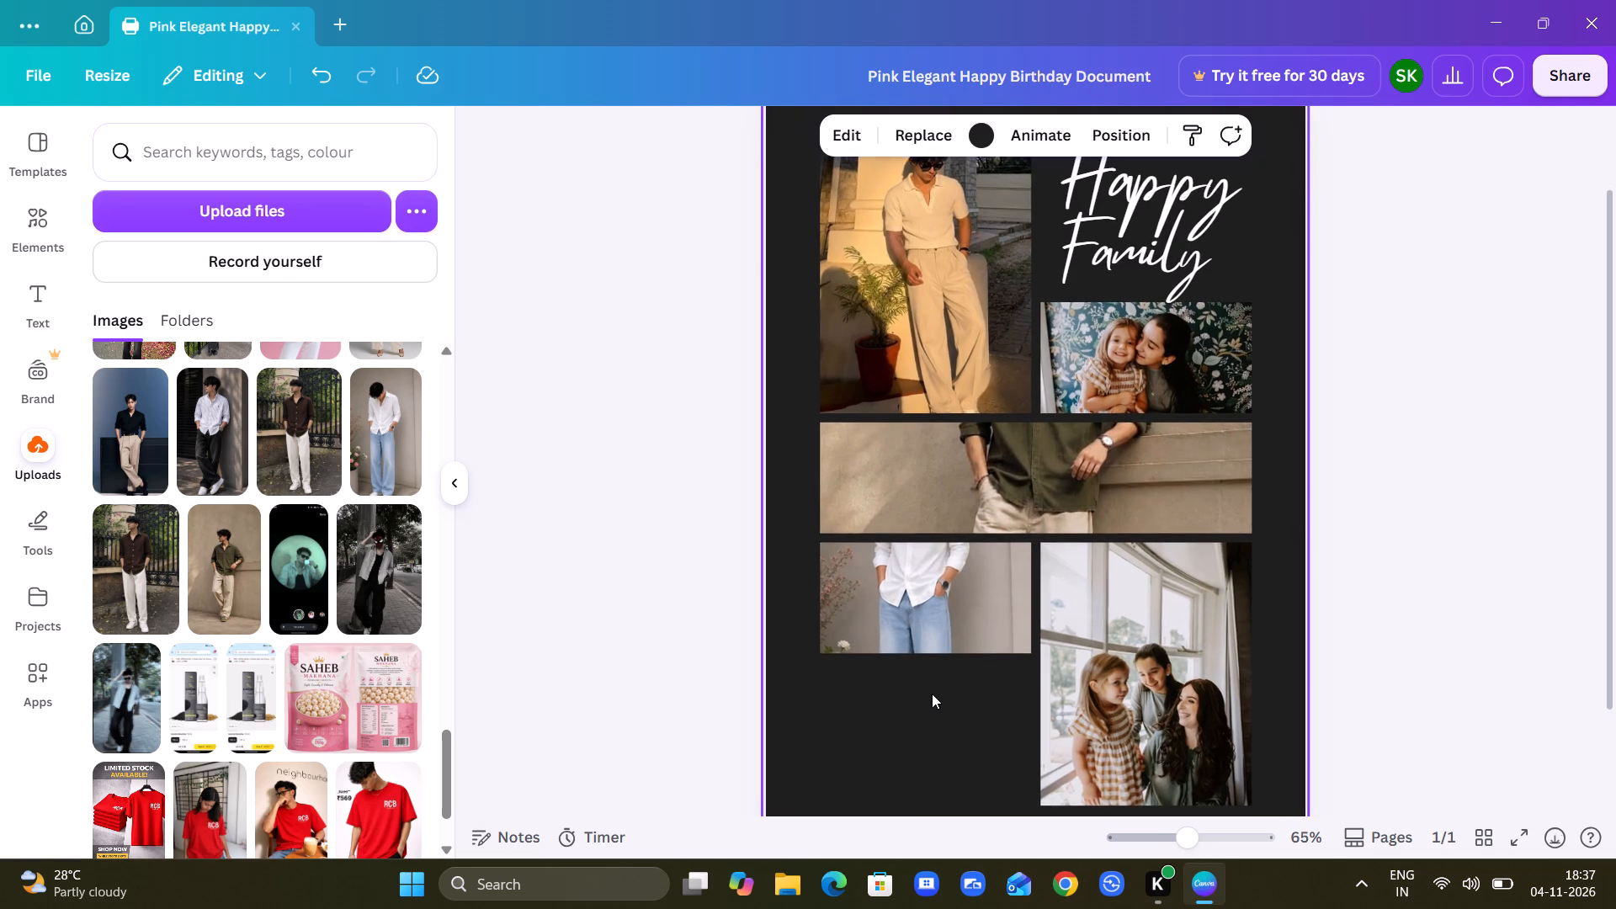
scroll(306, 723, down, 2)
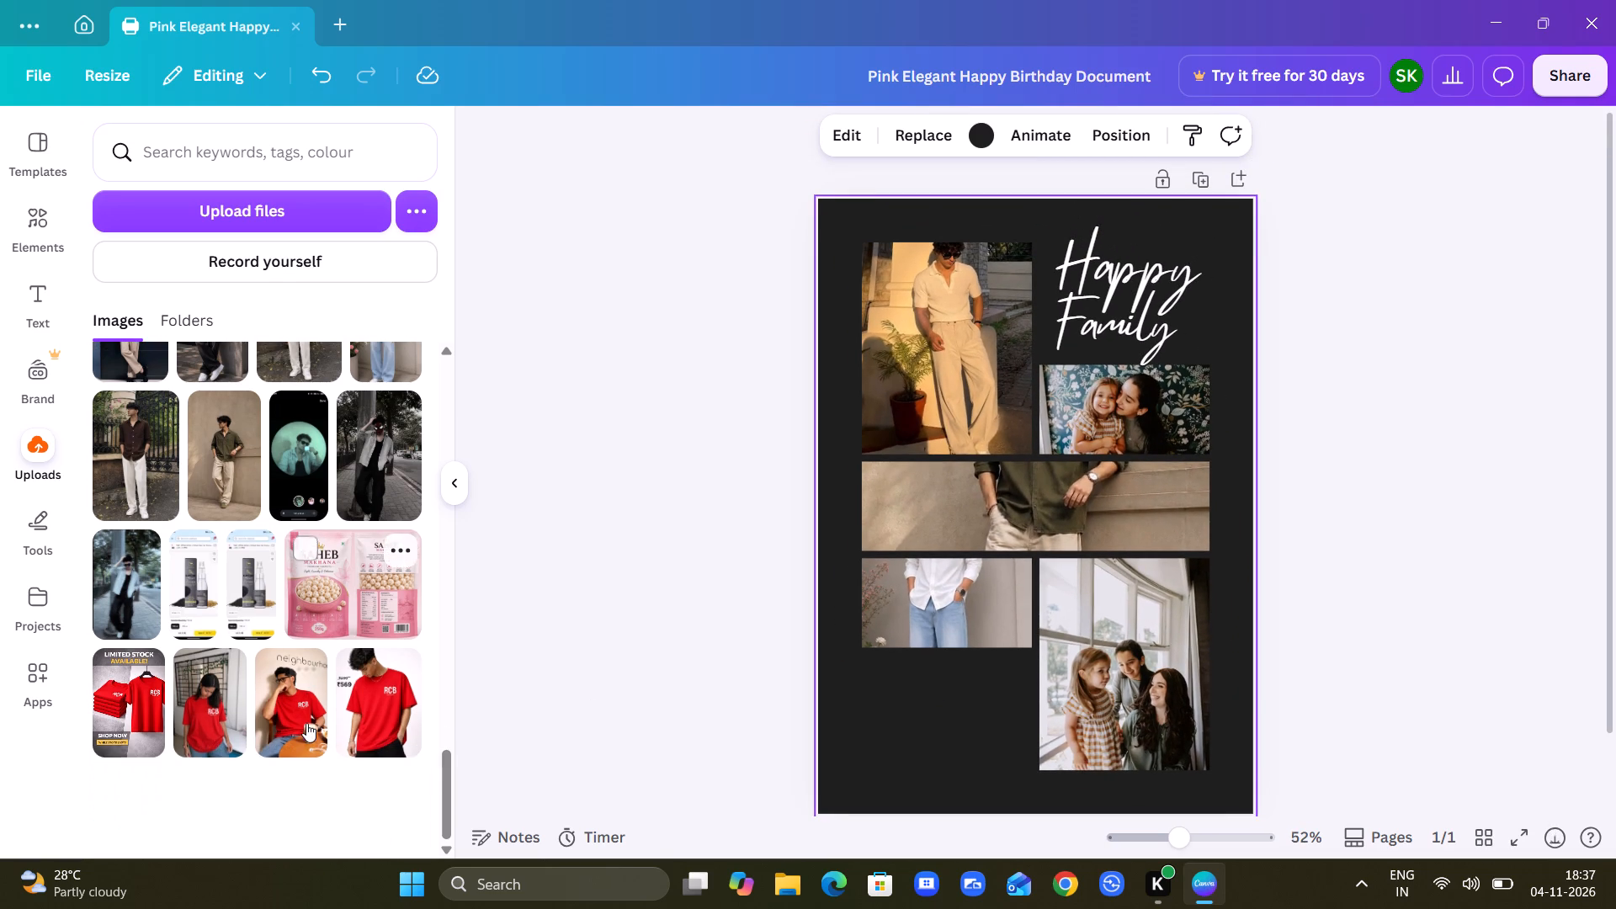
scroll(306, 723, down, 2)
scroll(306, 723, up, 2)
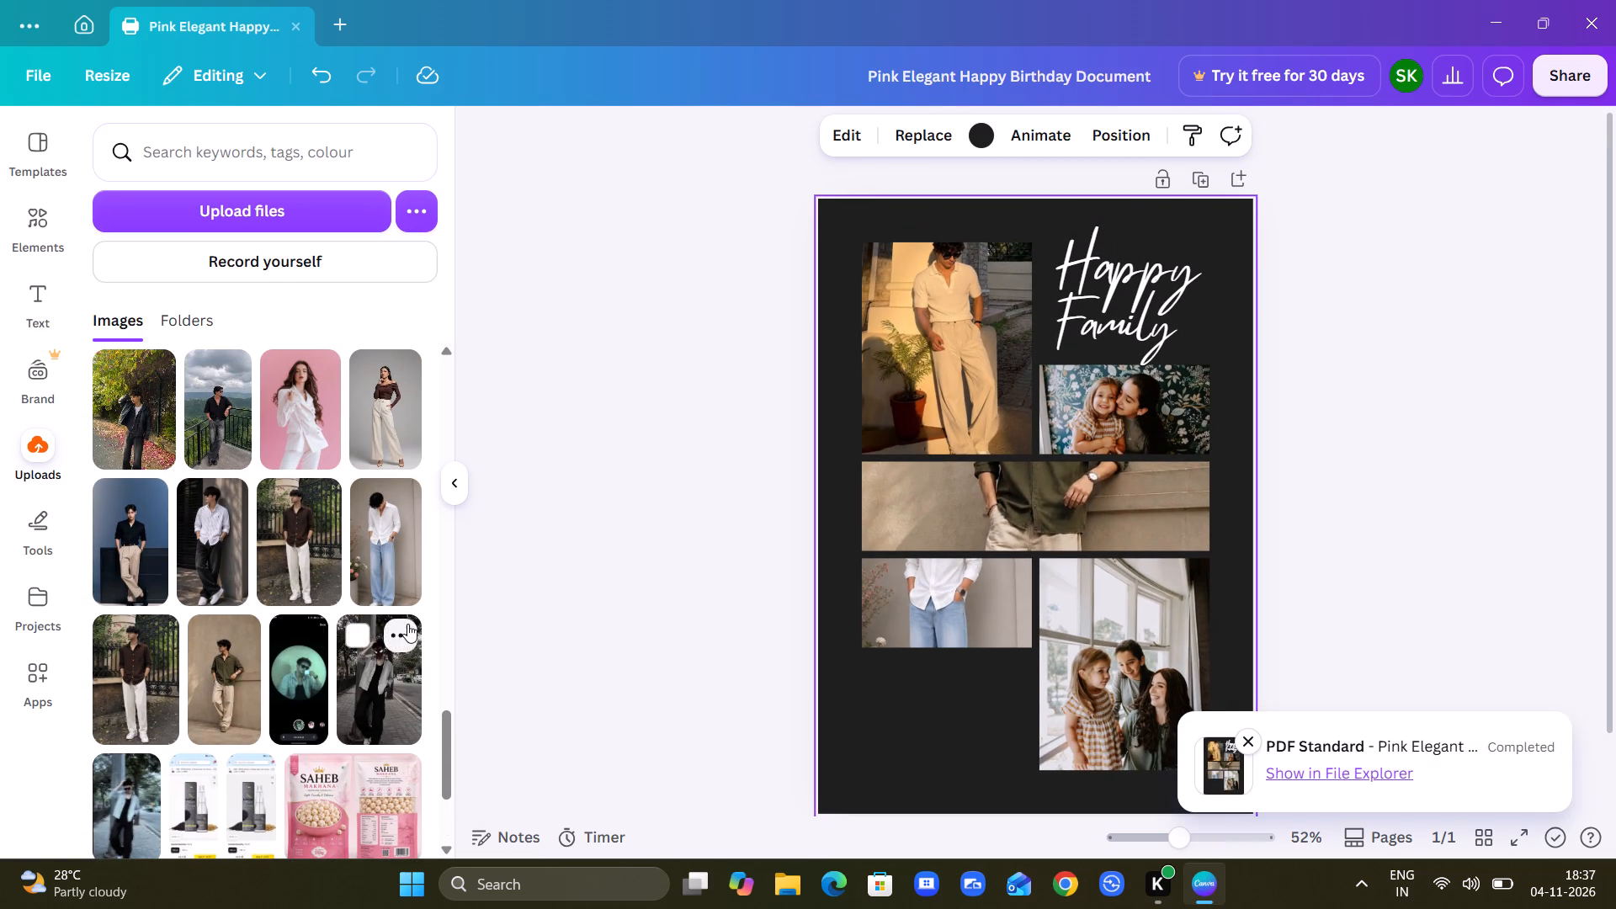
drag(391, 564, 1043, 490)
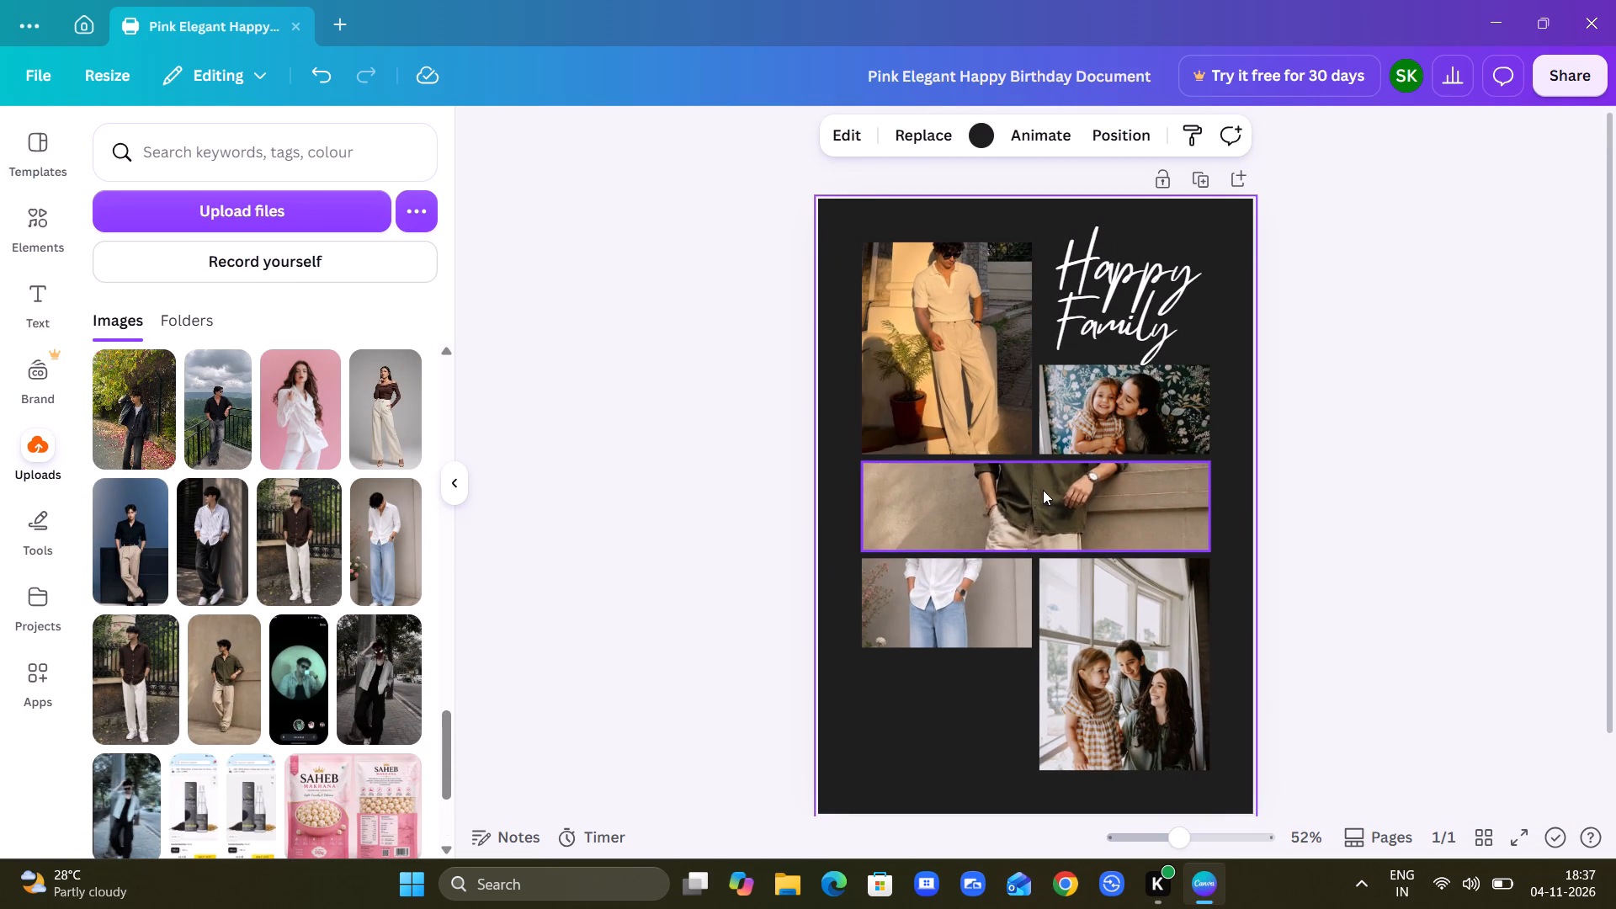
drag(1043, 490, 1091, 656)
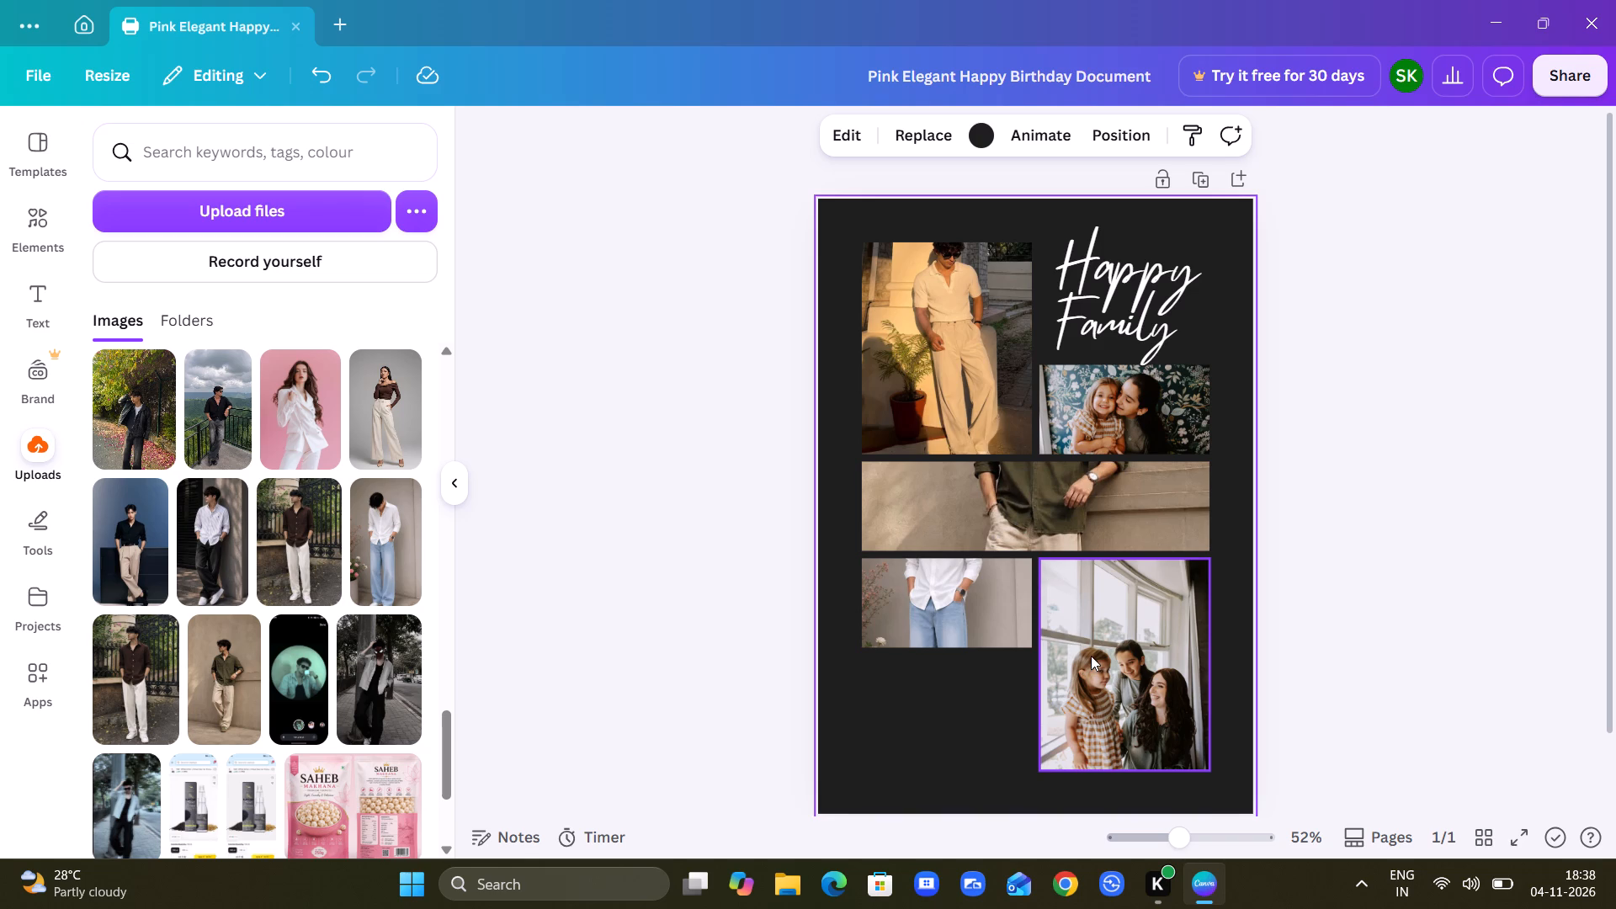
drag(1091, 656, 554, 548)
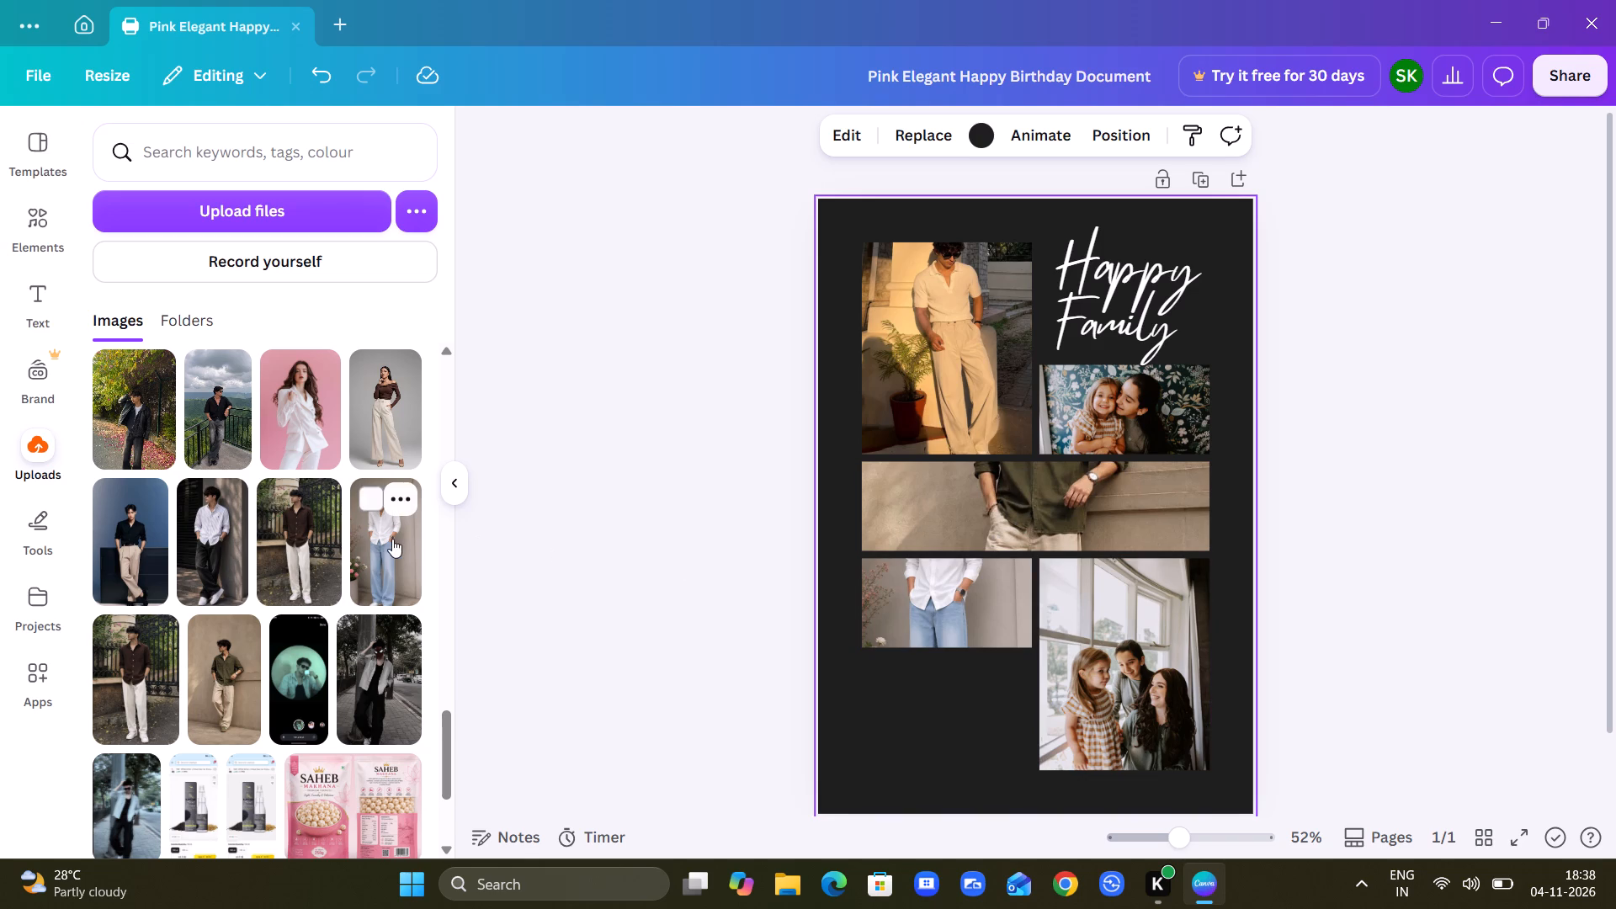
drag(392, 539, 1052, 593)
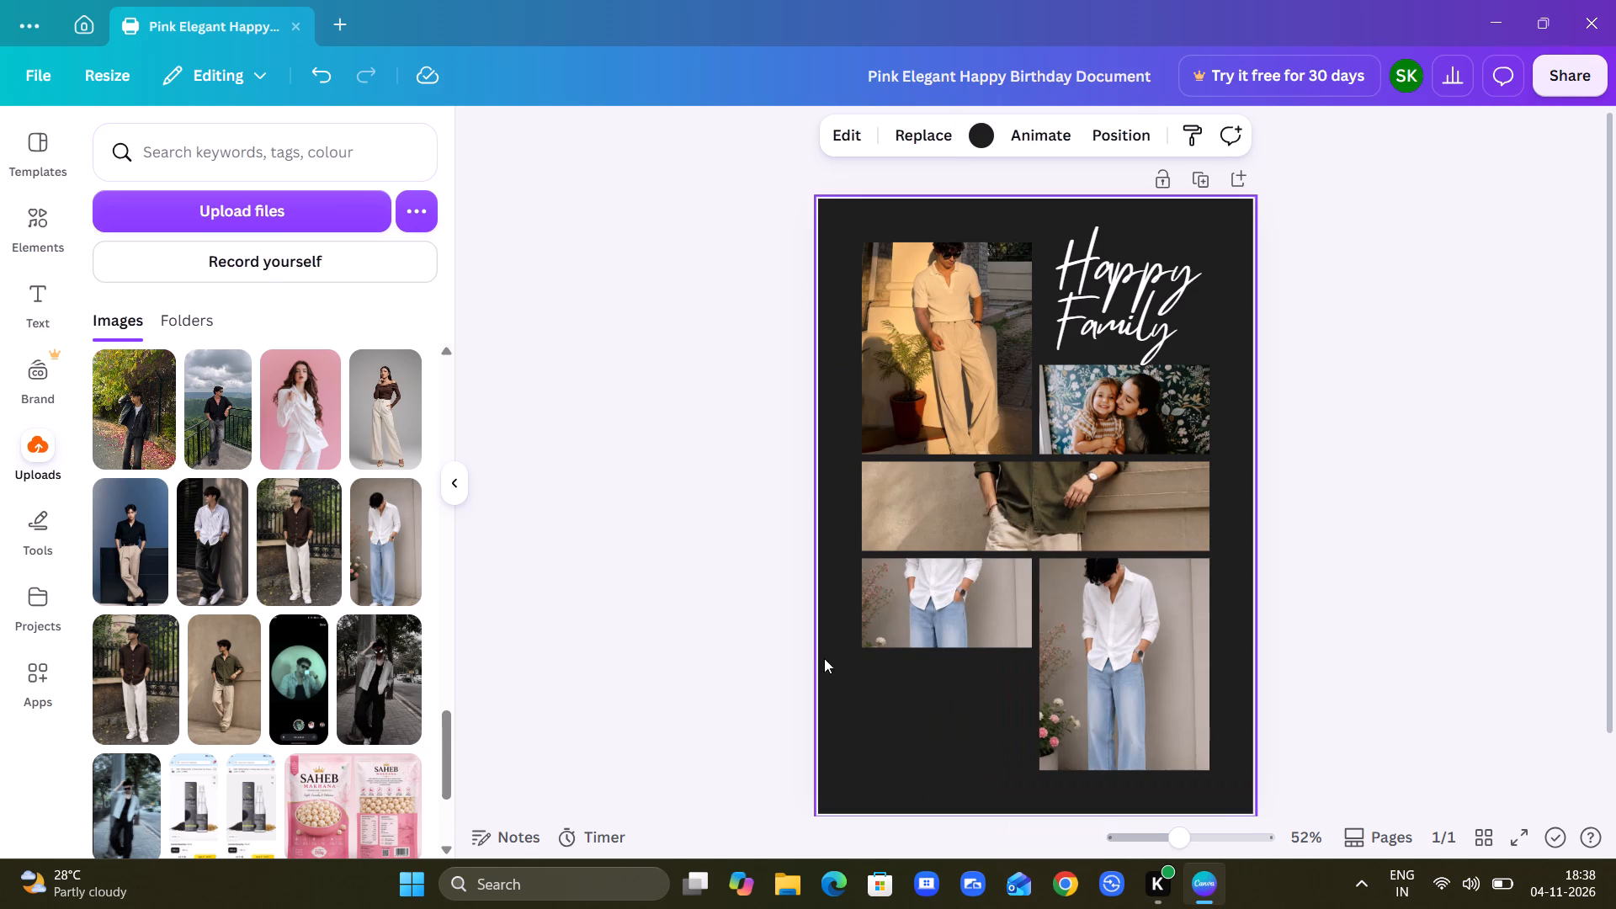
Replace the small lower photo with the uploaded photo of the man in a dark brown shirt and white trousers.
click(914, 614)
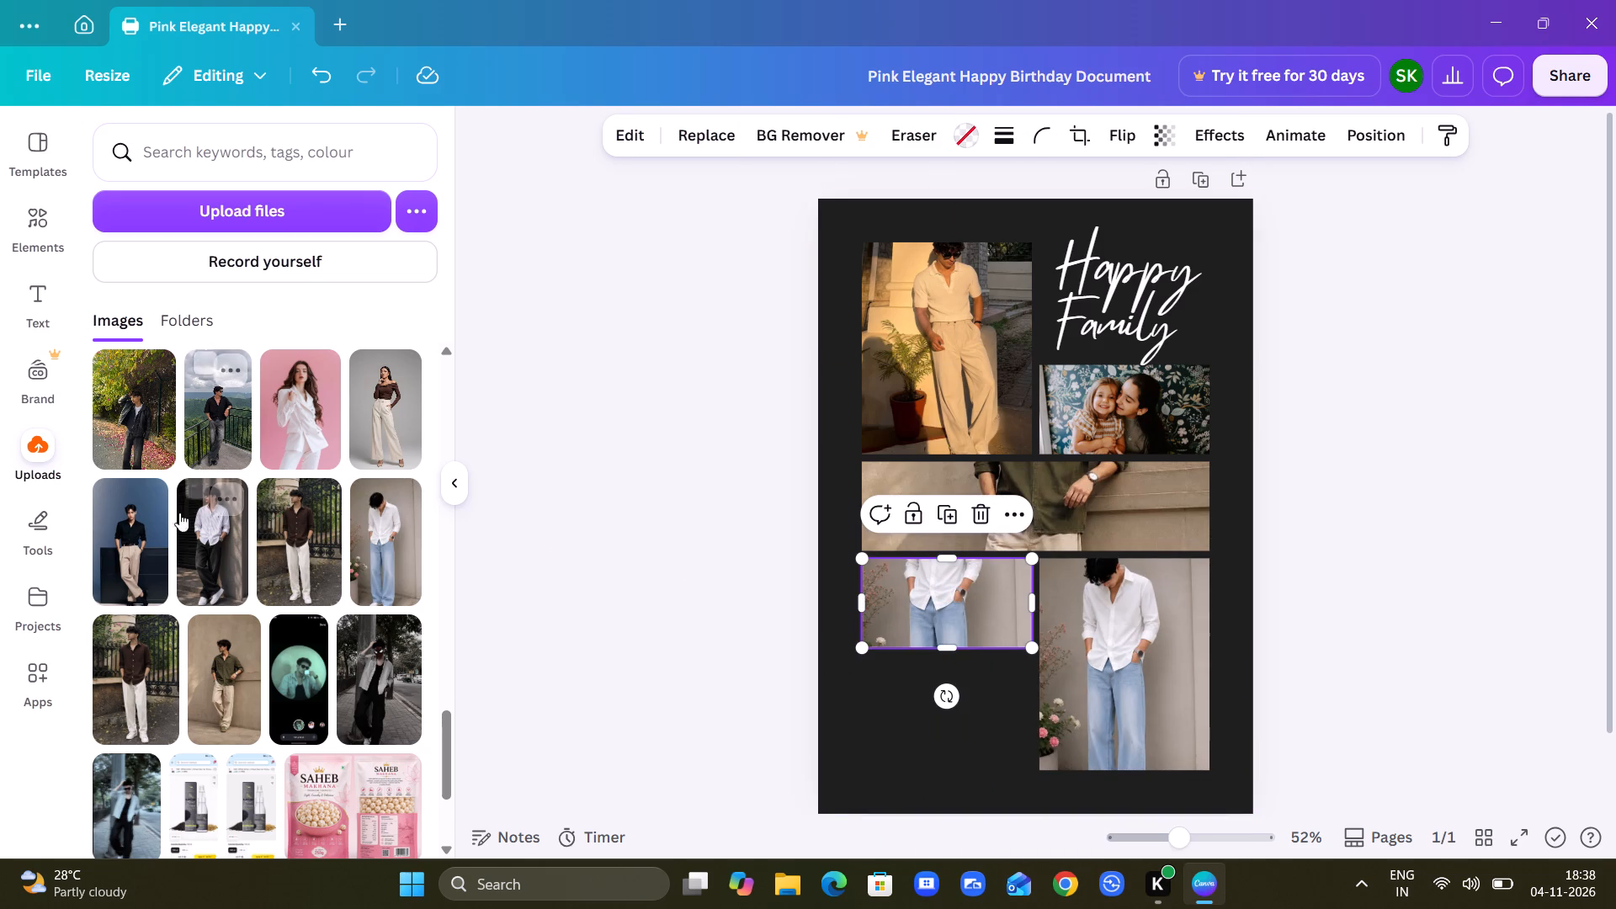
drag(258, 529, 915, 587)
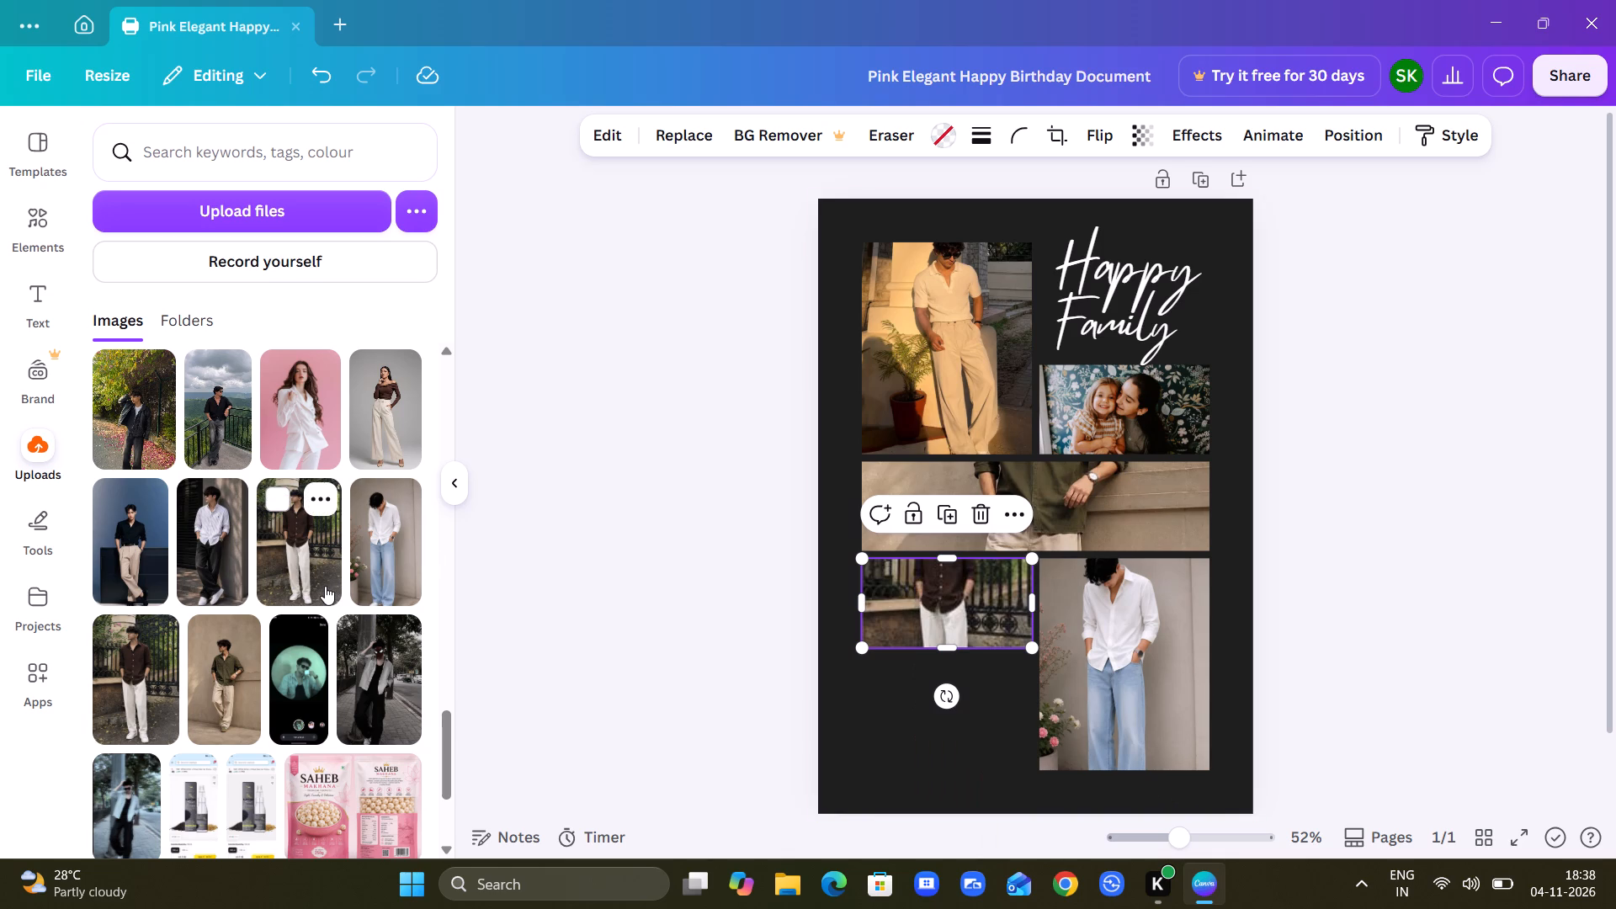
Fill the small frame below the heading with the uploaded photo of the man in a black T-shirt and cream trousers.
scroll(325, 586, up, 3)
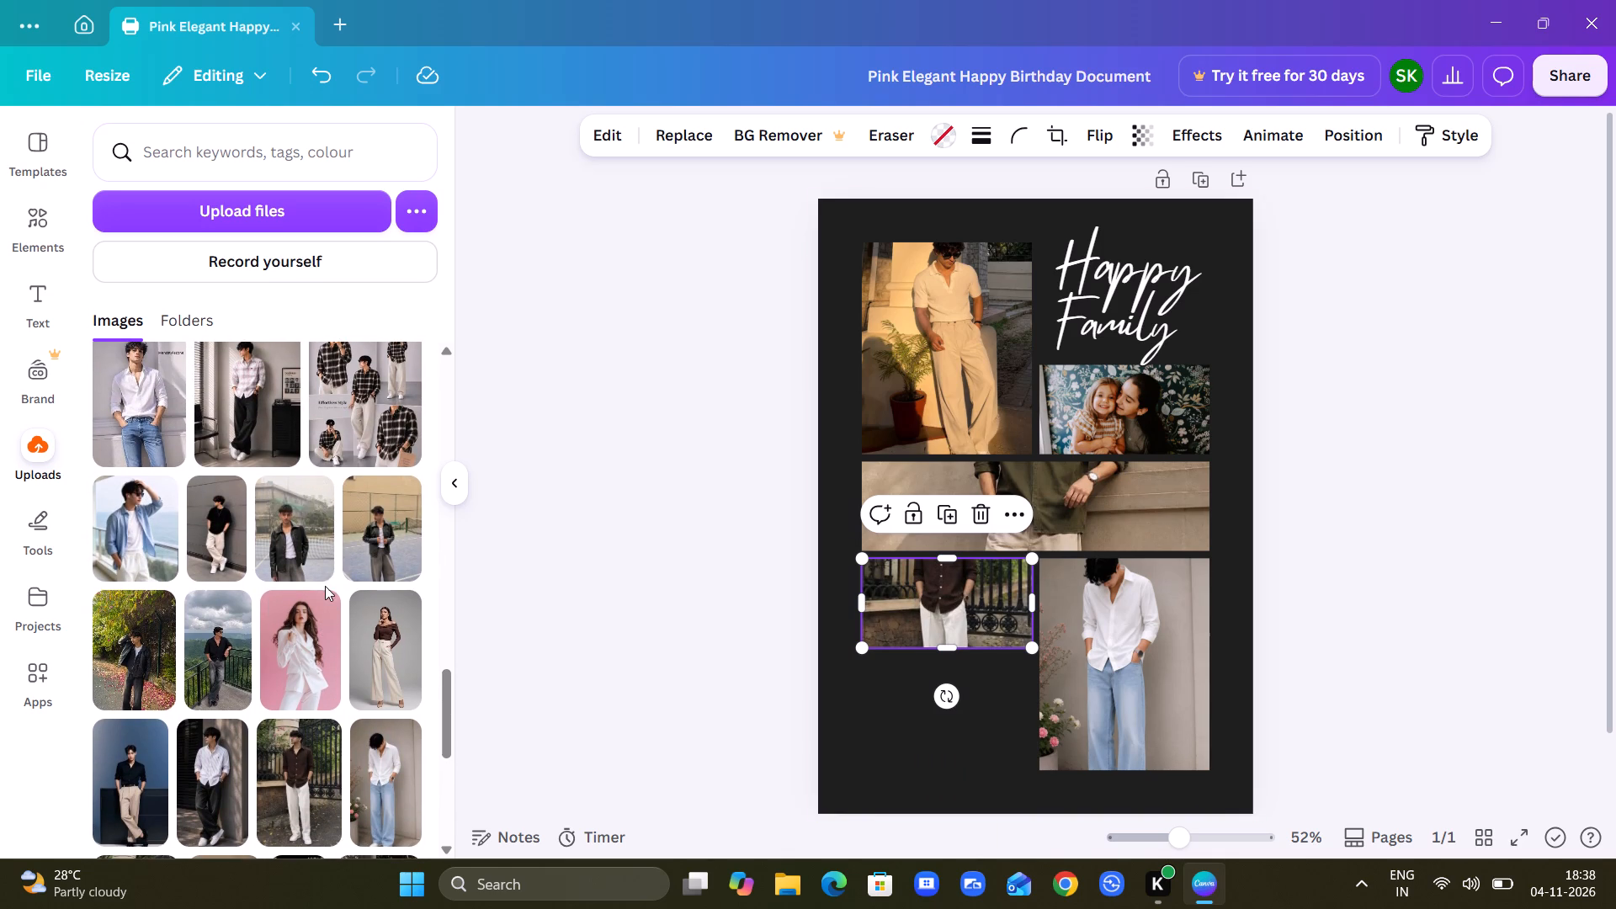
drag(216, 561, 970, 445)
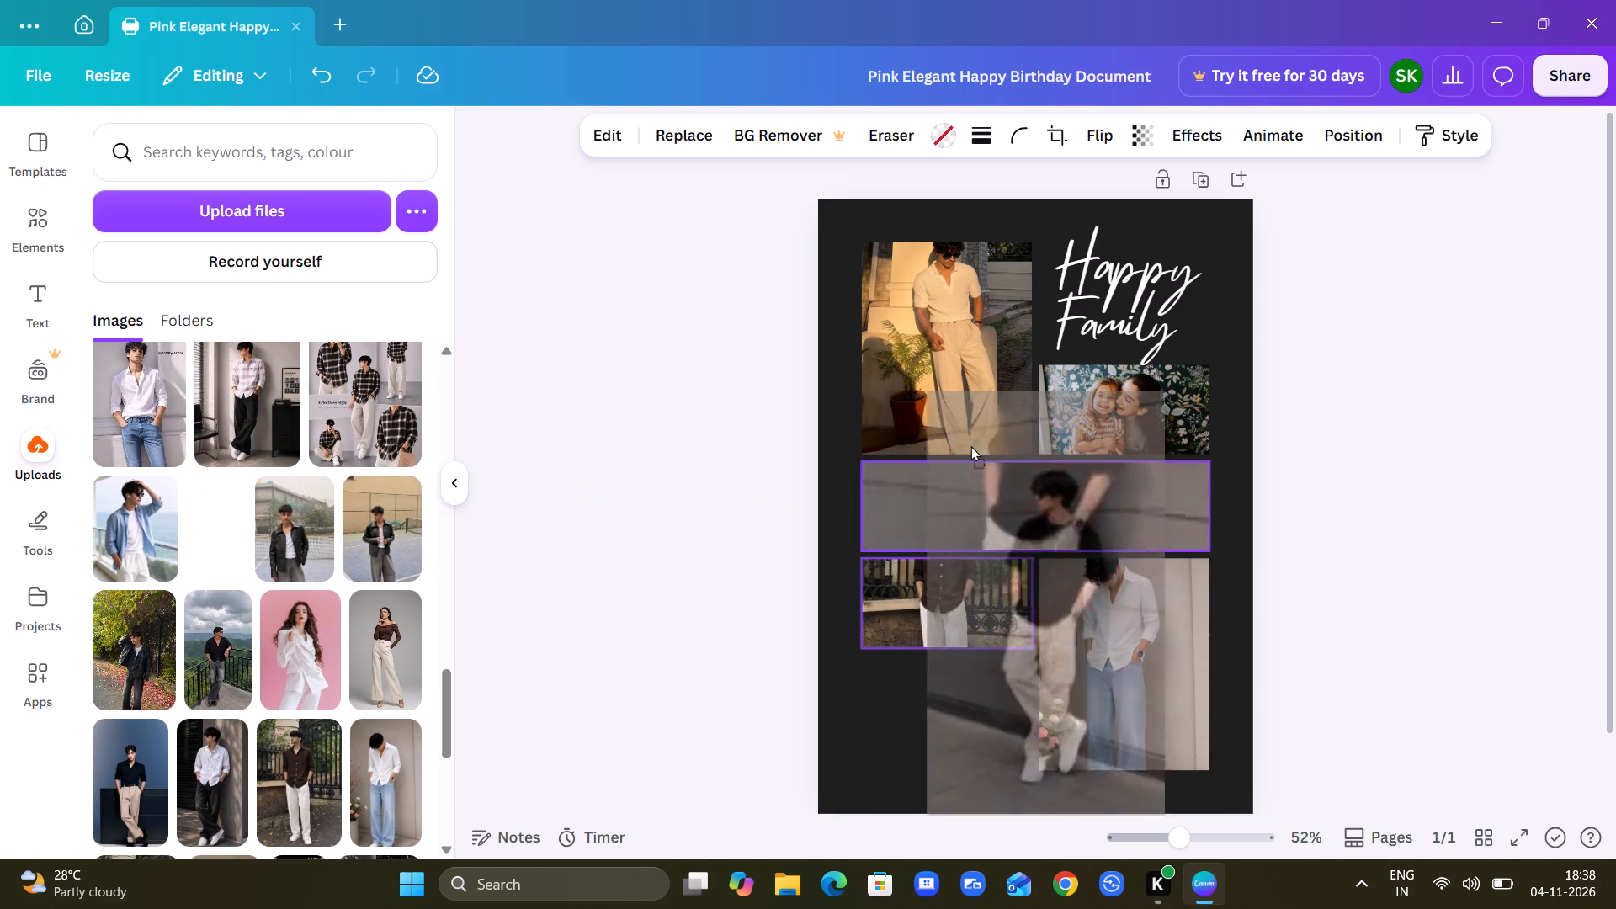
drag(970, 445, 1136, 407)
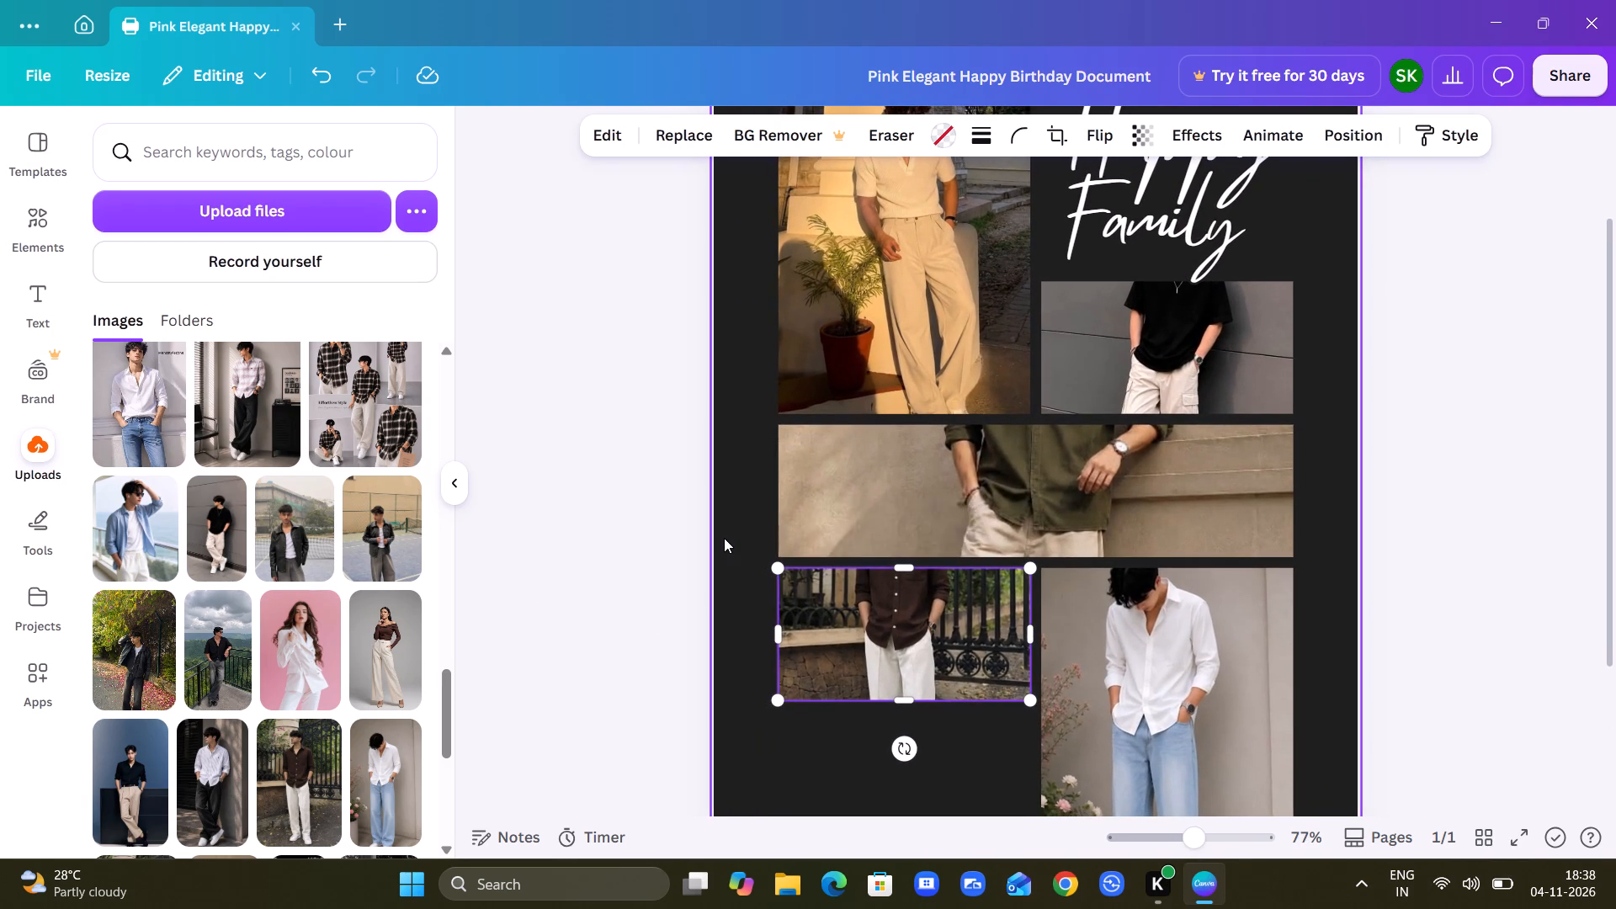
Extend the bottom edge of the small dark brown shirt photo slightly downwards.
drag(907, 697, 915, 718)
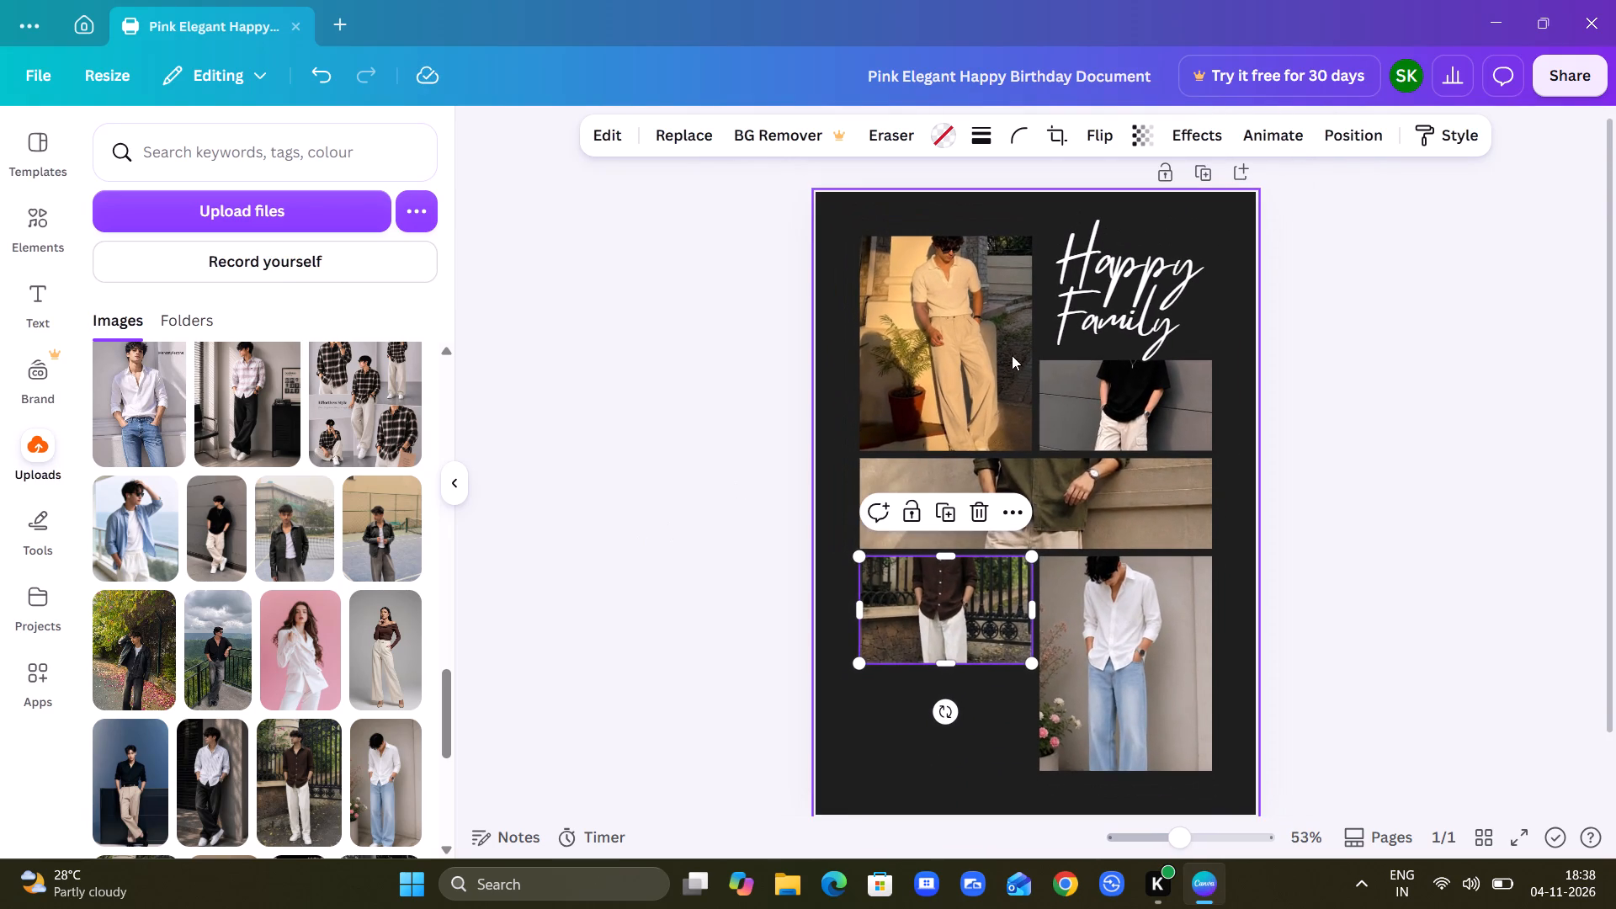
Replace the heading word "Family" with "CUSTMER".
click(1076, 306)
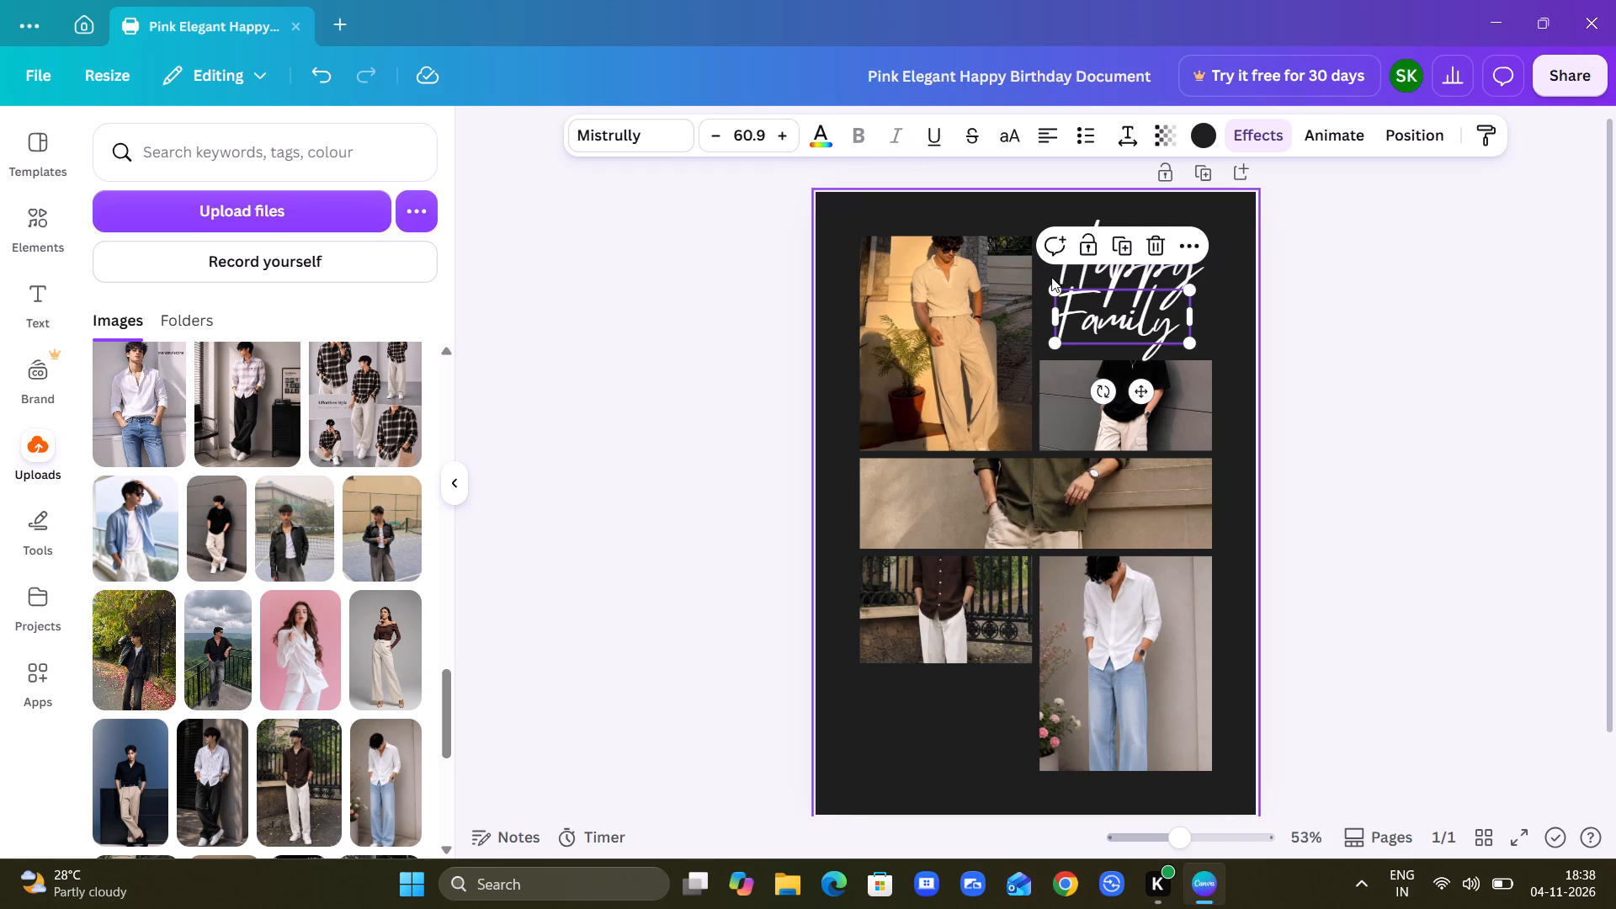
double_click(1155, 334)
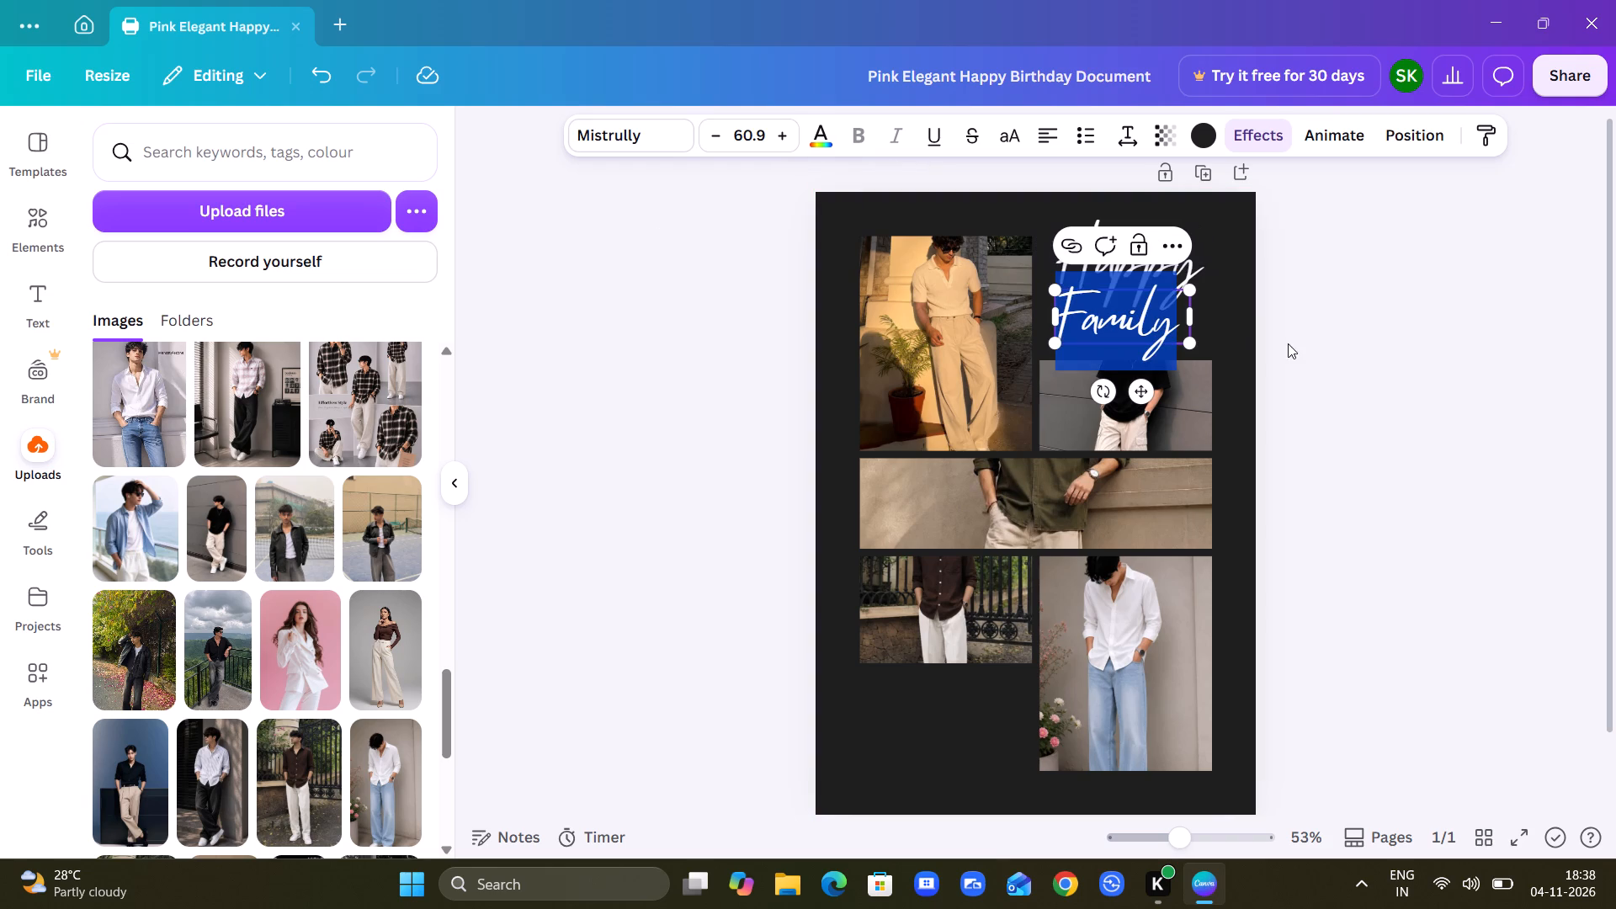
key(BackSpace)
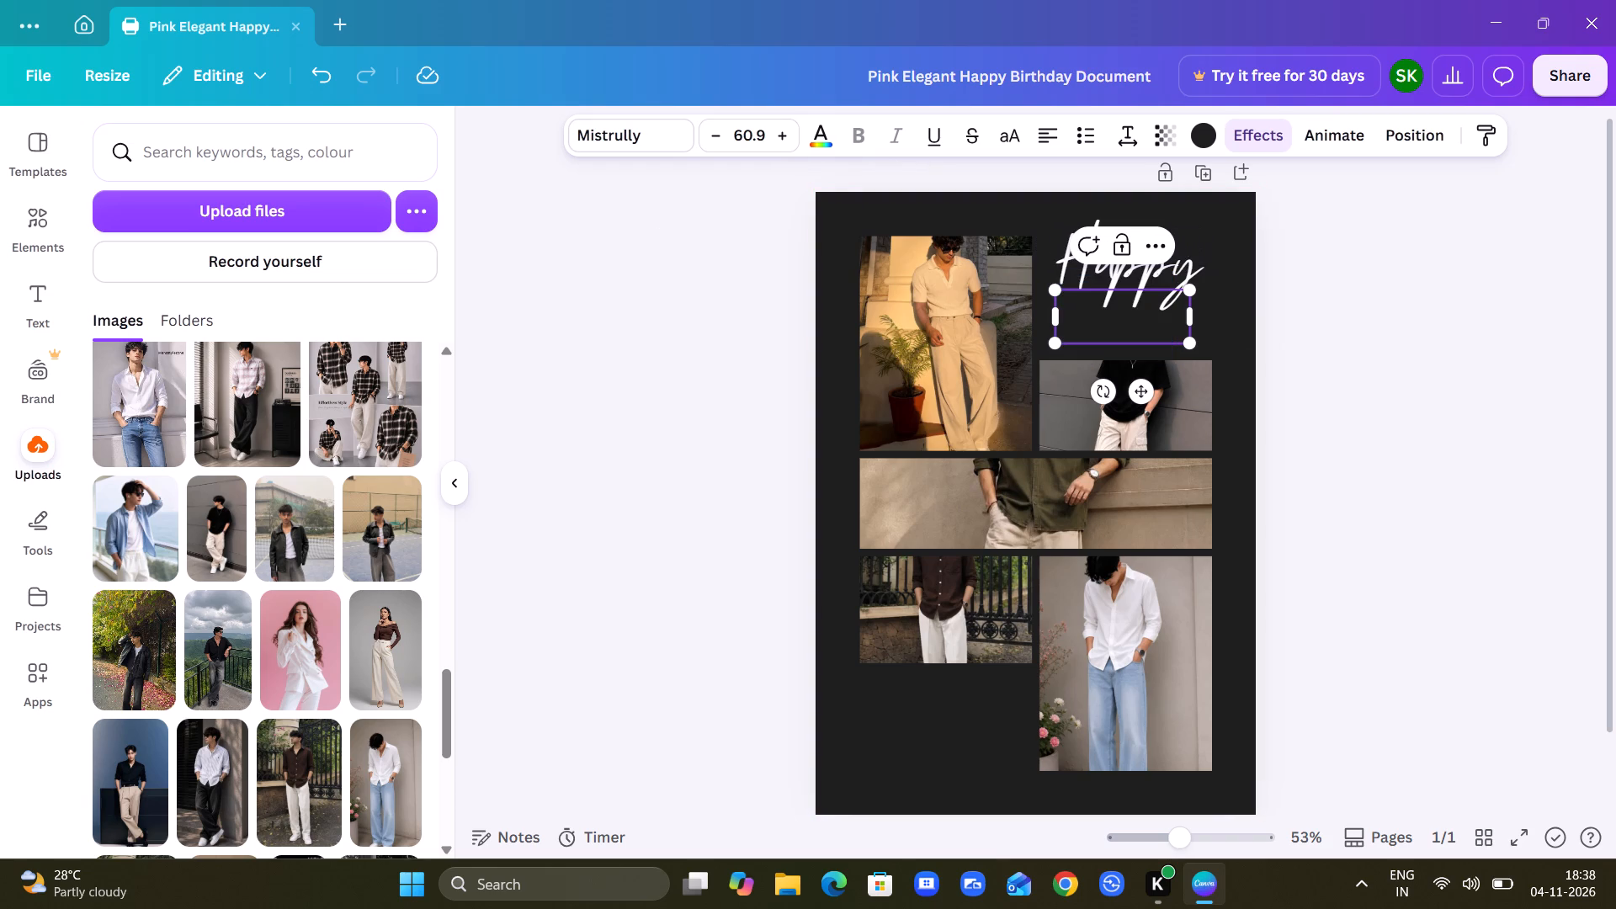
key(c)
text(US)
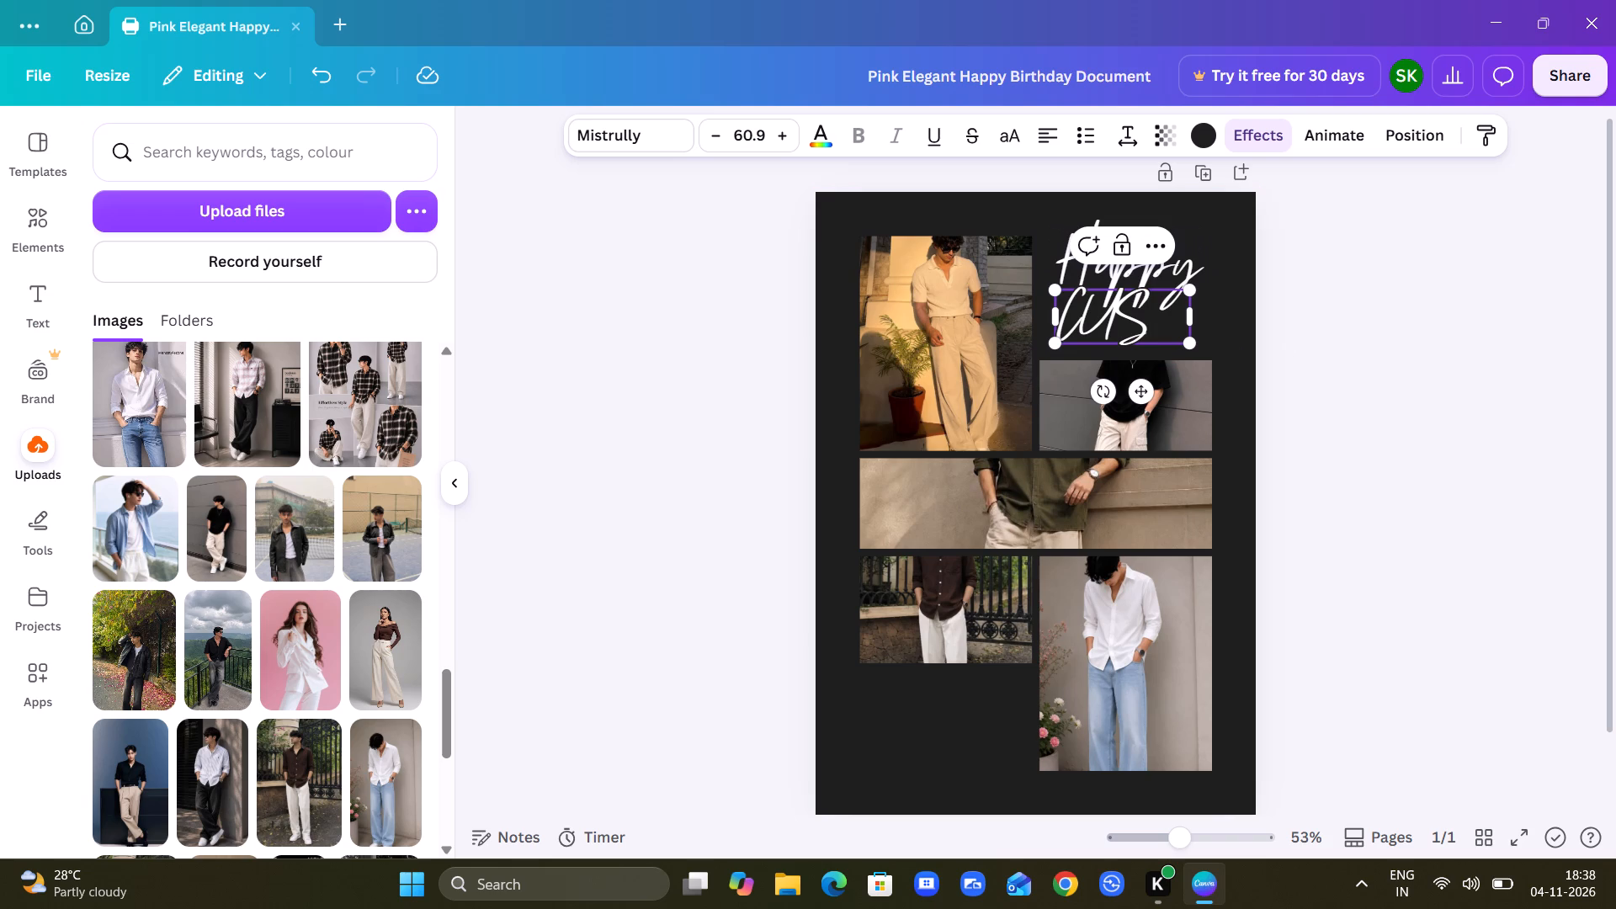
key(t)
key(m)
text(ER)
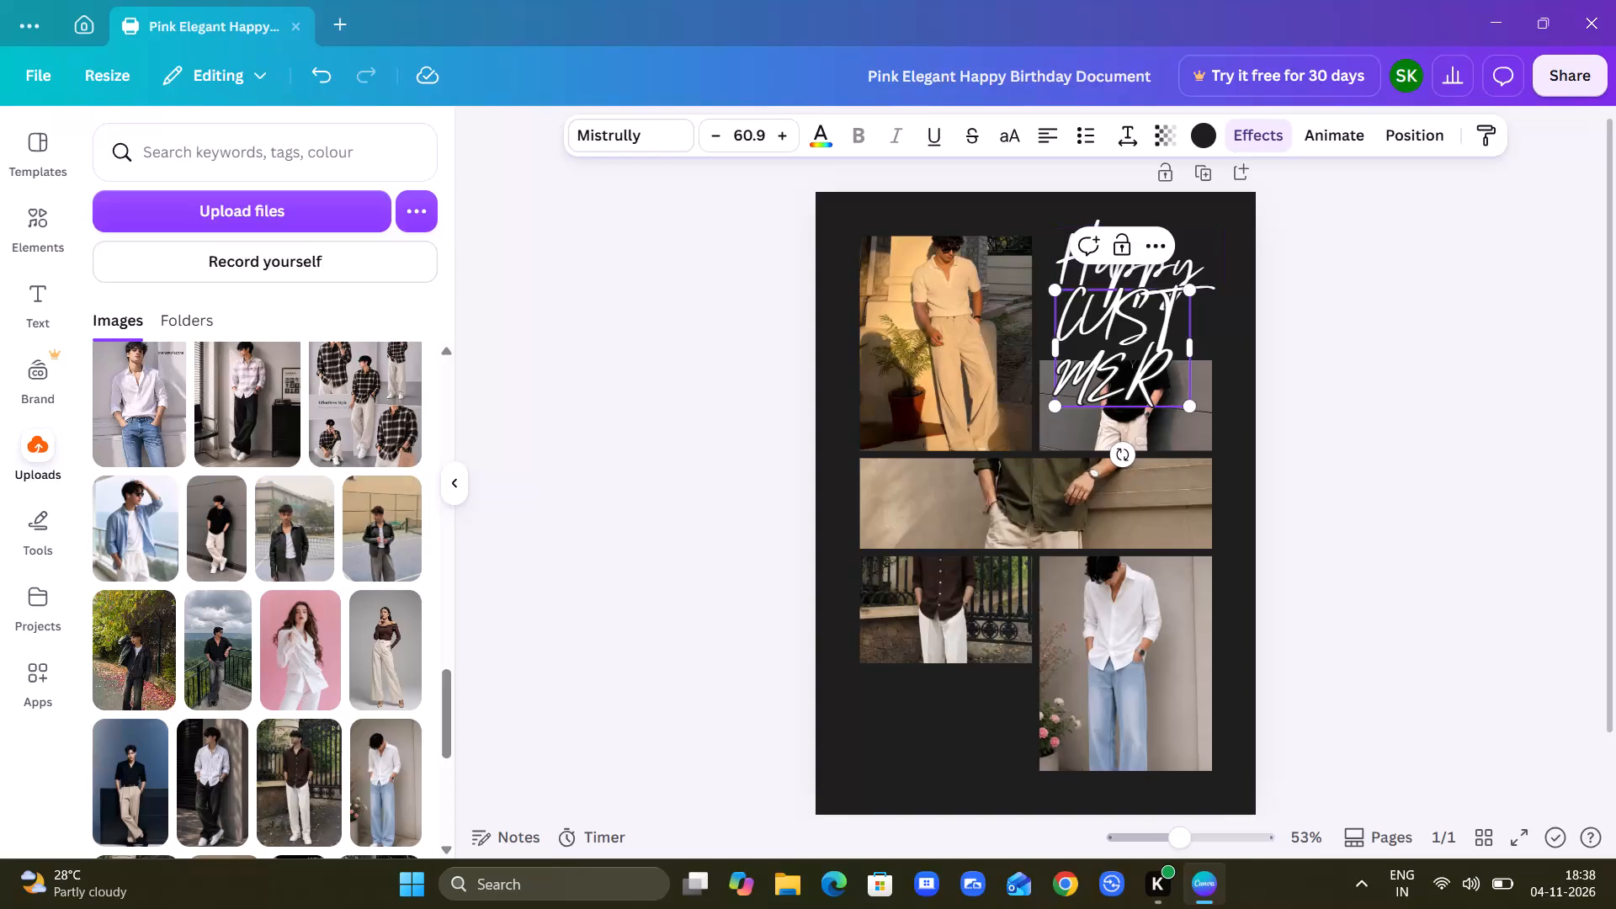
Move the "CUSTMER" text down below "Happy" so it overlaps the upper tall photo and the black T-shirt photo.
drag(1103, 358, 1183, 279)
click(1326, 280)
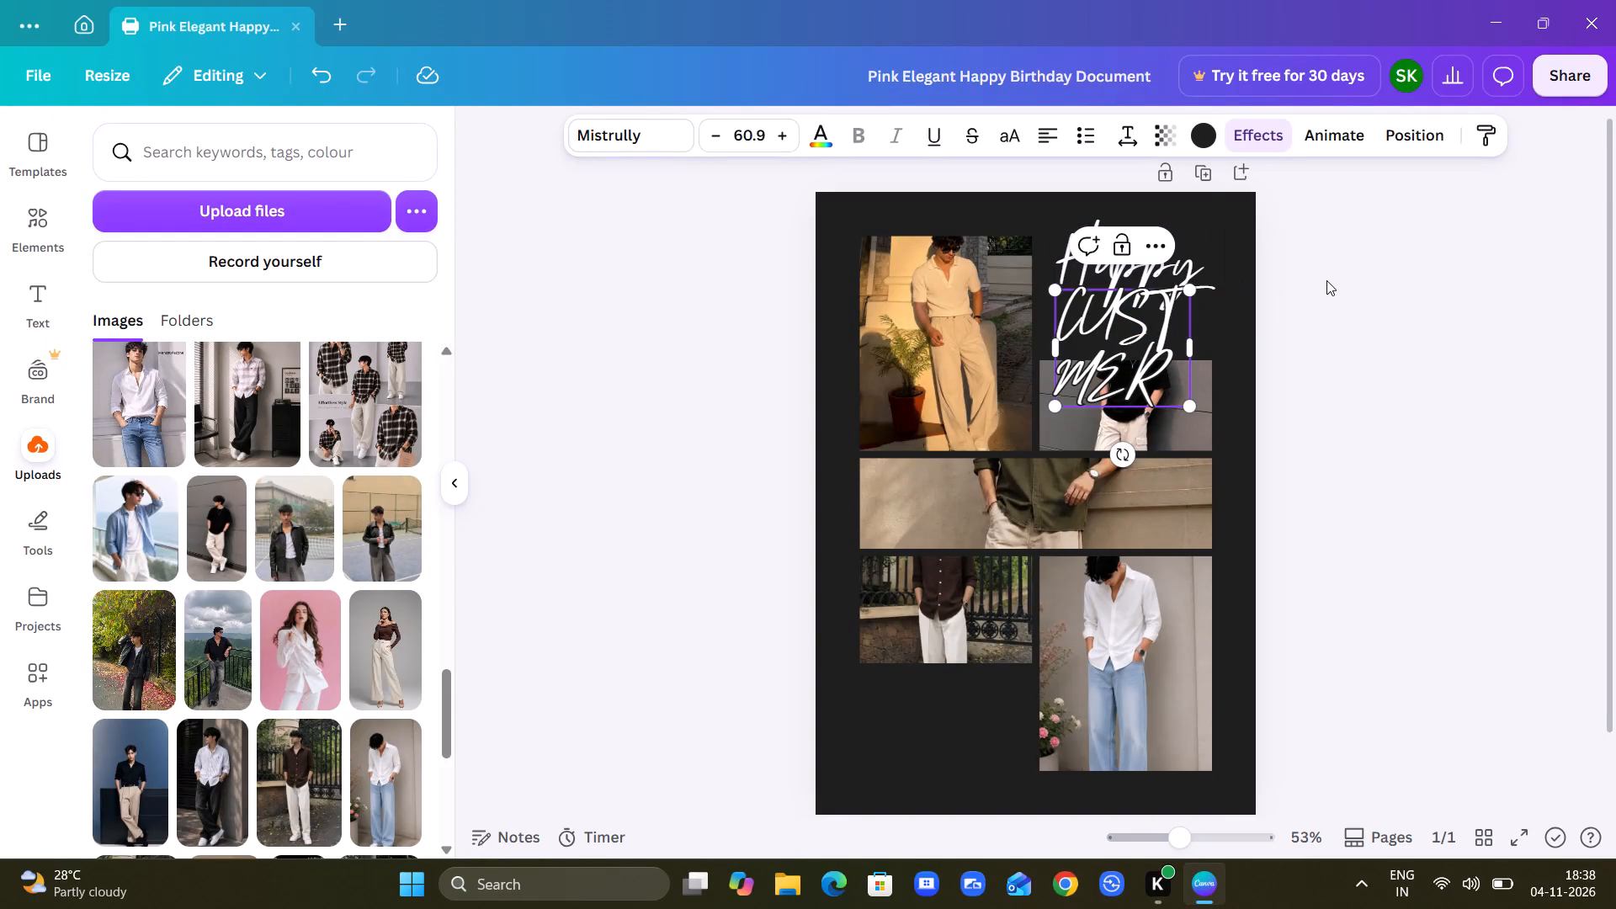
drag(1151, 338, 1199, 267)
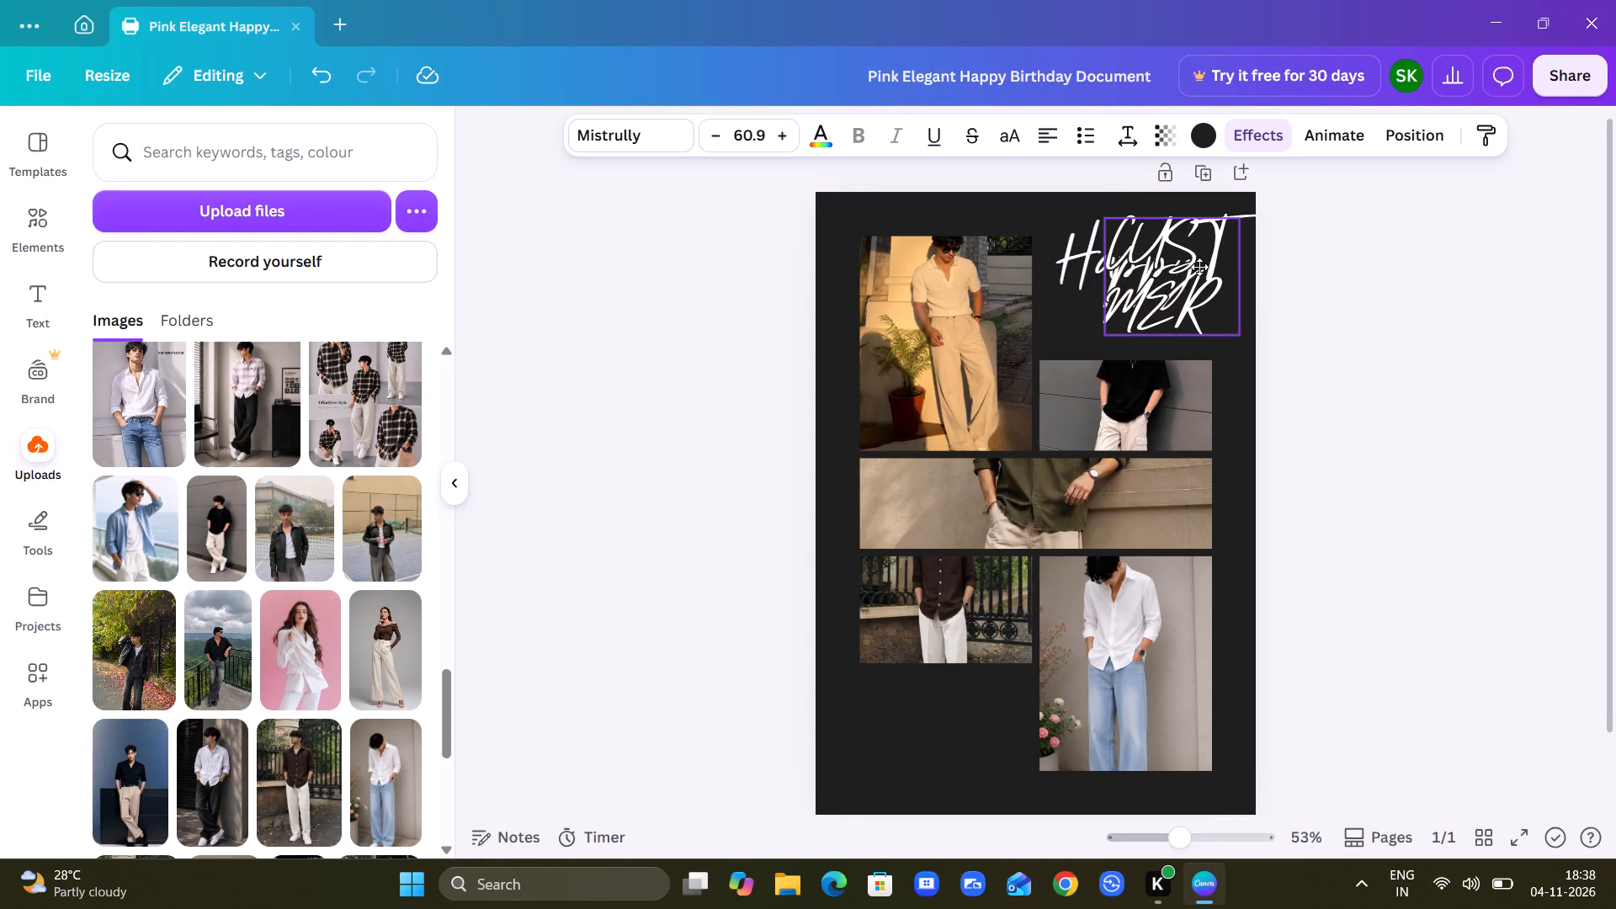
drag(1199, 267, 1088, 397)
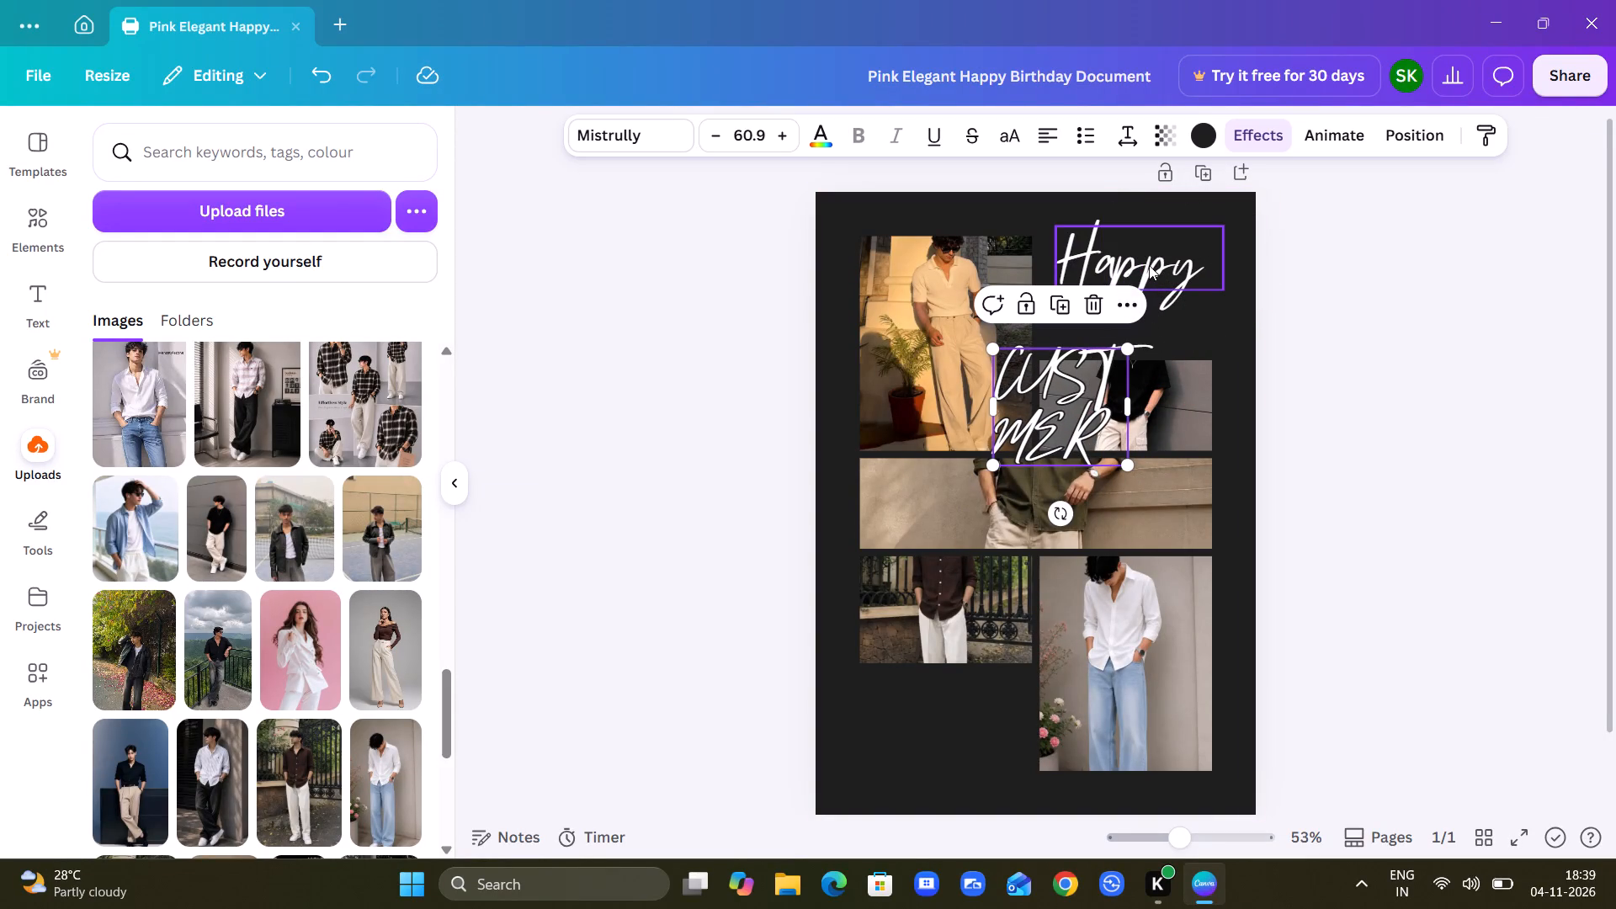
Move the heading word "Happy" up to the page's top edge and shrink it to a font size of about 55.9.
drag(1149, 265, 1131, 241)
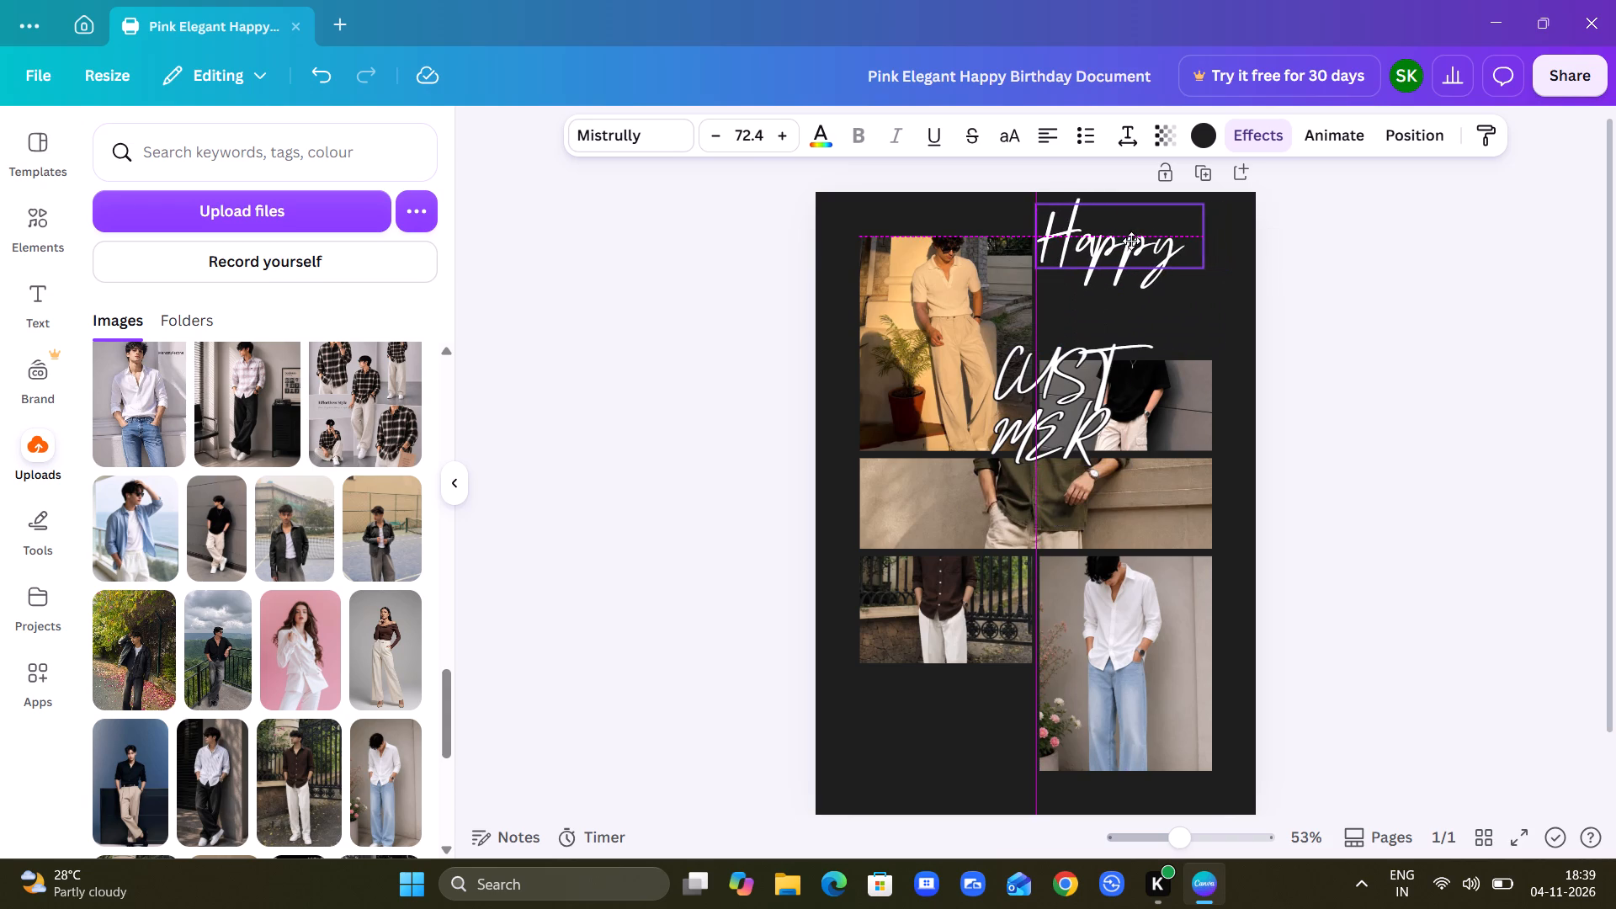
drag(1131, 241, 1130, 231)
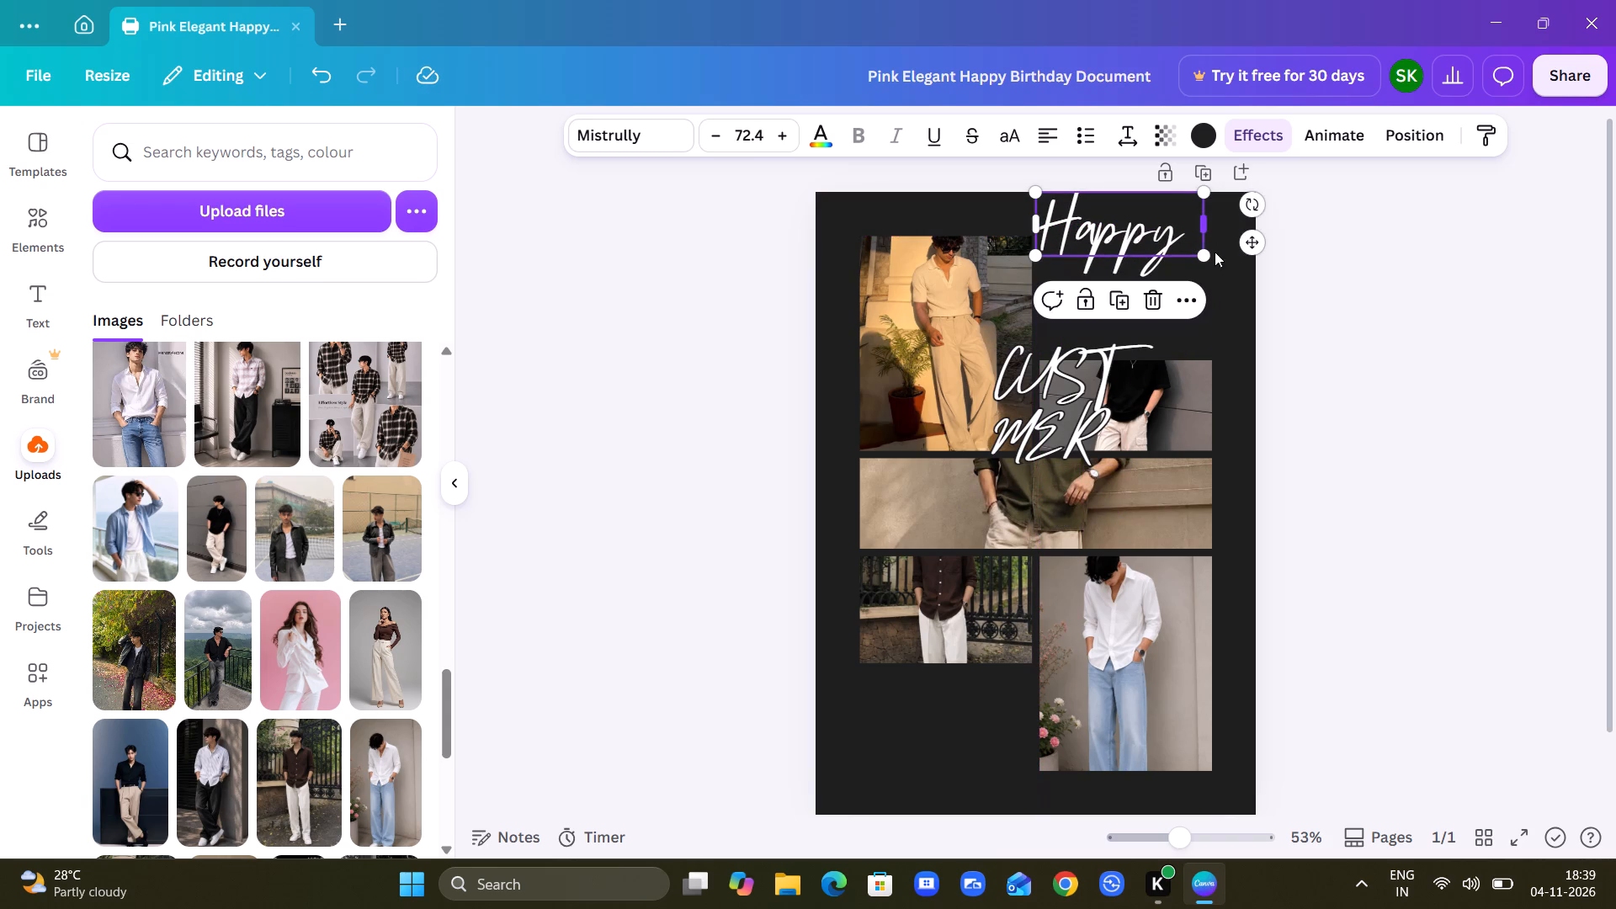
drag(1209, 258, 1172, 240)
click(1323, 364)
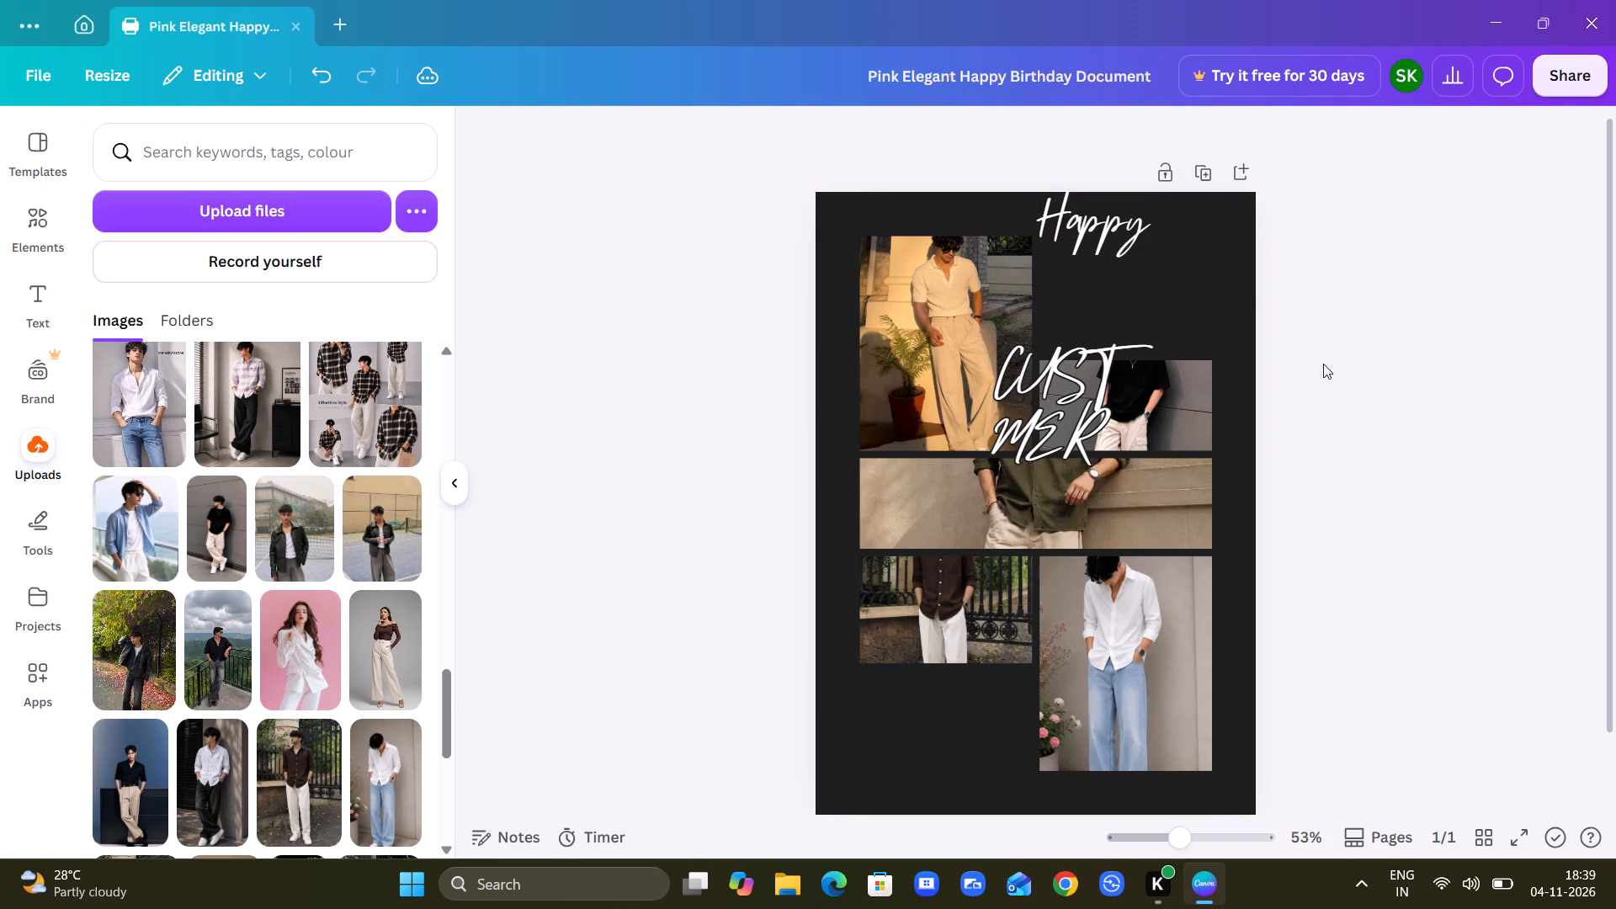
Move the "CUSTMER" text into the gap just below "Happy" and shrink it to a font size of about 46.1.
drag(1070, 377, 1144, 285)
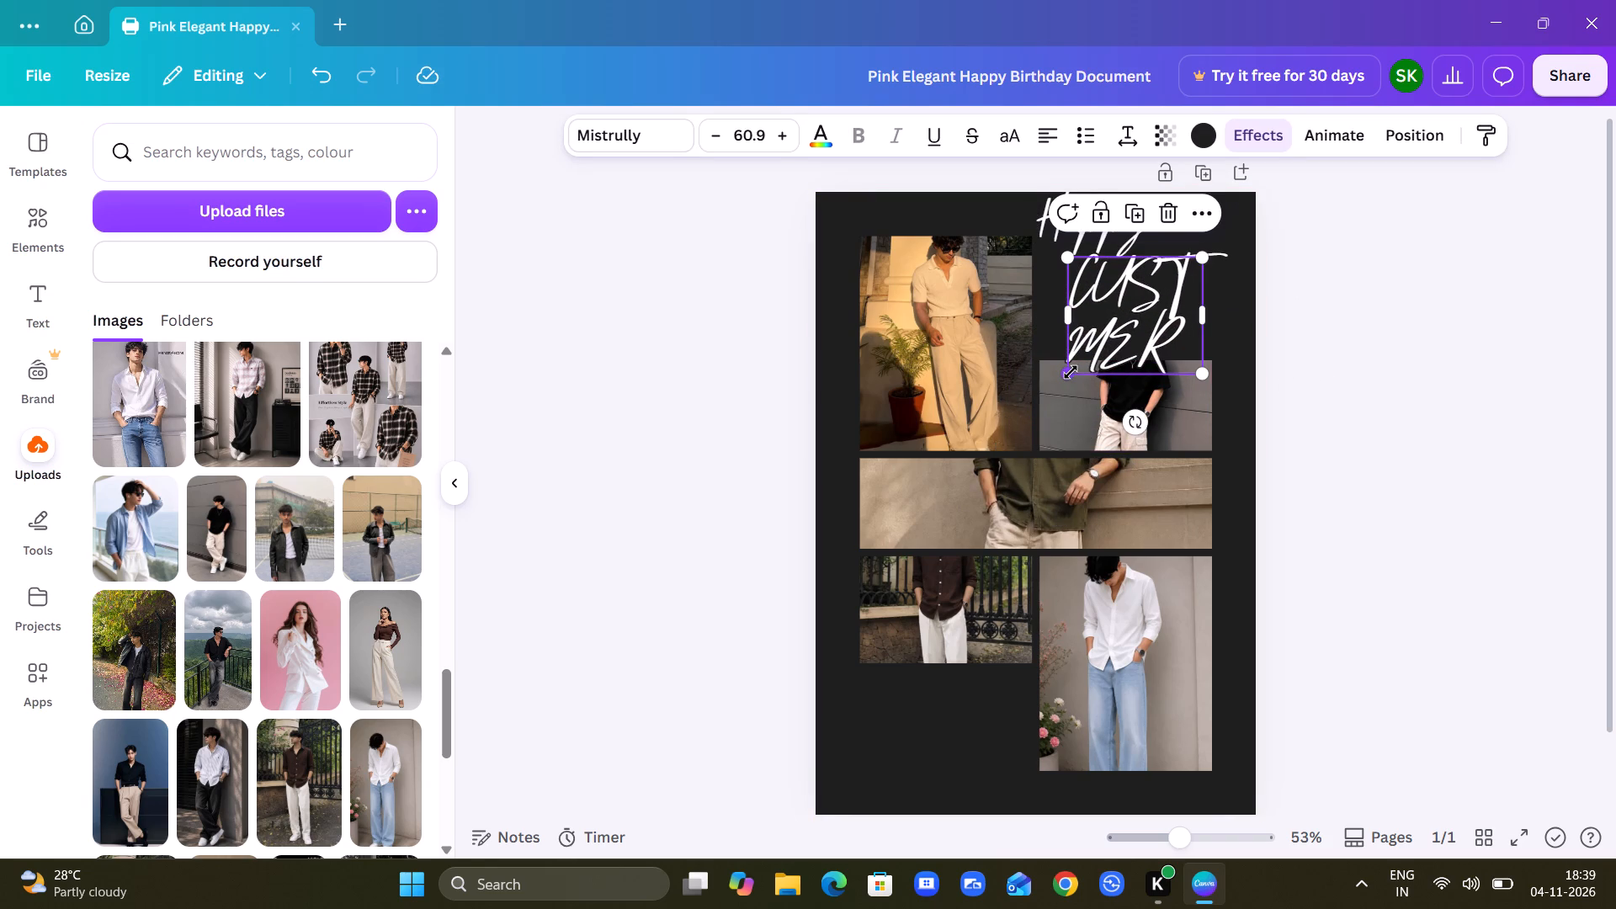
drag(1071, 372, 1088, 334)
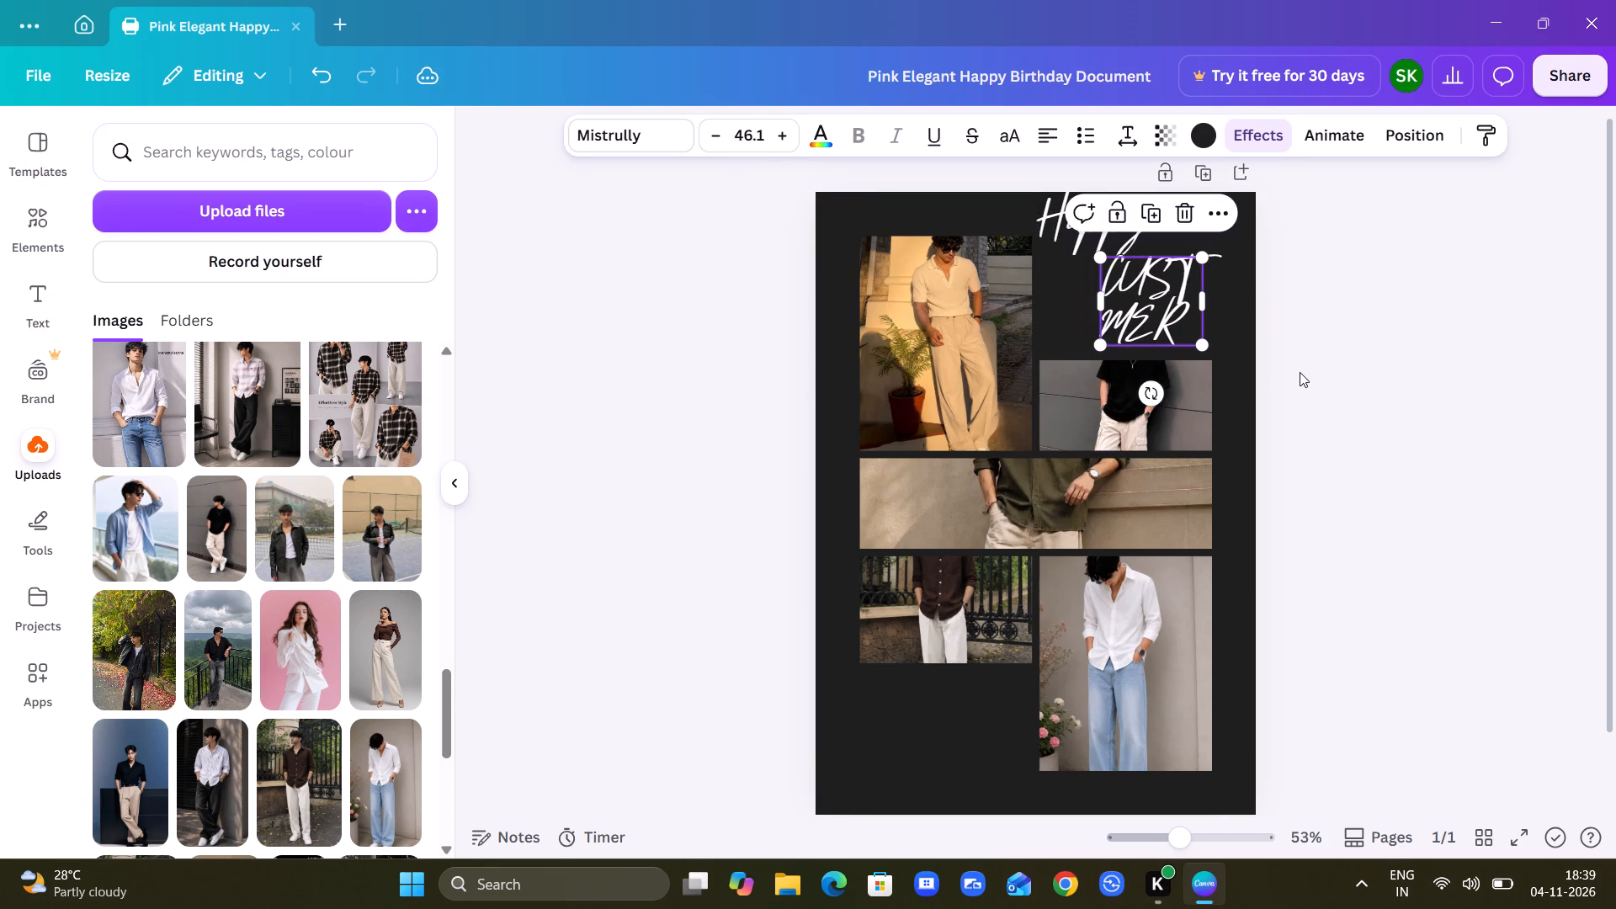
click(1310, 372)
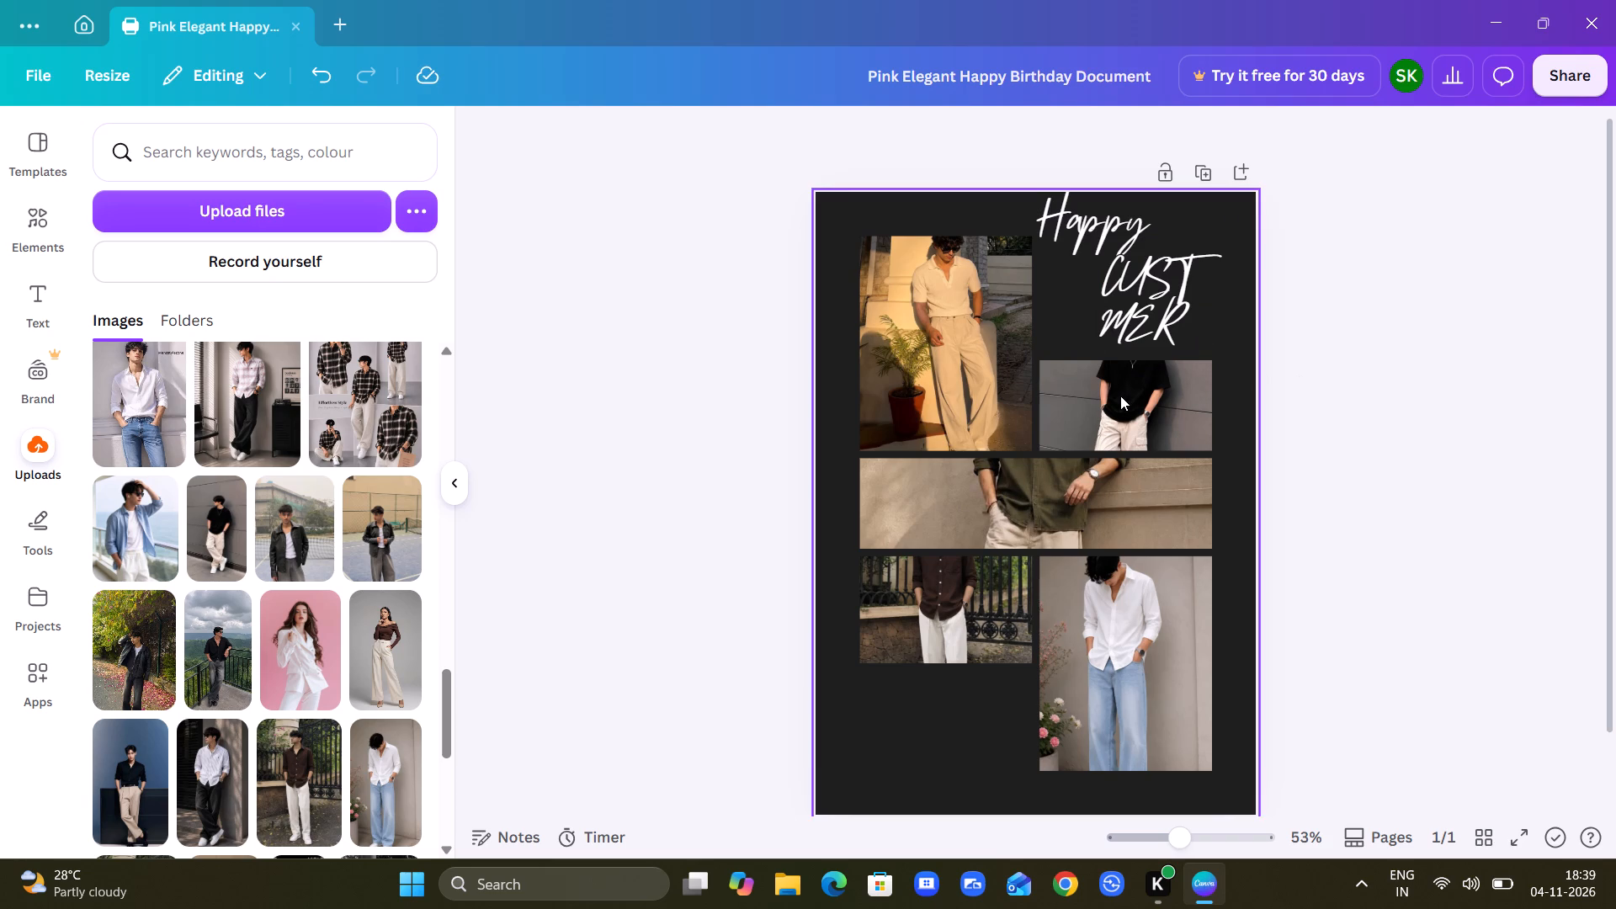
Extend the top edge of the black T-shirt photo up to the page's top edge, making it about 12.3 high.
click(1166, 401)
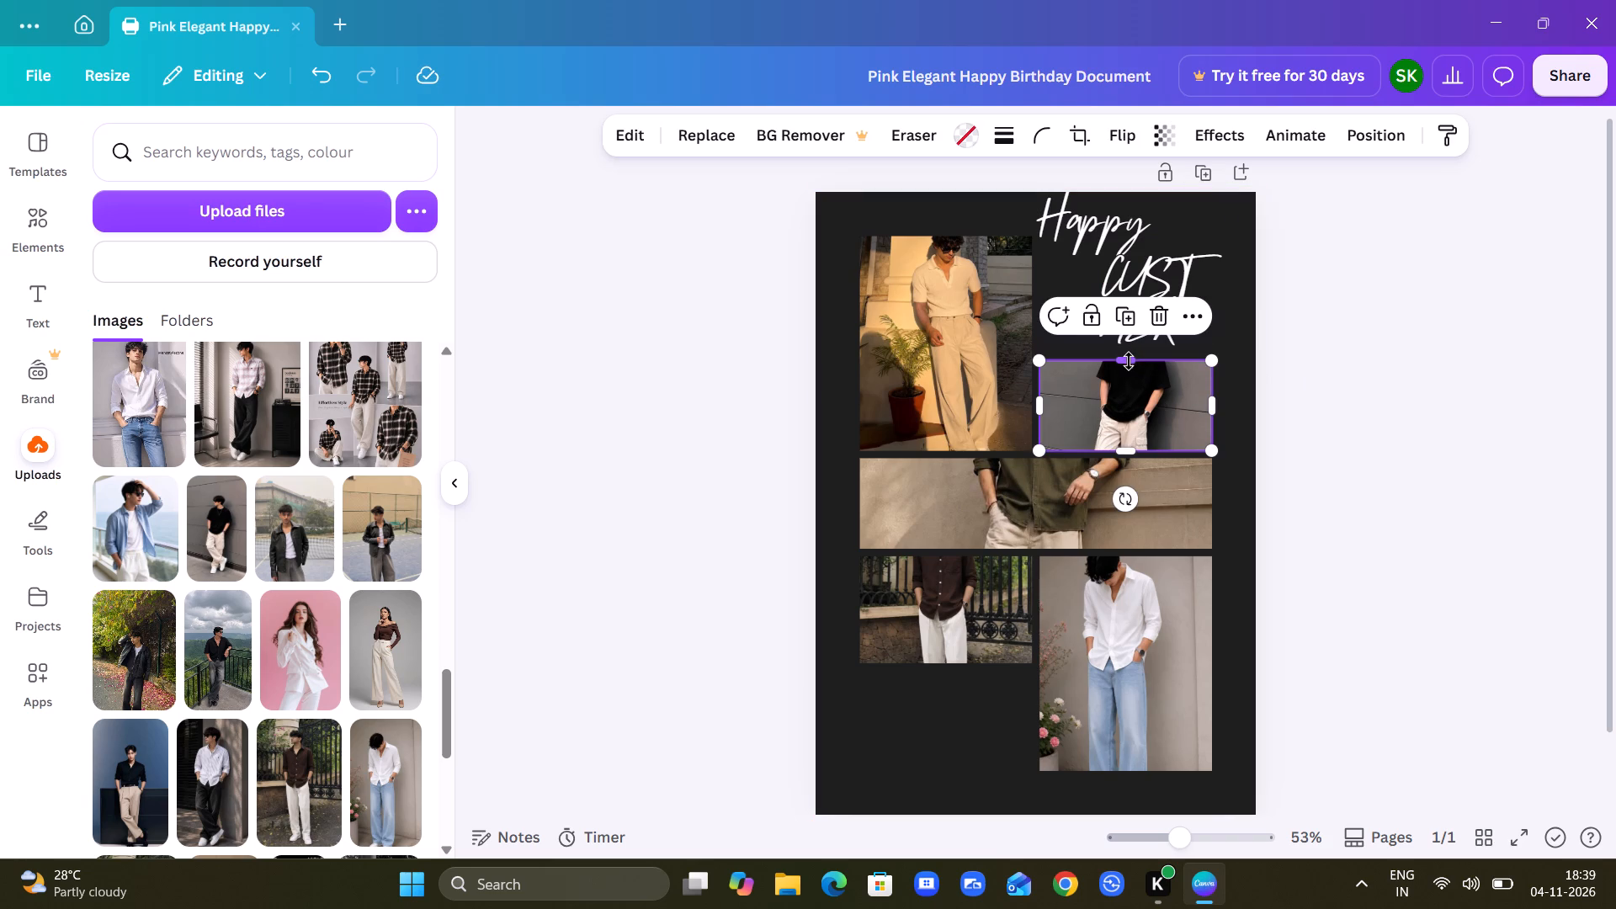
drag(1129, 361, 1164, 311)
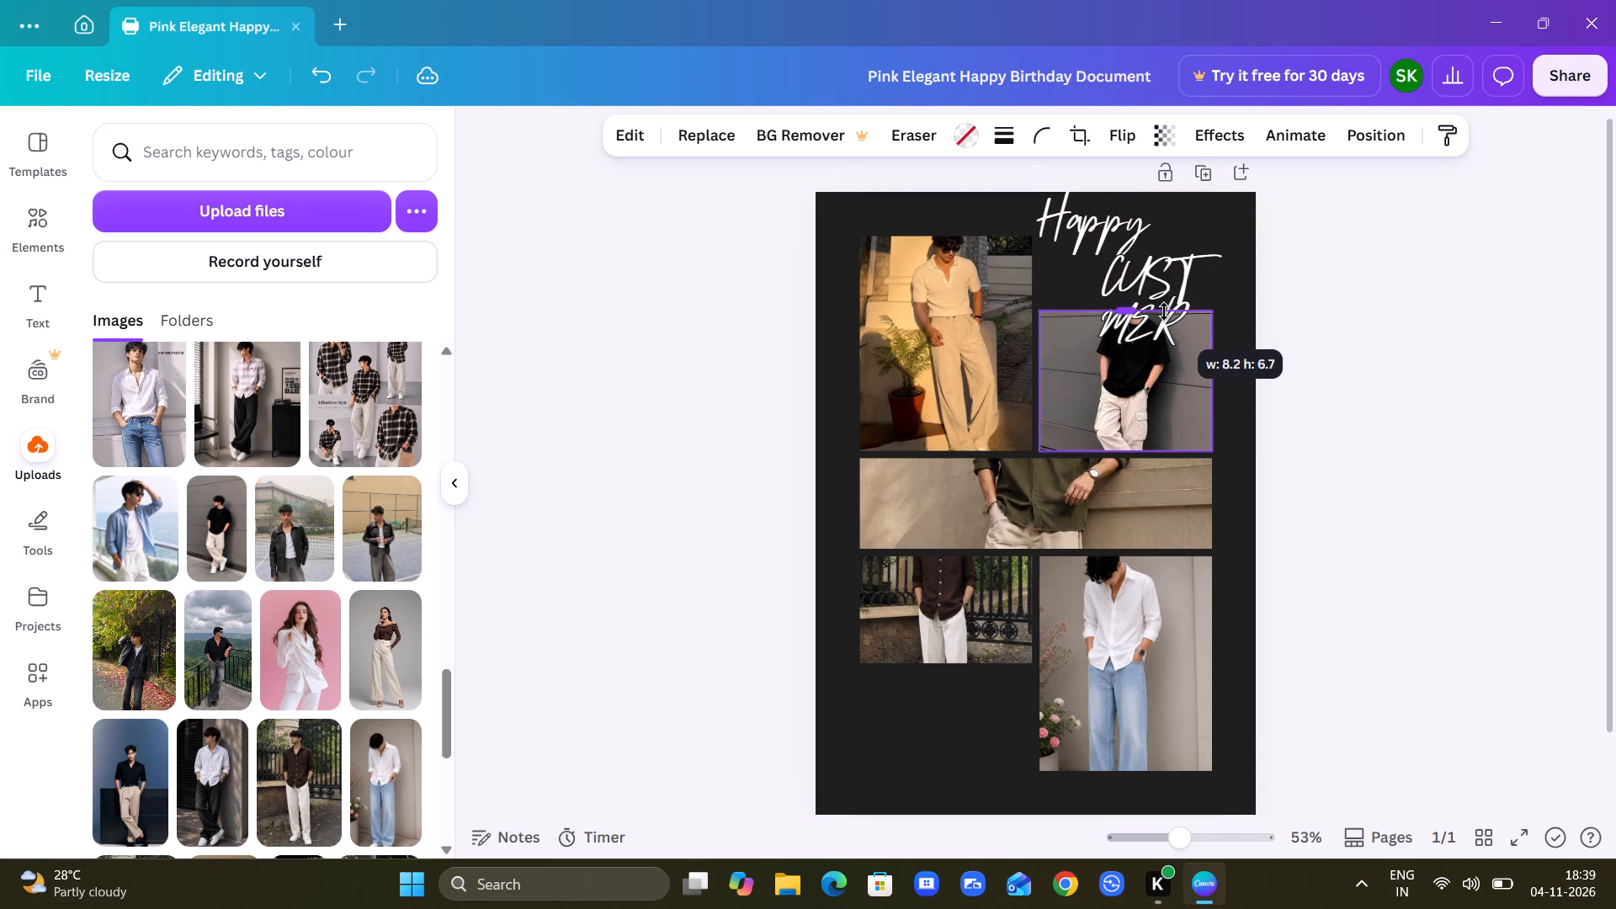
drag(1164, 311, 1177, 368)
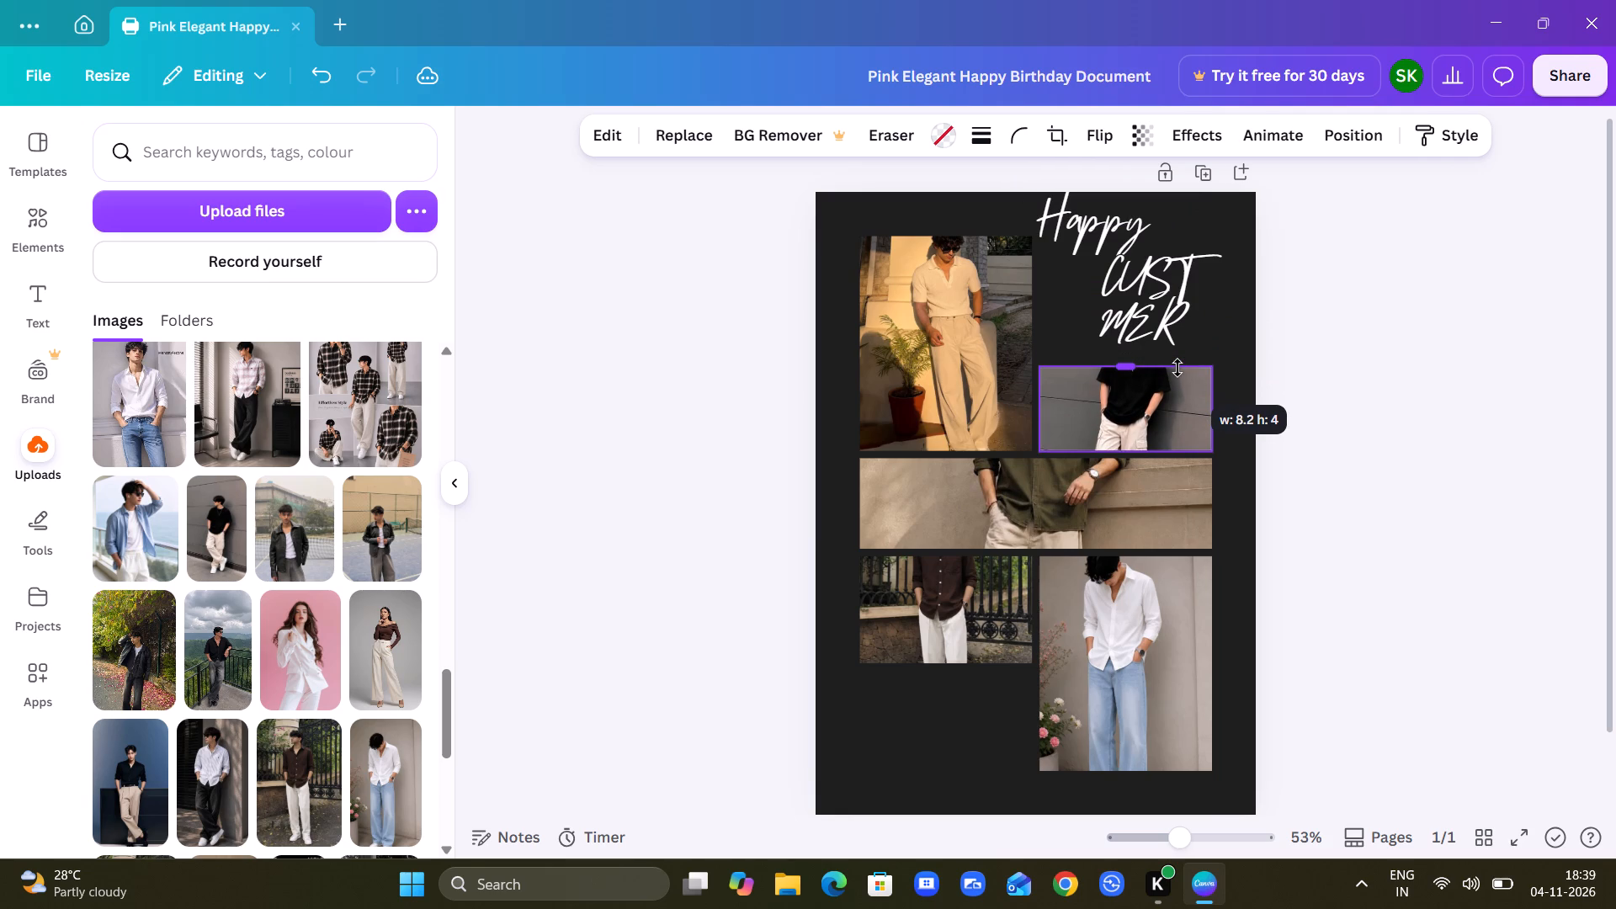
drag(1177, 368, 1173, 406)
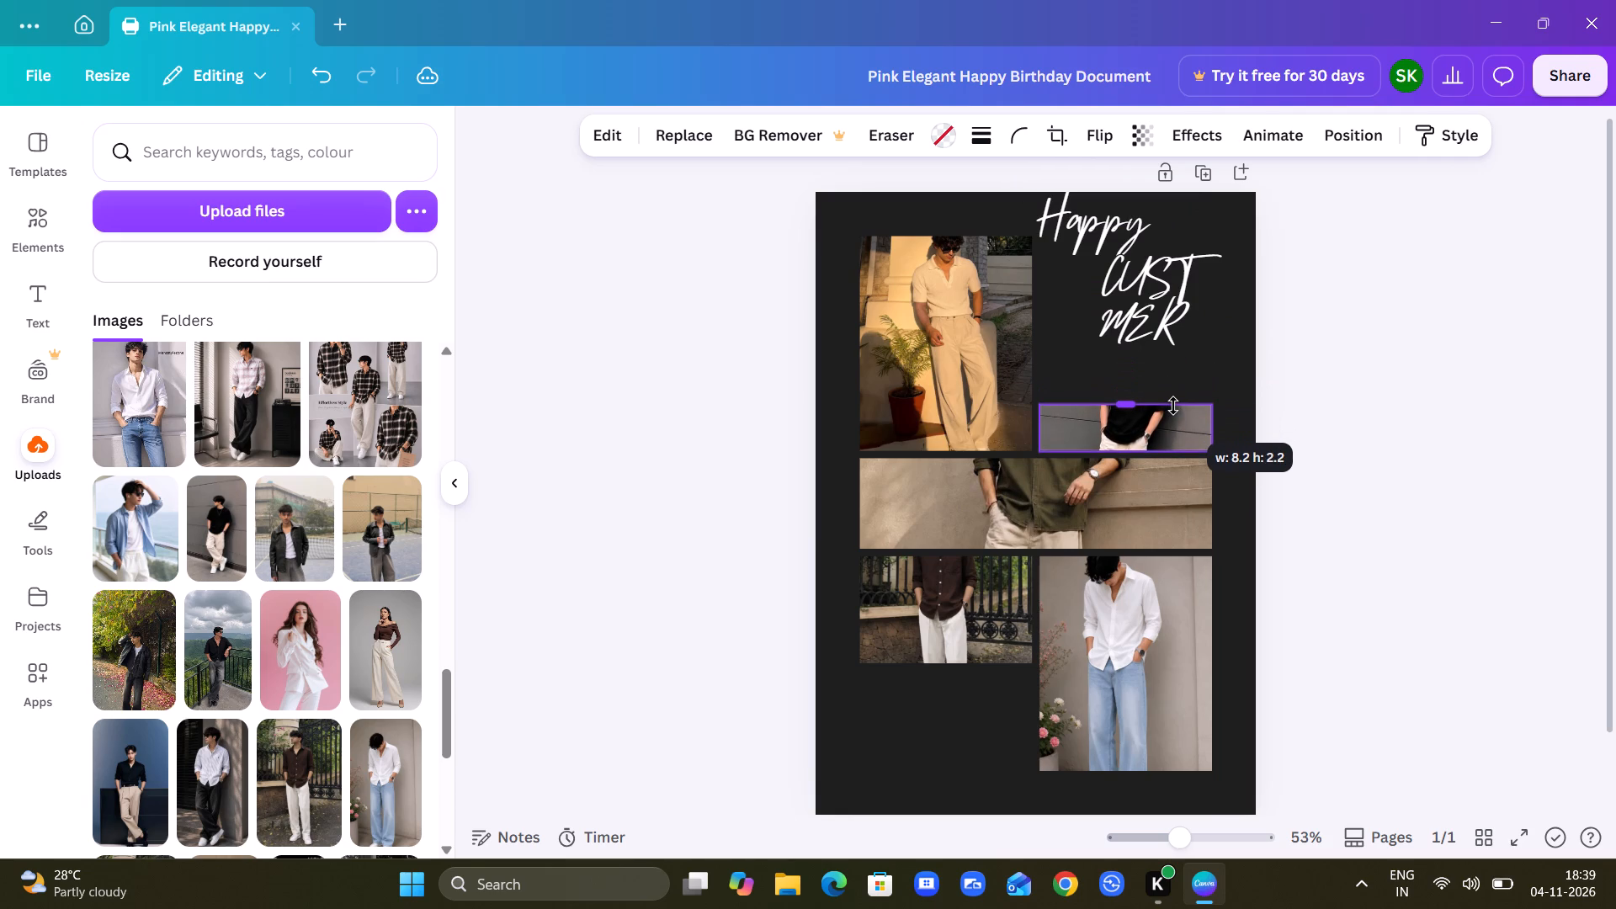
drag(1173, 406, 1173, 416)
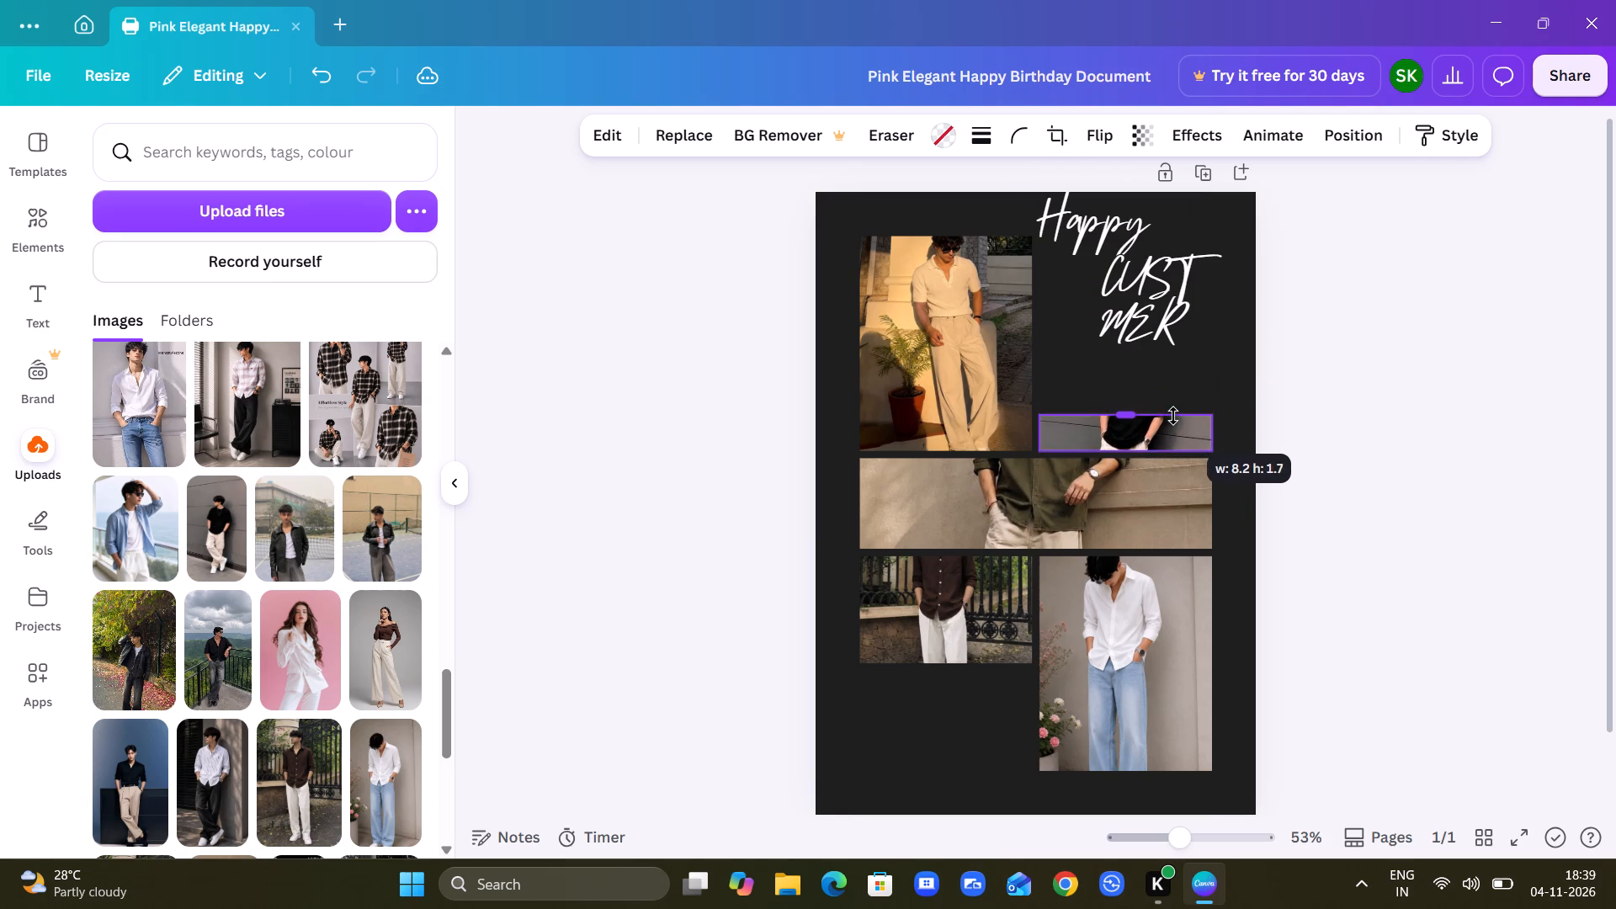
drag(1173, 416, 1173, 220)
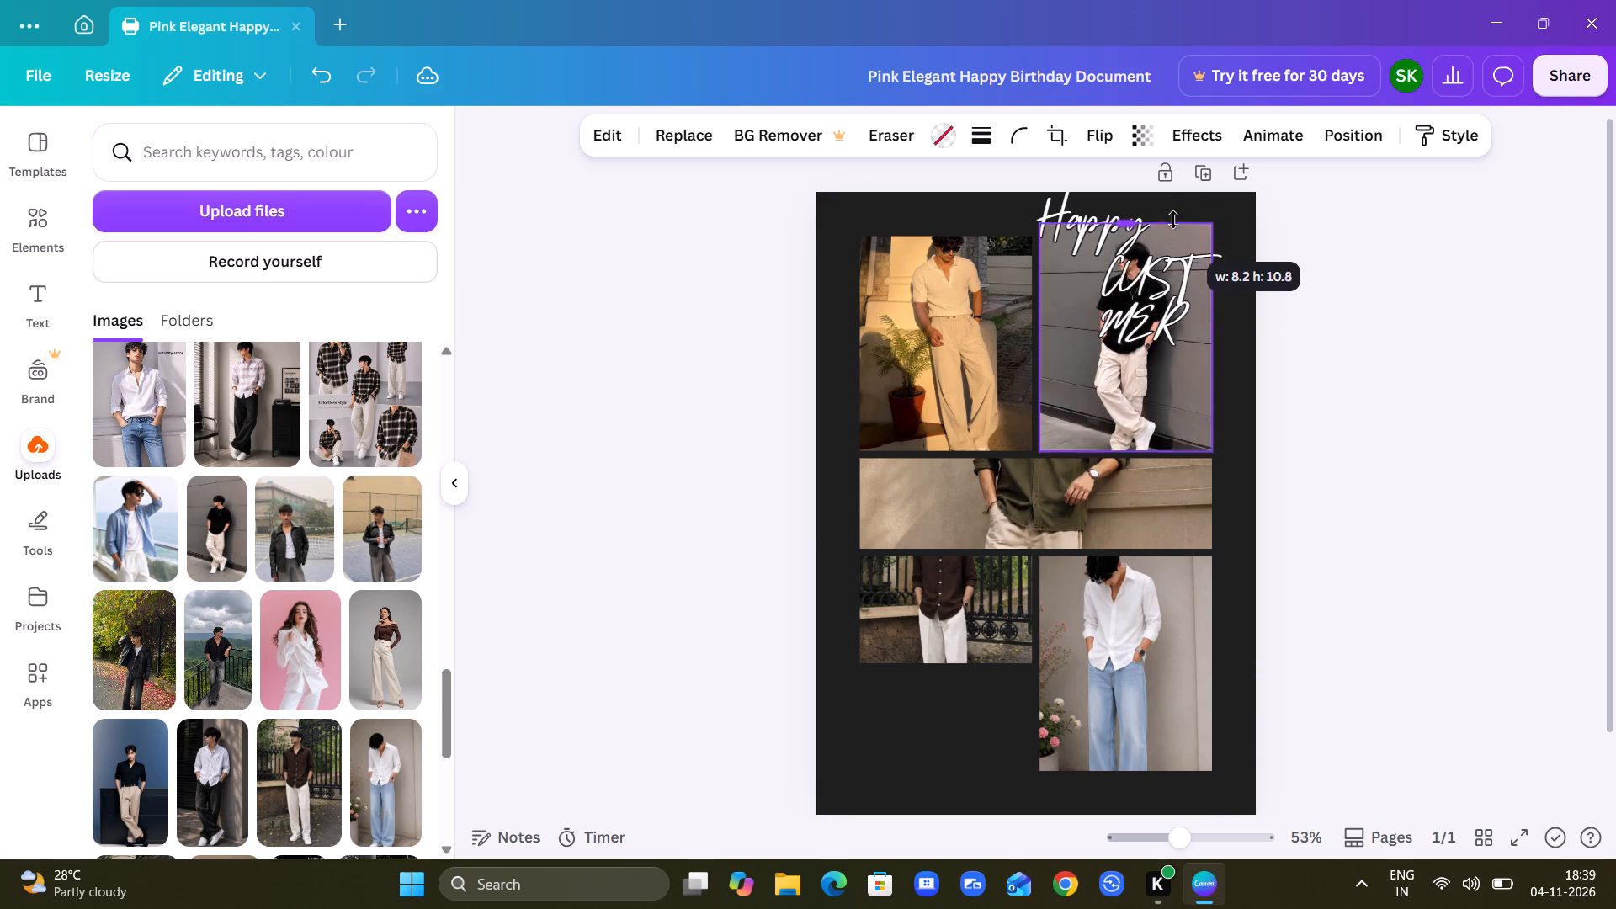
drag(1173, 220, 1174, 196)
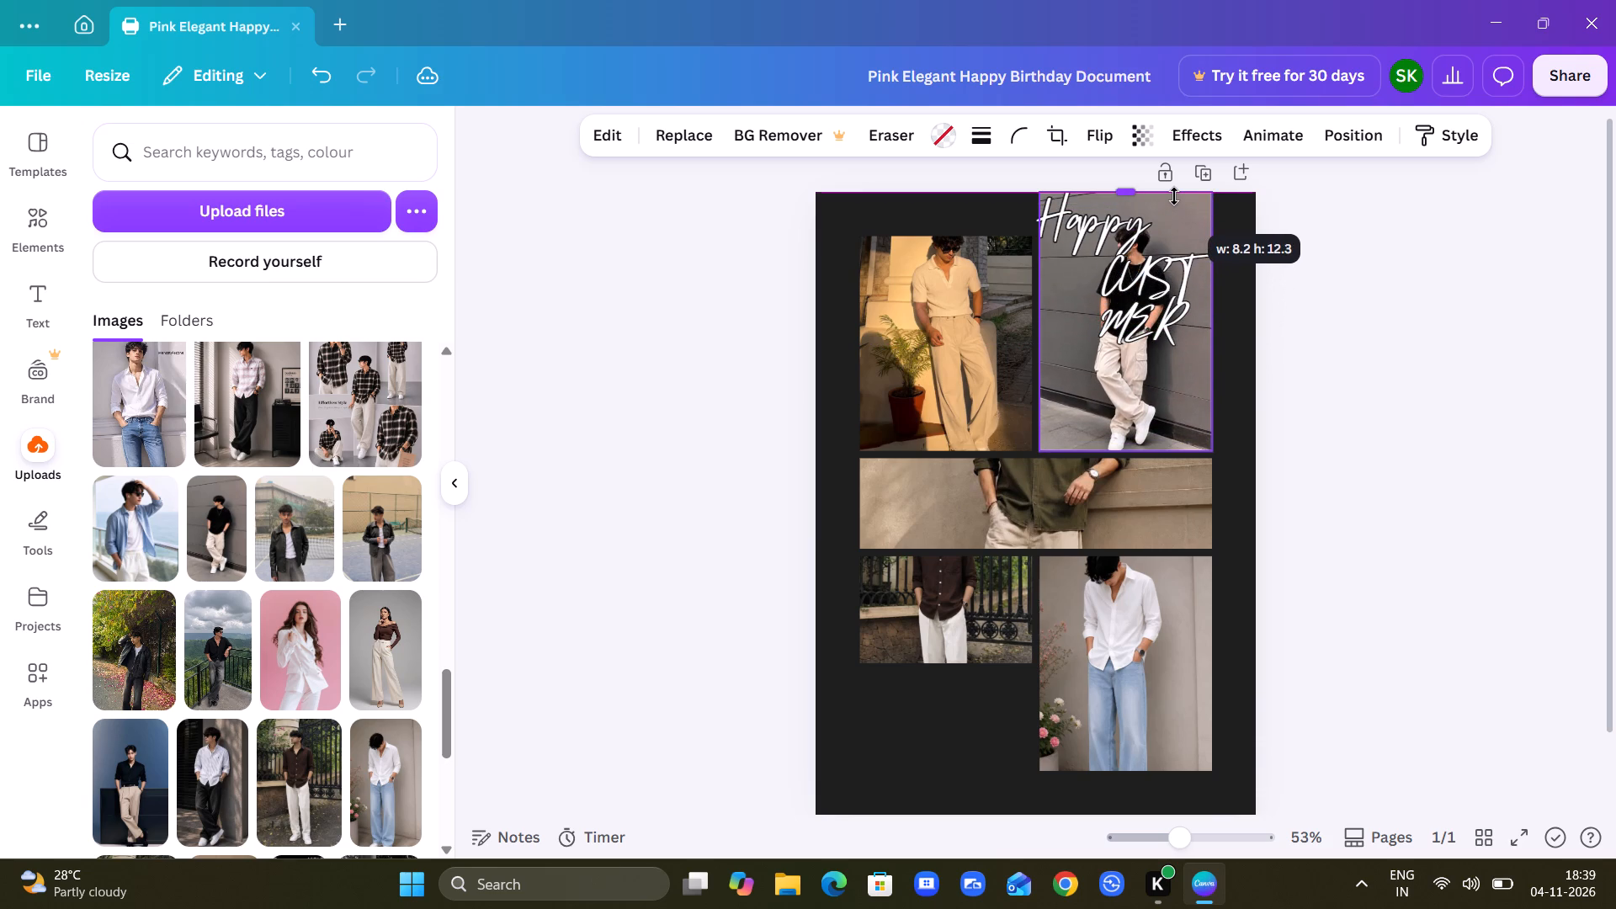
drag(1174, 196, 1190, 194)
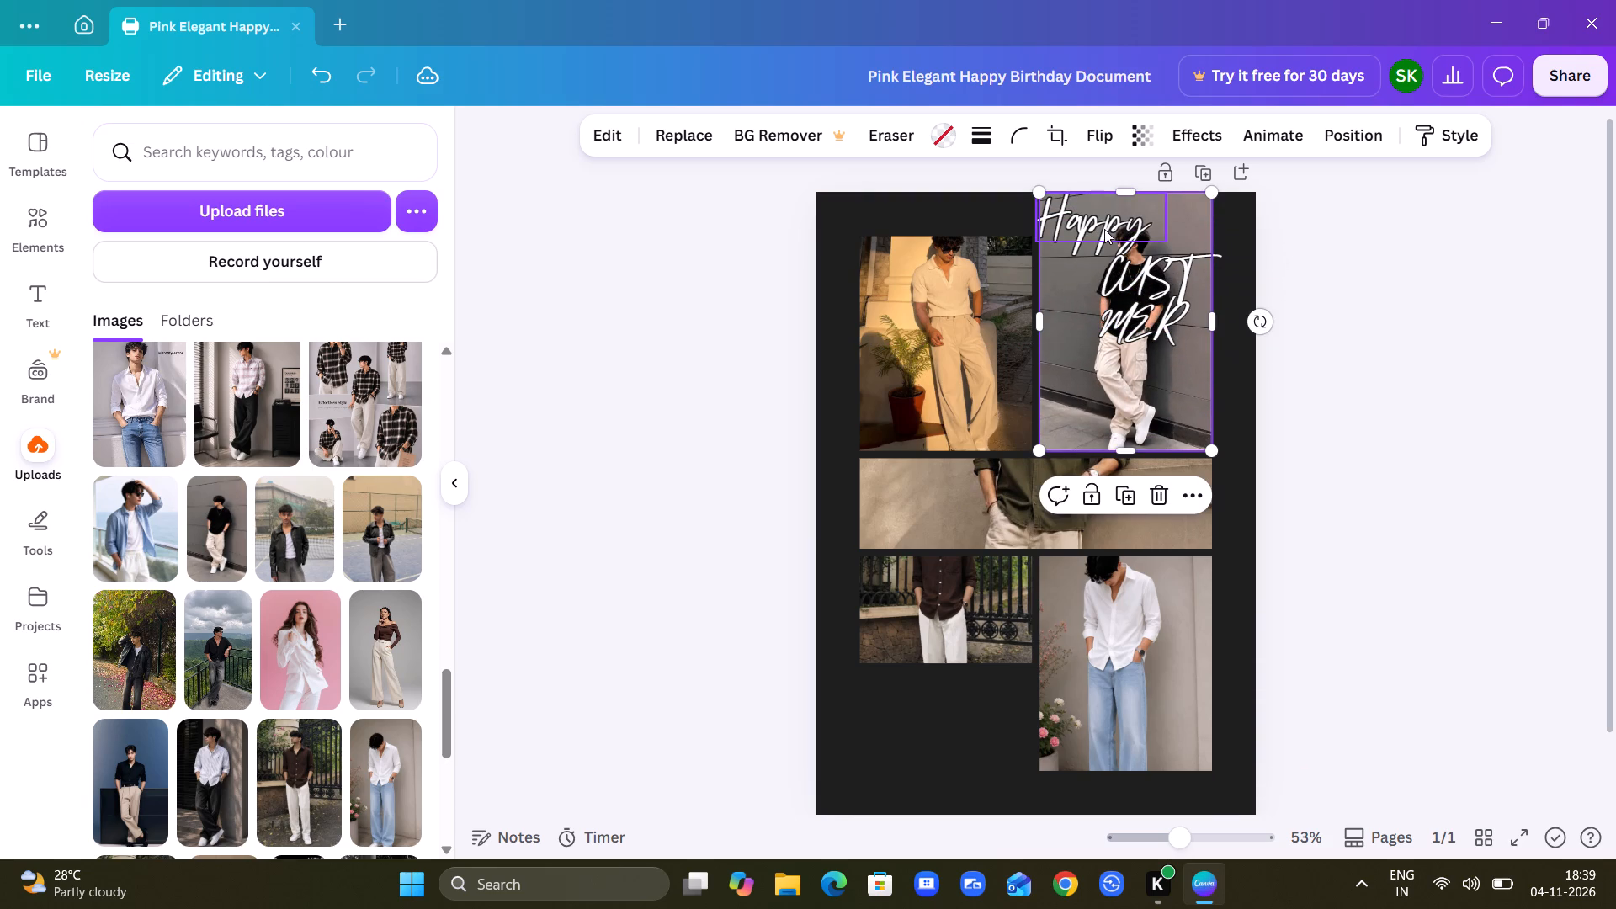
Move "Happy" into the empty area just below the small dark brown shirt photo.
click(1104, 229)
drag(1104, 229, 905, 718)
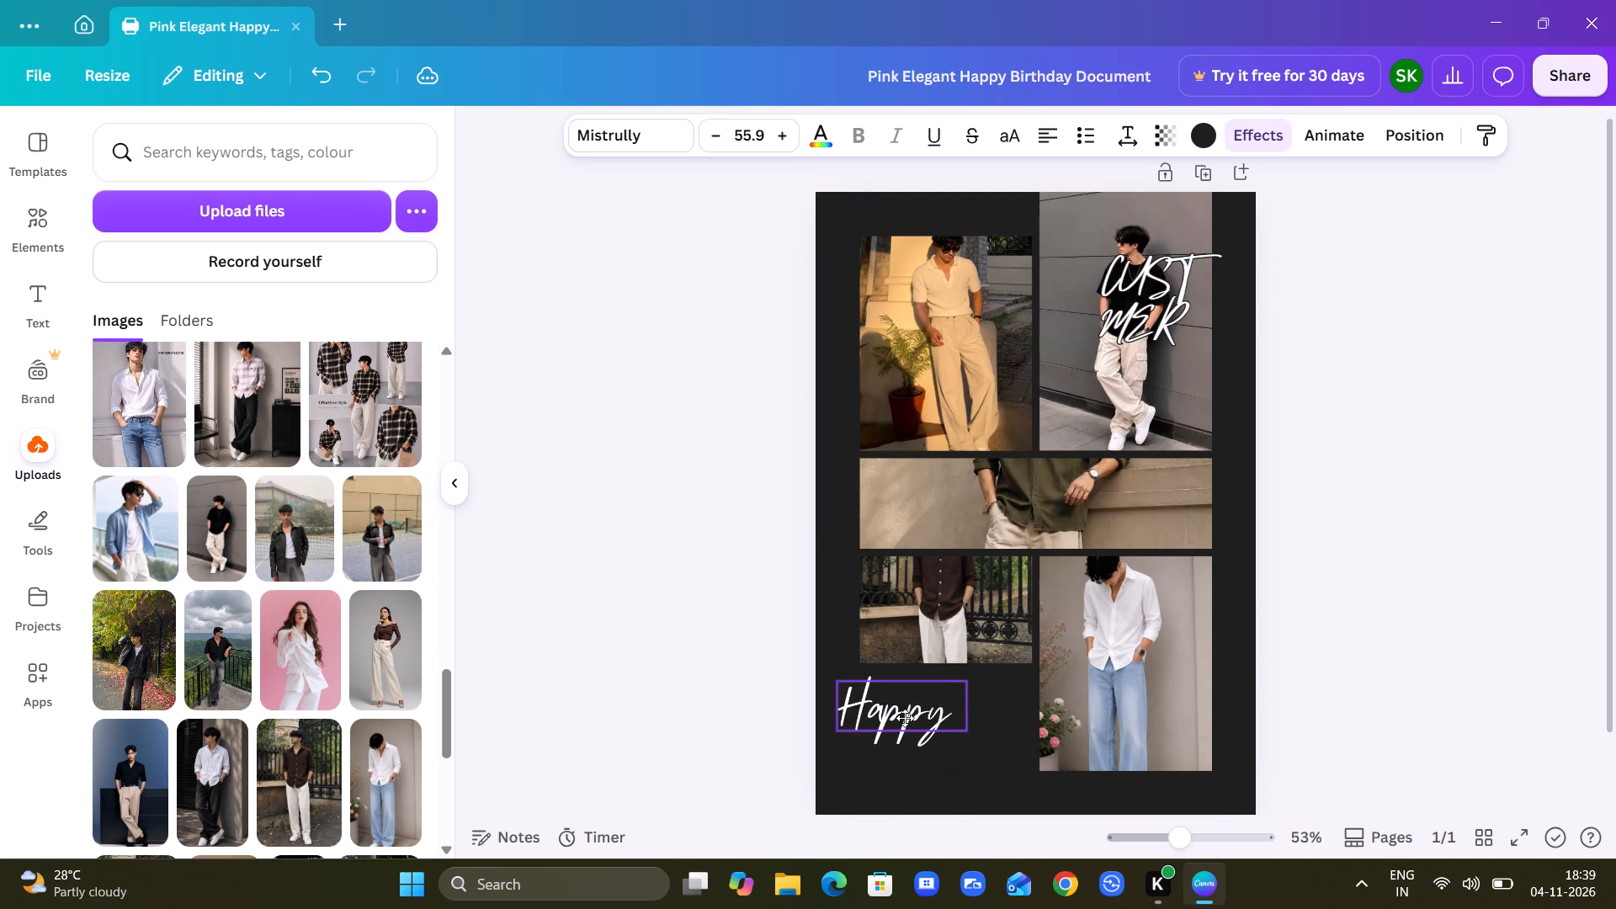
drag(905, 718, 906, 703)
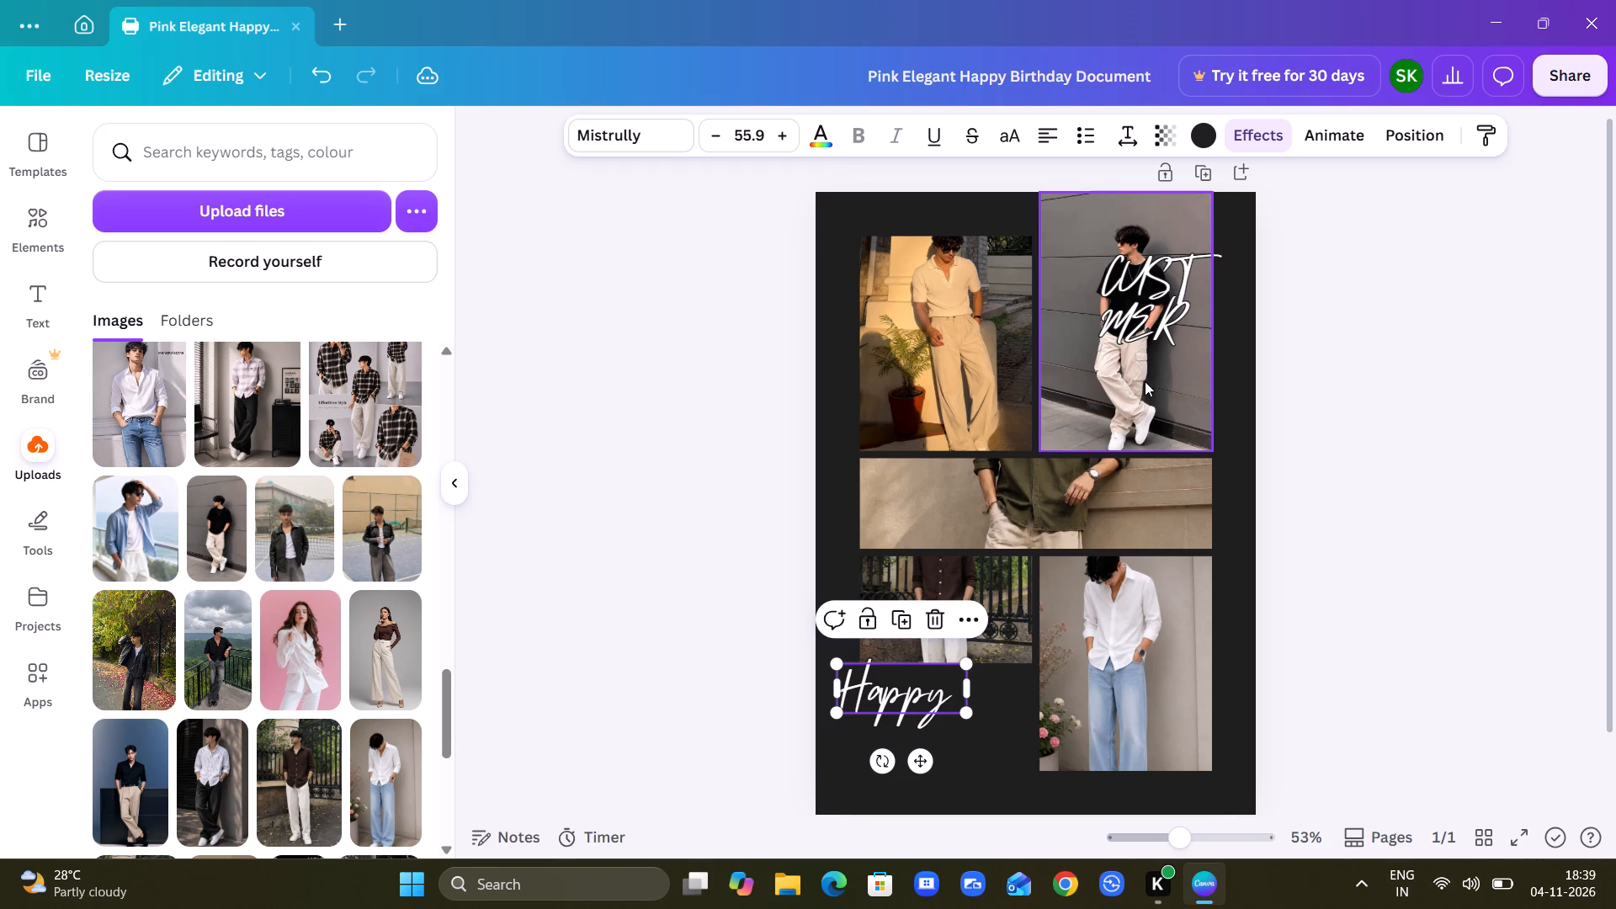
Move the "CUSTMER" text to the bottom of the page, below and slightly to the right of "Happy".
drag(1161, 279, 970, 782)
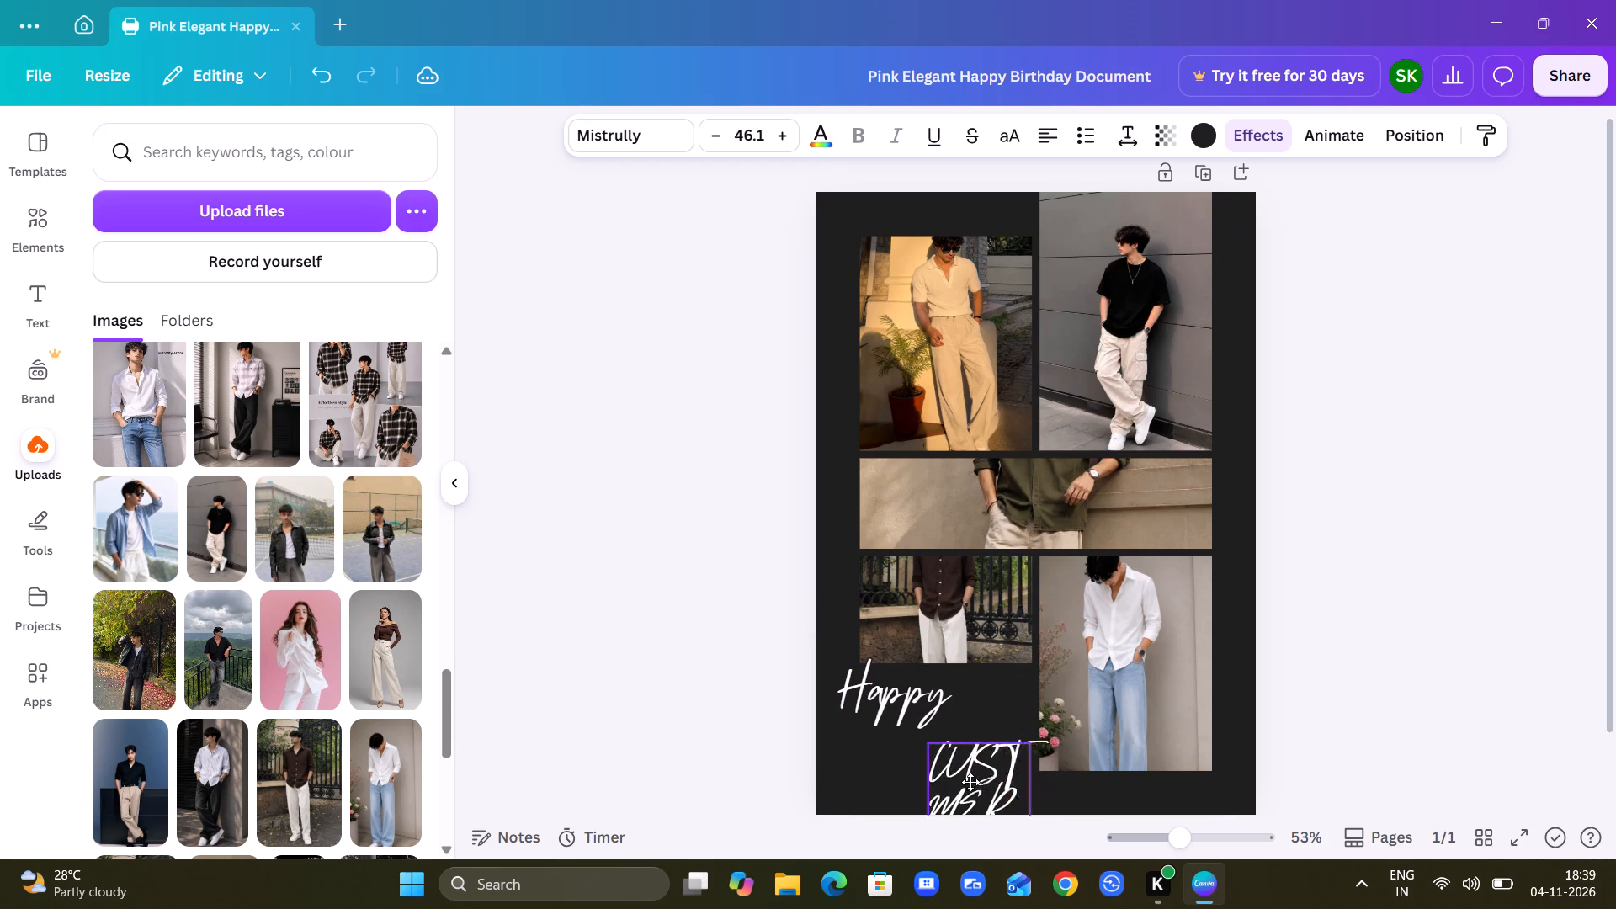
drag(970, 782, 975, 752)
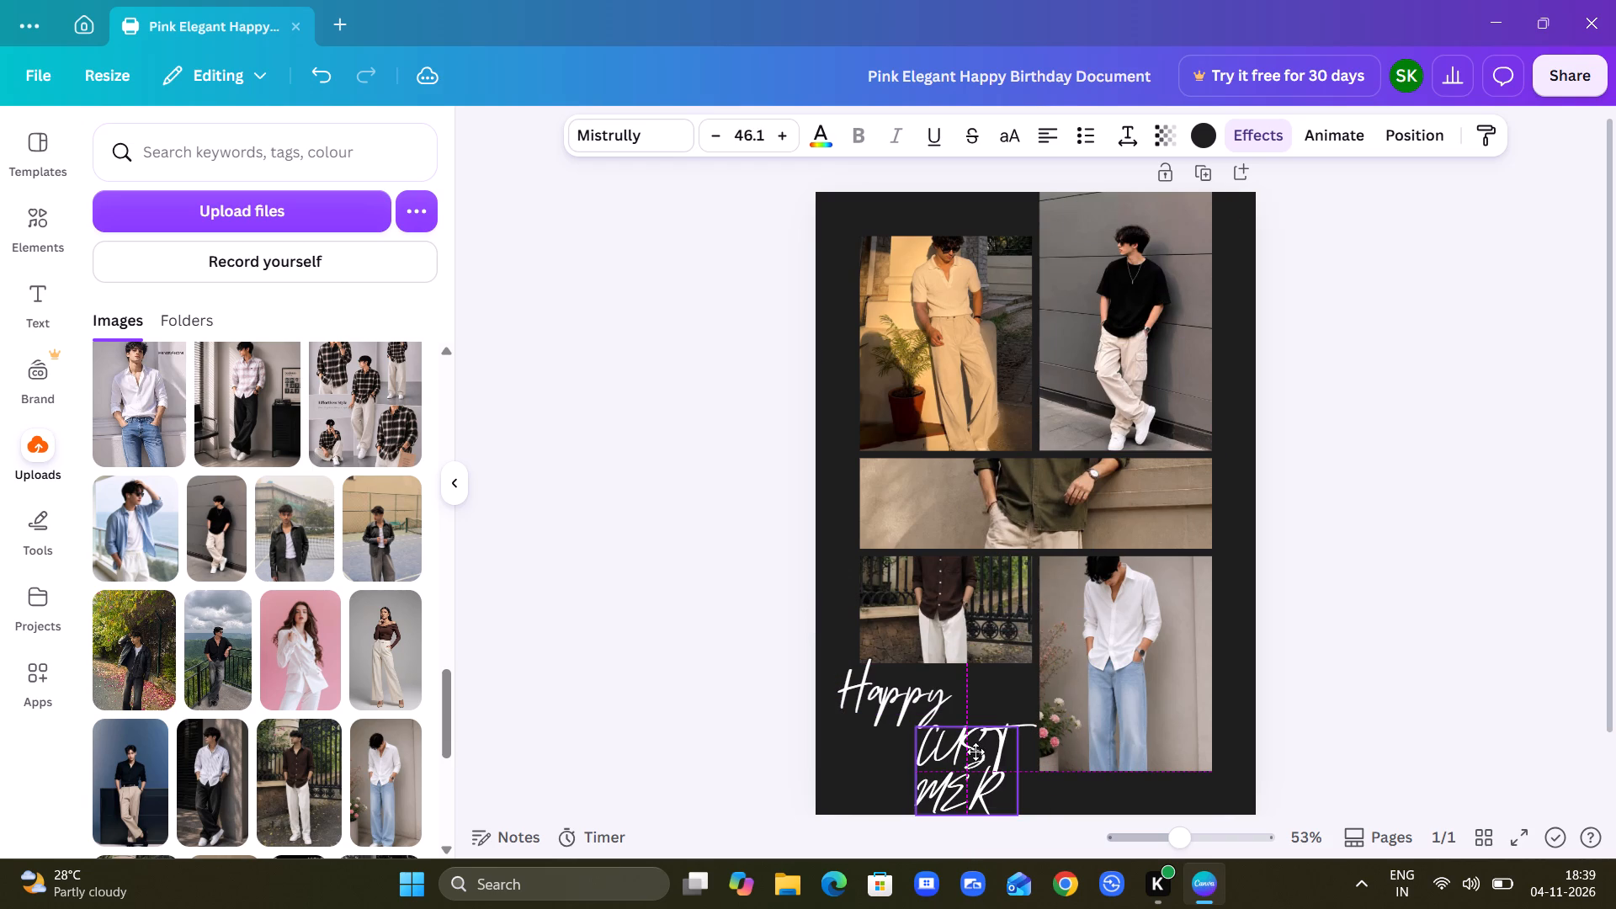
drag(975, 752, 979, 742)
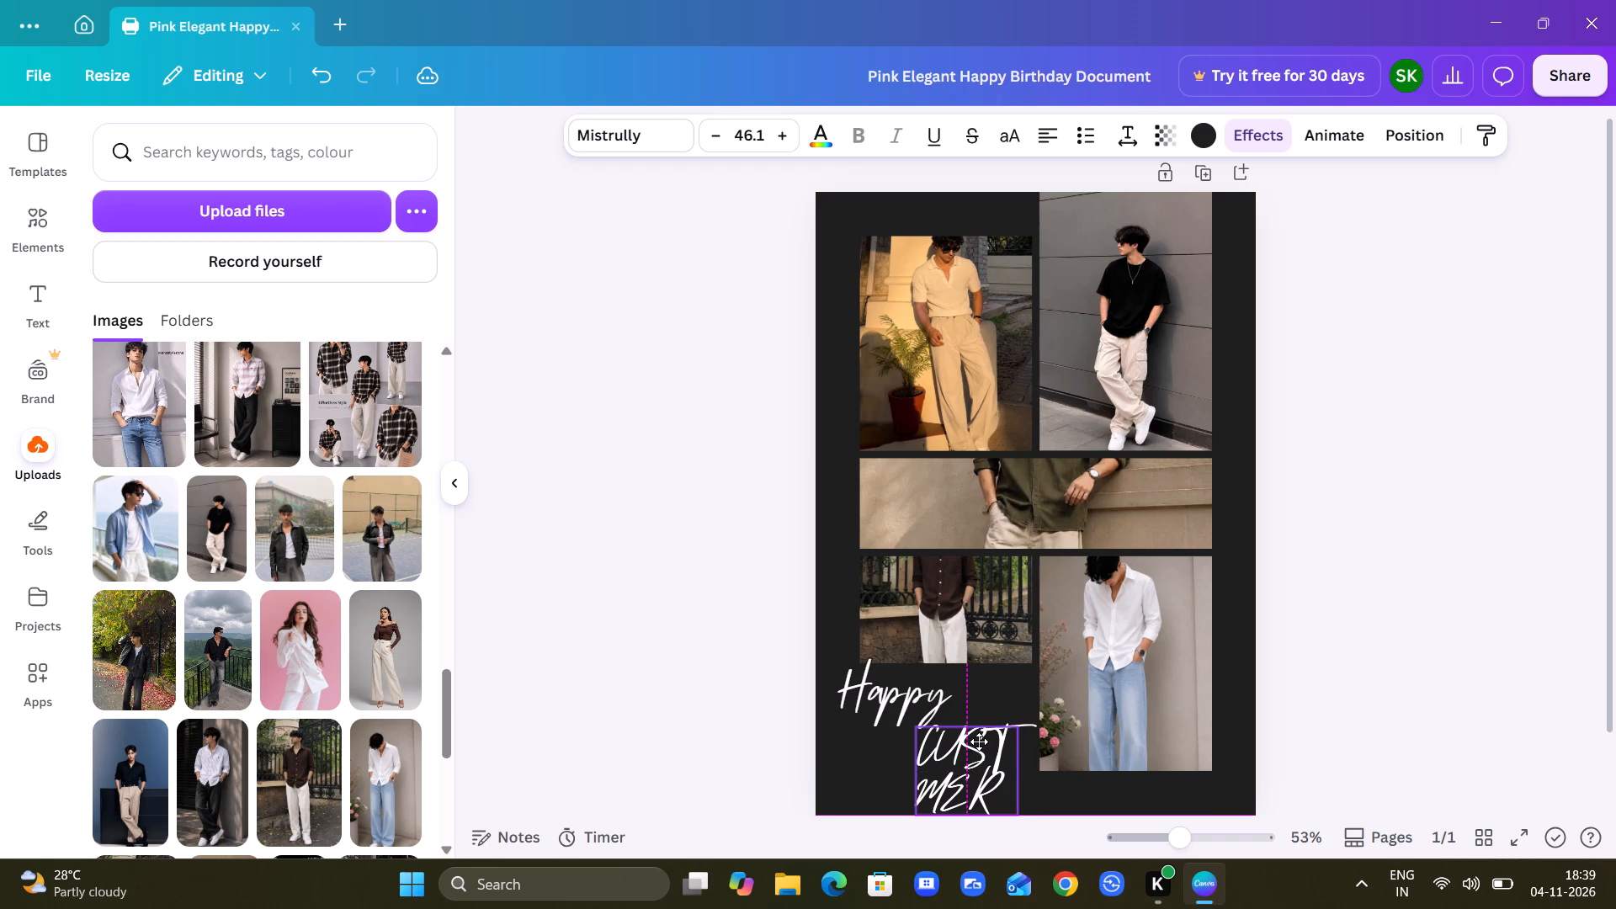
drag(979, 742, 978, 742)
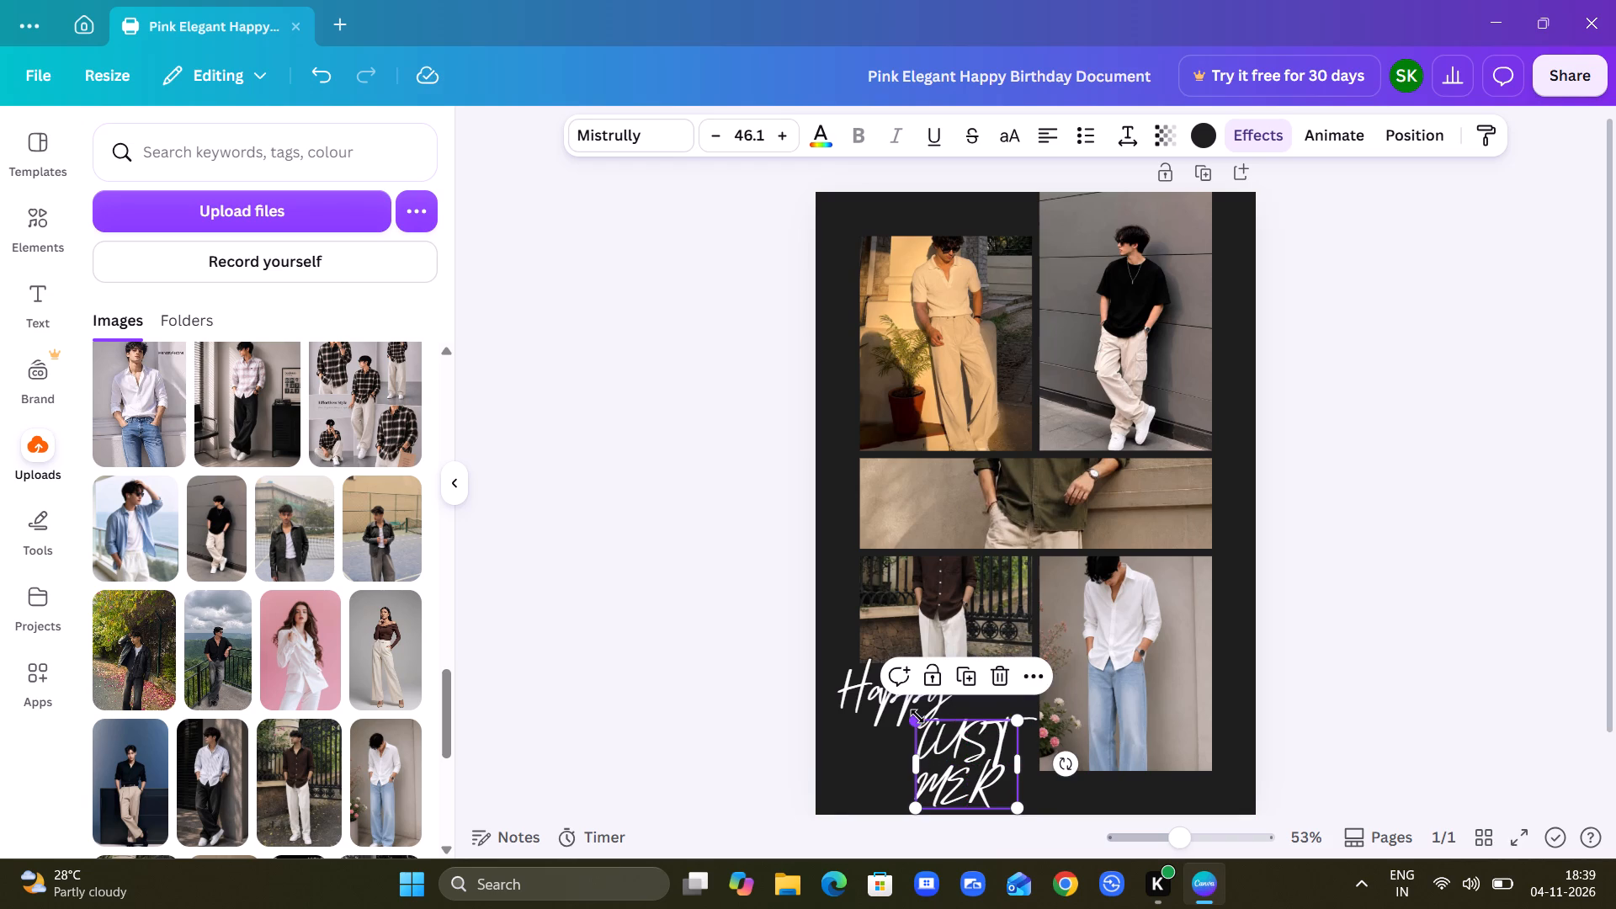
Shrink the "CUSTMER" text slightly from its upper-left corner so it clears the word "Happy".
drag(917, 716, 849, 706)
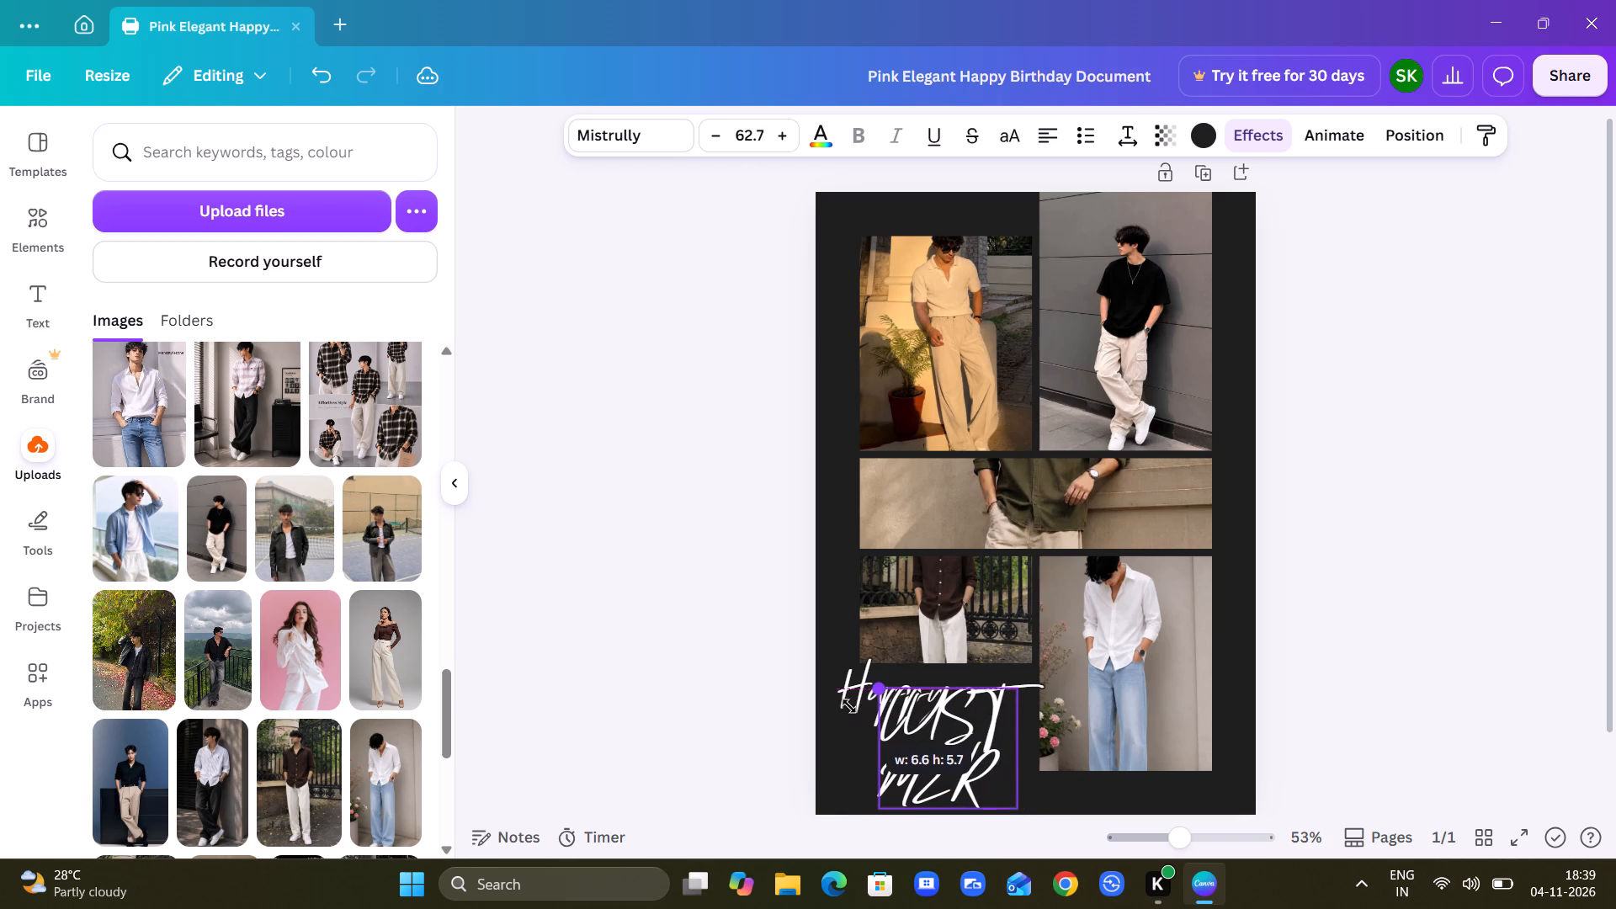
drag(849, 706, 843, 703)
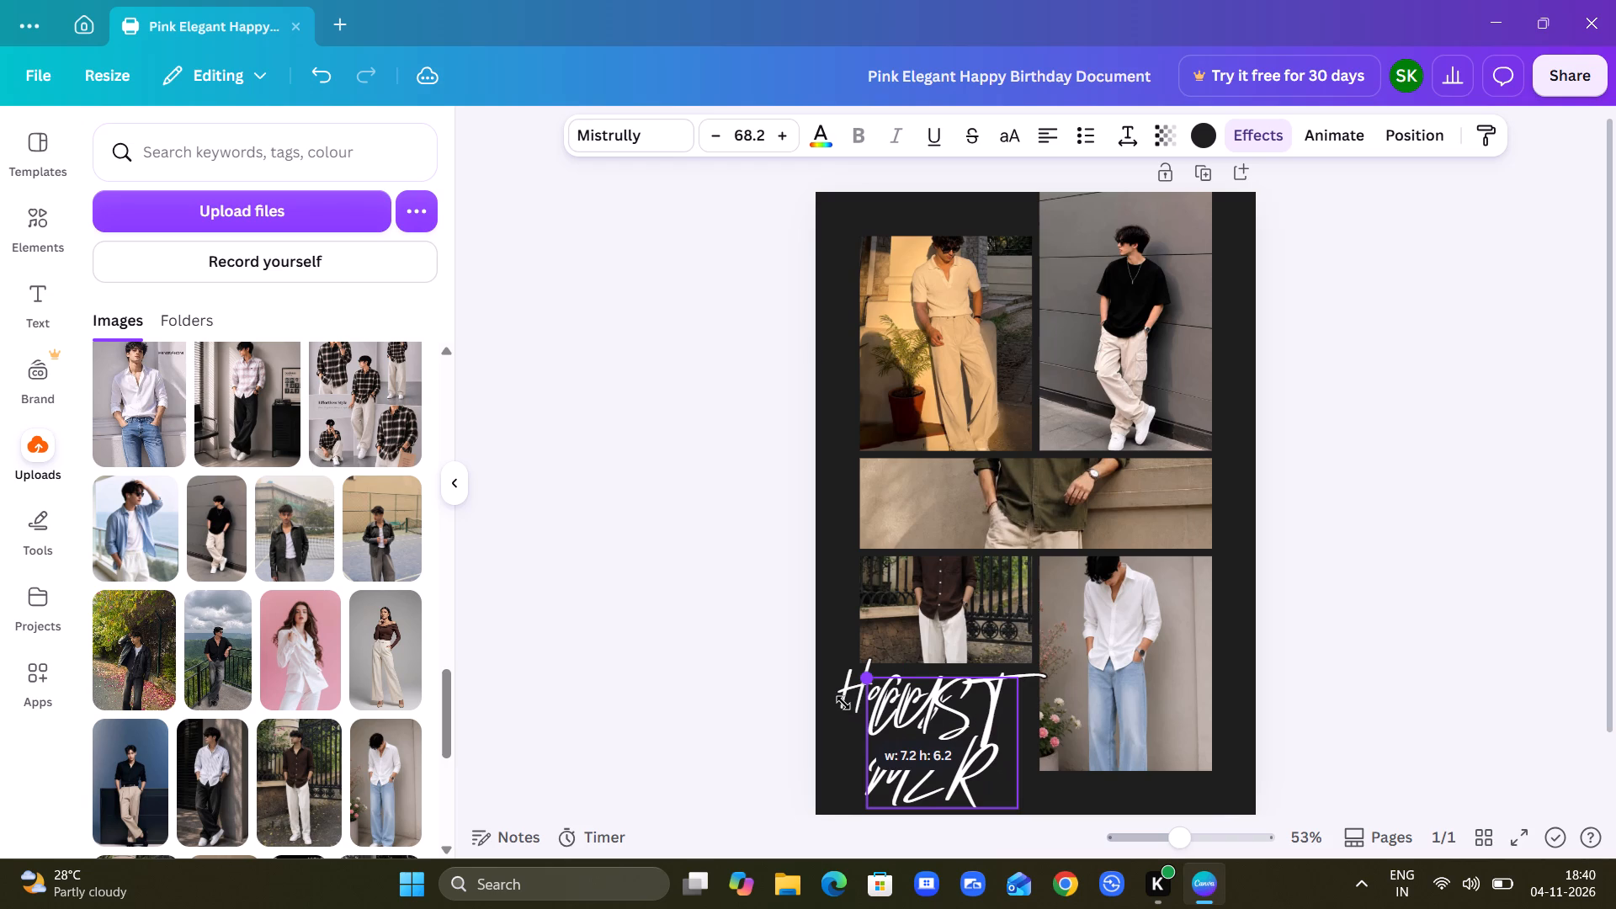
drag(843, 703, 847, 699)
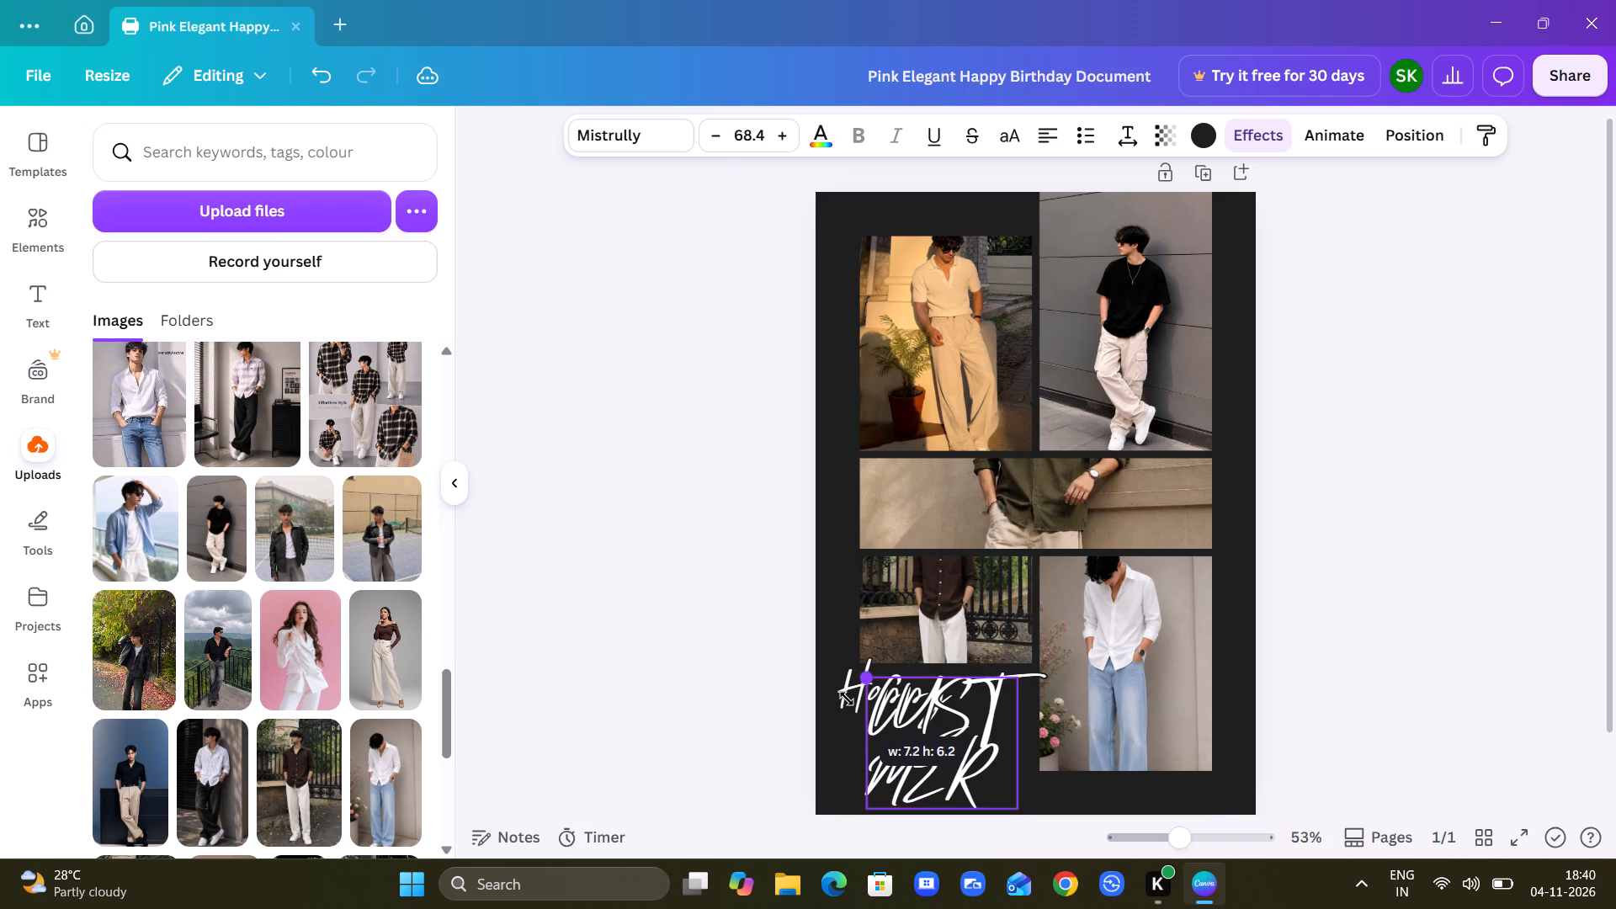
drag(847, 699, 864, 697)
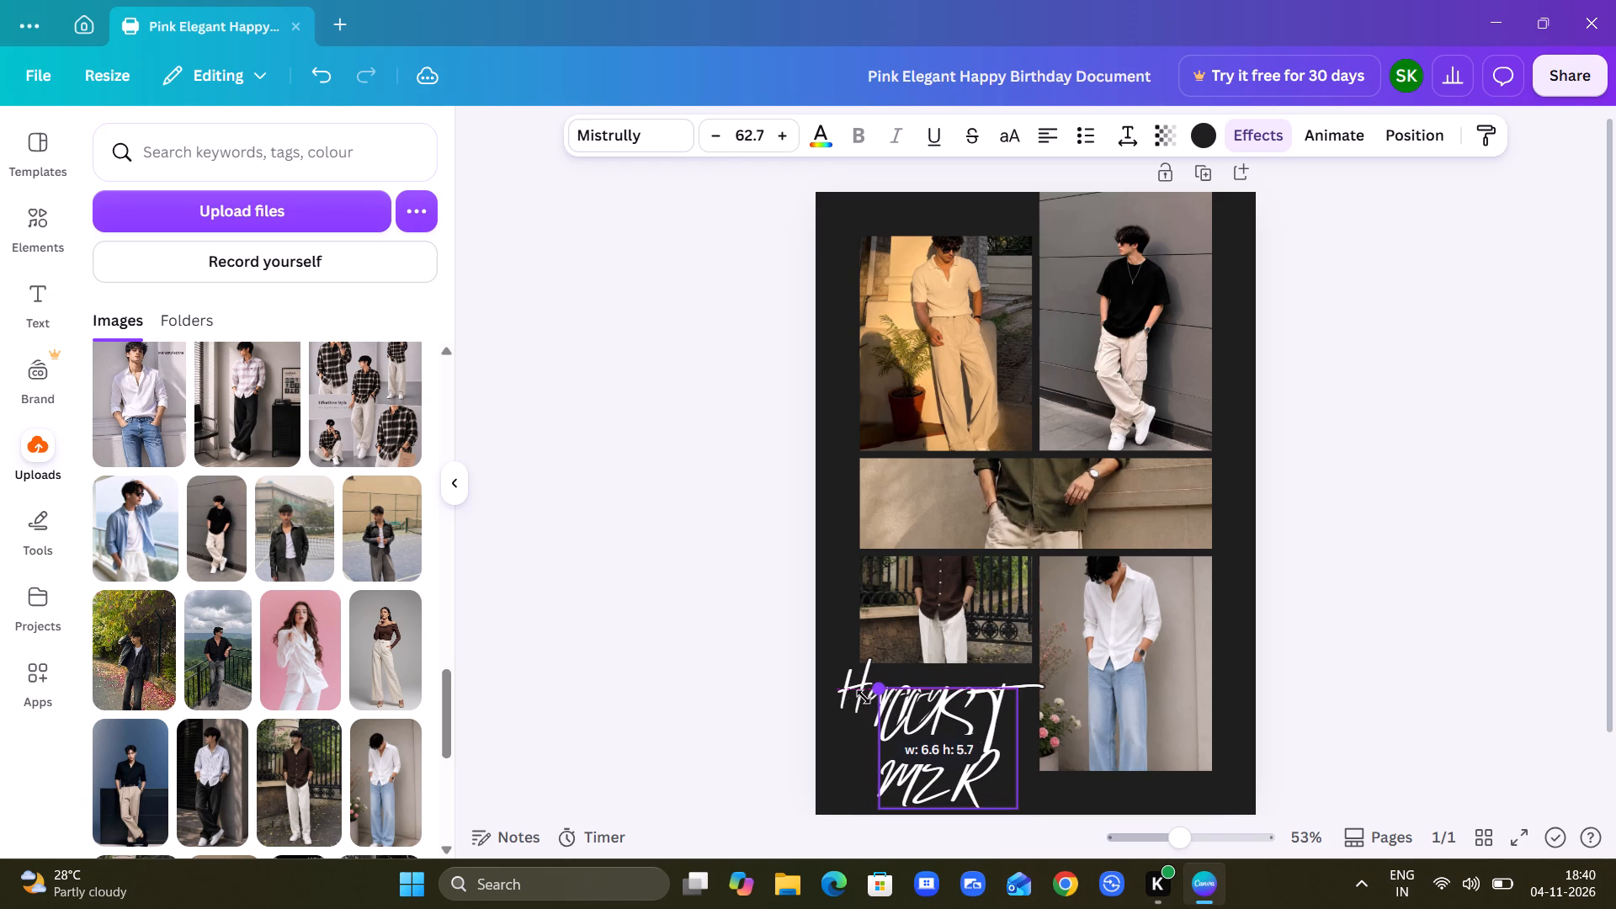
drag(864, 697, 884, 698)
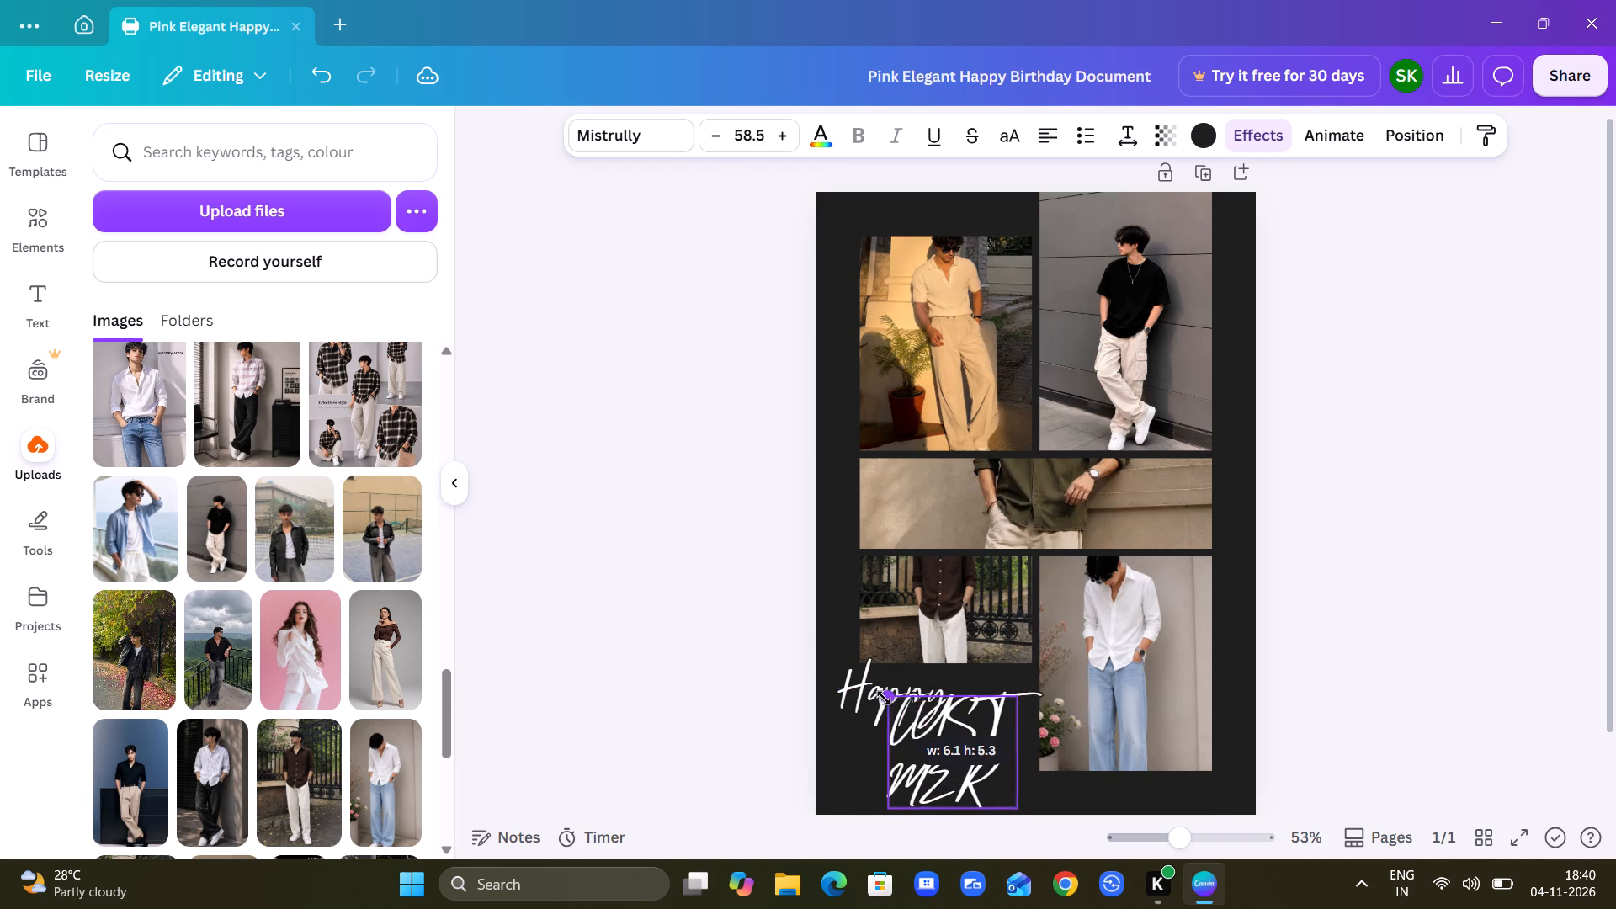
drag(884, 698, 964, 727)
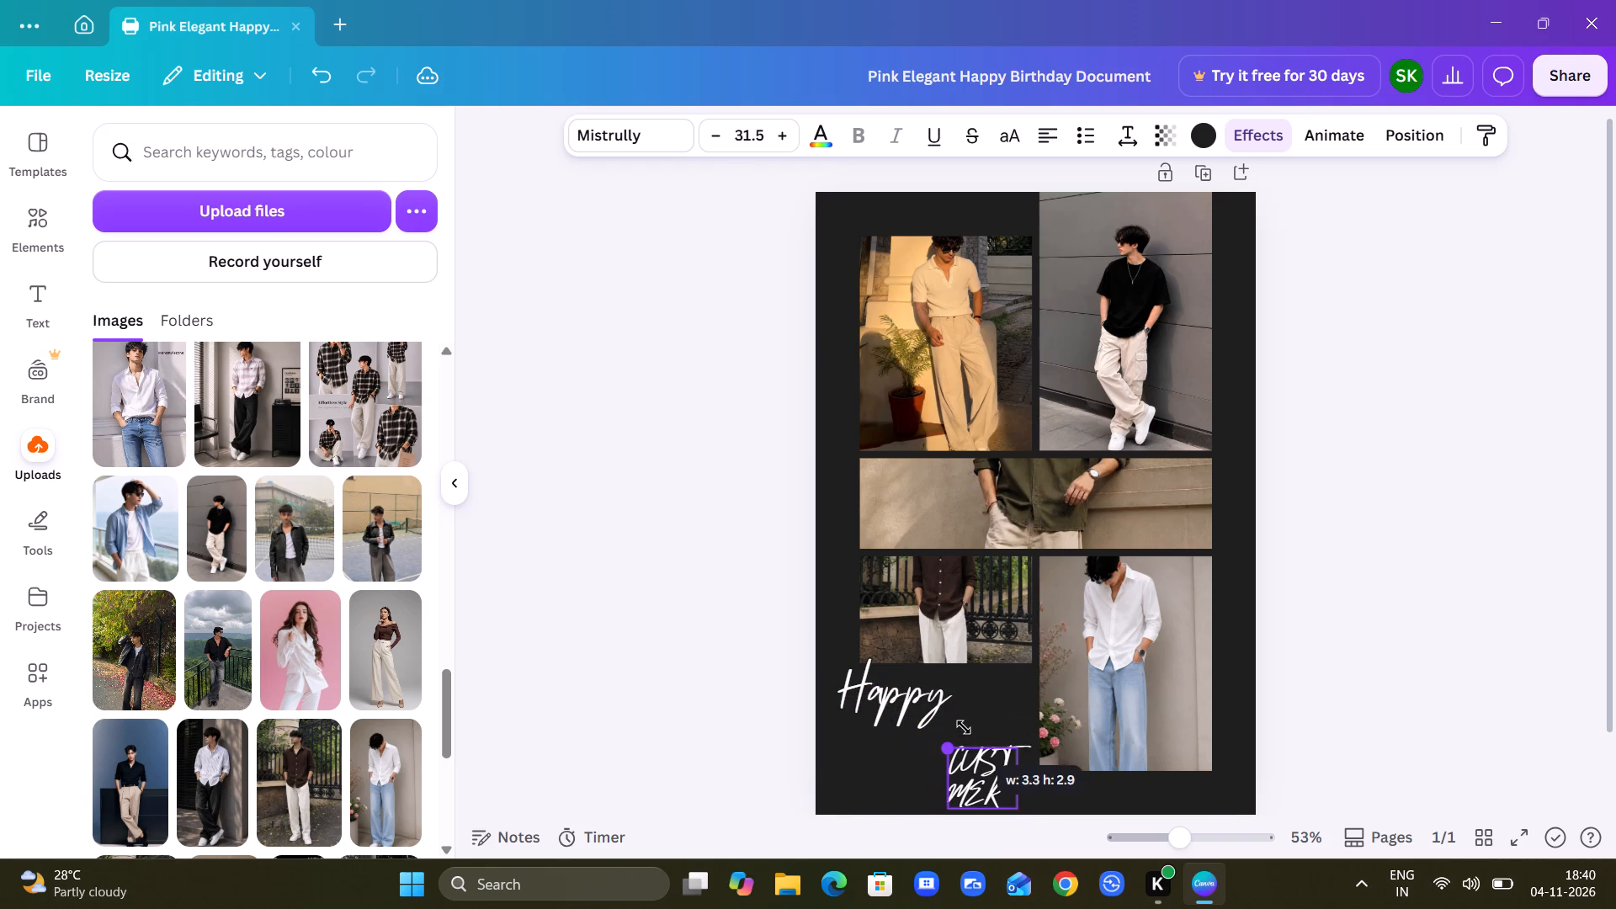
drag(964, 727, 955, 728)
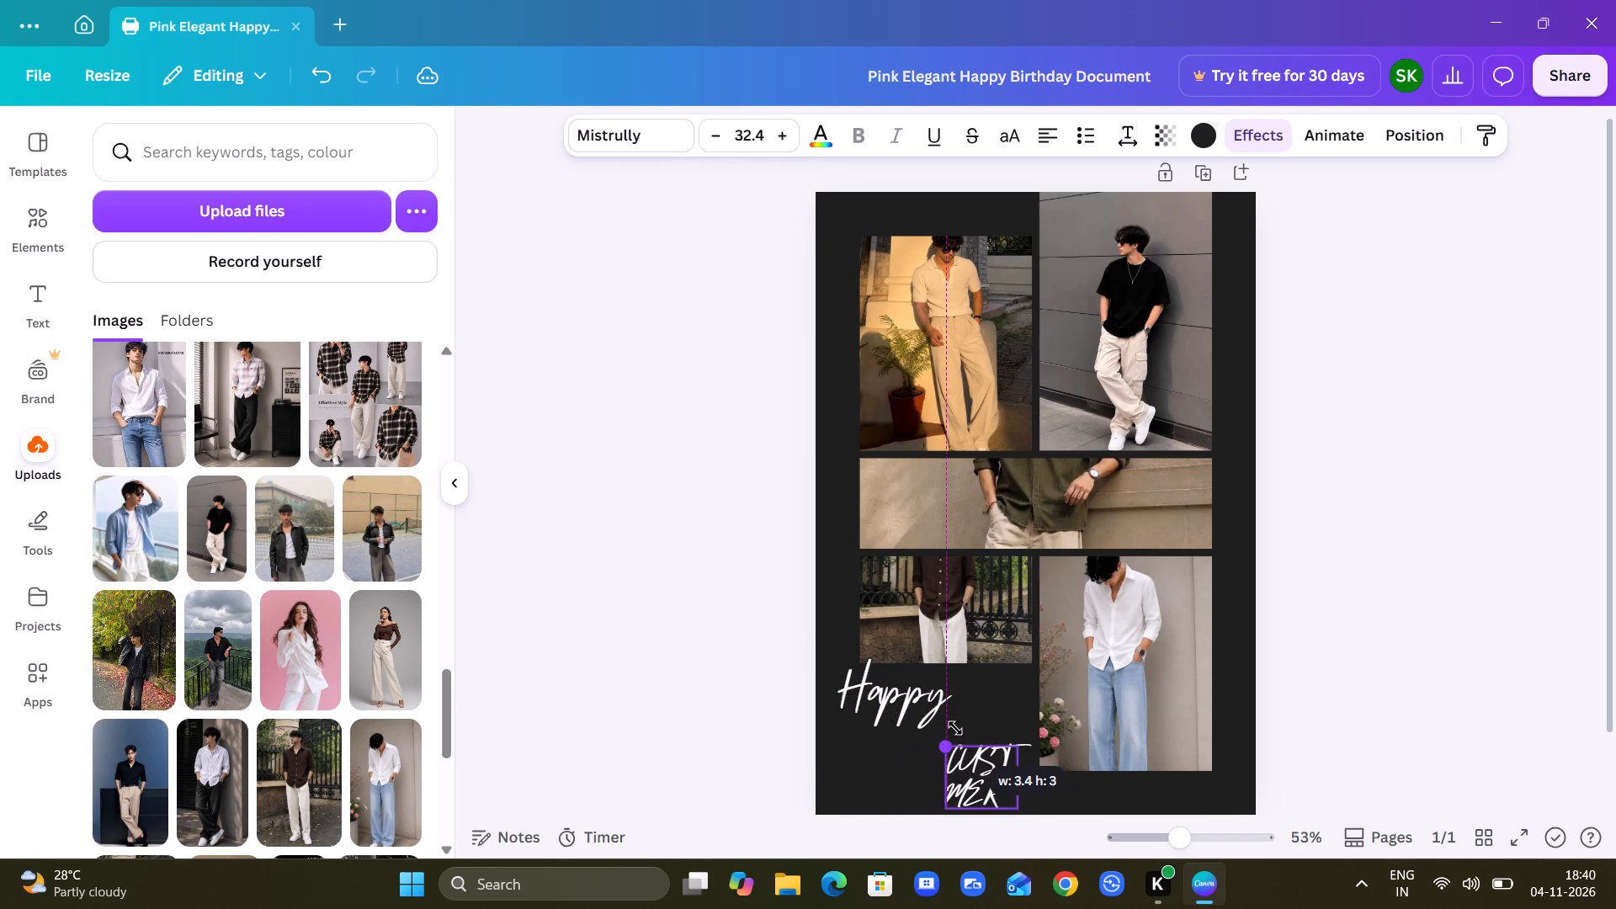
drag(955, 728, 948, 715)
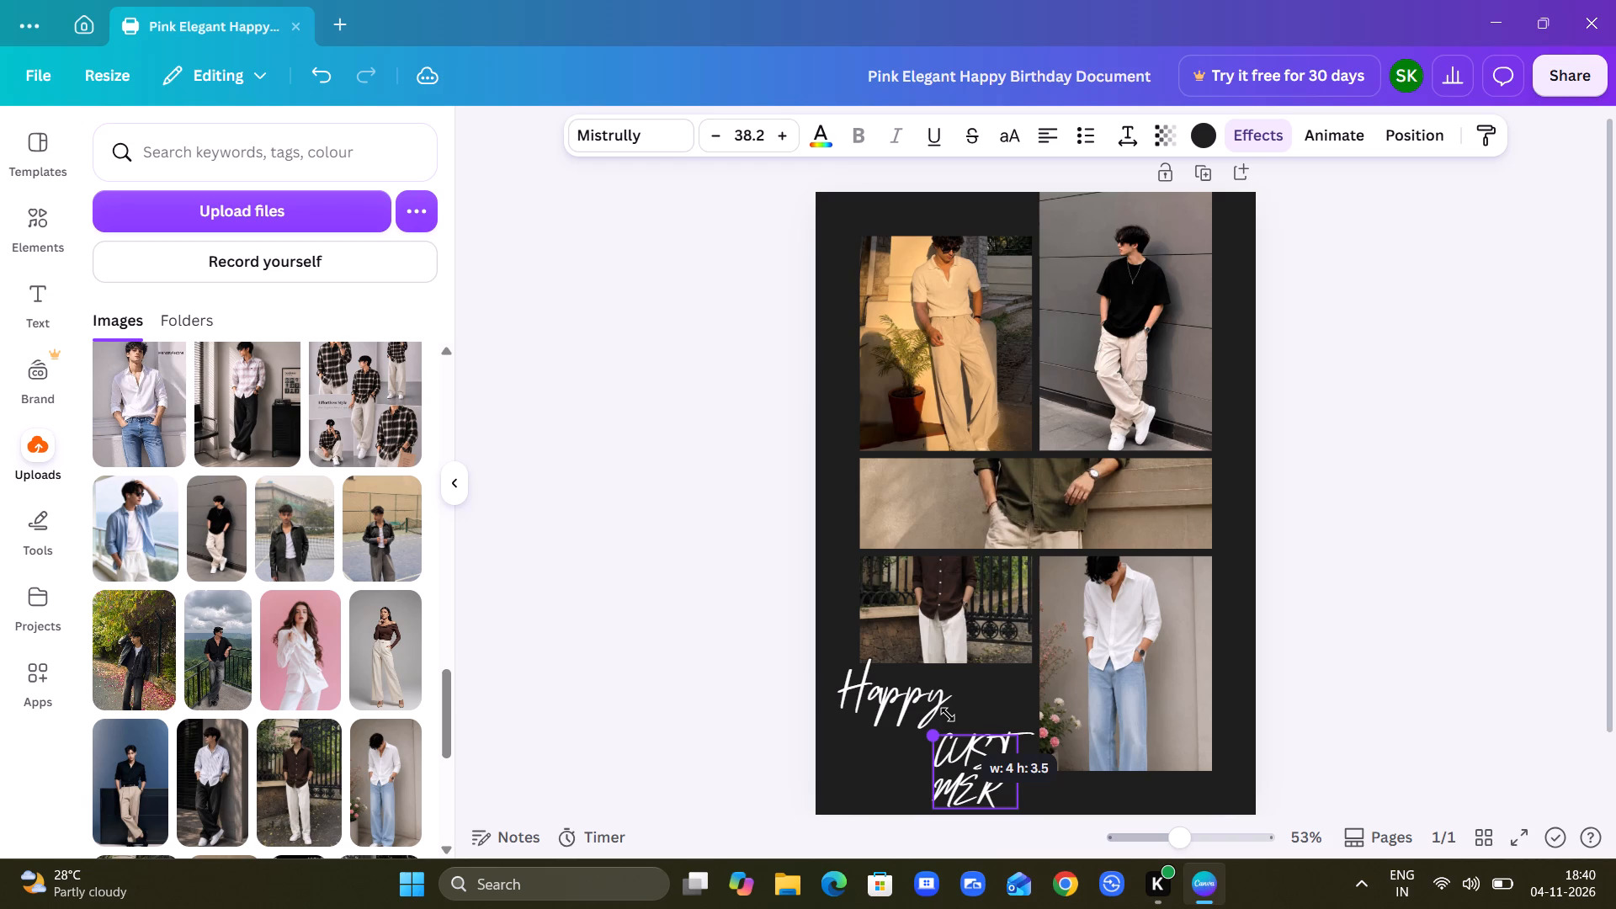
drag(948, 715, 945, 713)
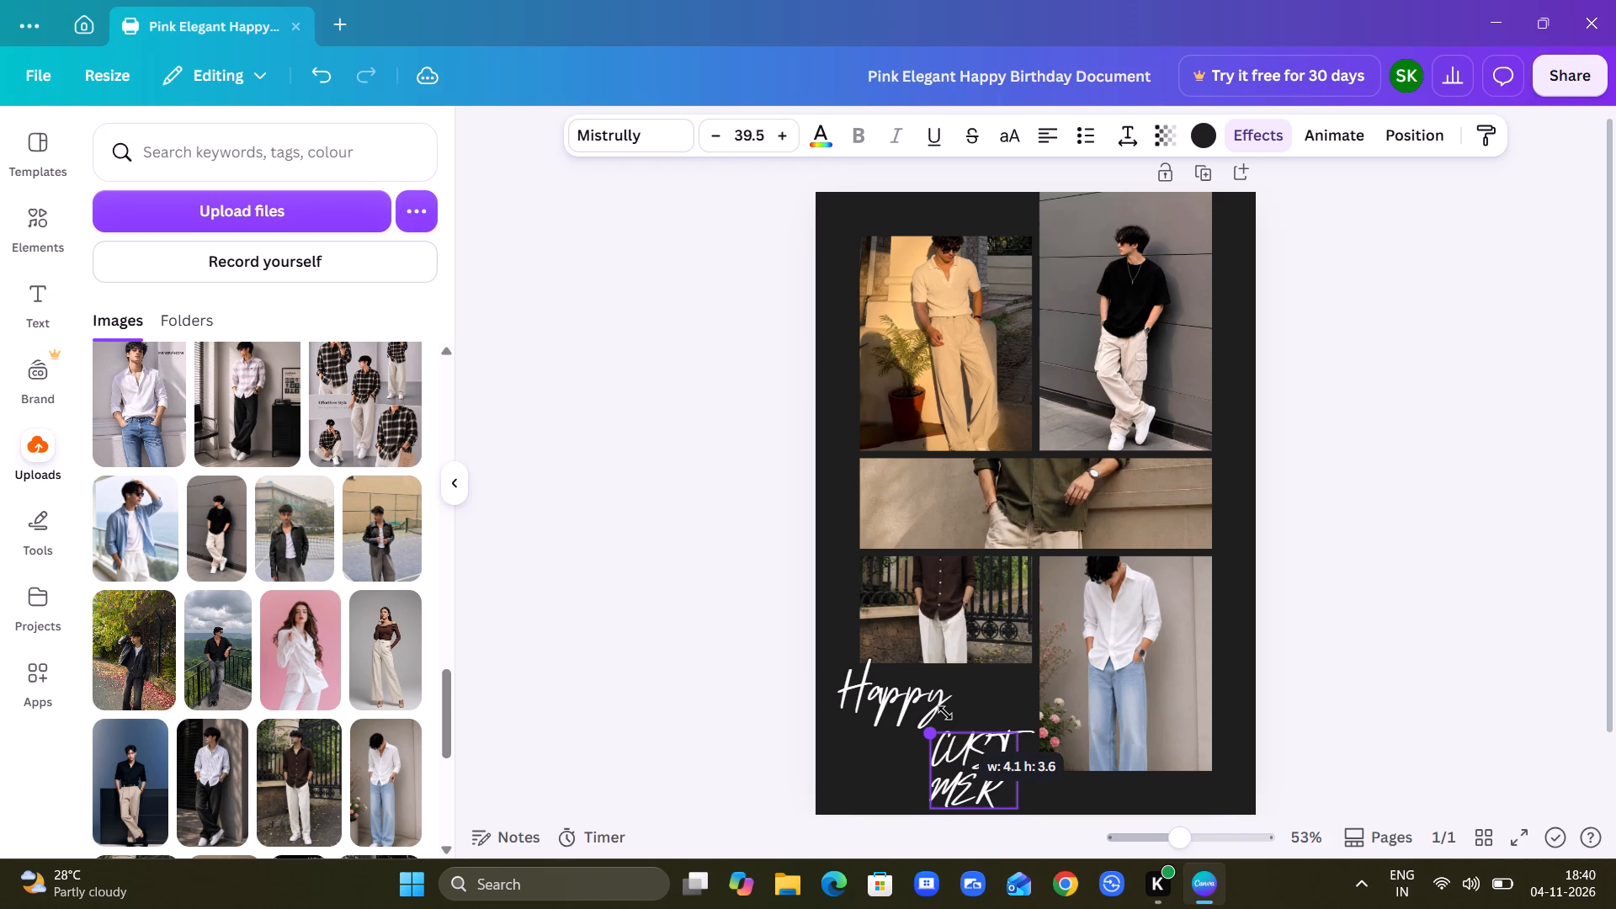
drag(945, 713, 928, 704)
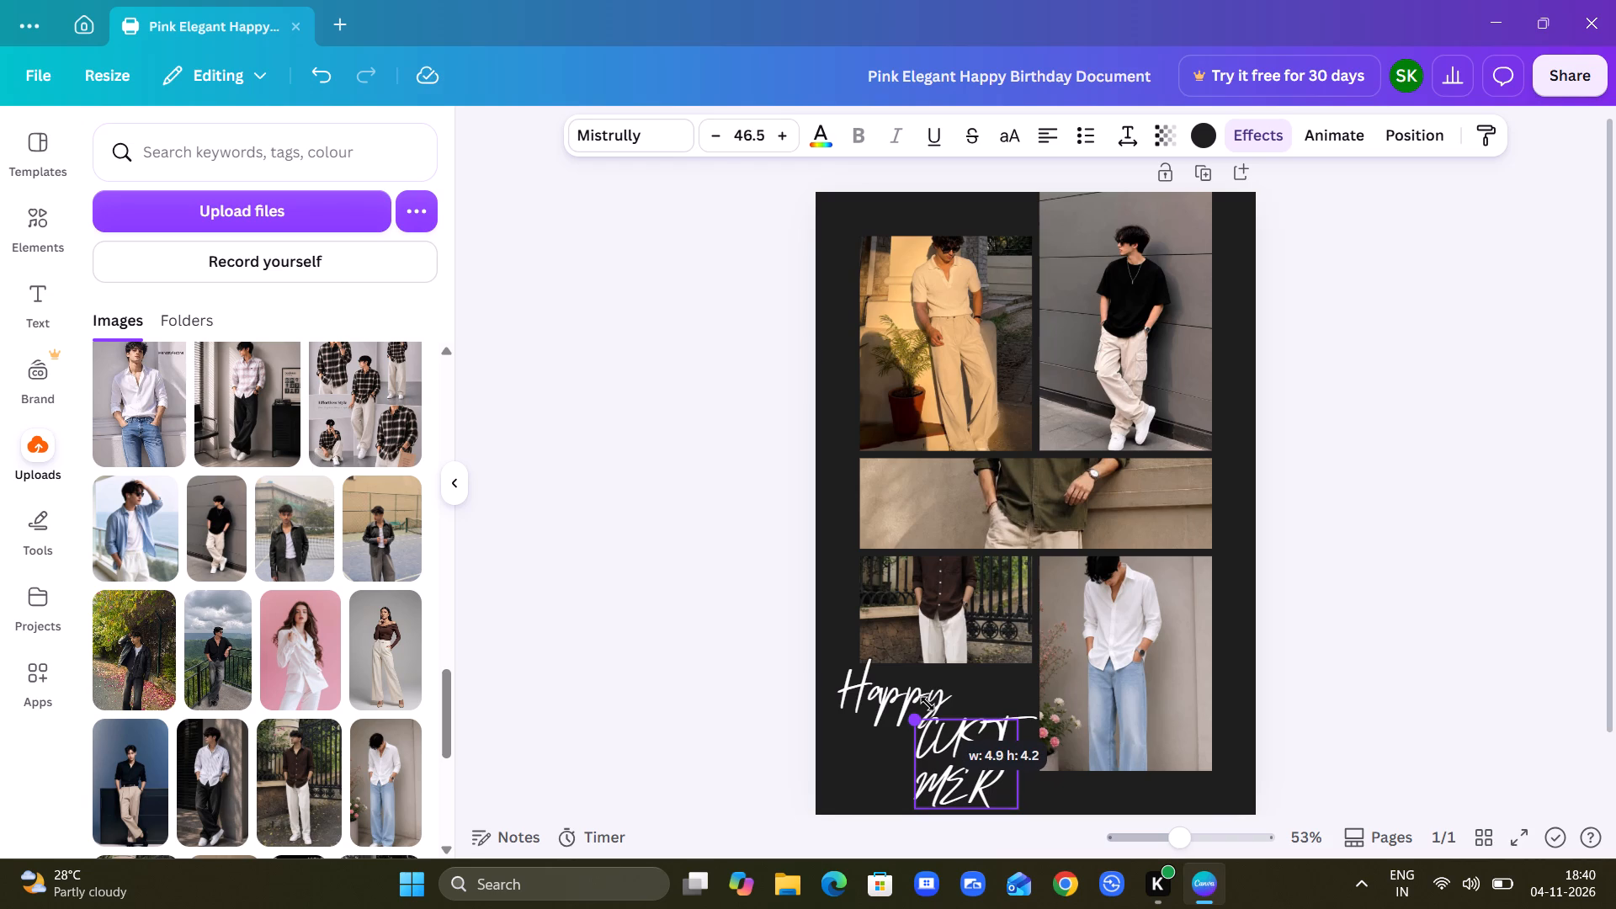
drag(928, 704, 949, 708)
Extend the white shirt photo past the page's bottom edge to about 16.6 high and widen it towards the page's right edge.
click(1154, 663)
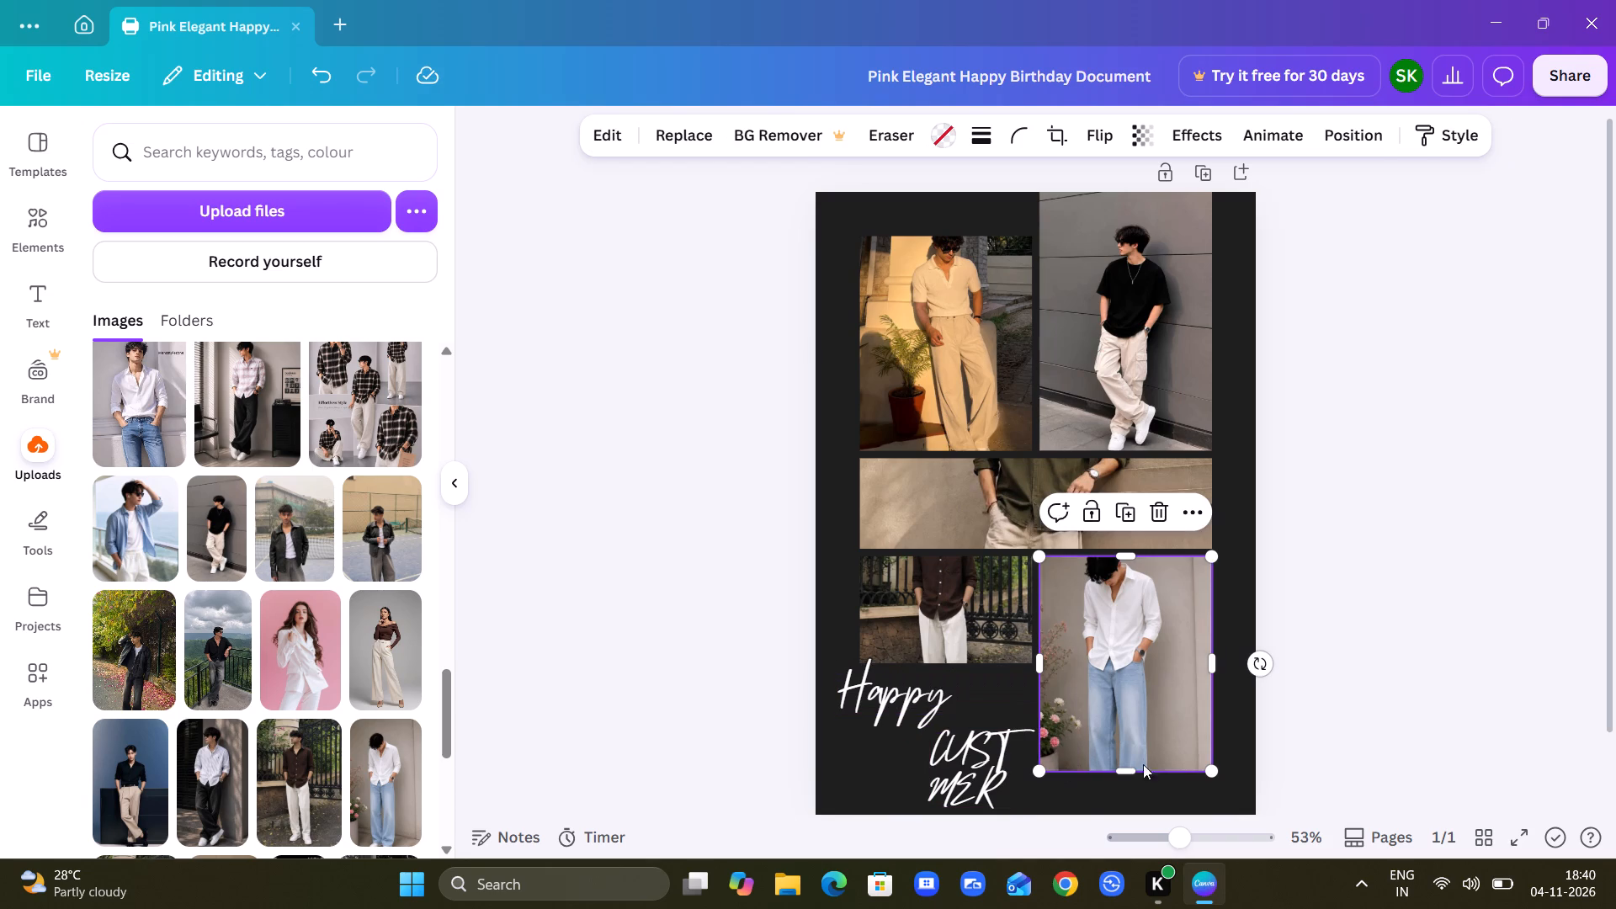
drag(1122, 775, 1120, 874)
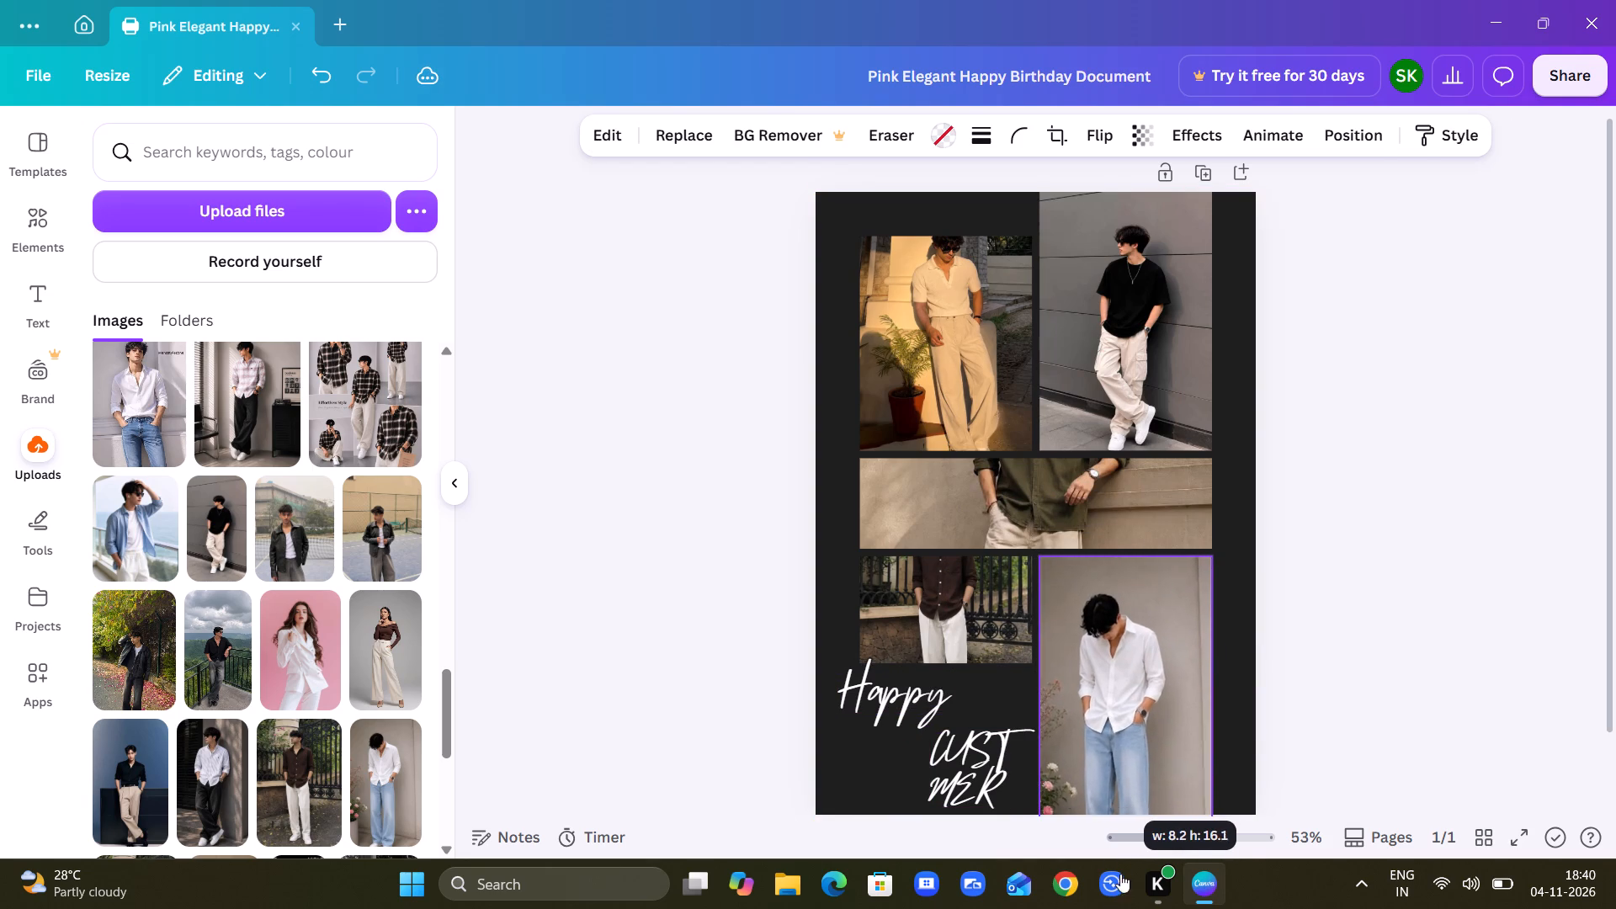
drag(1120, 874, 1130, 908)
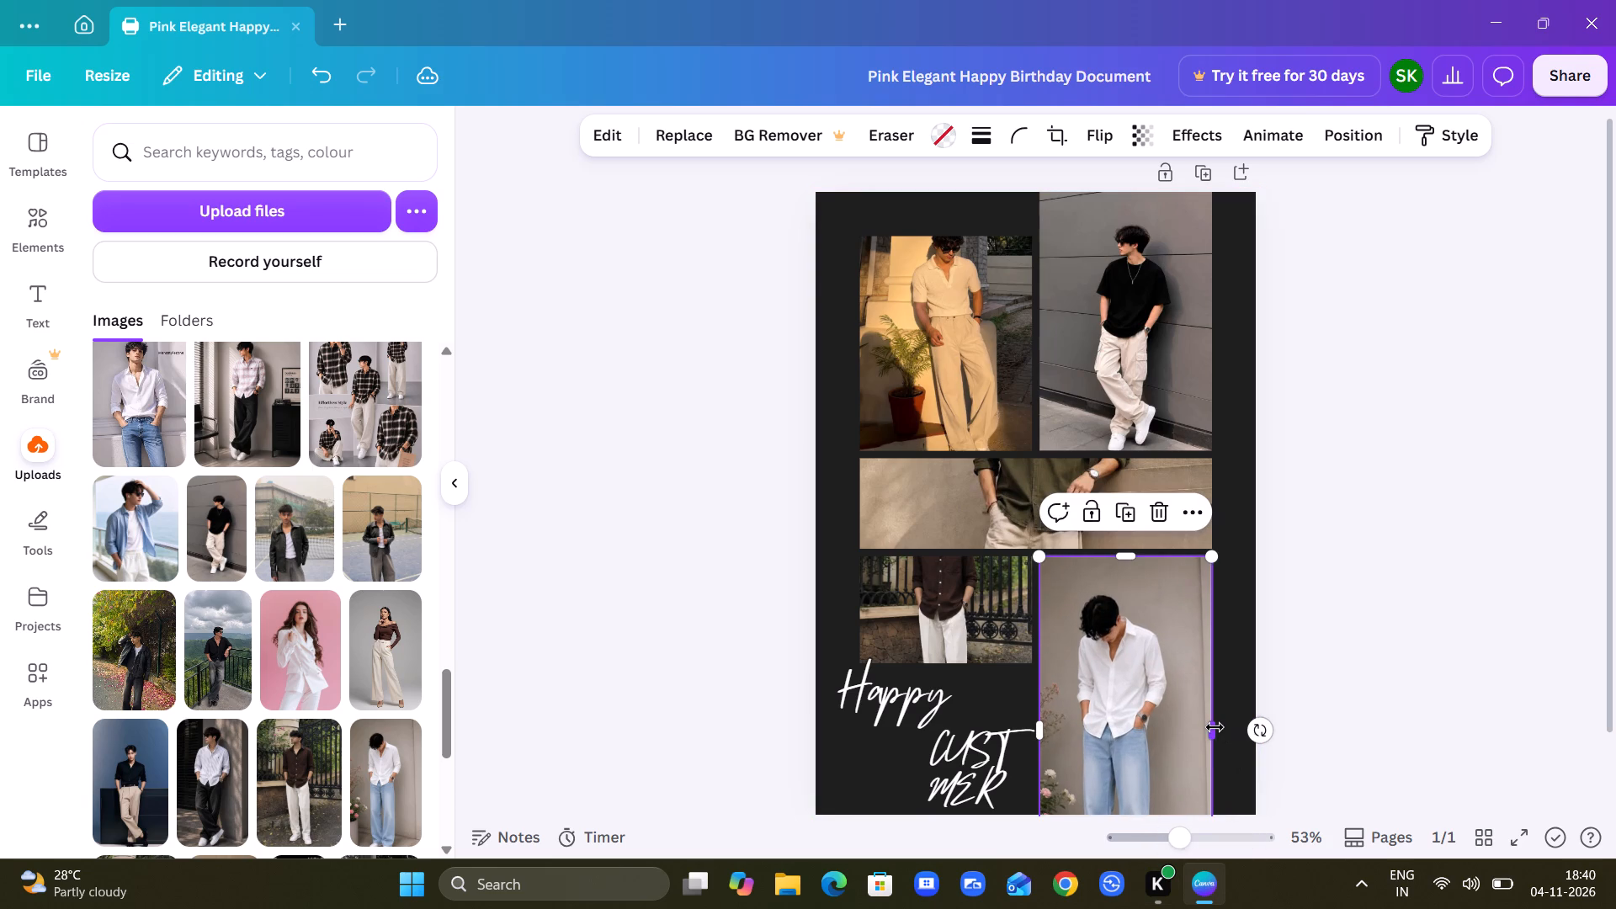
drag(1215, 727, 1220, 726)
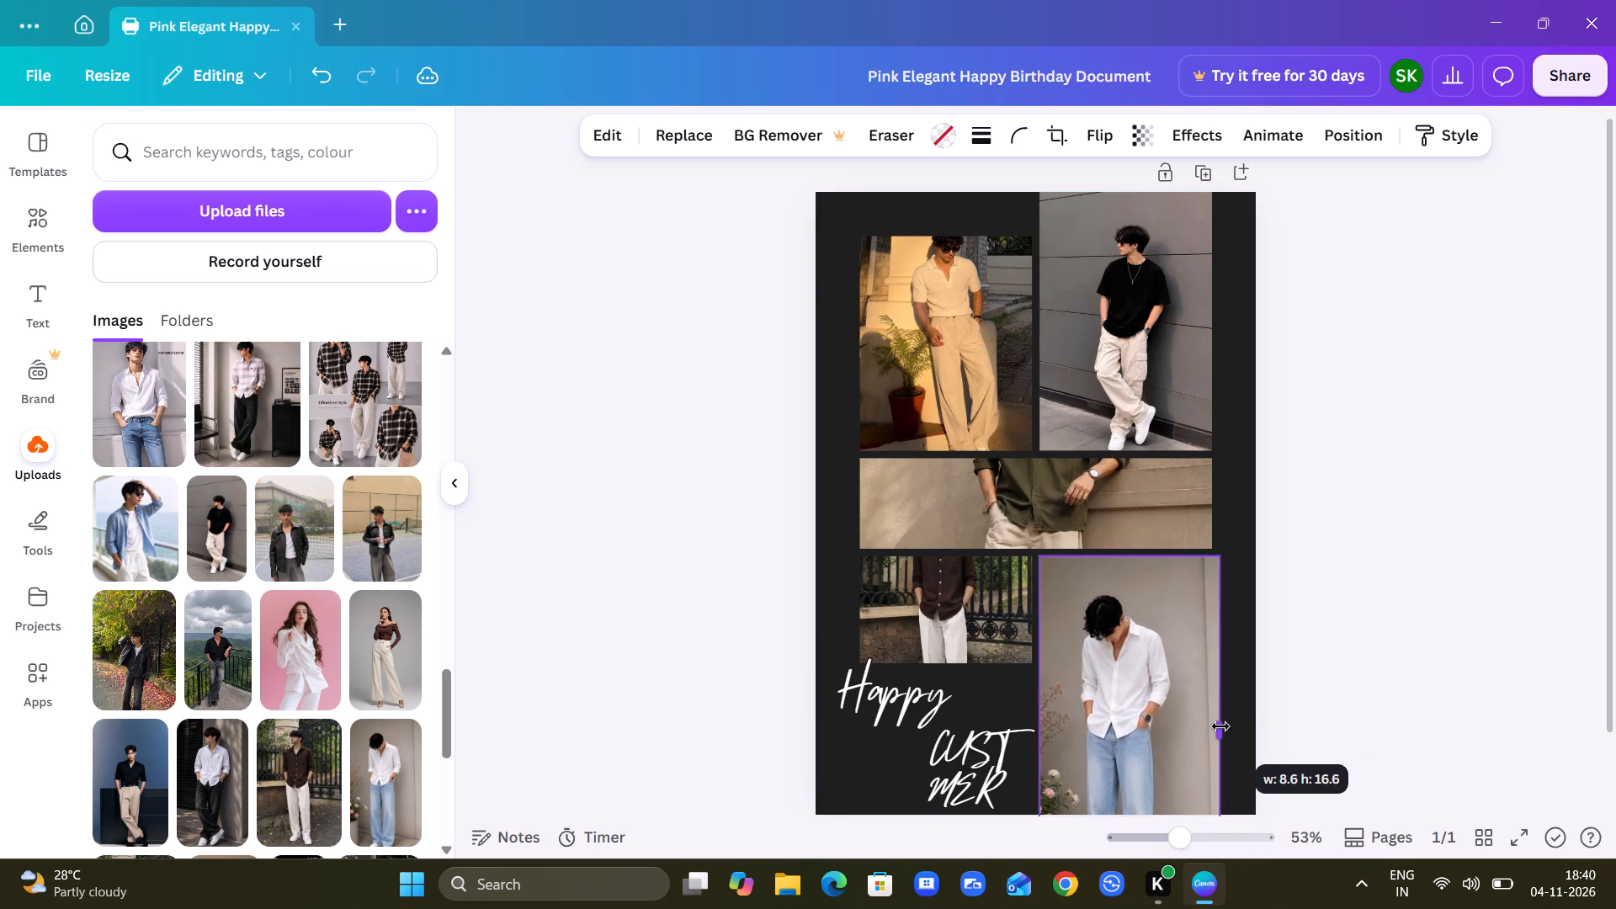
drag(1220, 726, 1235, 726)
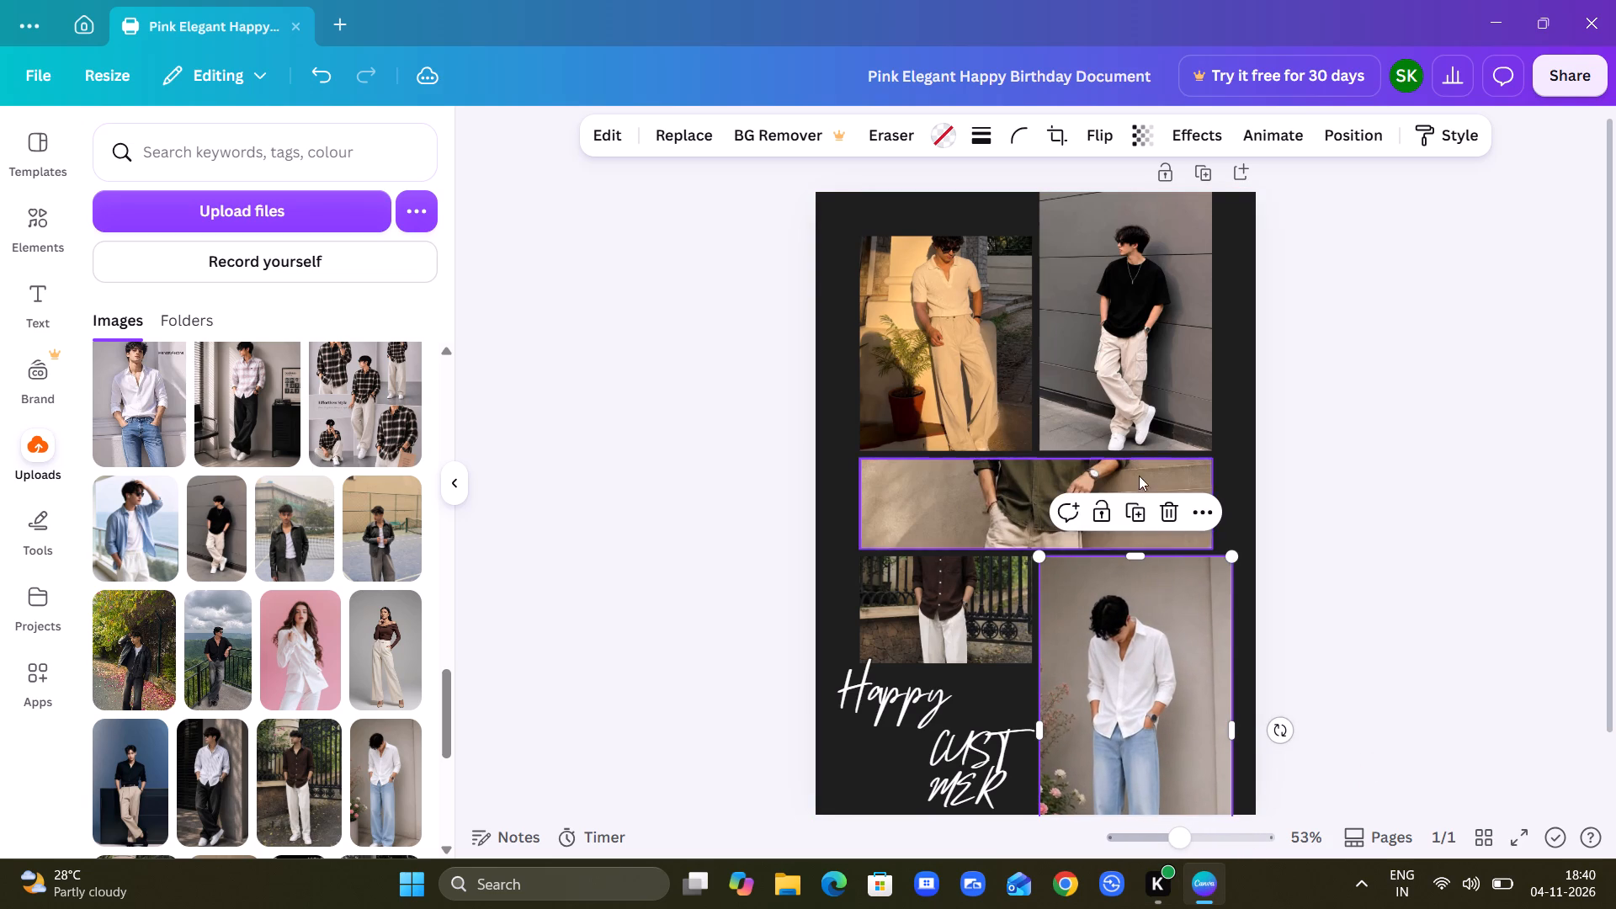
Widen the black T-shirt photo to the right so its edge lines up with the white shirt photo.
click(1146, 380)
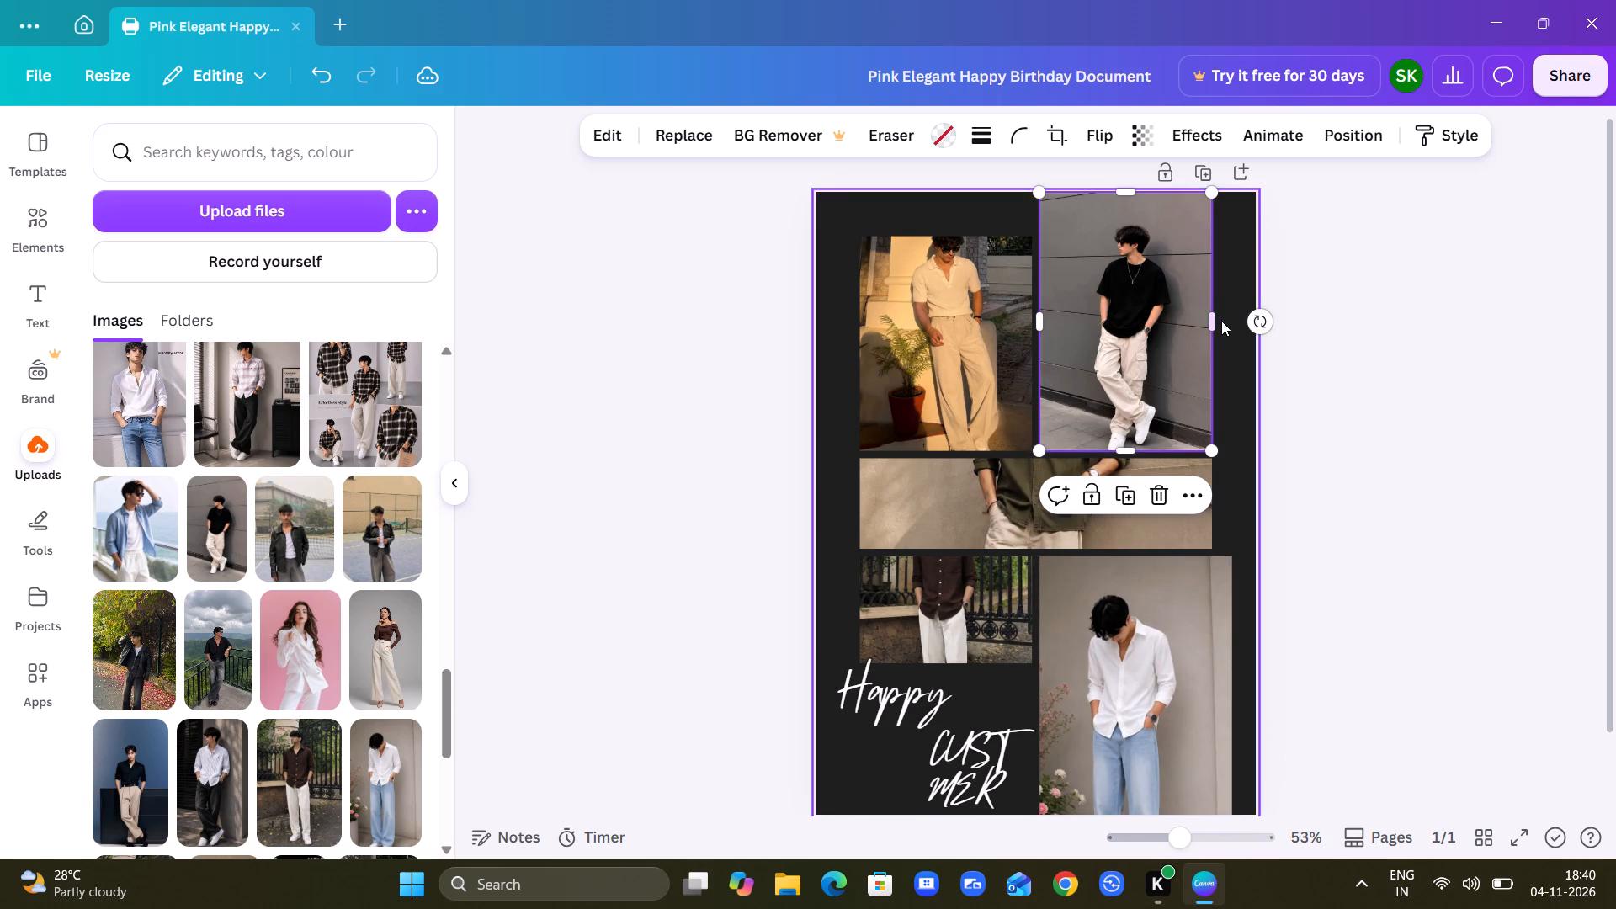
drag(1218, 324, 1244, 322)
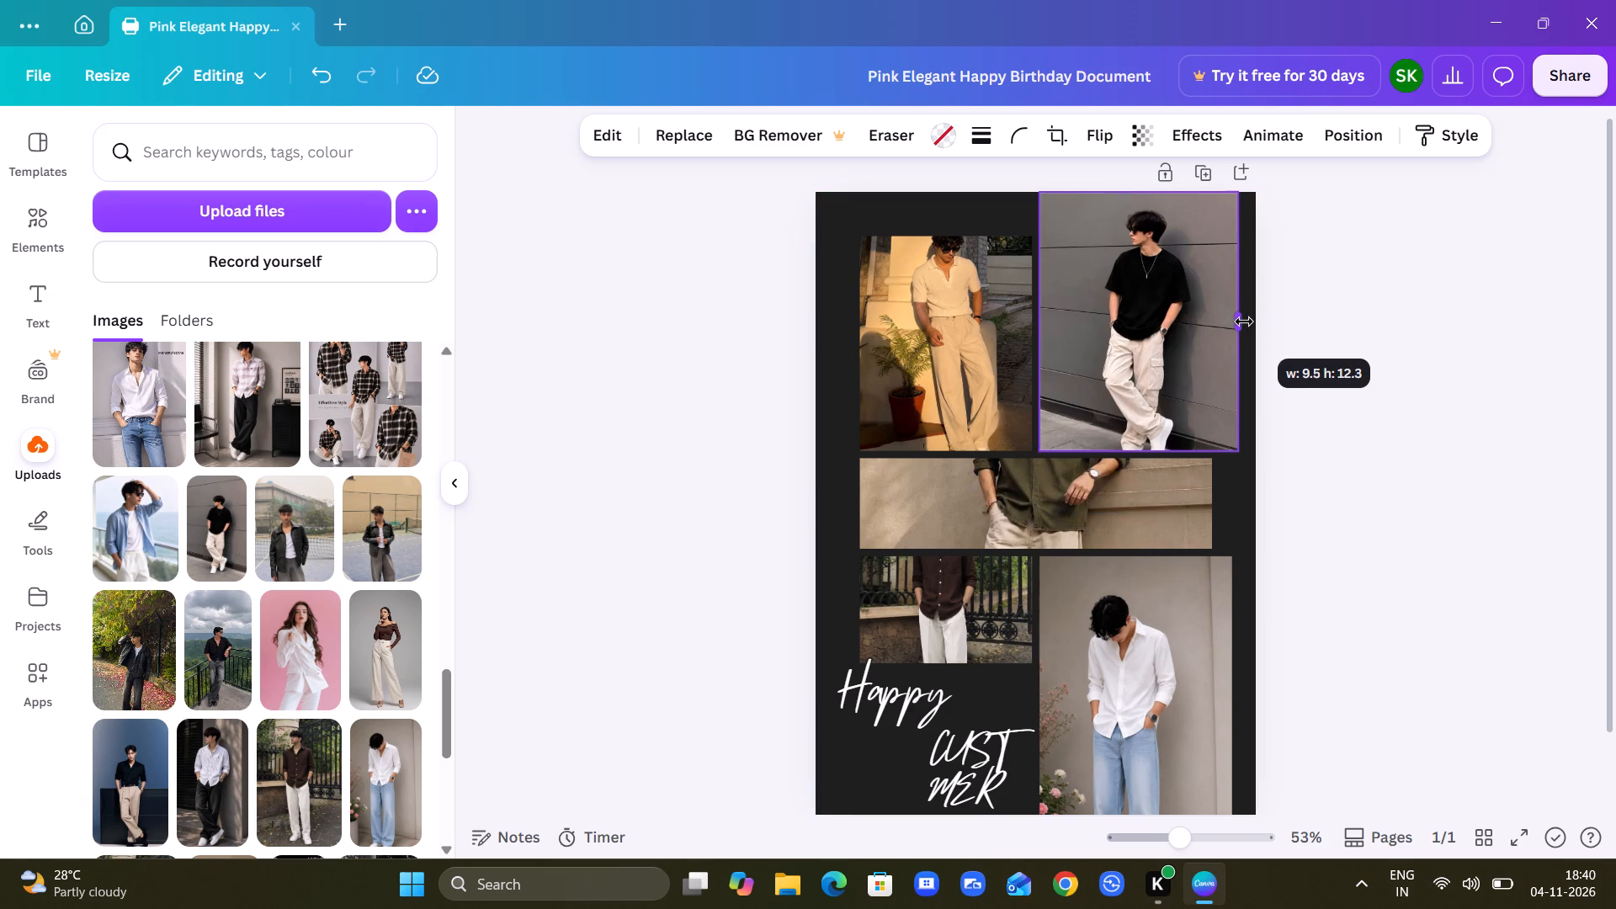
drag(1244, 322, 1242, 322)
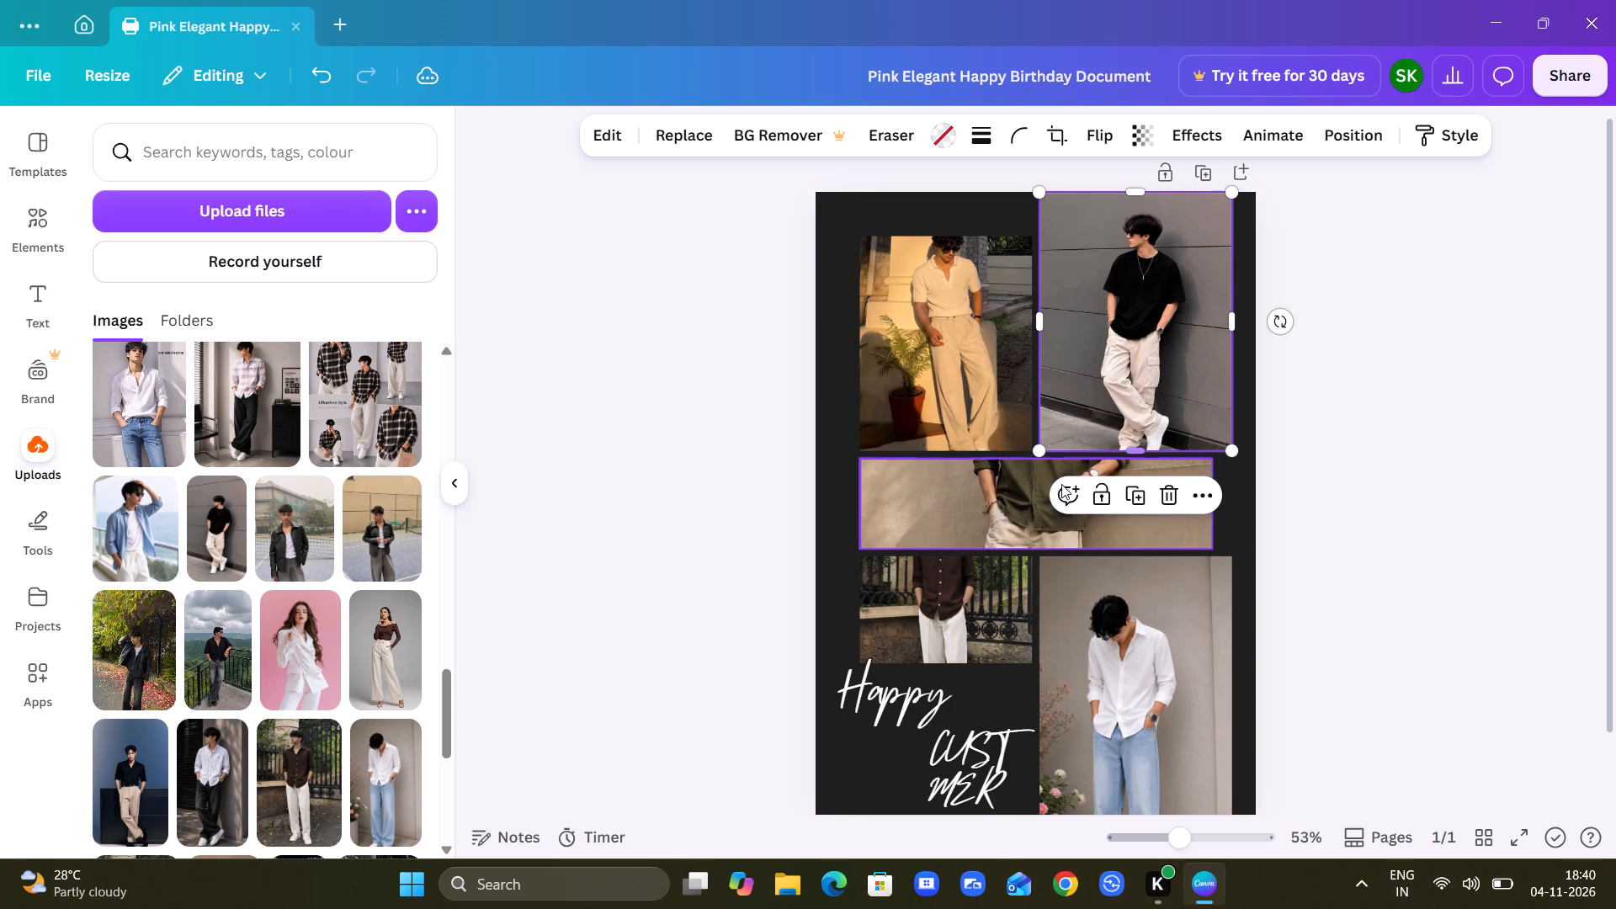
Widen the horizontal middle photo slightly to the right, towards the outer edge of the black T-shirt and white shirt photos.
click(1029, 504)
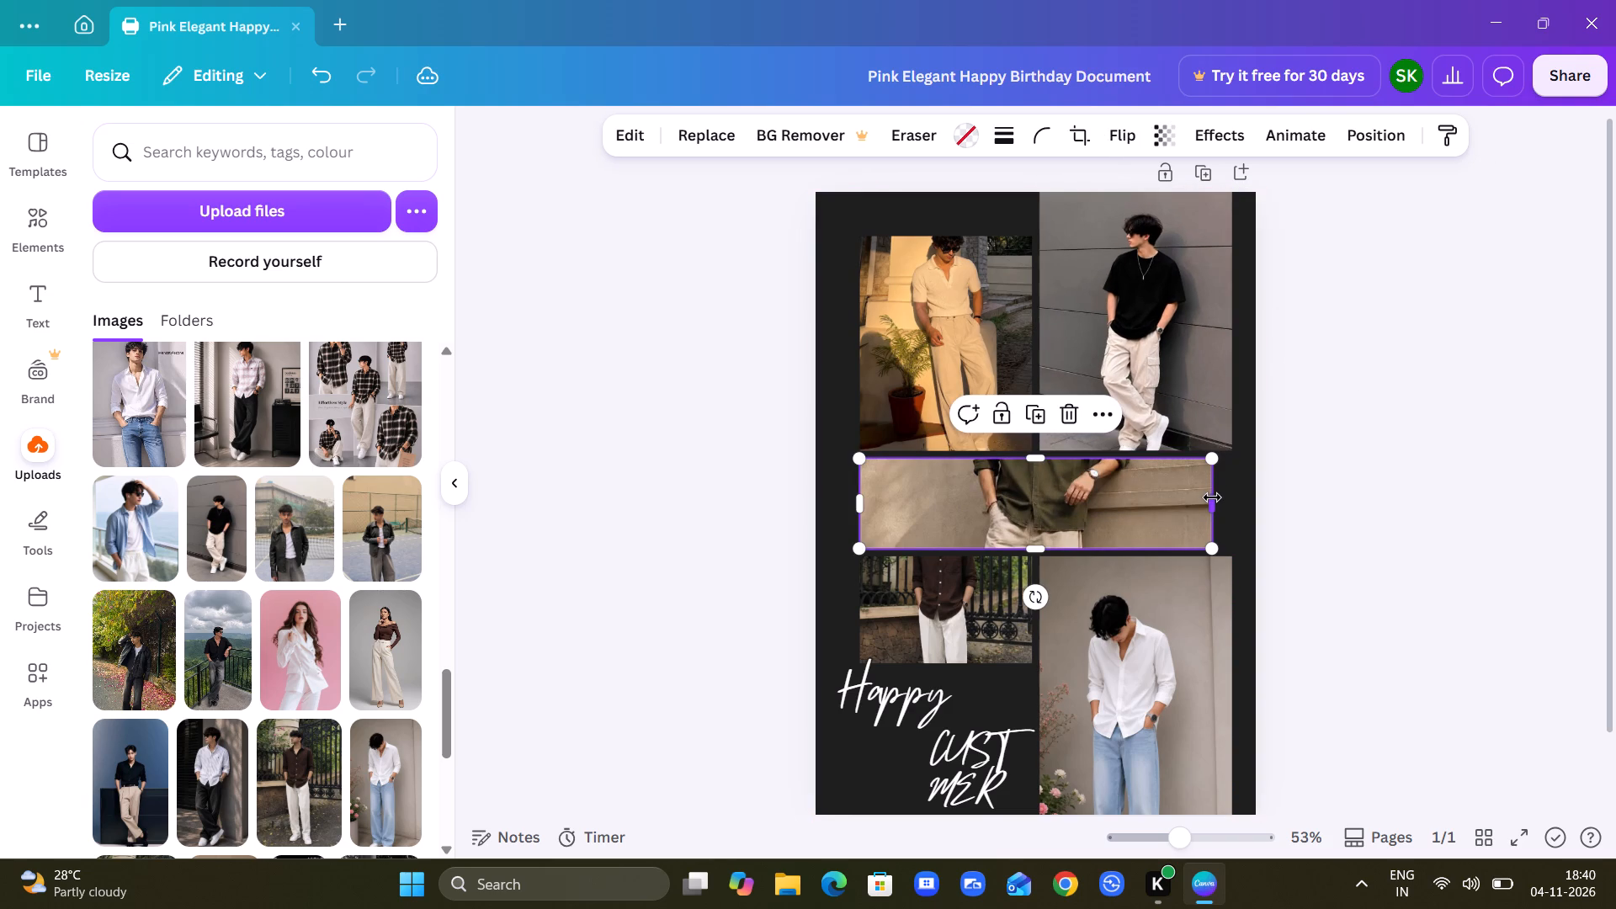
drag(1212, 497, 1222, 497)
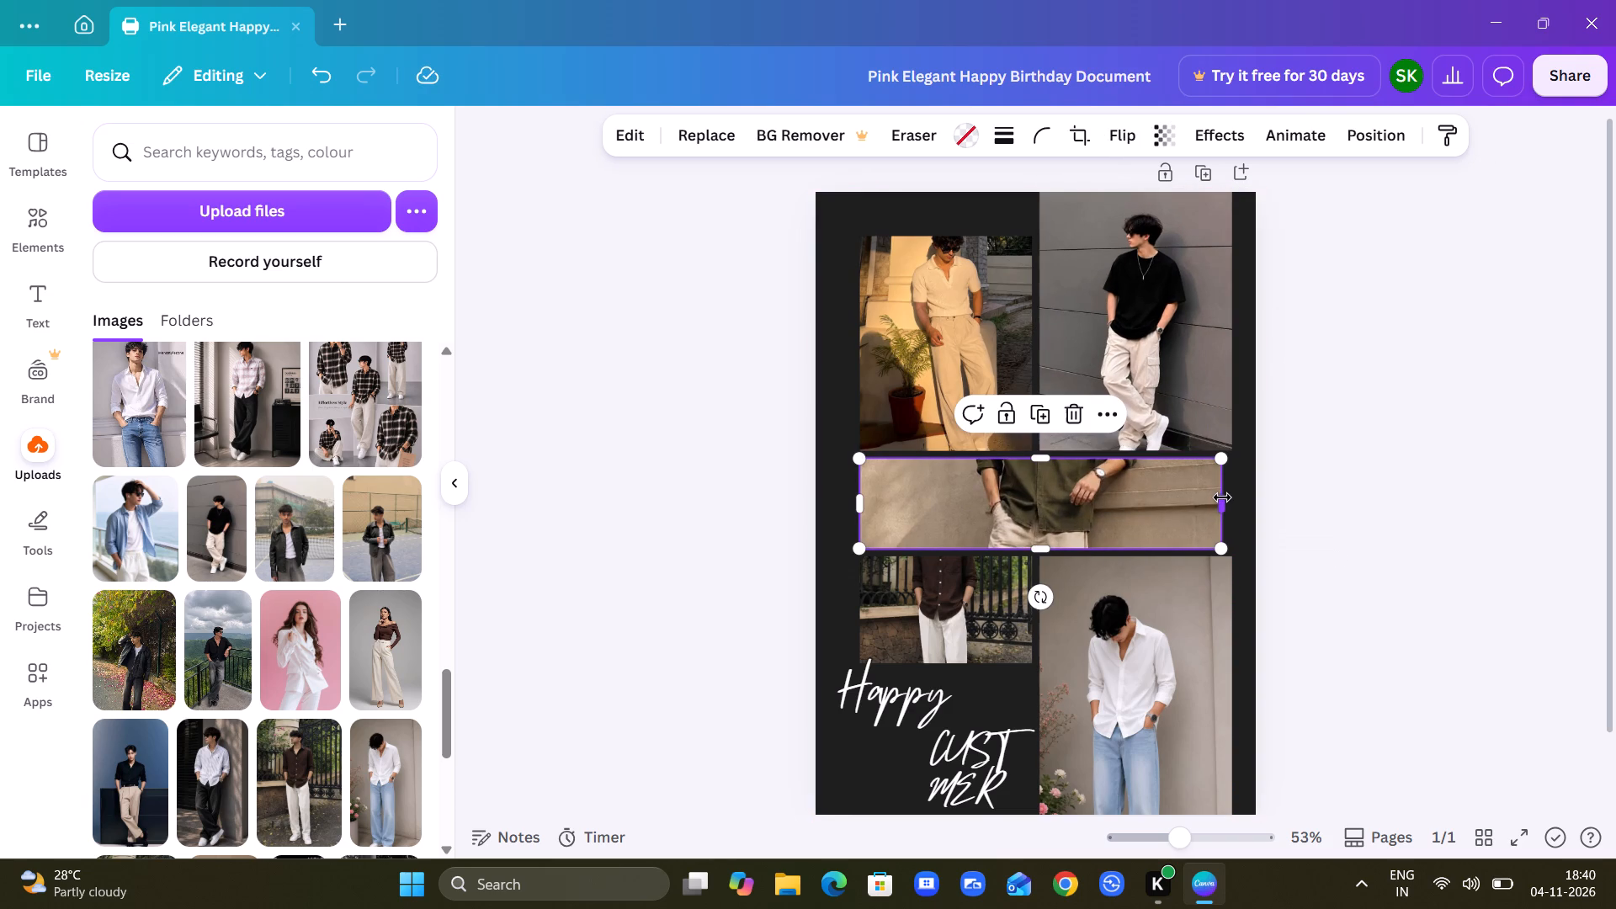
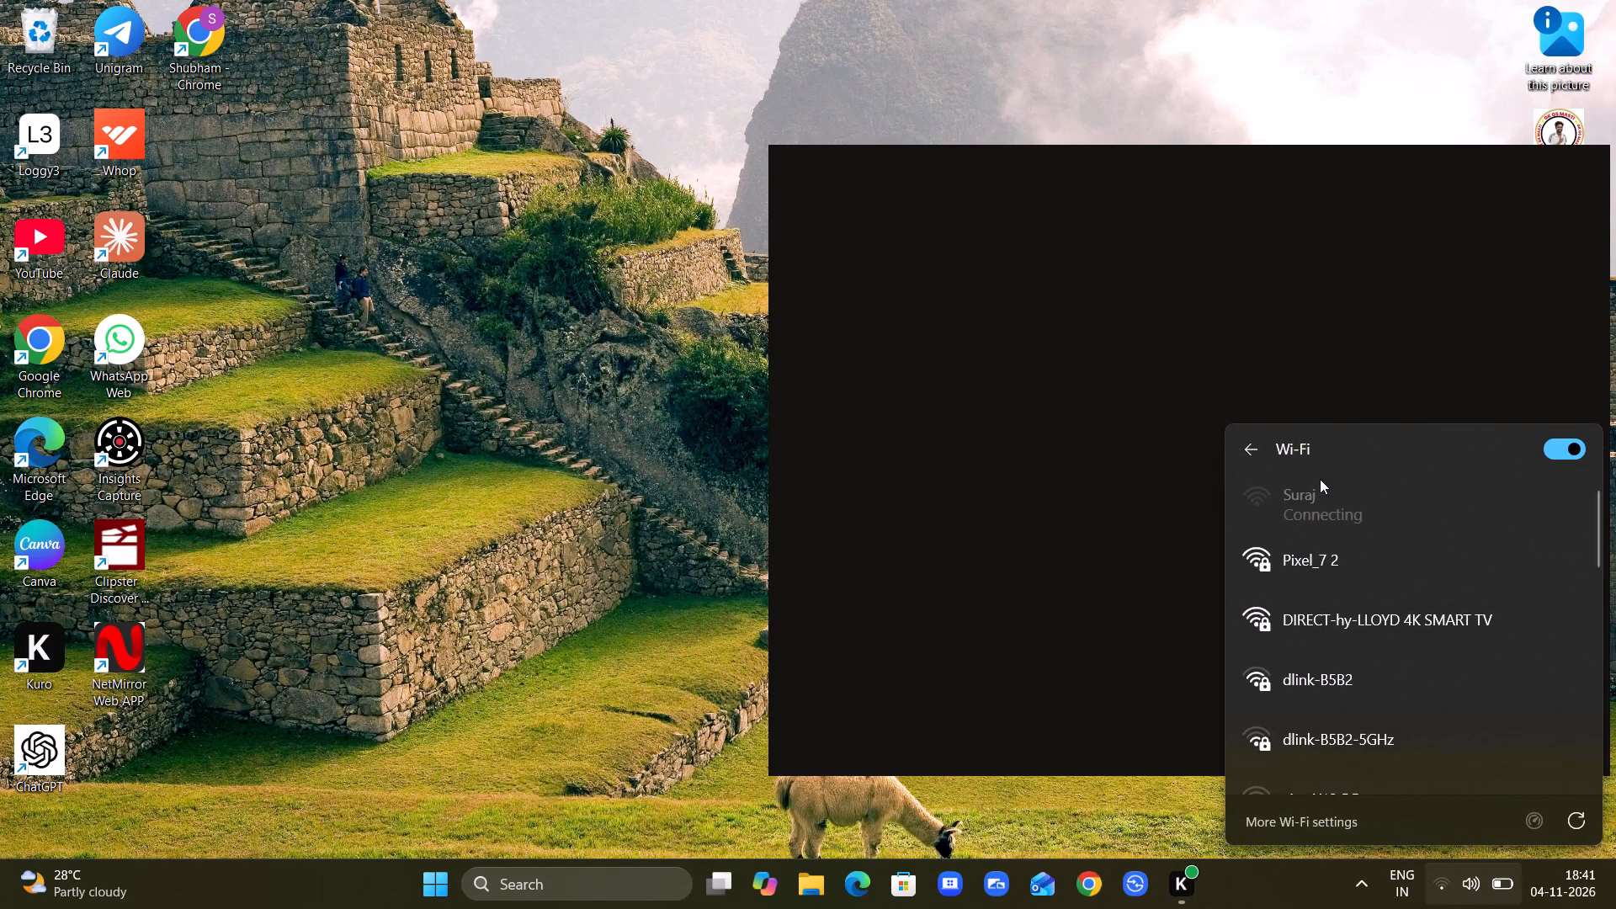
Select the Suraj network among the available Wi-Fi networks for the computer's connection.
click(1323, 516)
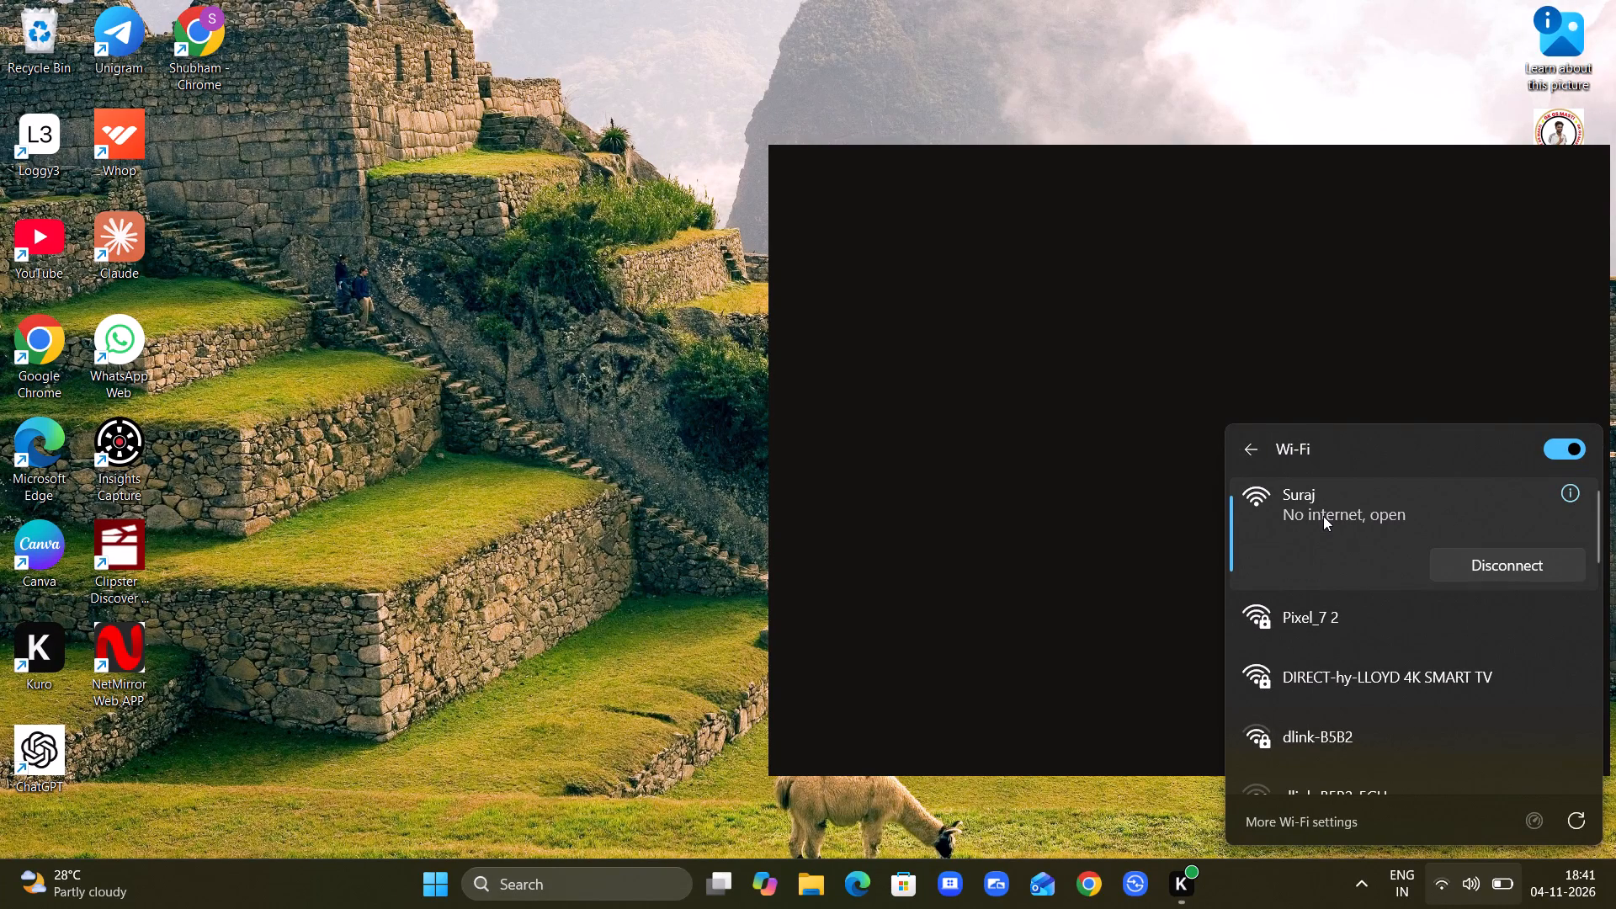